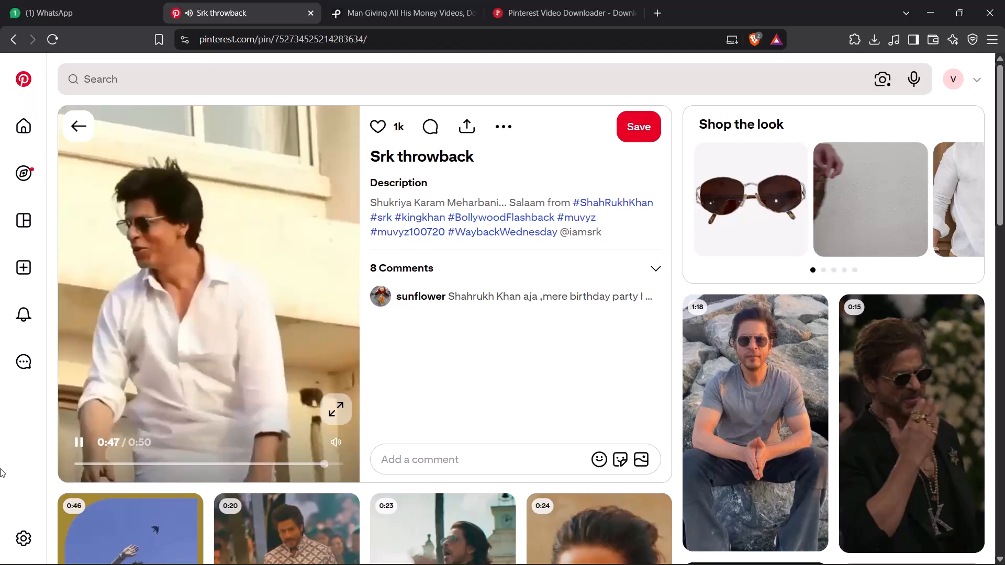
Pause the Srk throwback video and browse the related pins below it.
click(76, 444)
scroll(167, 388, down, 3)
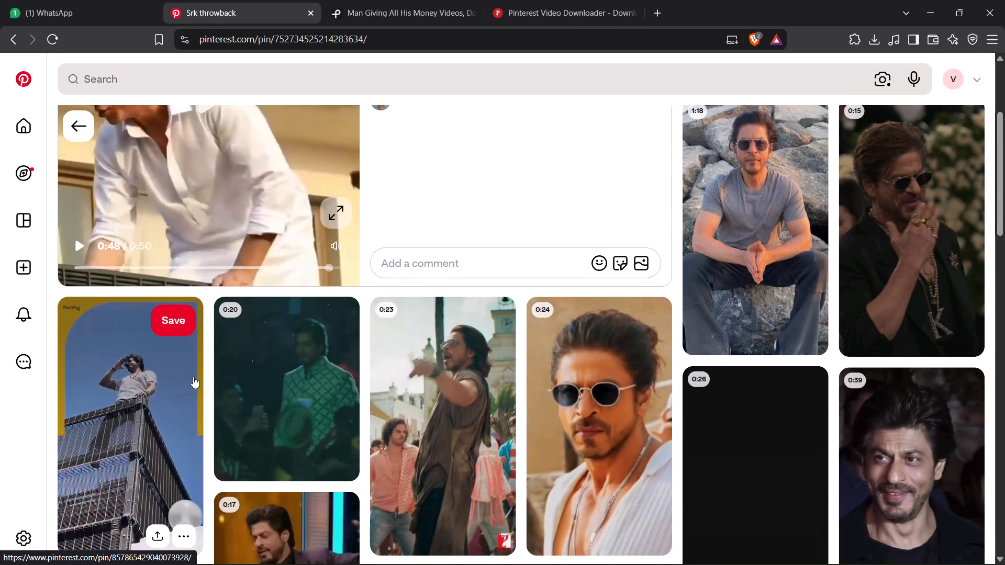
scroll(198, 372, down, 5)
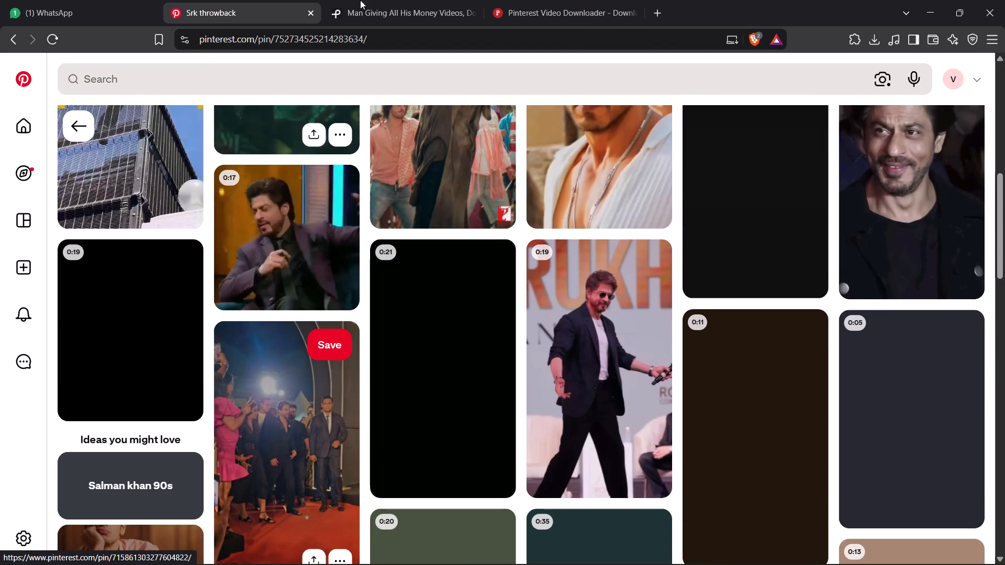
Switch to CapCut and play the timeline section that has audio but no video after shahruk khan.mp4.
key(alt+Tab)
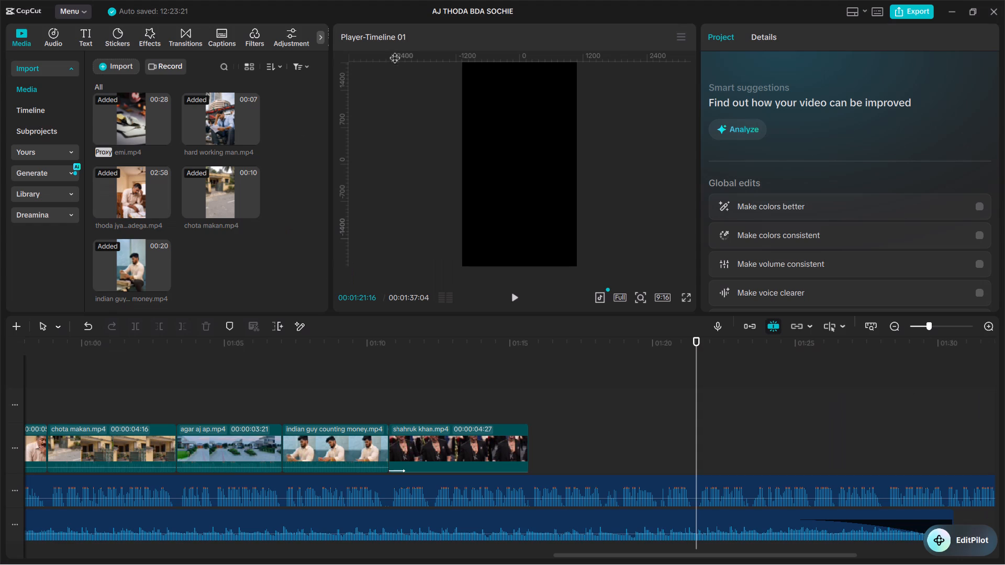
click(539, 390)
click(535, 392)
key(space)
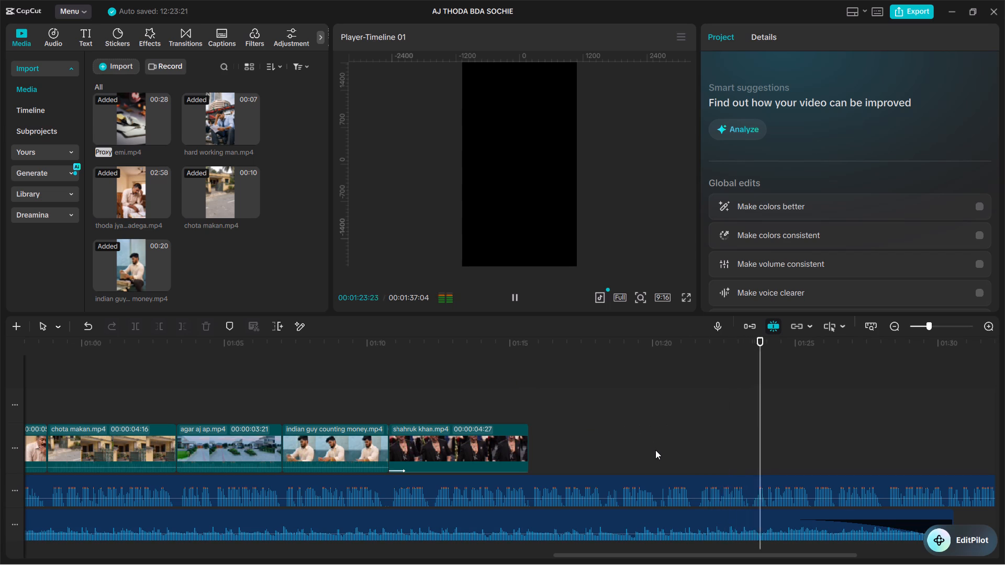
key(space)
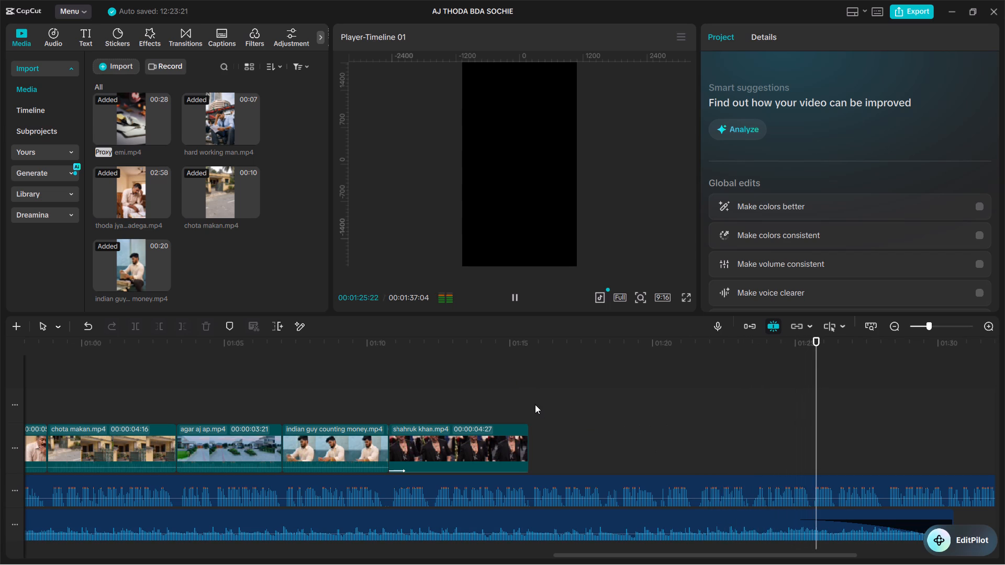
Switch back to the browser and copy the share link of the Srk throwback pin.
key(alt+Tab)
scroll(309, 317, up, 5)
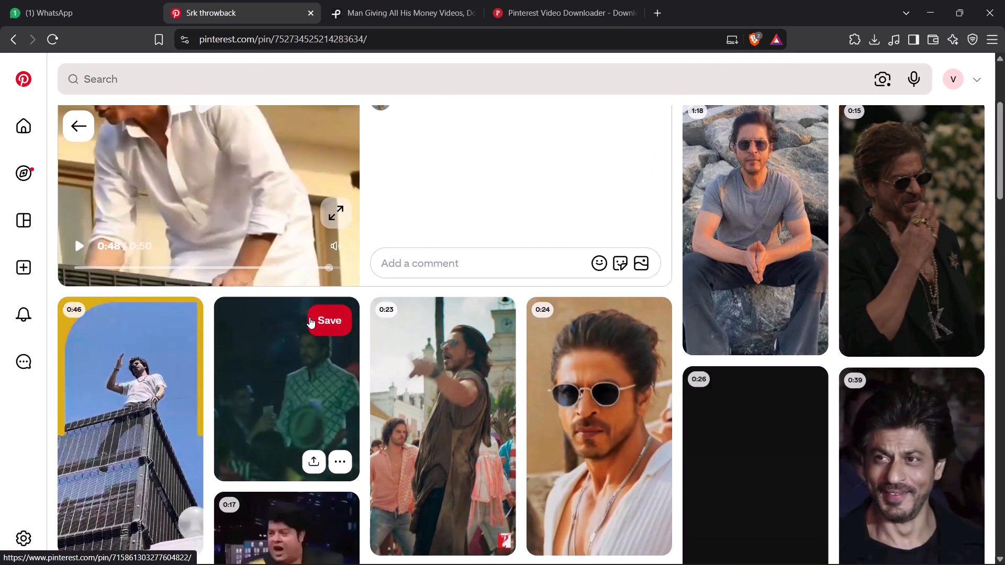
scroll(309, 317, up, 2)
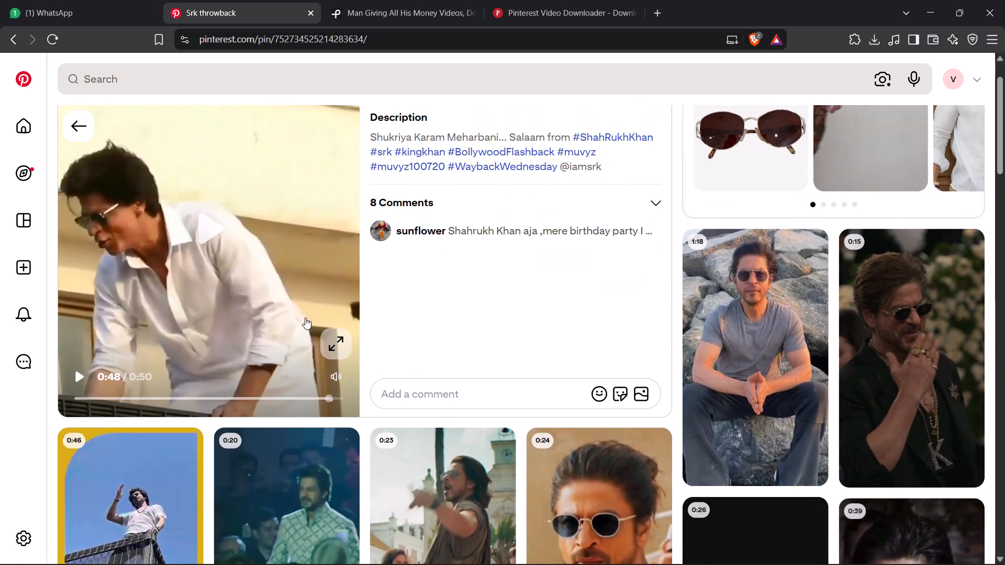
scroll(299, 329, up, 6)
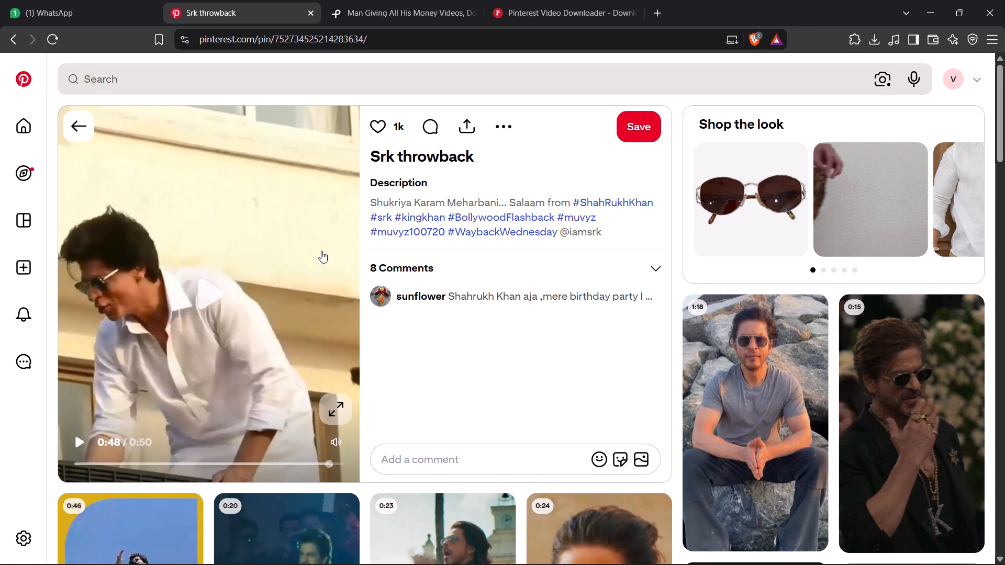
click(477, 126)
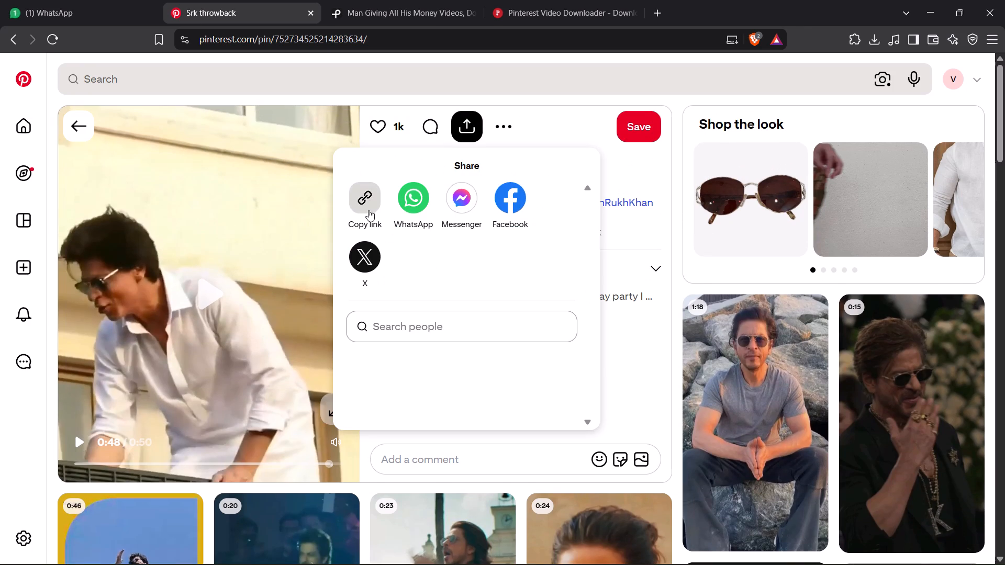
click(368, 210)
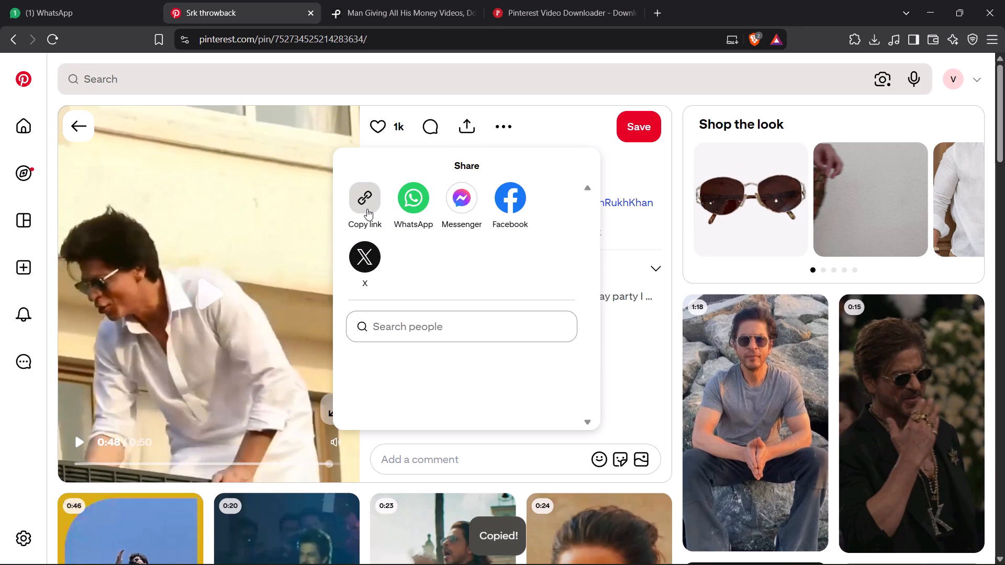
click(367, 209)
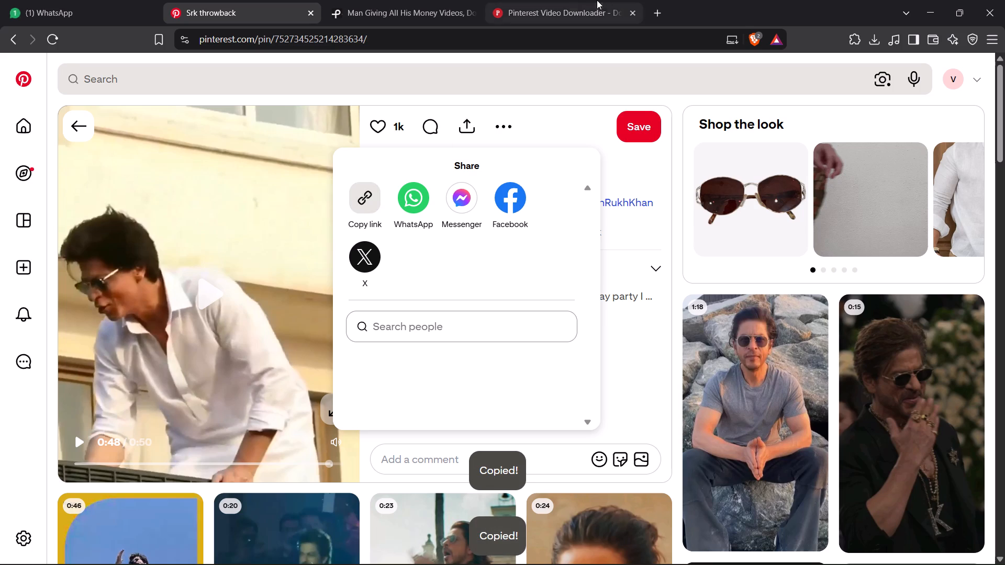
Clear the previous result in the ssspin.io Pinterest Downloader and fetch the download options for the copied pin link.
click(568, 0)
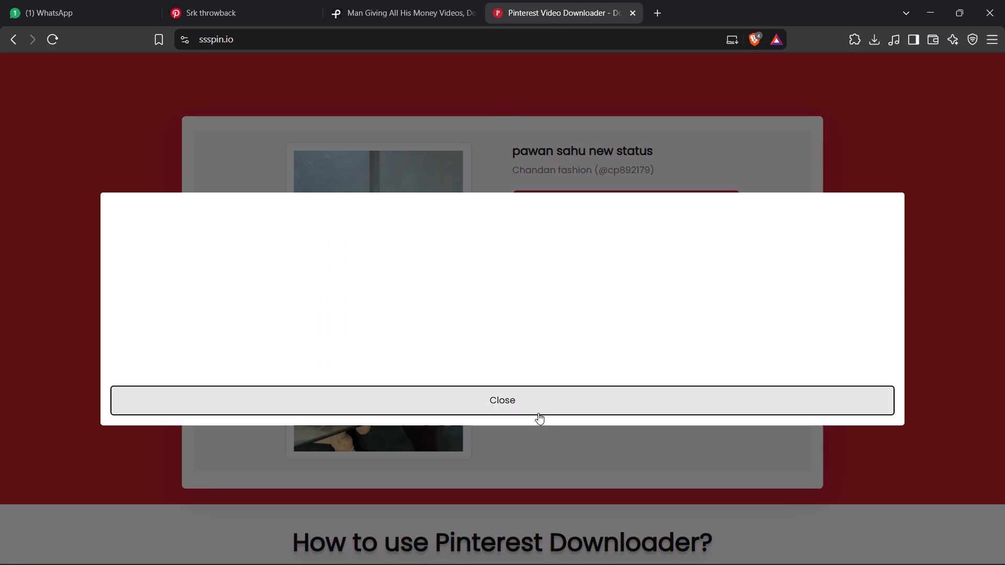
click(538, 406)
click(586, 306)
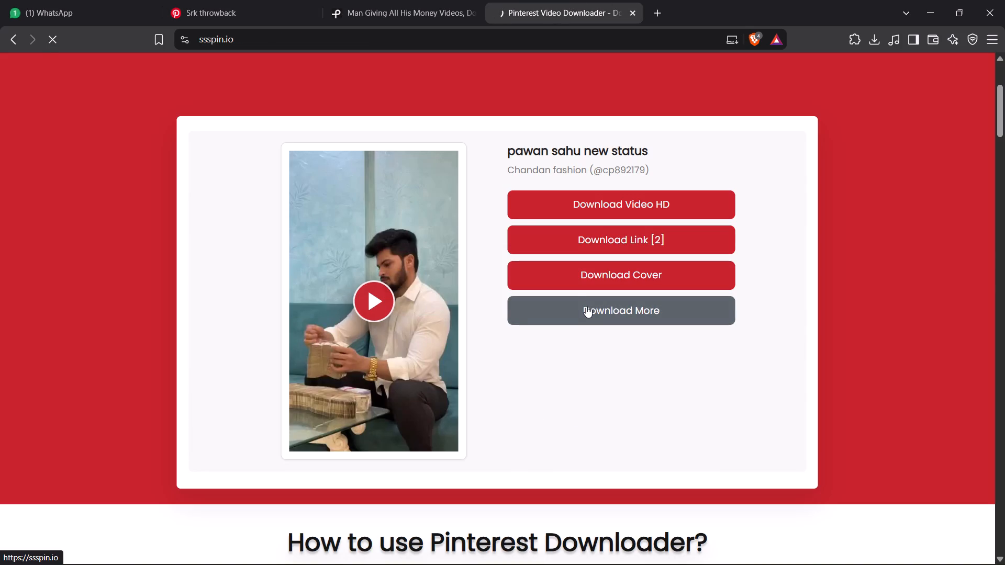
click(558, 318)
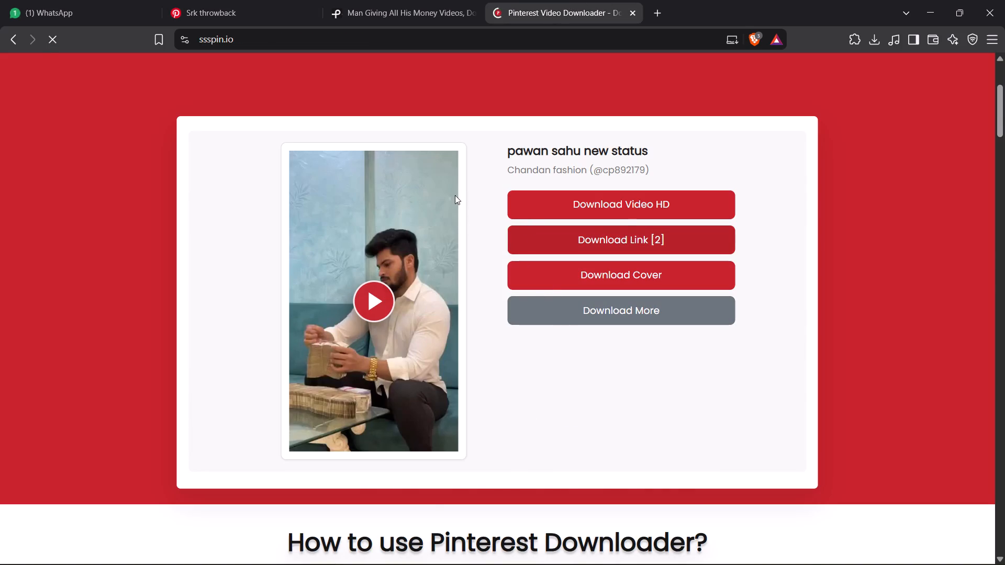
click(455, 221)
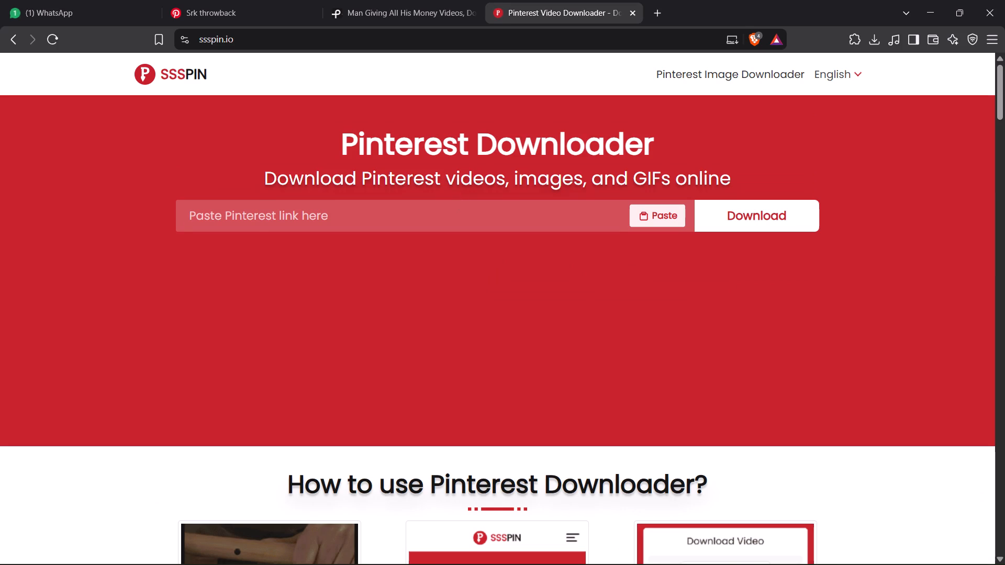
key(ctrl+v)
click(763, 220)
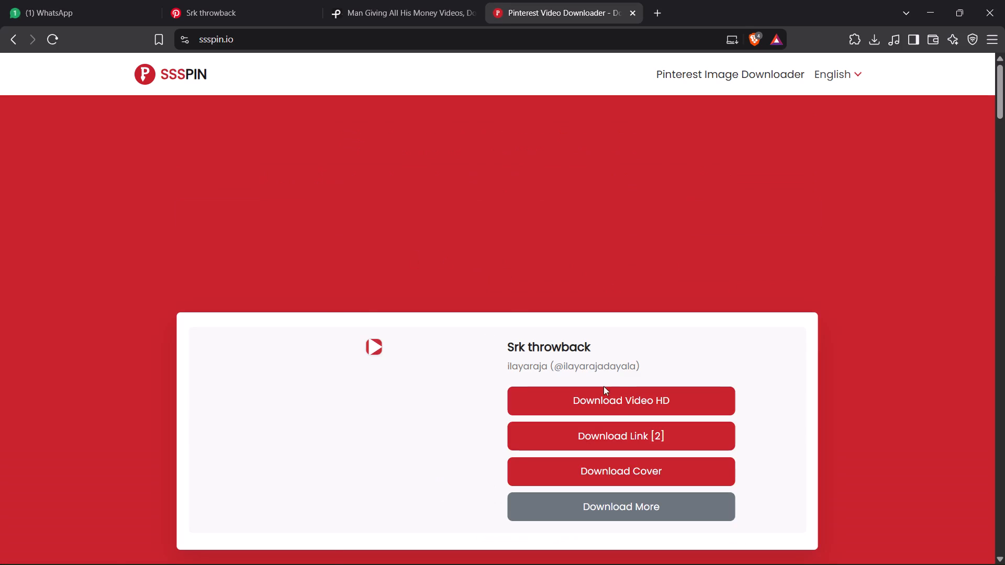
Download the Srk throwback video in HD, saving it as srk in the project's RAW folder.
click(620, 391)
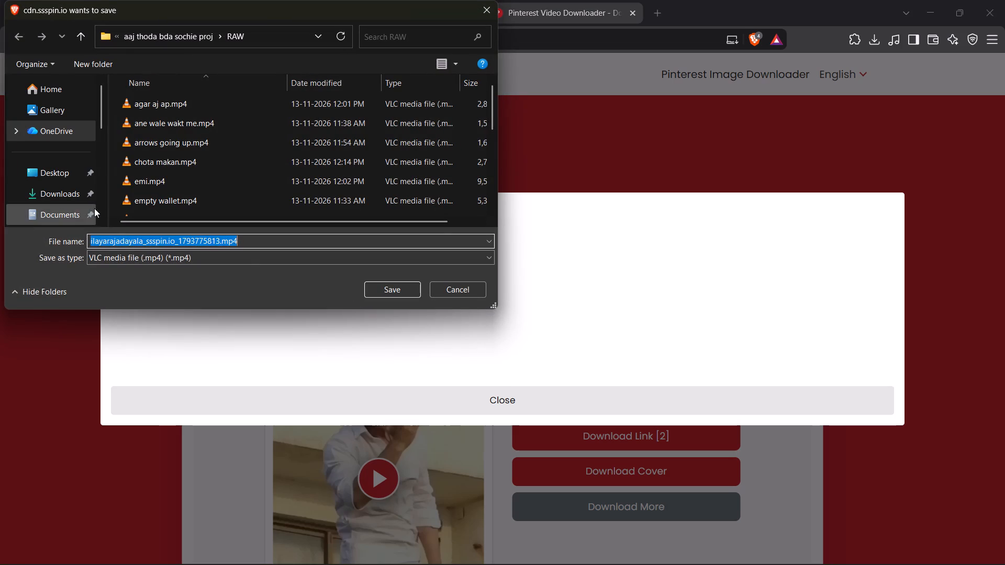
text(srk)
click(398, 288)
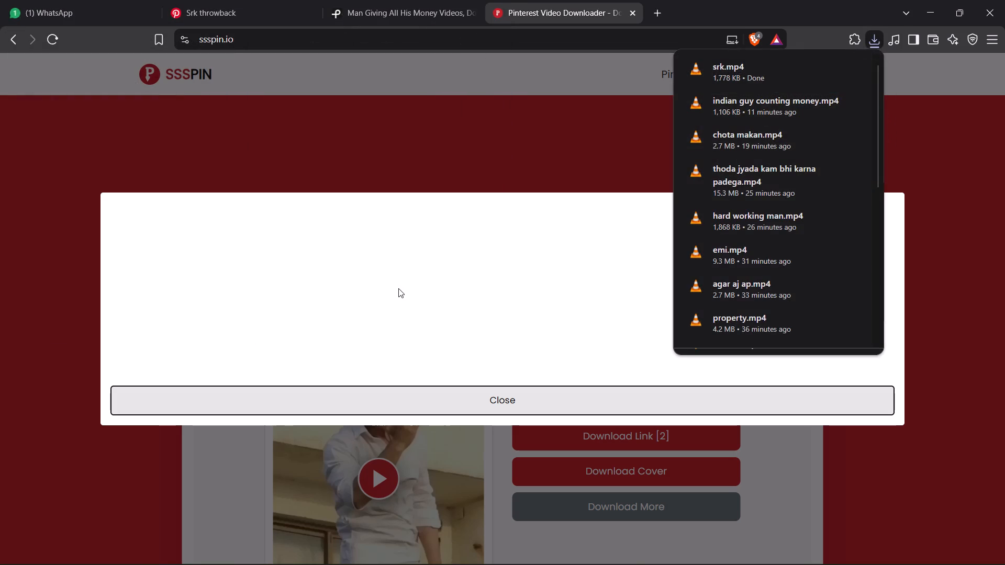
Switch to CapCut and import srk.mp4 from the RAW folder on the device into the project media.
key(alt+Tab)
click(106, 65)
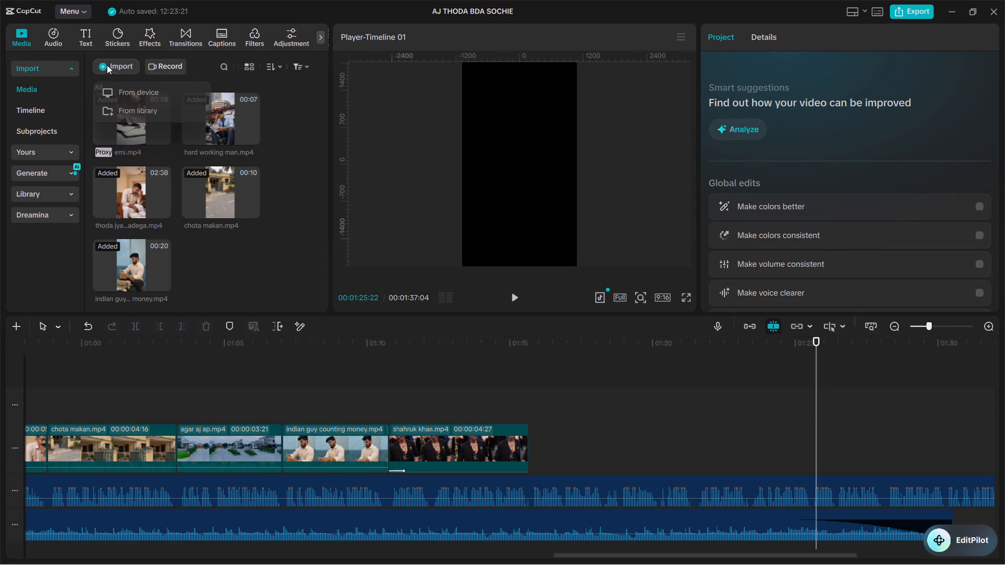
click(138, 98)
scroll(188, 173, down, 2)
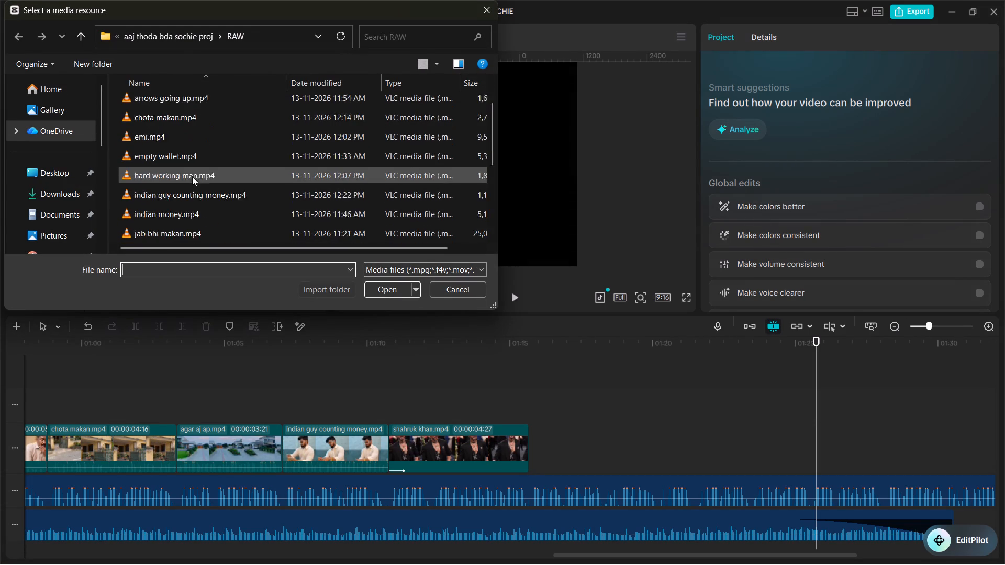
scroll(192, 176, down, 1)
double_click(173, 216)
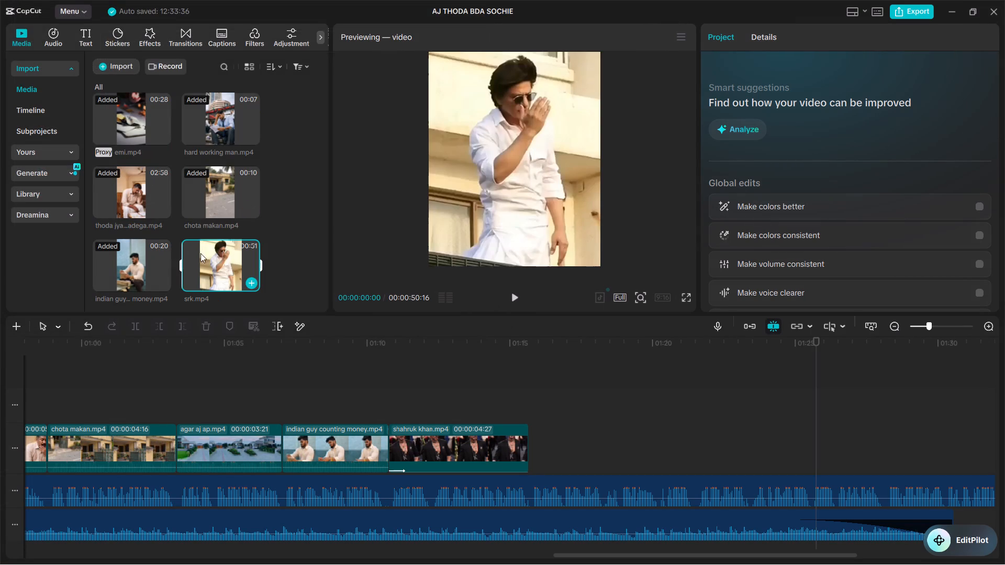
Place srk.mp4 on the main video track directly after the shahruk khan.mp4 clip.
drag(202, 259, 527, 436)
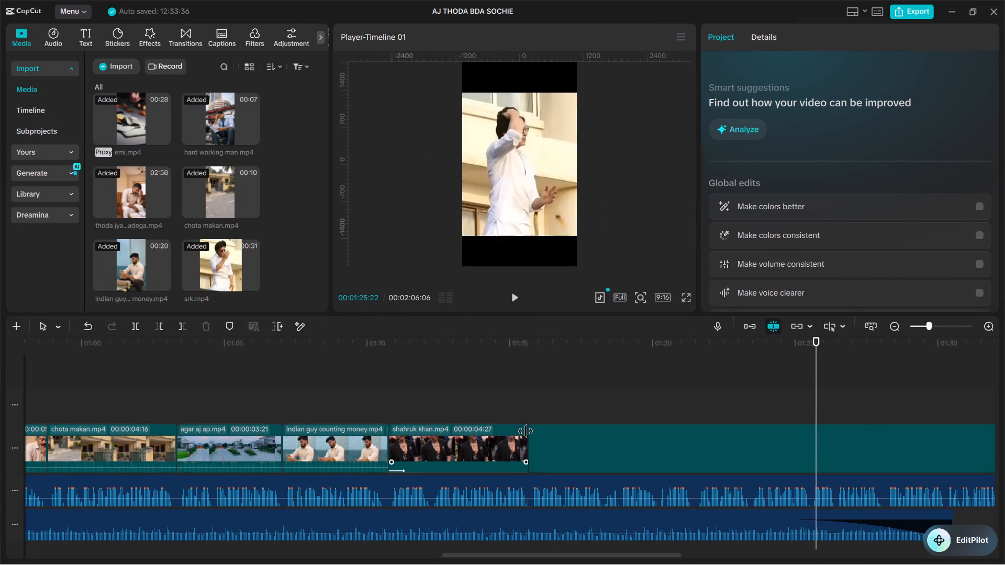
Play the timeline across the cut from shahruk khan.mp4 into srk.mp4.
click(521, 389)
key(space)
click(499, 390)
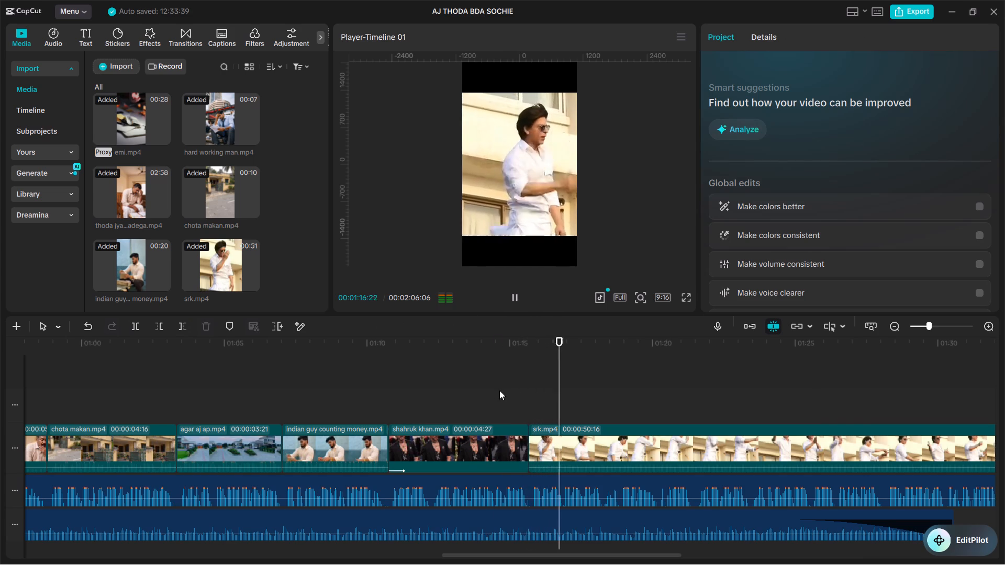
key(space)
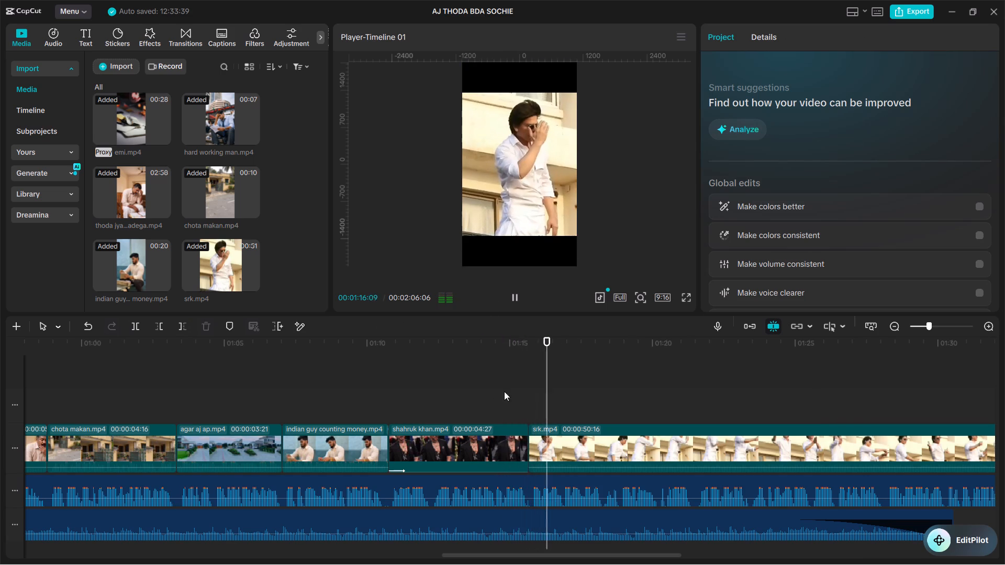
key(space)
Scrub through the srk.mp4 clip between its start and about 01:28 on the timeline to examine its footage.
click(554, 390)
drag(554, 390, 537, 387)
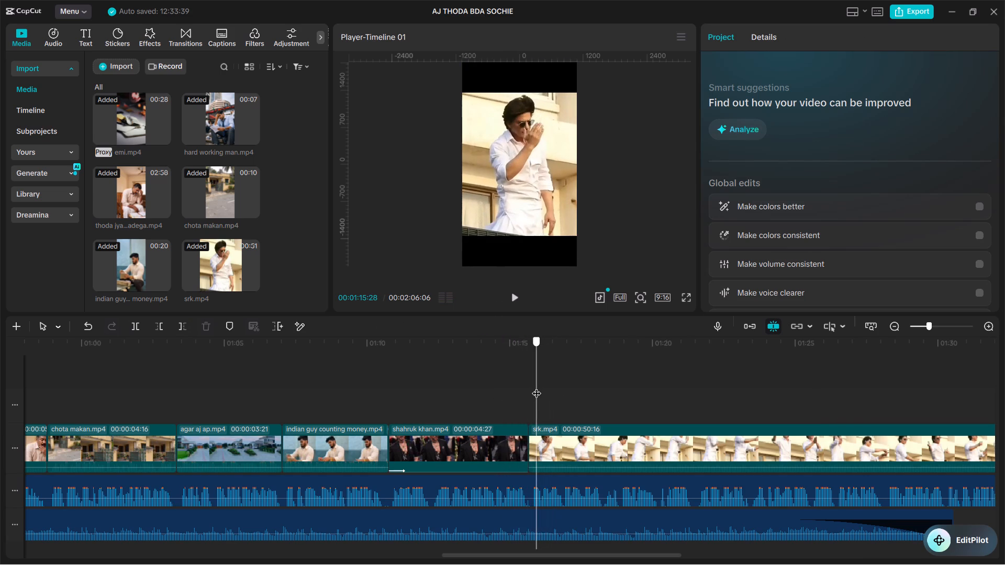
drag(537, 387, 577, 389)
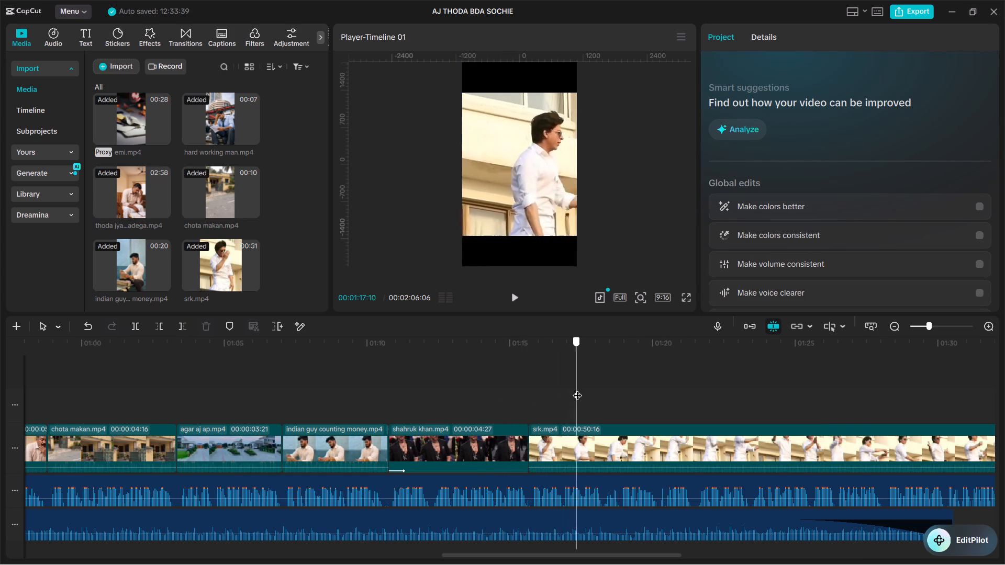
drag(577, 389, 766, 397)
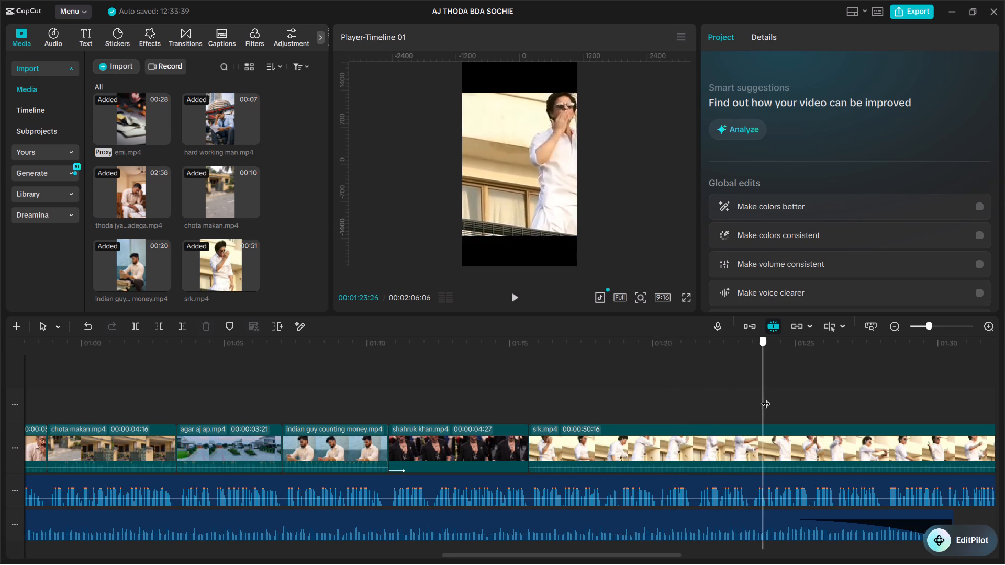
drag(766, 397, 709, 399)
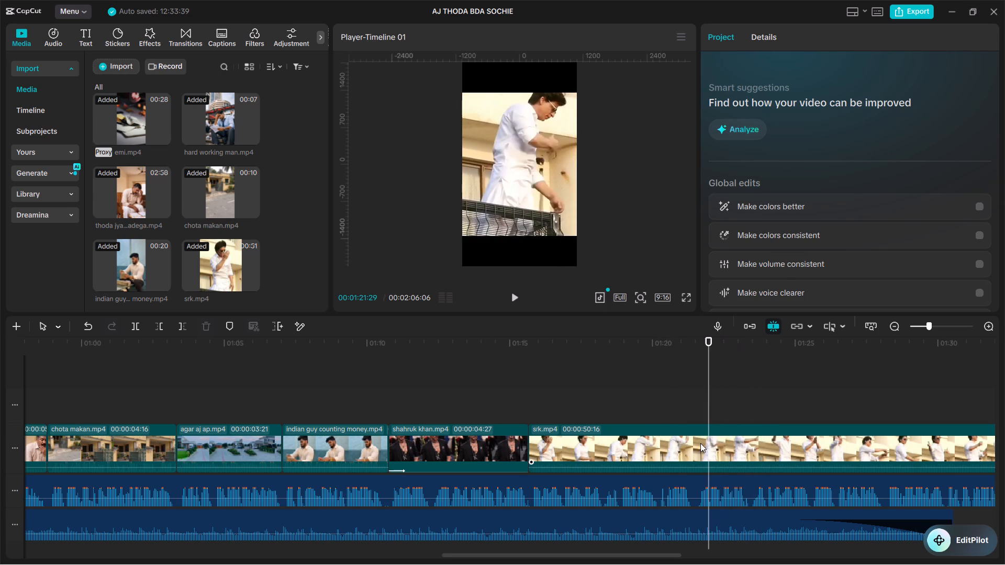
click(673, 403)
drag(679, 400, 736, 403)
drag(671, 398, 673, 398)
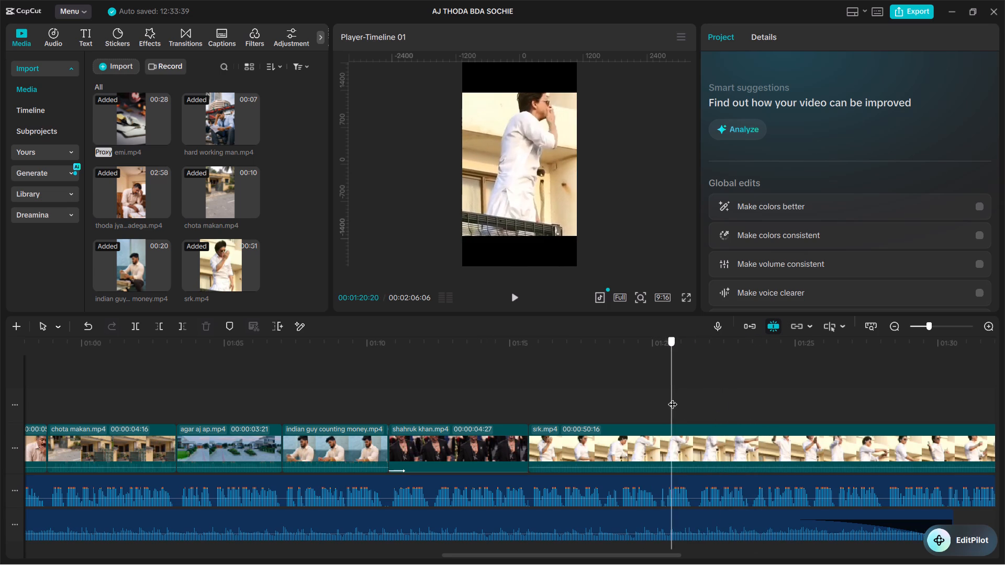
drag(673, 398, 834, 397)
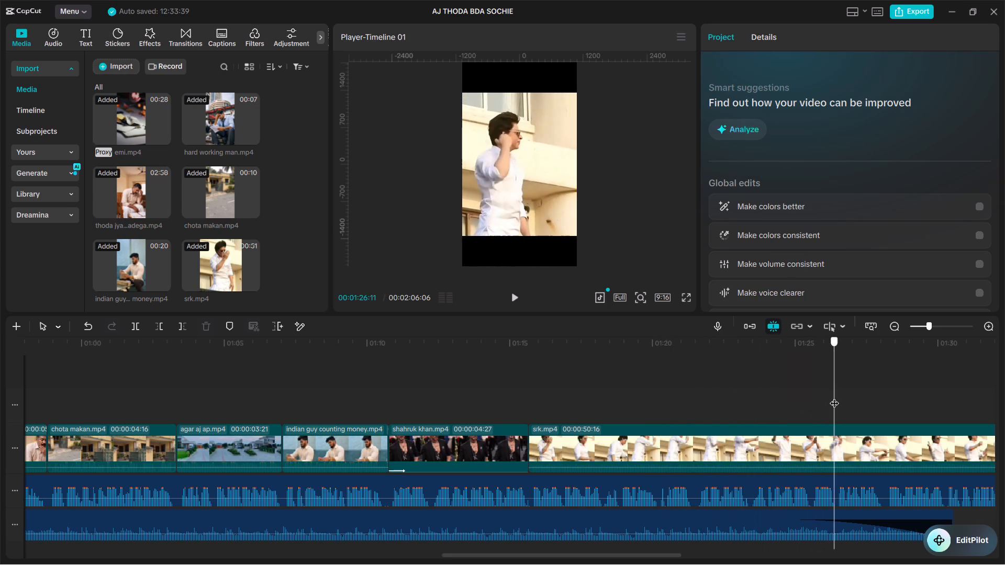
drag(834, 397, 808, 390)
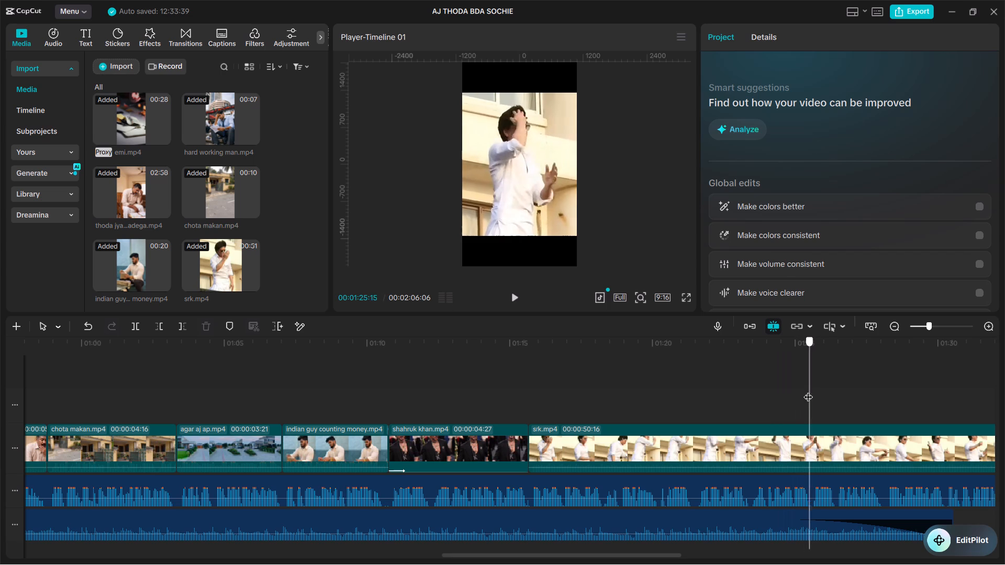
drag(808, 390, 865, 373)
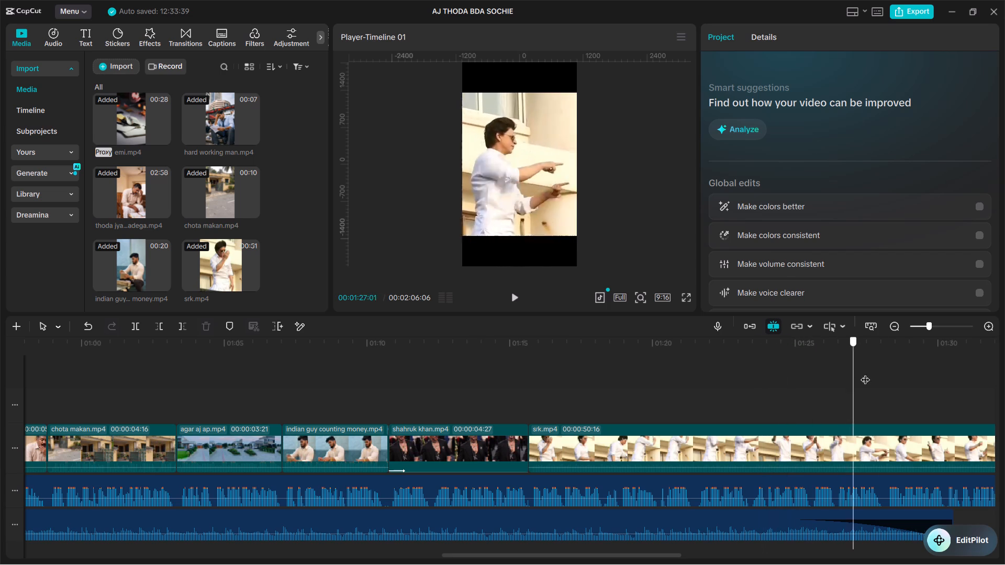
drag(865, 373, 899, 370)
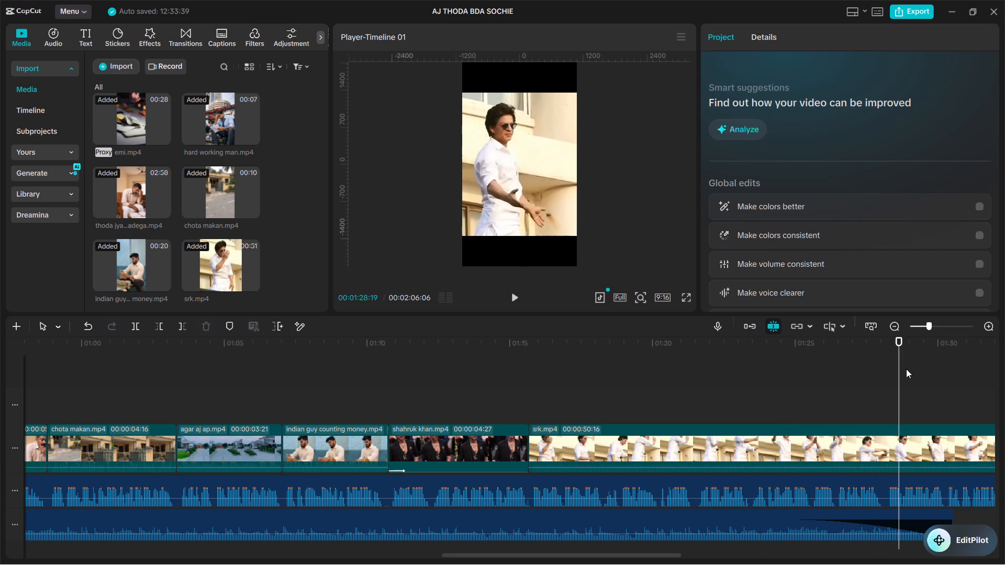
scroll(907, 369, up, 2)
Return the playhead to the start of the srk.mp4 clip and play it from there.
click(631, 395)
drag(627, 385, 579, 368)
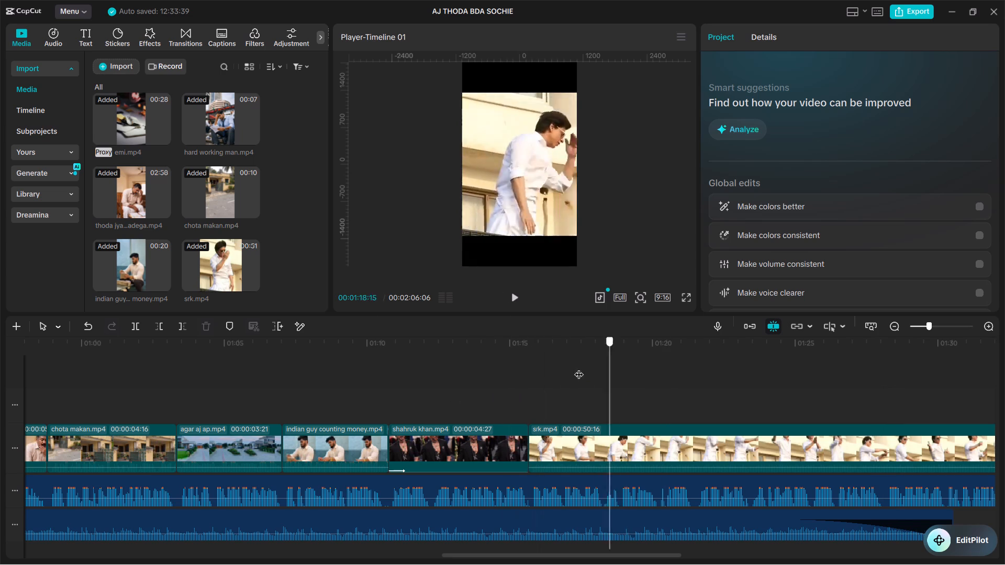
drag(579, 368, 525, 375)
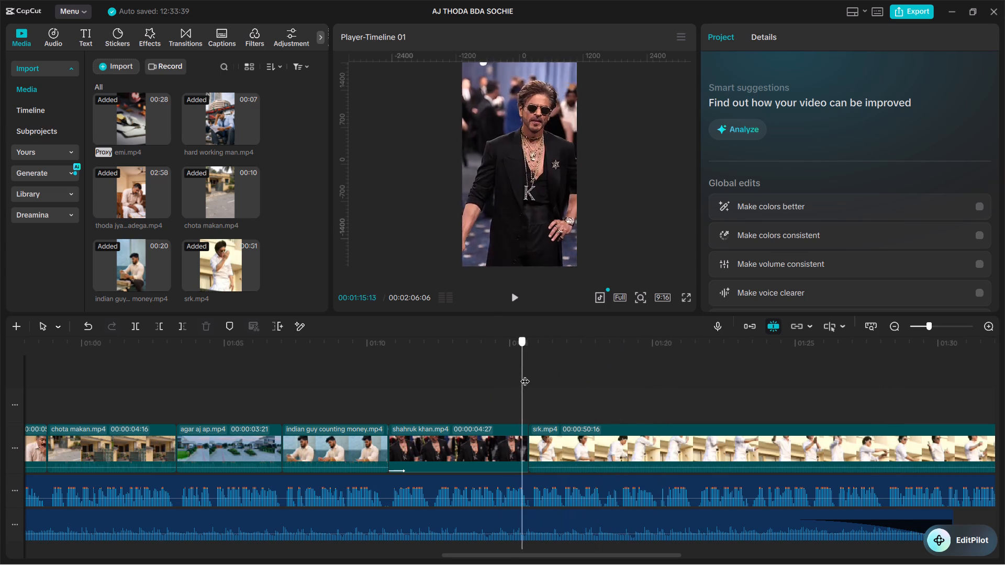
drag(525, 375, 530, 371)
key(space)
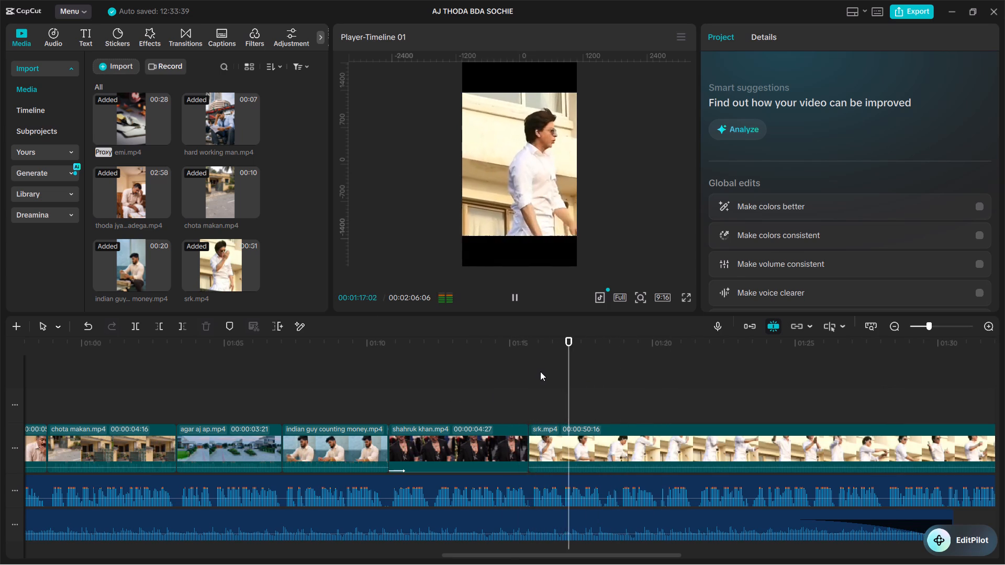
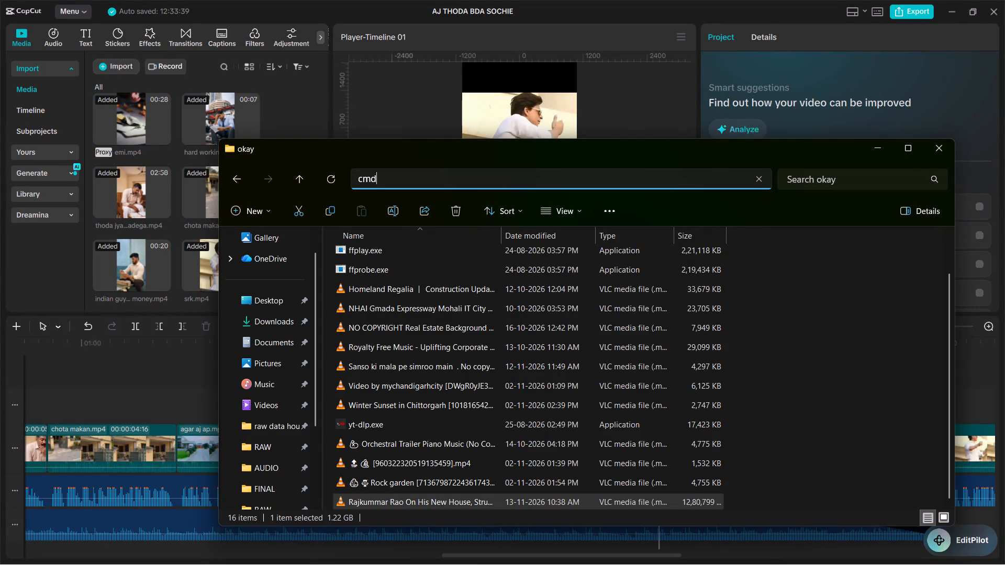
Download the copied YouTube short as an MP4 with yt-dlp -t mp4 from a command prompt opened in the okay folder.
key(Return)
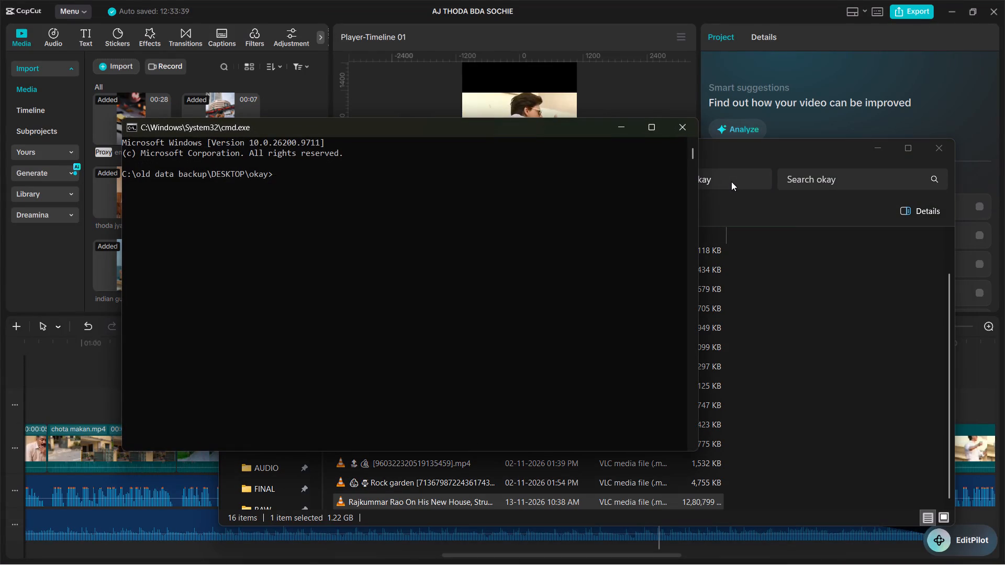
text(yt)
text(-dlp)
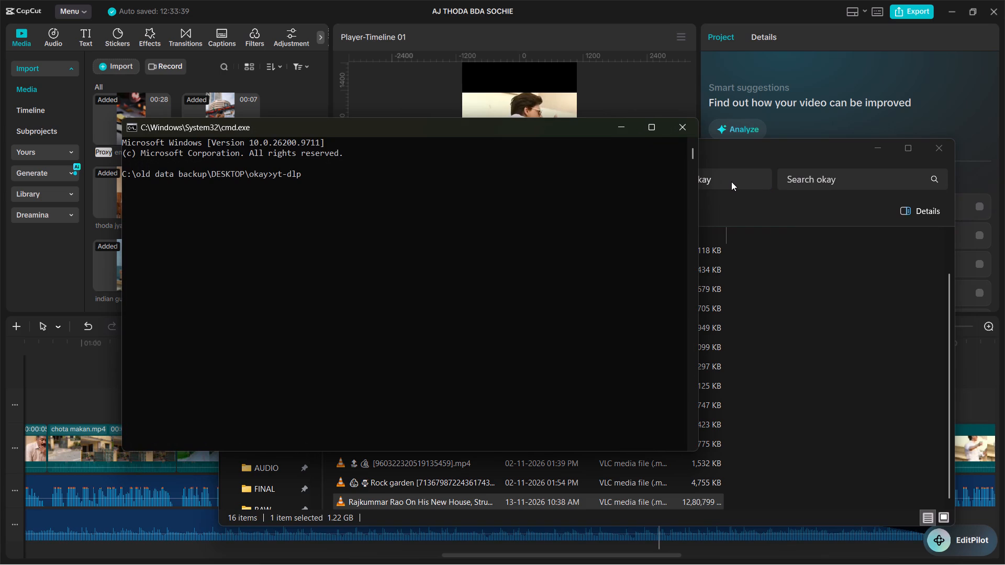
key(space)
text(-t mp4)
key(space)
key(ctrl+v)
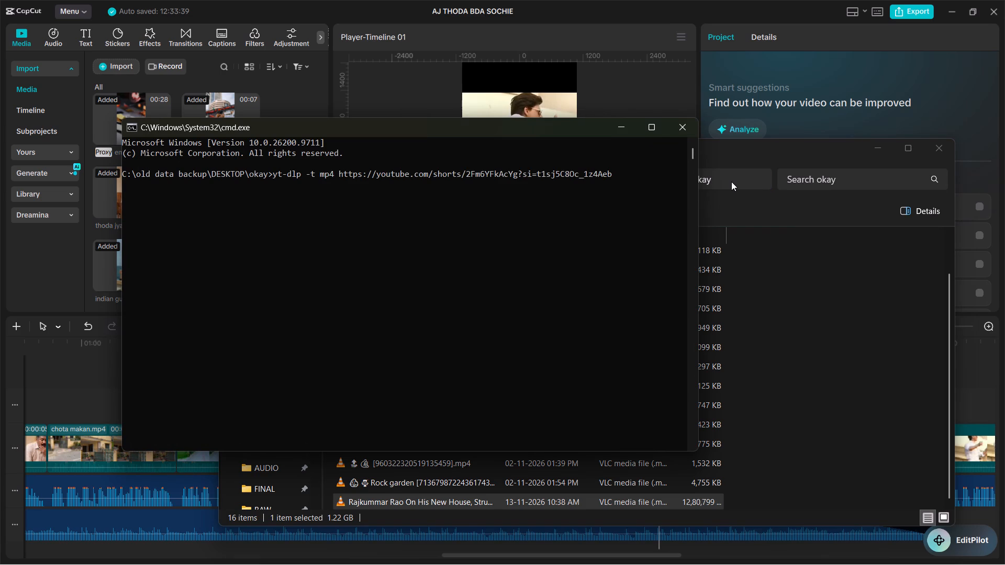
key(Return)
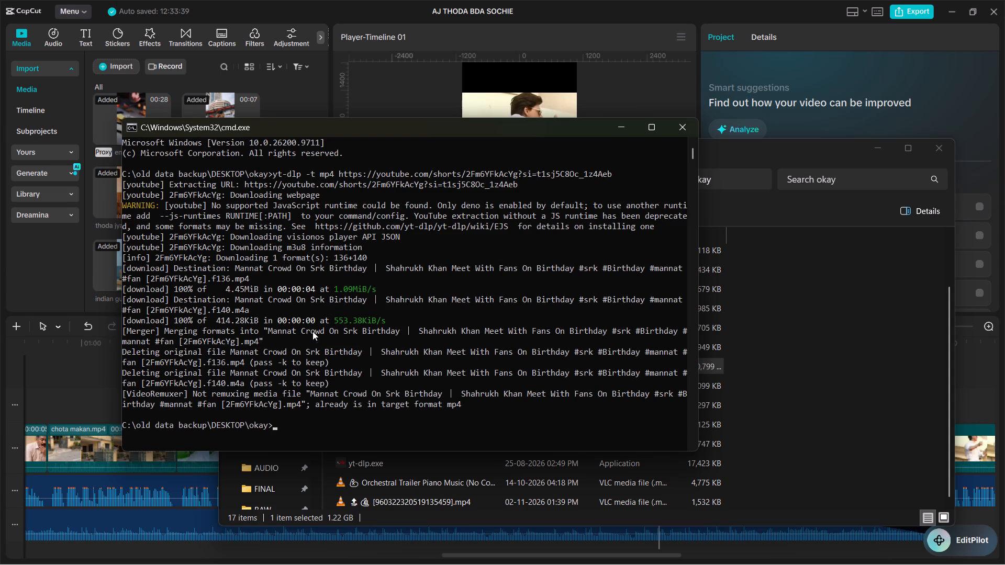
Put away the download window and close both open command prompt windows.
click(621, 127)
scroll(419, 411, down, 2)
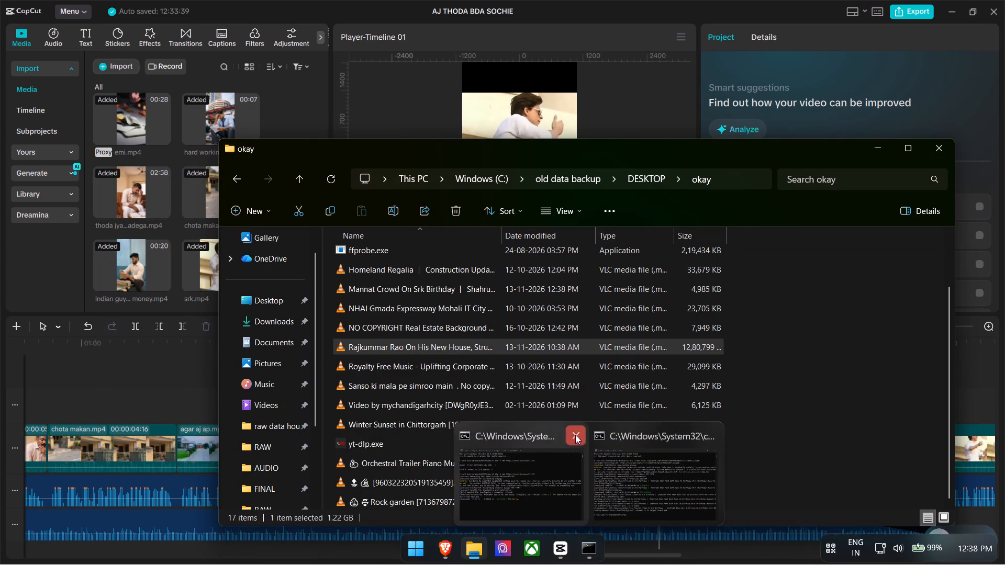
click(575, 435)
click(646, 436)
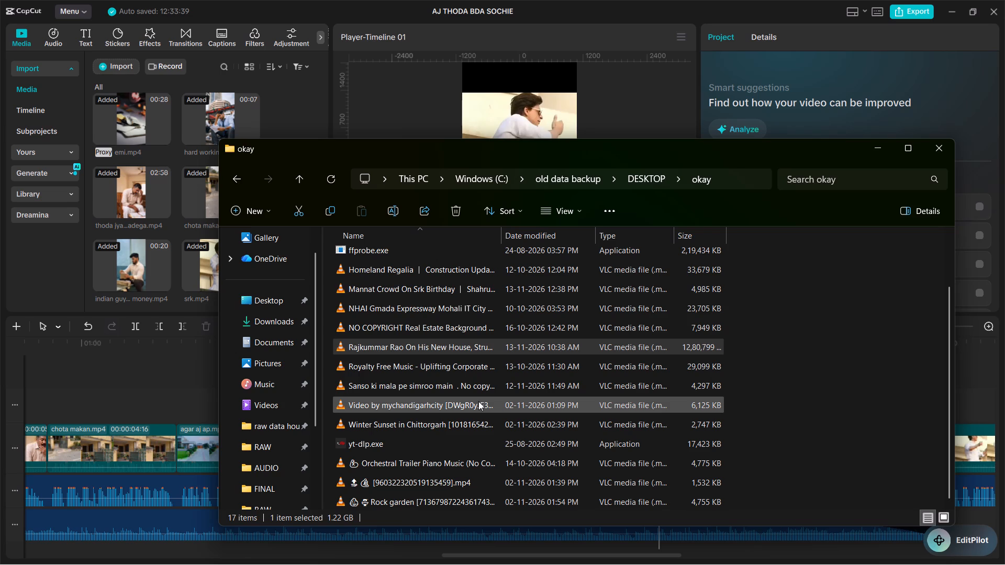
Import the Mannat Crowd On Srk Birthday video from the okay folder into the CapCut project media.
scroll(497, 395, down, 7)
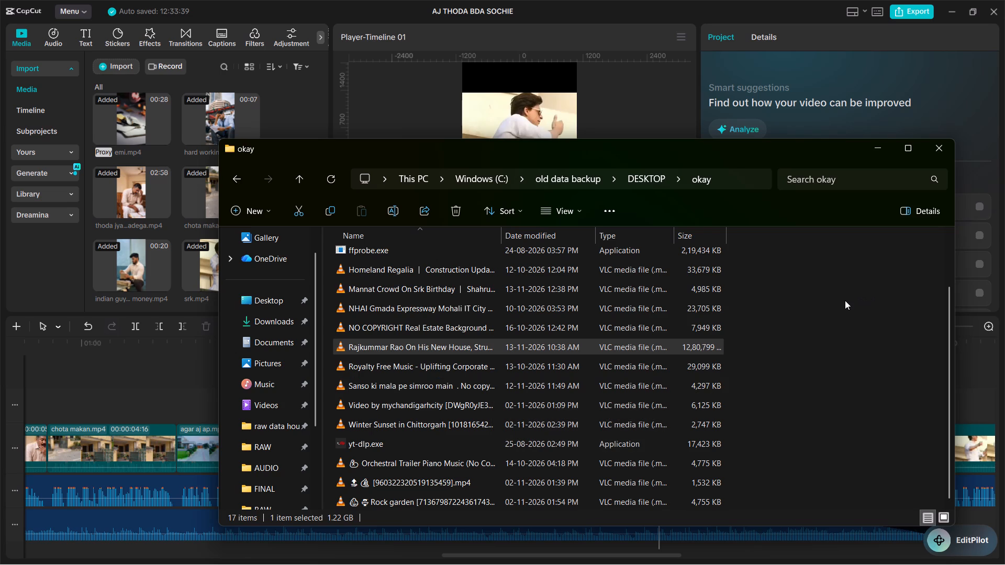
click(336, 183)
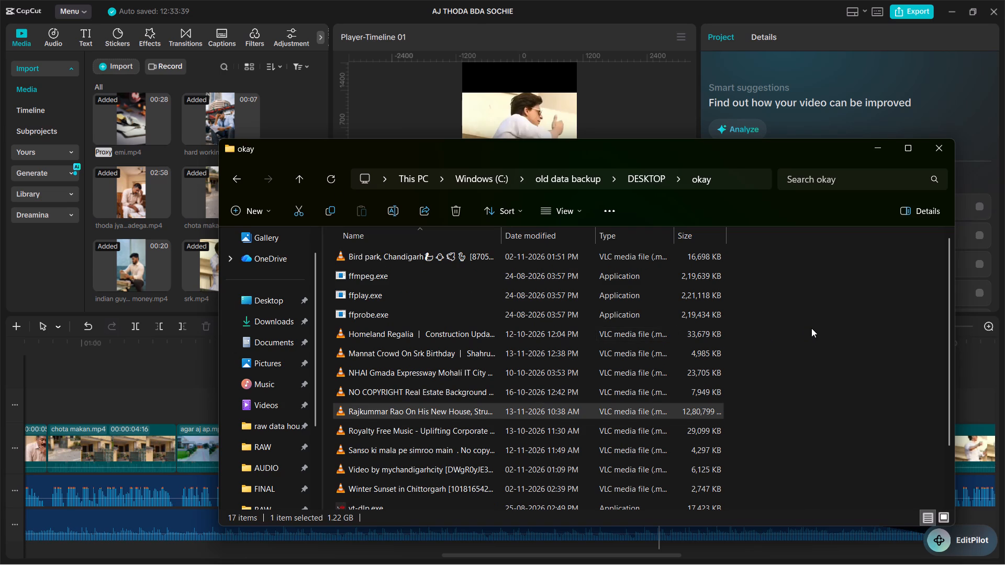
scroll(811, 328, down, 3)
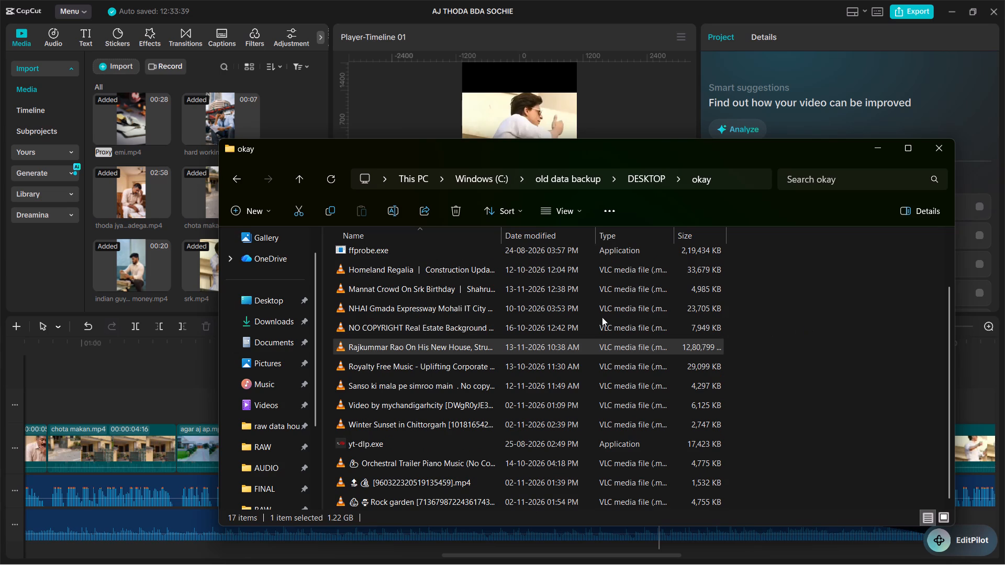
drag(505, 285, 519, 285)
click(519, 285)
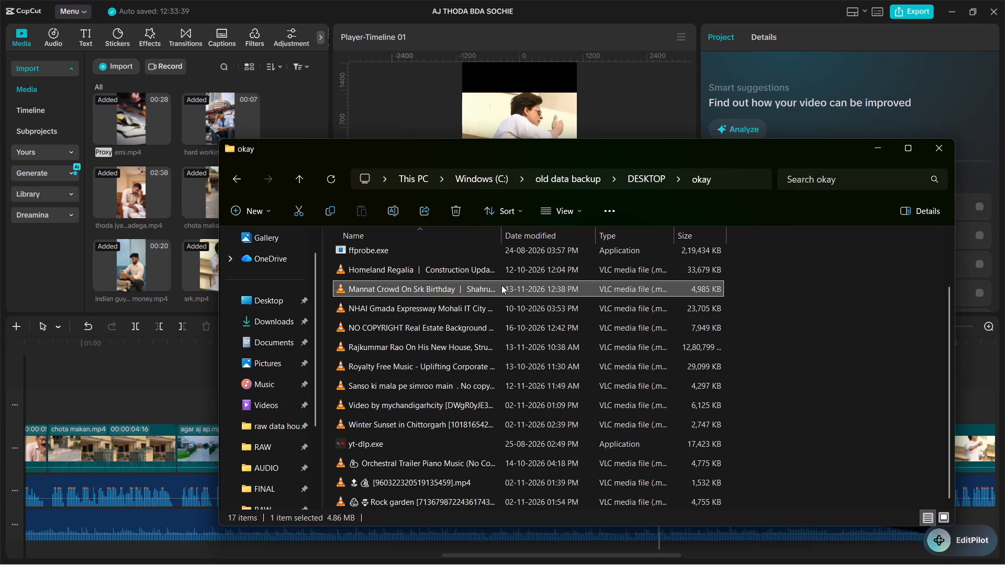
drag(501, 285, 269, 119)
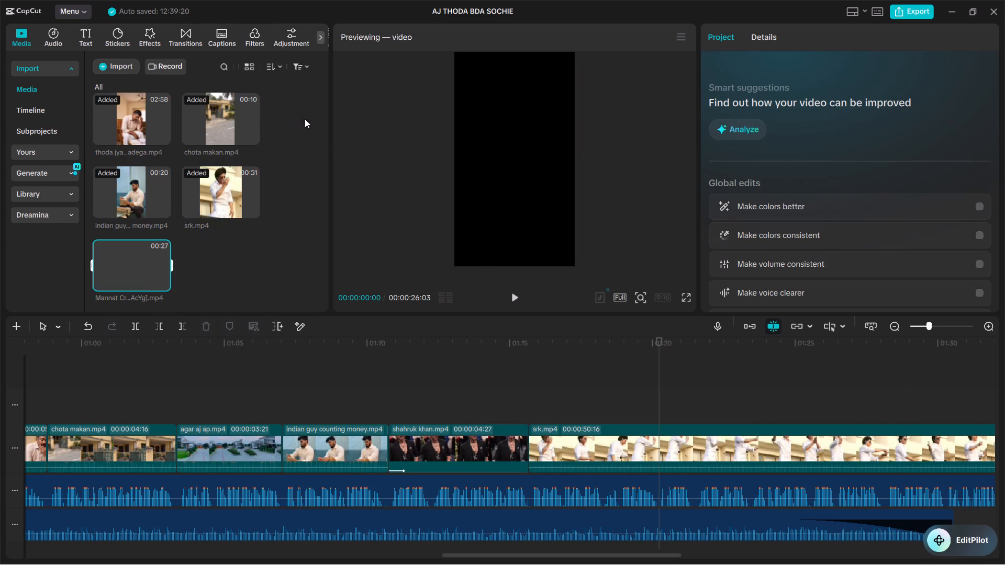
Replace the srk.mp4 clip on the main track with the Mannat Crowd clip, starting directly after shahruk khan.mp4.
drag(126, 257, 688, 361)
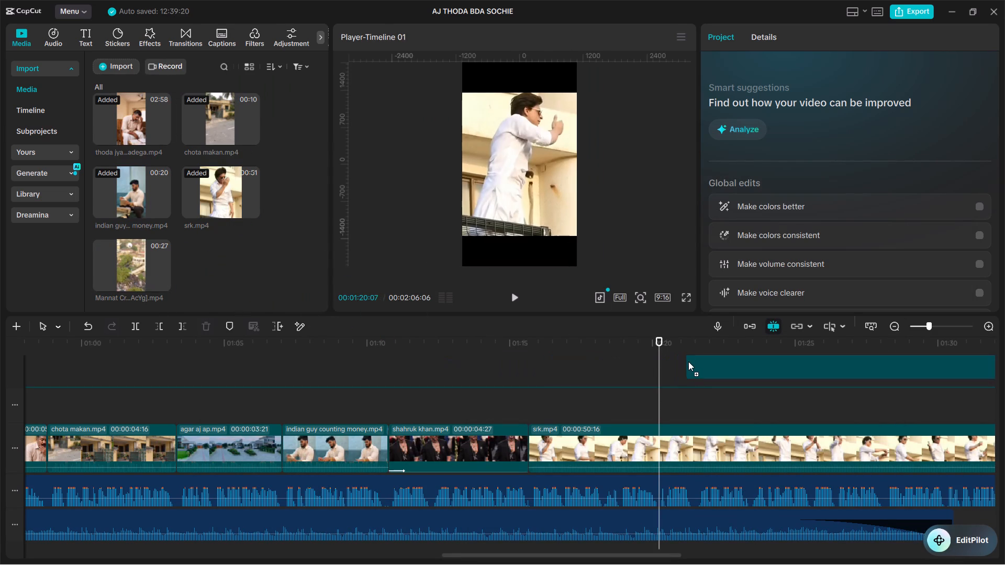
drag(688, 361, 528, 402)
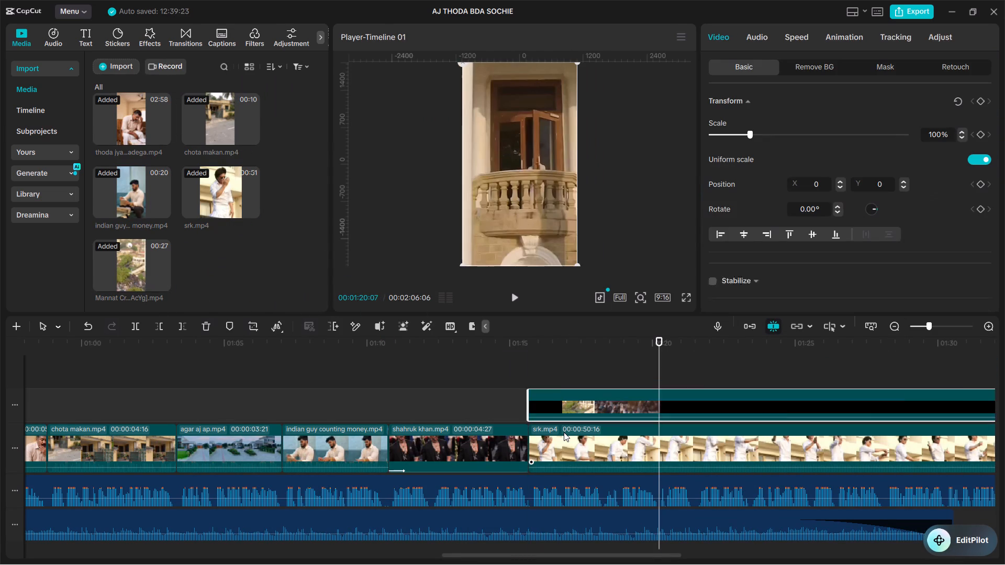
click(564, 432)
key(BackSpace)
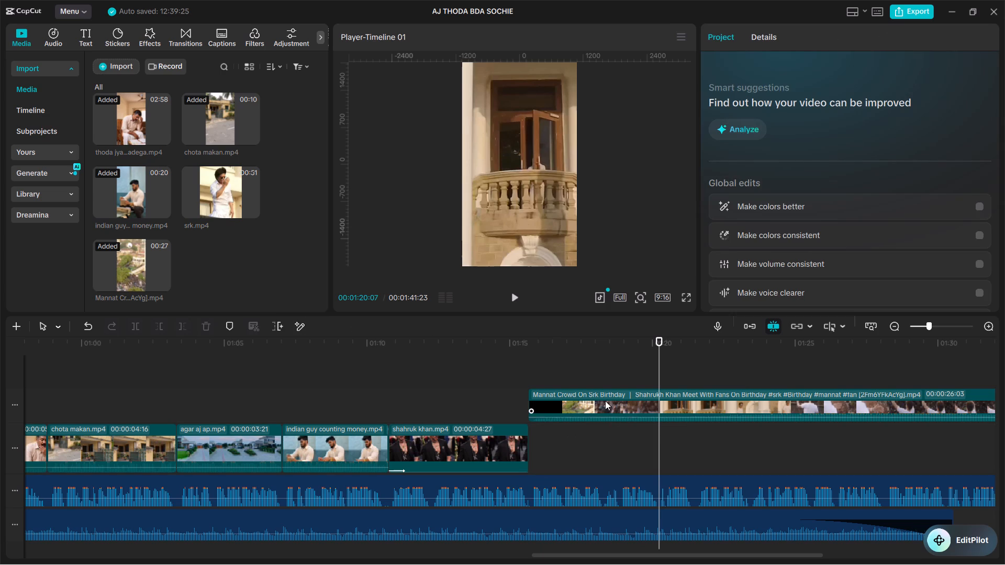
drag(605, 401, 603, 443)
Split the Mannat Crowd clip at 00:01:24:15, delete its opening part and close the gap after shahruk khan.mp4.
click(530, 399)
drag(530, 399, 632, 405)
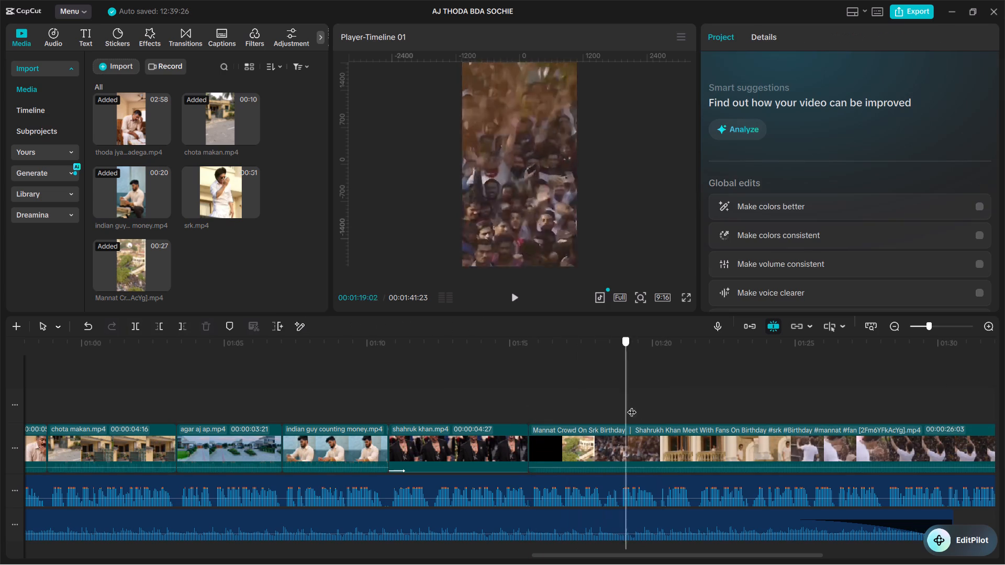
drag(632, 405, 774, 414)
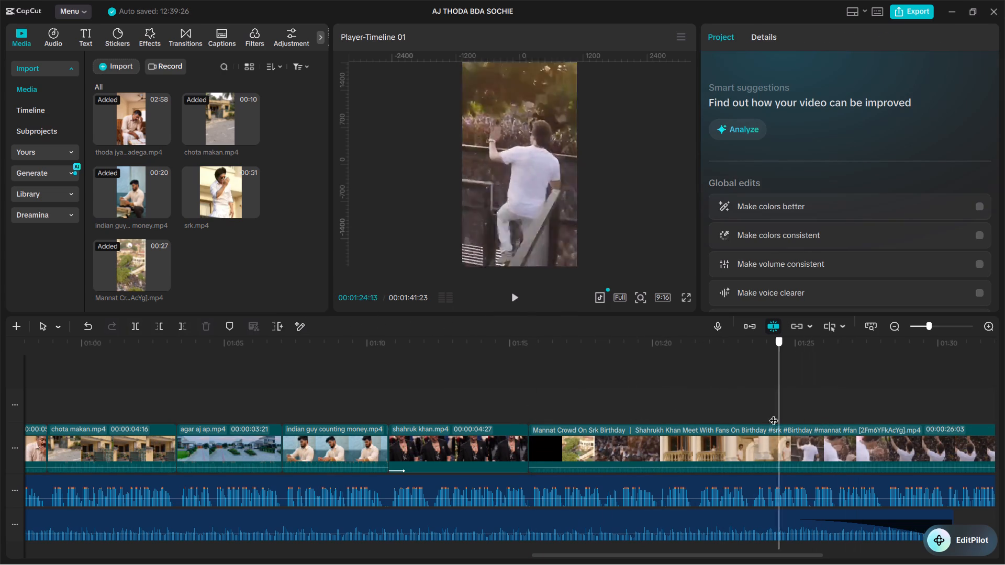
drag(774, 414, 799, 410)
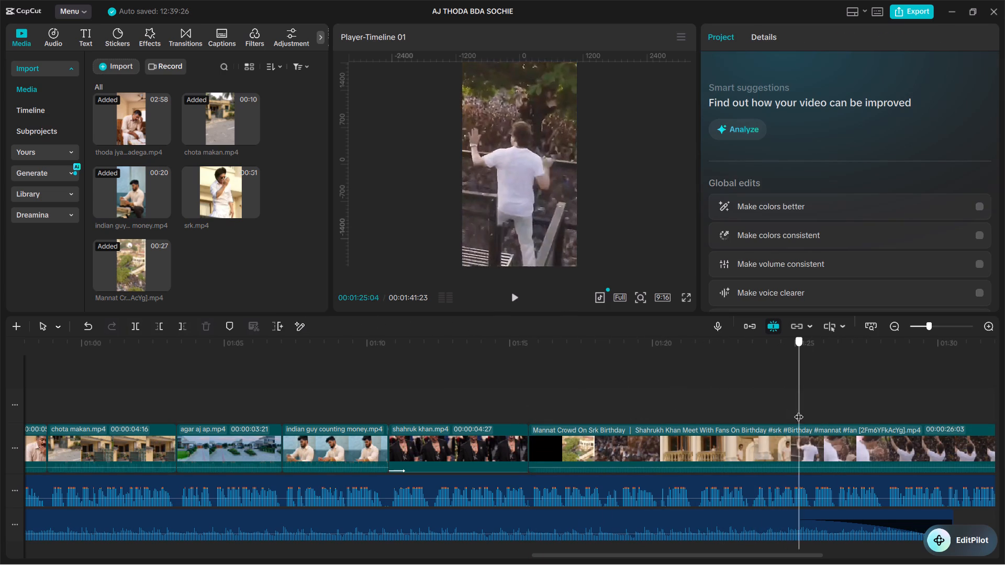
drag(799, 410, 781, 409)
click(789, 446)
key(ctrl+b)
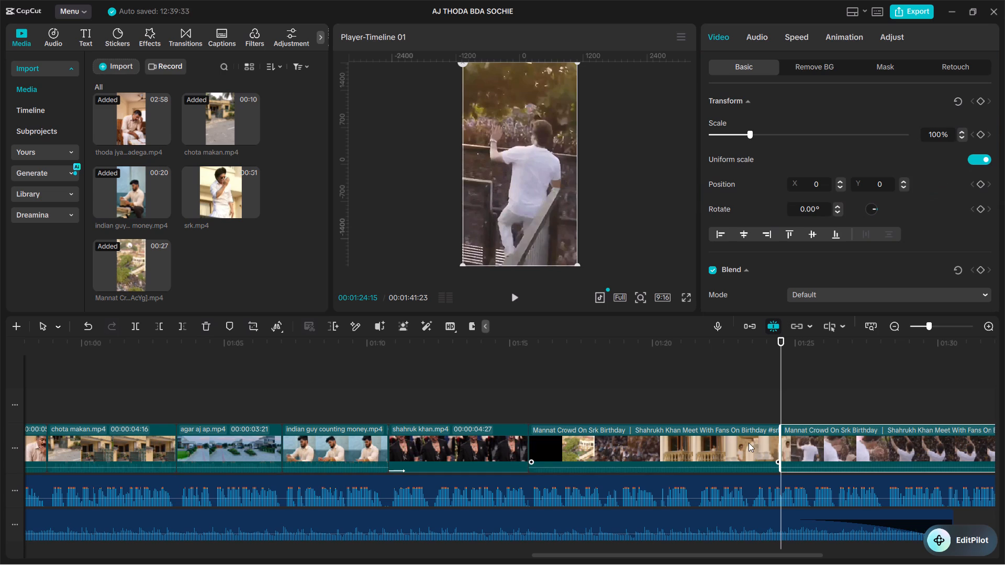
click(749, 443)
key(BackSpace)
right_click(747, 443)
click(784, 444)
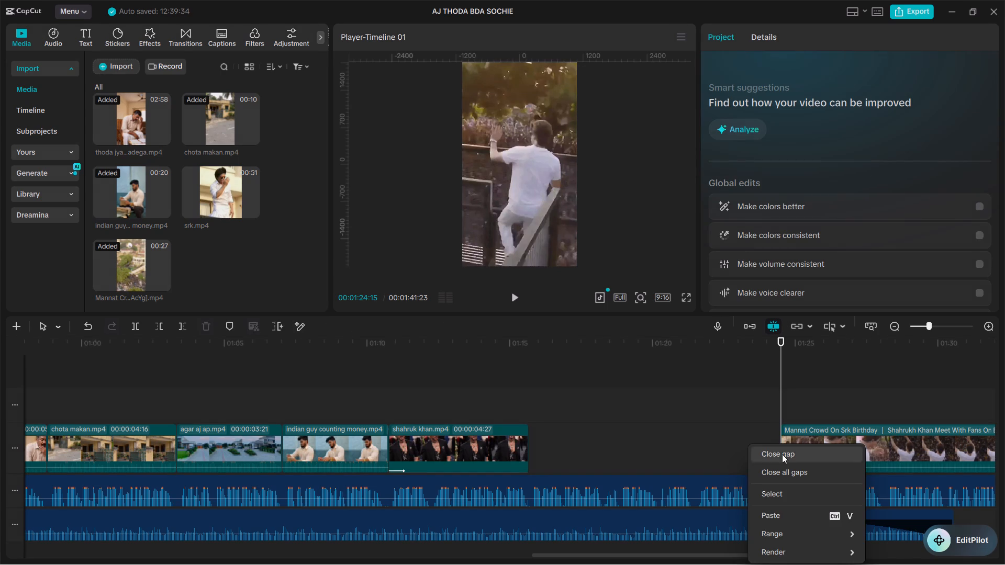
click(782, 454)
Play the trimmed Mannat Crowd clip, split it at 00:01:20:07 and delete everything after that point.
double_click(535, 389)
key(space)
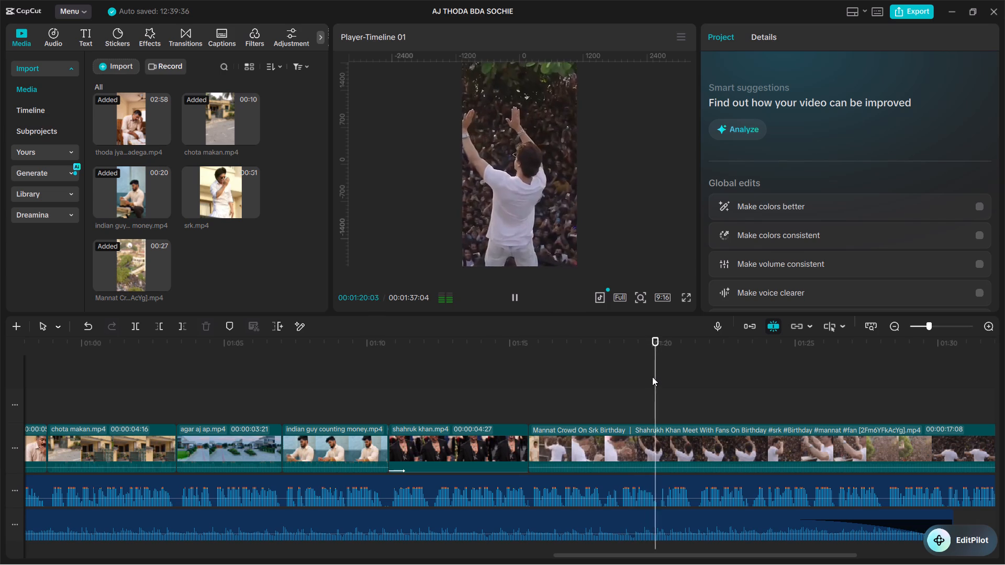
key(space)
click(660, 403)
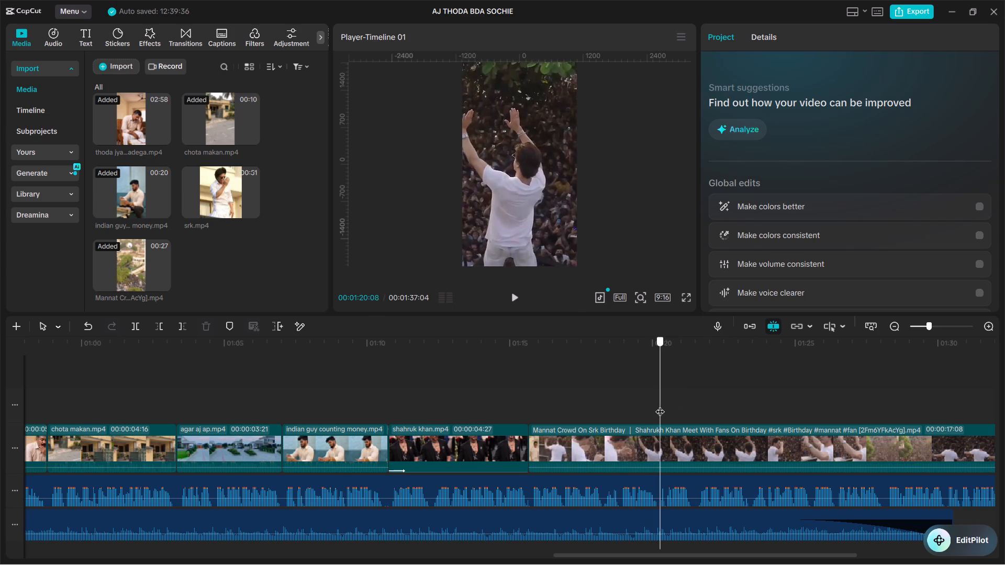
key(space)
double_click(661, 406)
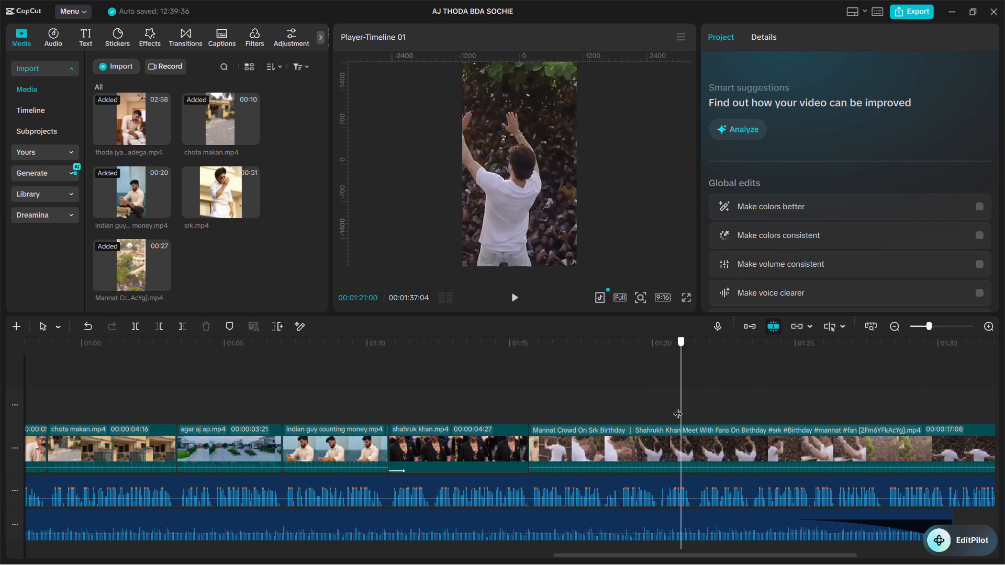
click(670, 444)
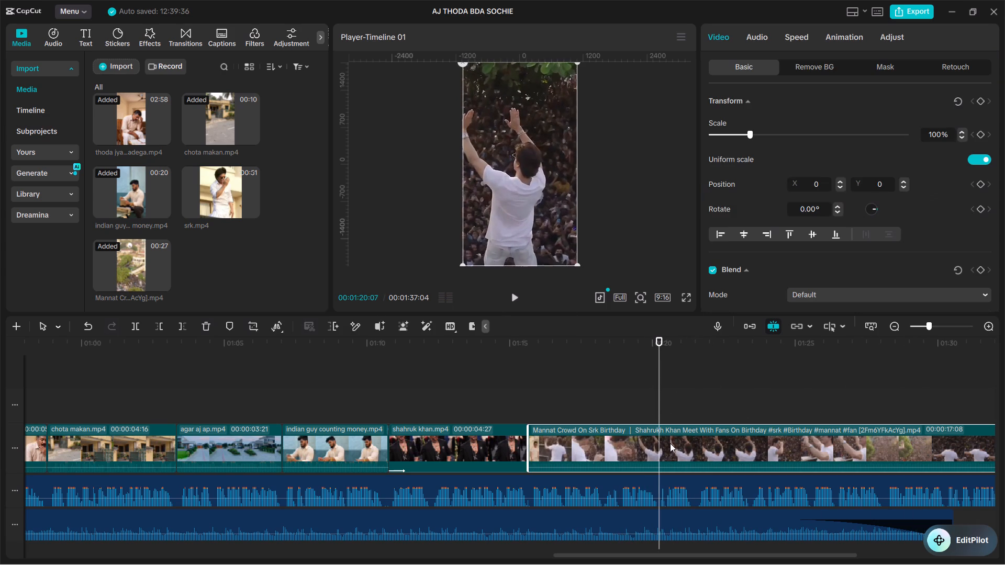
key(ctrl+b)
key(BackSpace)
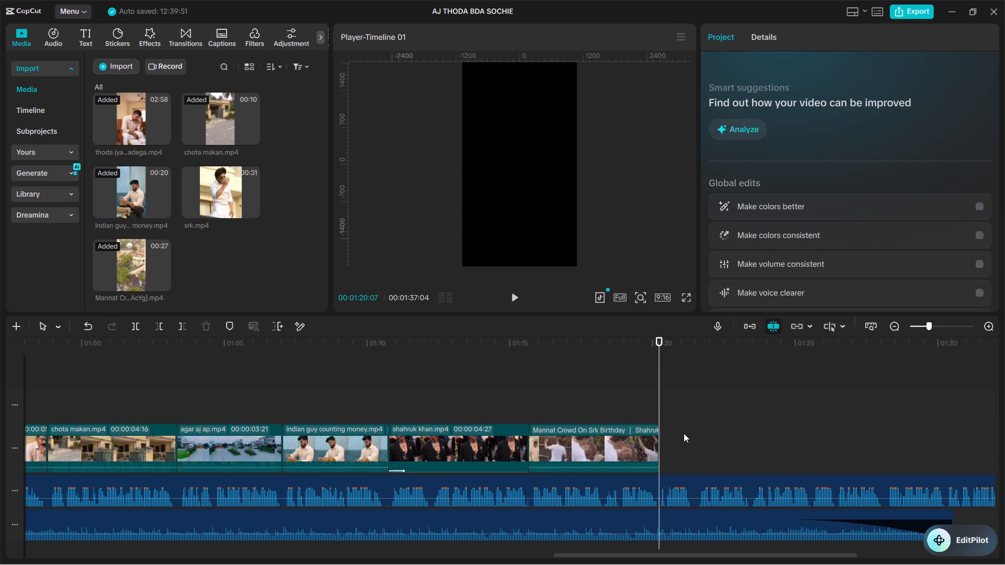
Replay the audio after the Mannat Crowd clip's end, from about 01:20, to examine the section still lacking video.
ctrl+scroll(684, 433, down, 4)
key(space)
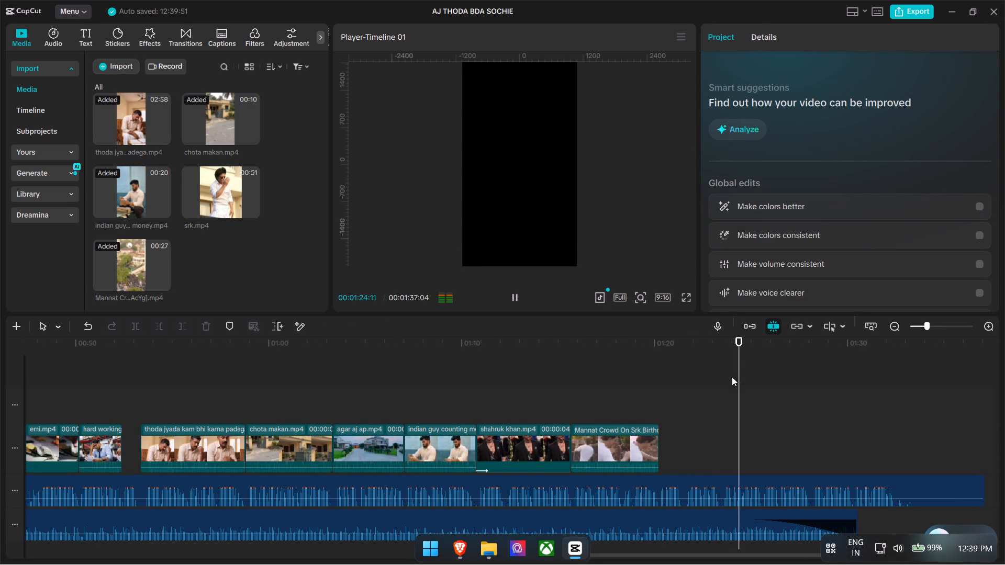
double_click(663, 397)
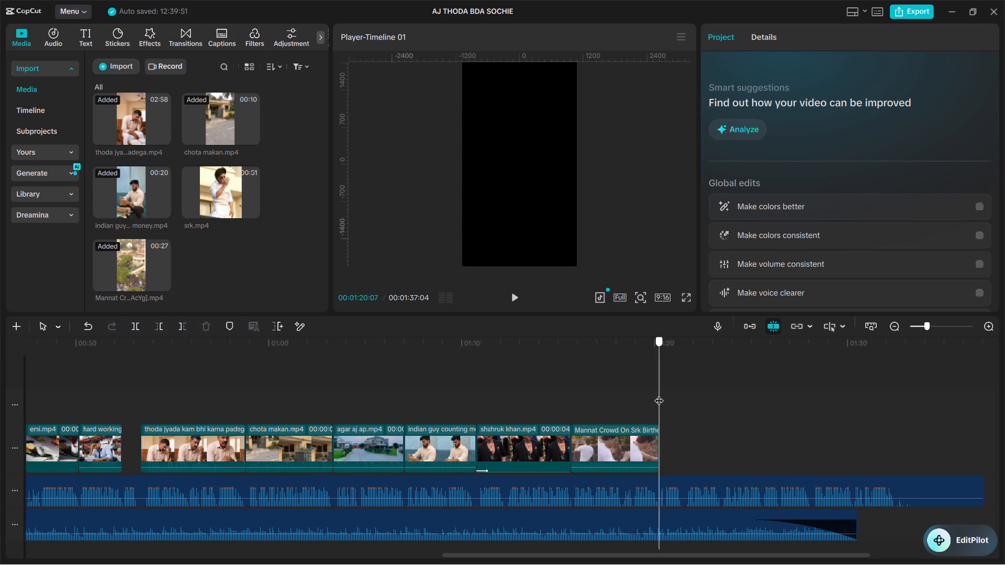
key(space)
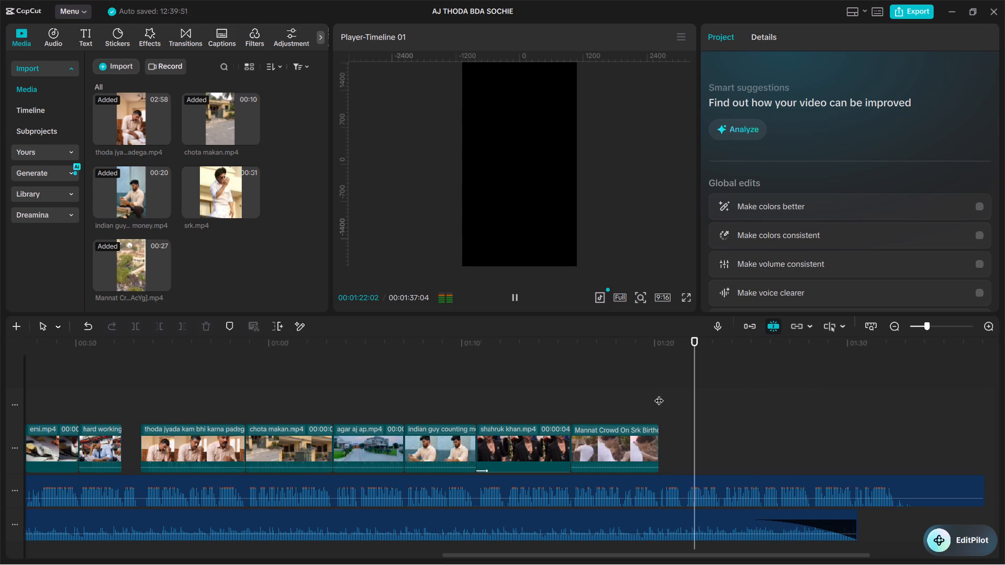
click(659, 394)
key(space)
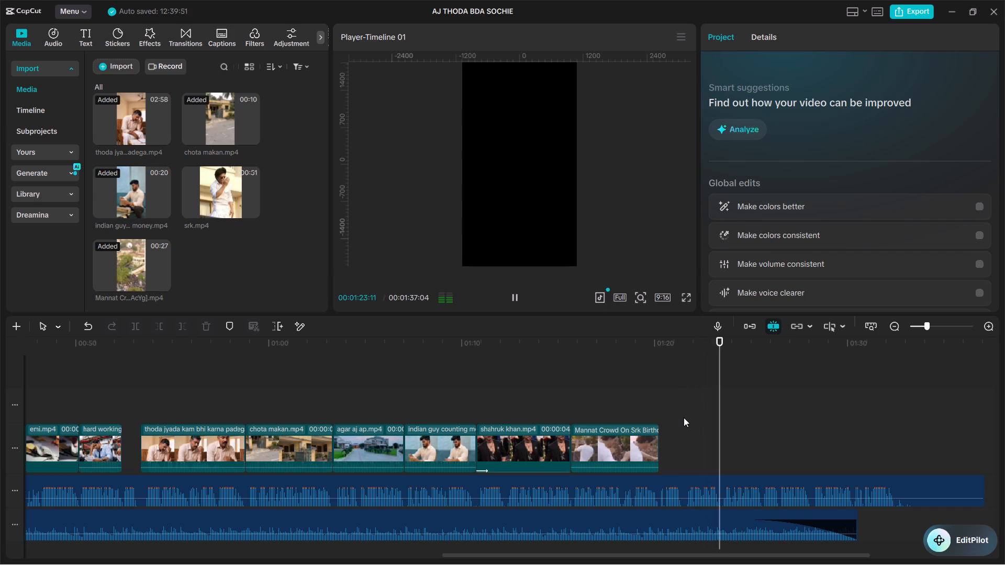
click(684, 417)
key(space)
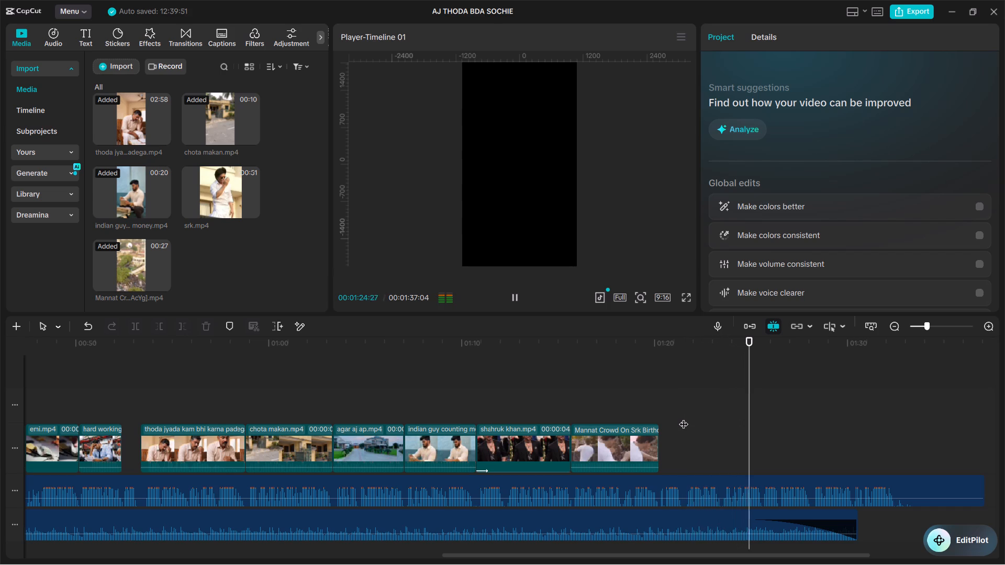
click(684, 417)
Put away the okay folder window and switch from CapCut to the Brave browser.
key(alt+Tab)
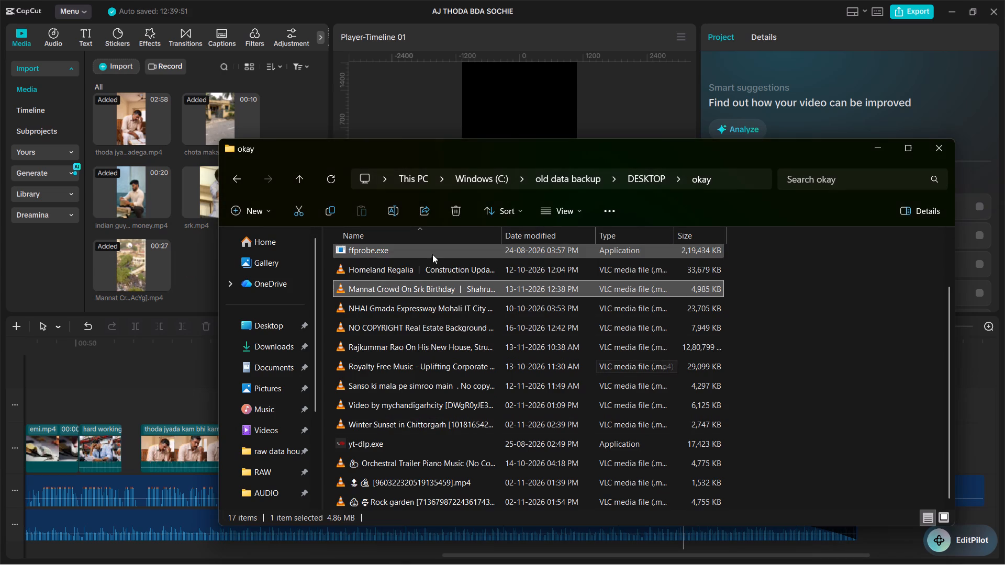
click(872, 147)
key(alt+Tab)
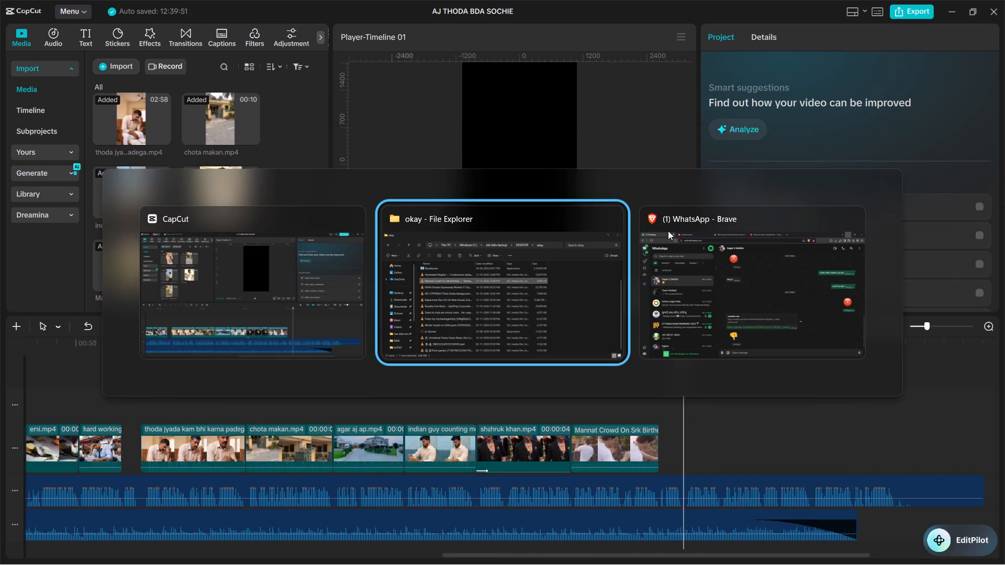
key(alt+Tab)
key(alt+Tab)
key(alt+Tab)
key(alt+Tab)
key(alt+Tab)
key(alt+Tab)
click(875, 153)
click(941, 7)
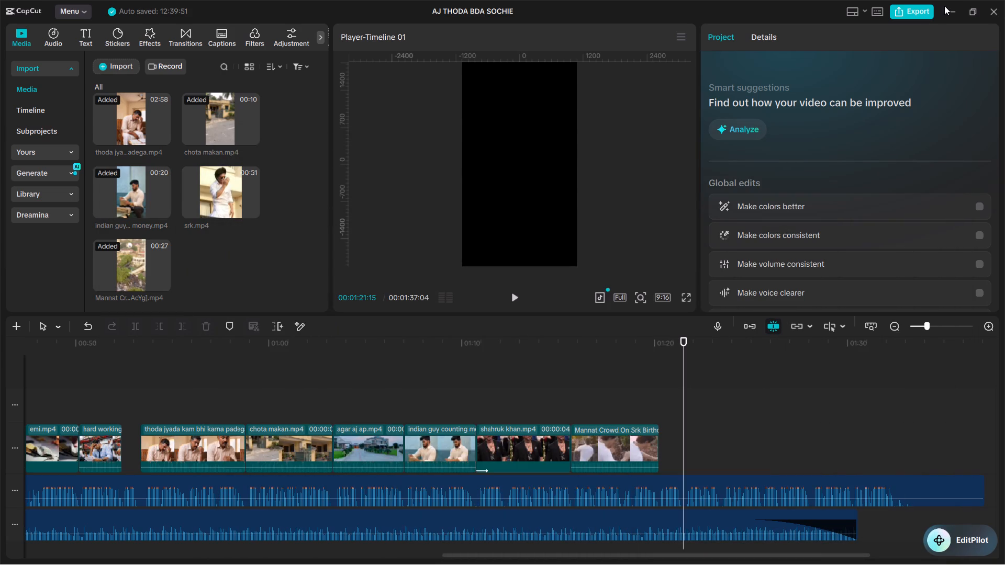
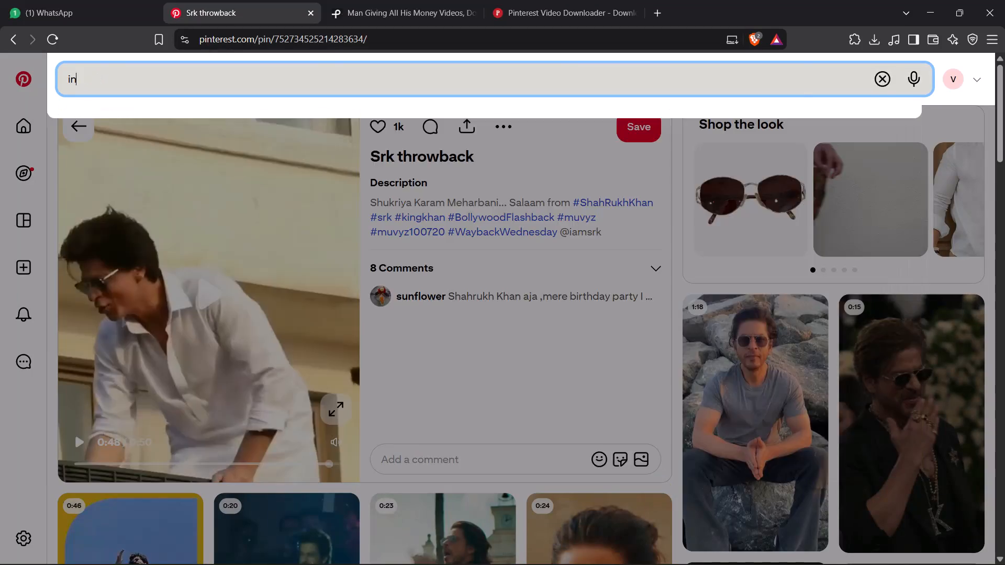
Search Pinterest for "indian guy buying house".
text(an)
key(space)
key(BackSpace)
key(BackSpace)
key(BackSpace)
text(ian)
key(space)
text(guy)
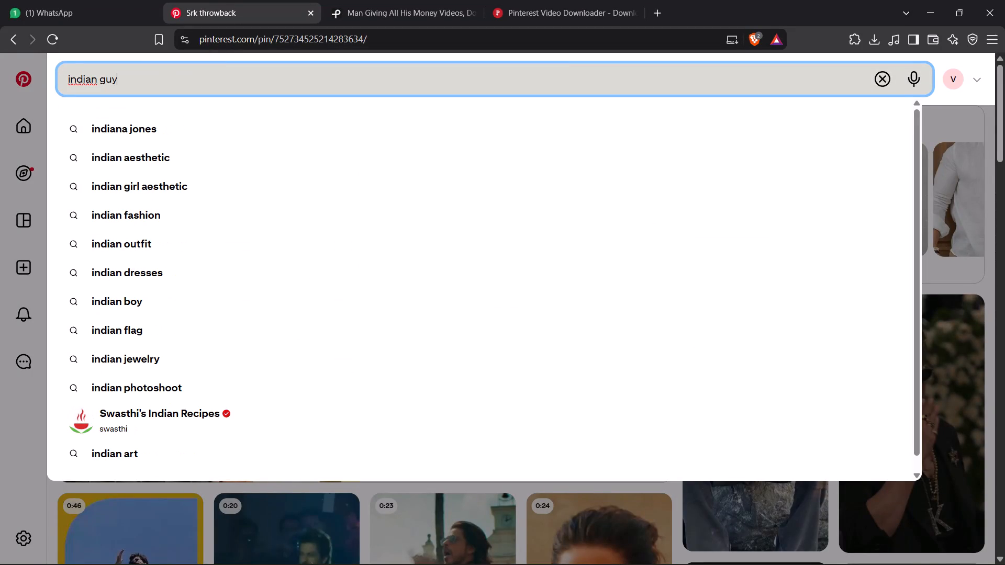
key(space)
text(buyi)
key(space)
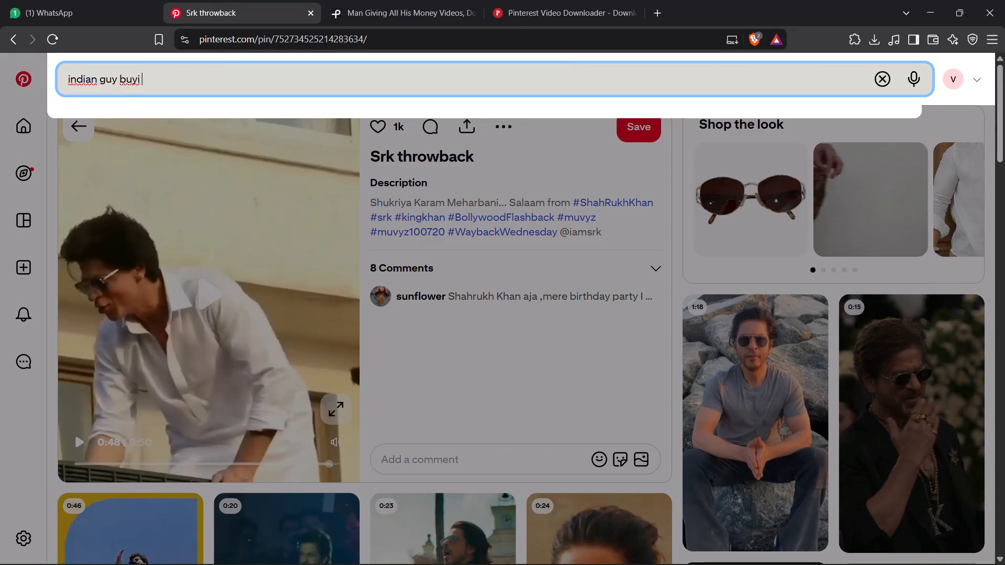
key(BackSpace)
text(ng h)
text(ouse)
key(Return)
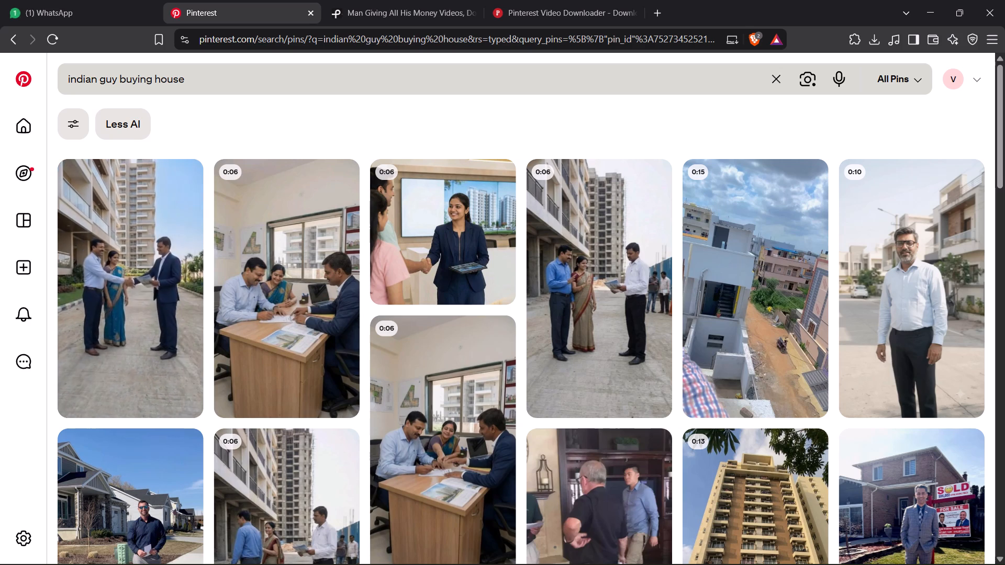
Open the video pin of a couple meeting a suited man outside apartment buildings, pause it and copy its link.
scroll(304, 159, down, 4)
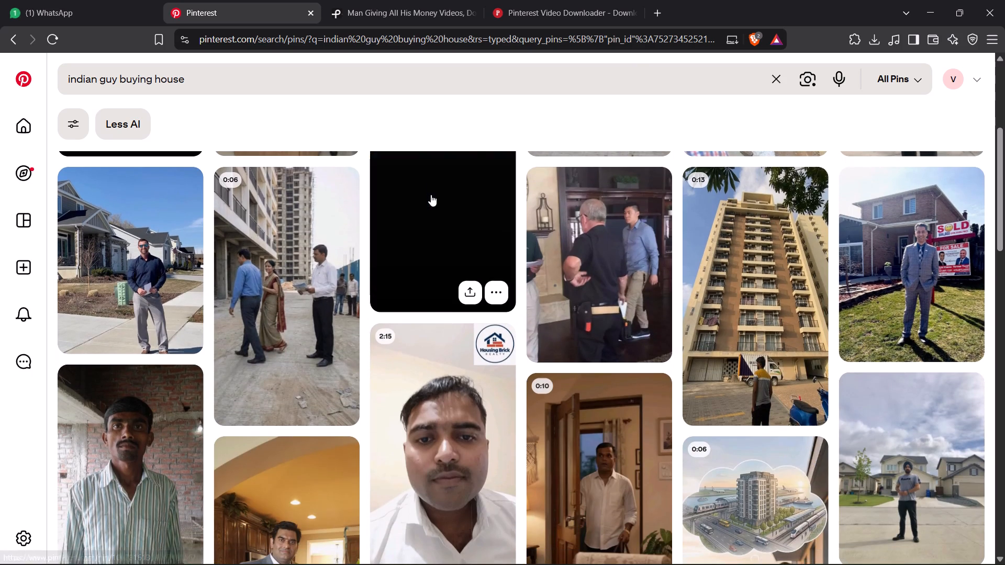
scroll(819, 253, up, 4)
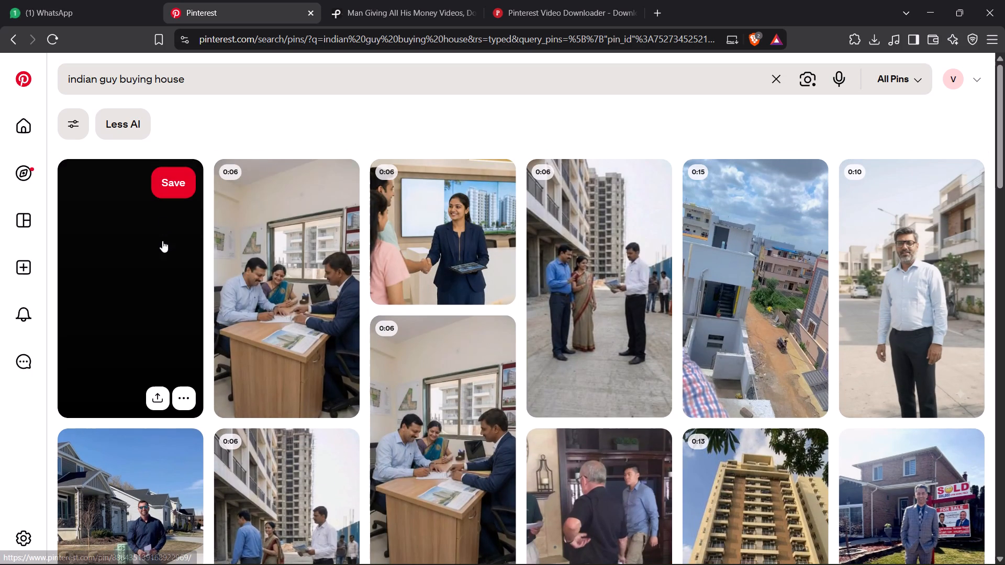
click(147, 256)
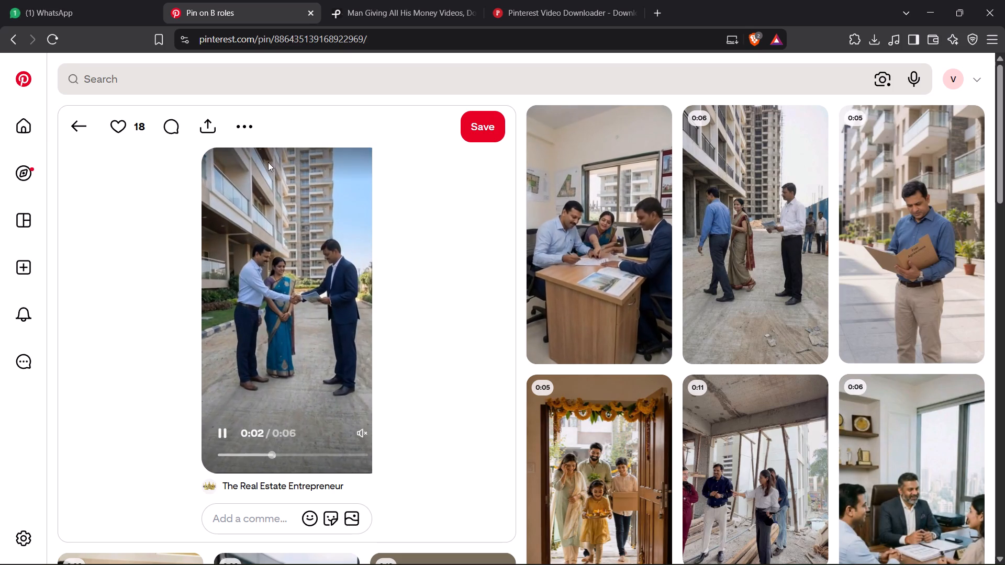
click(326, 286)
click(211, 127)
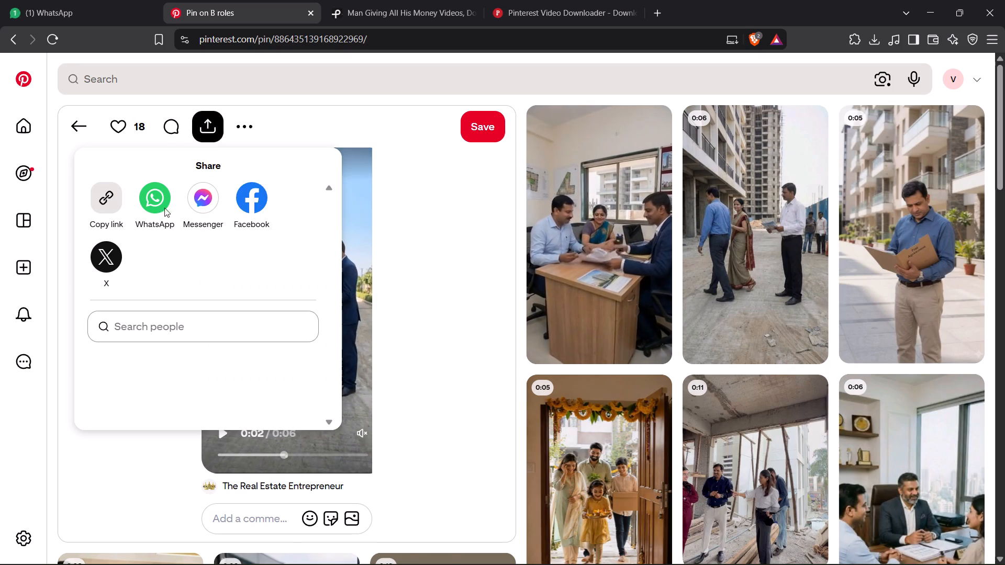
click(107, 211)
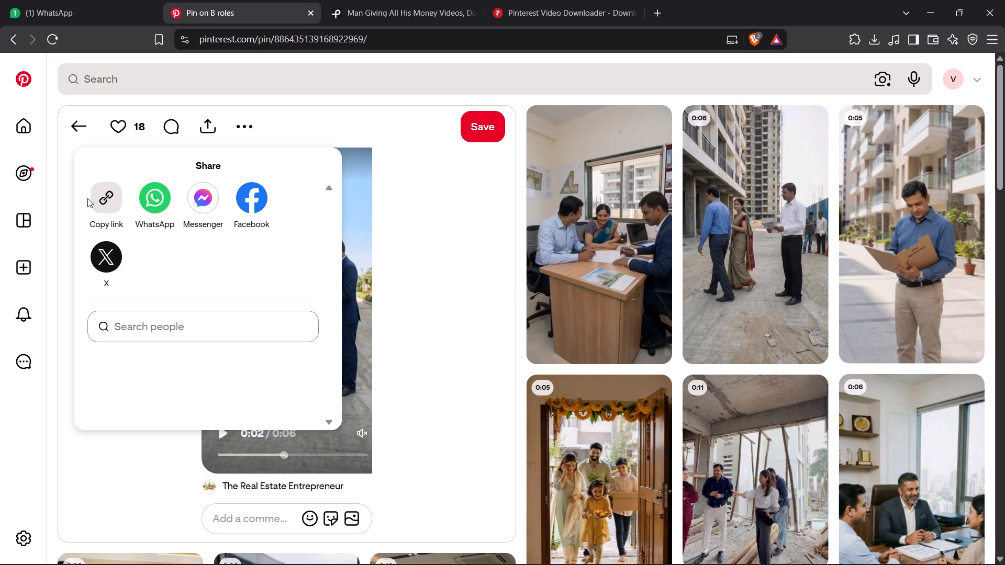
Bring up the SSSPIN Pinterest video downloader to fetch the house-buying video from the copied link.
click(519, 0)
click(453, 399)
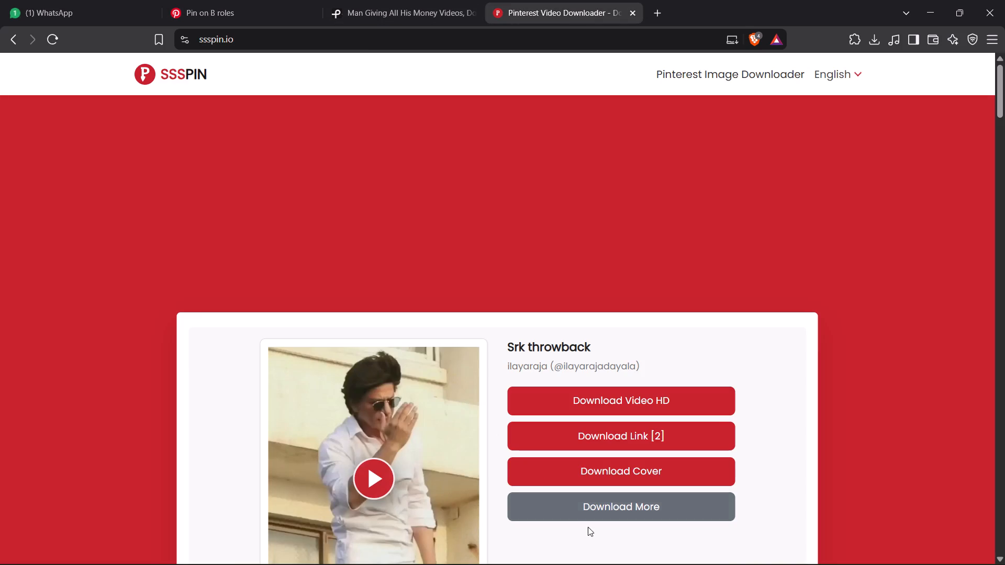
click(583, 516)
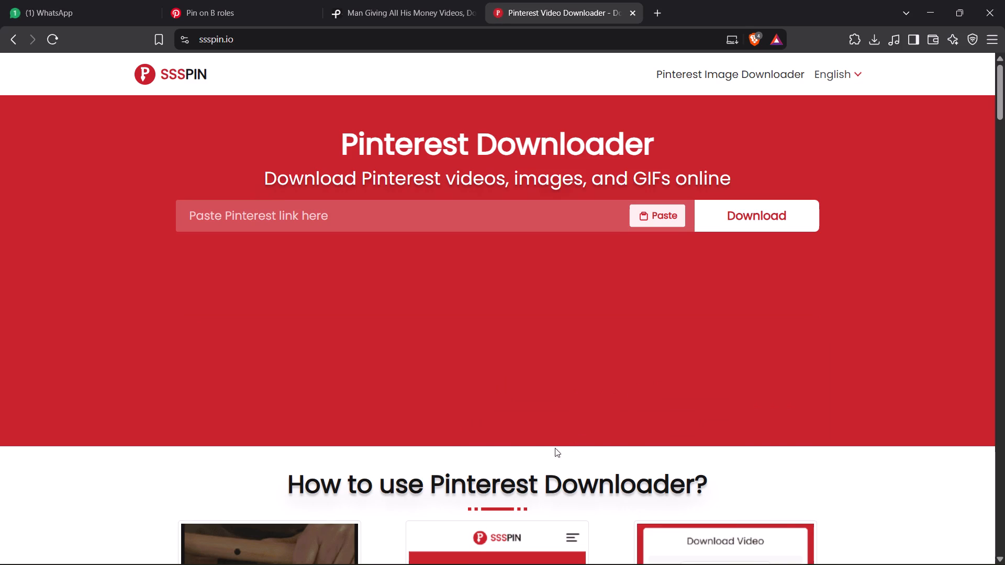
click(393, 216)
key(ctrl+v)
click(745, 205)
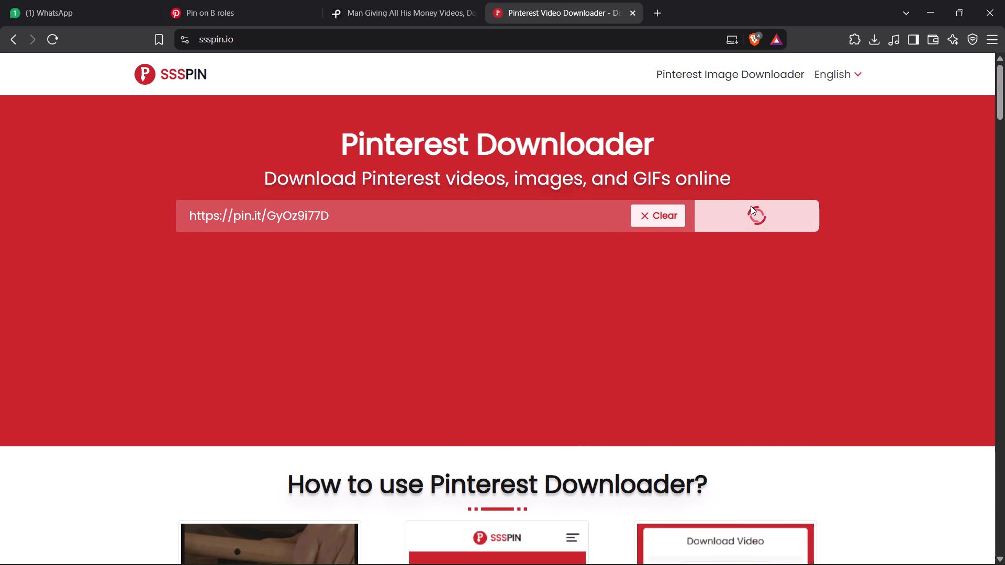
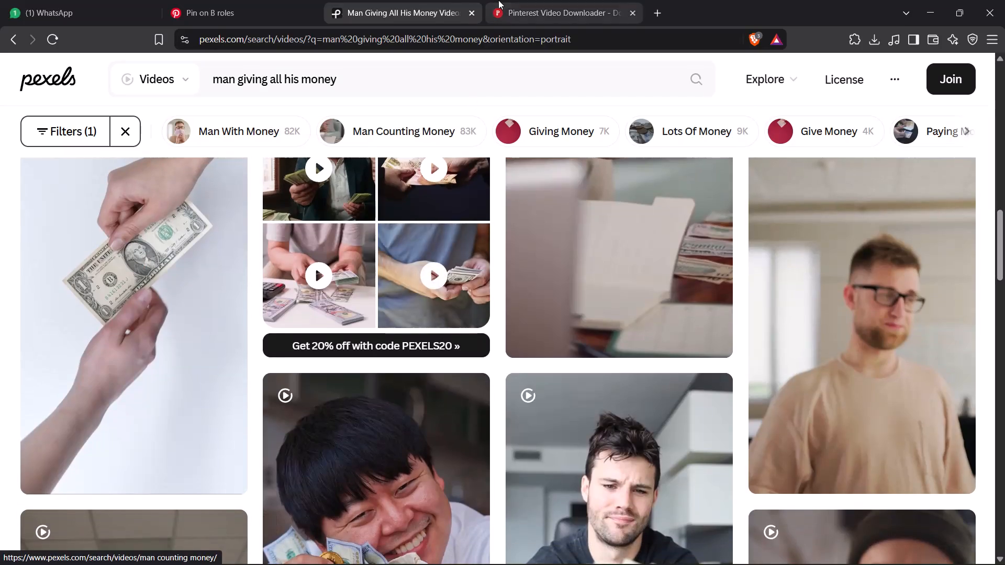
Return to the SSSPIN result and preview the Indian real estate sales video showing a couple shaking hands with an agent.
click(515, 0)
scroll(439, 372, down, 9)
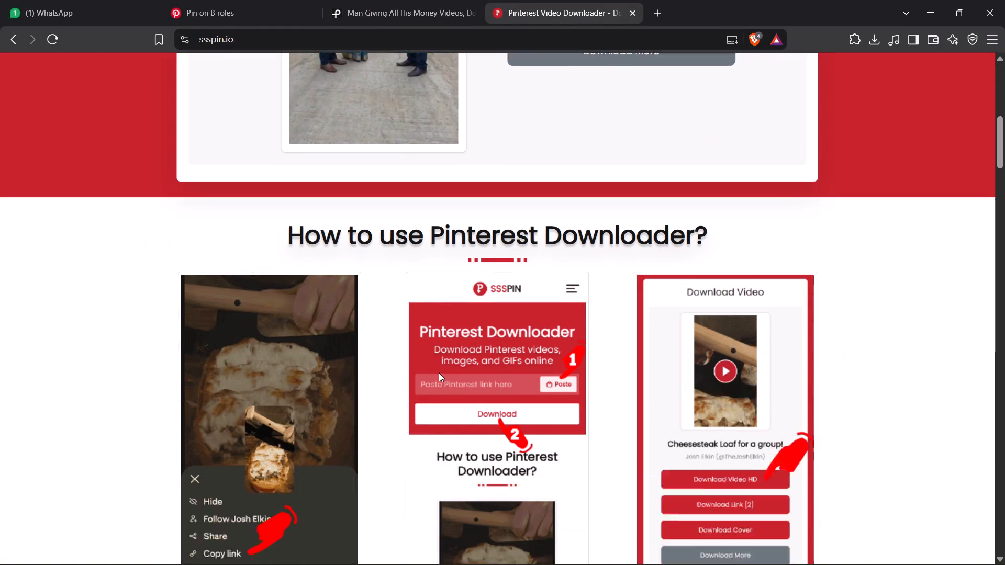
scroll(437, 360, up, 5)
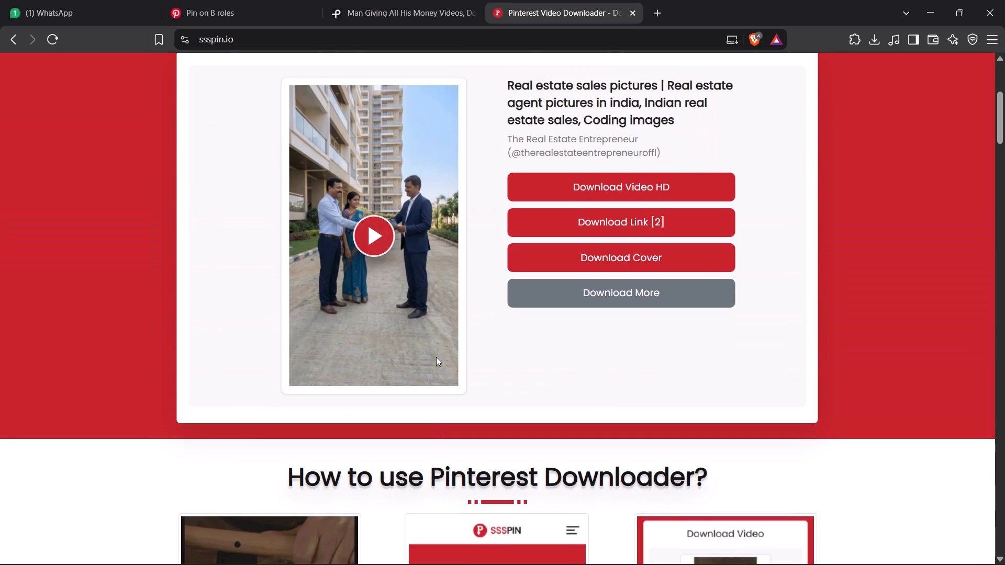
click(384, 242)
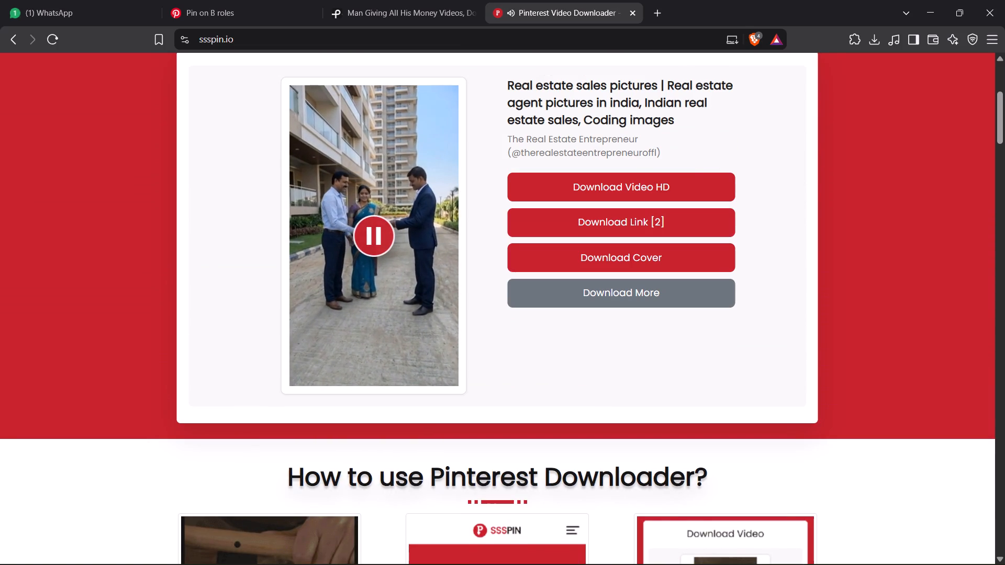
drag(507, 139, 647, 130)
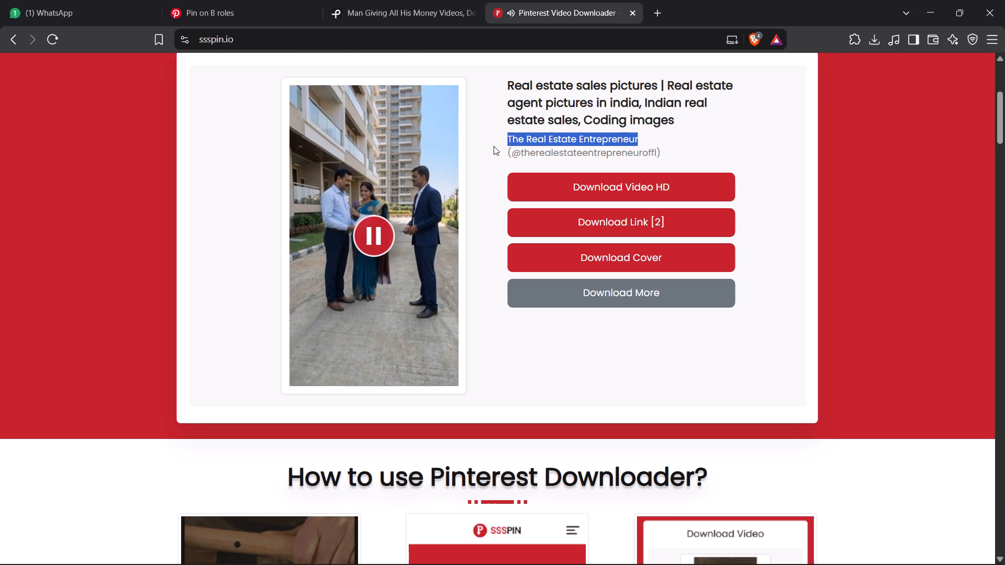
click(475, 151)
click(386, 235)
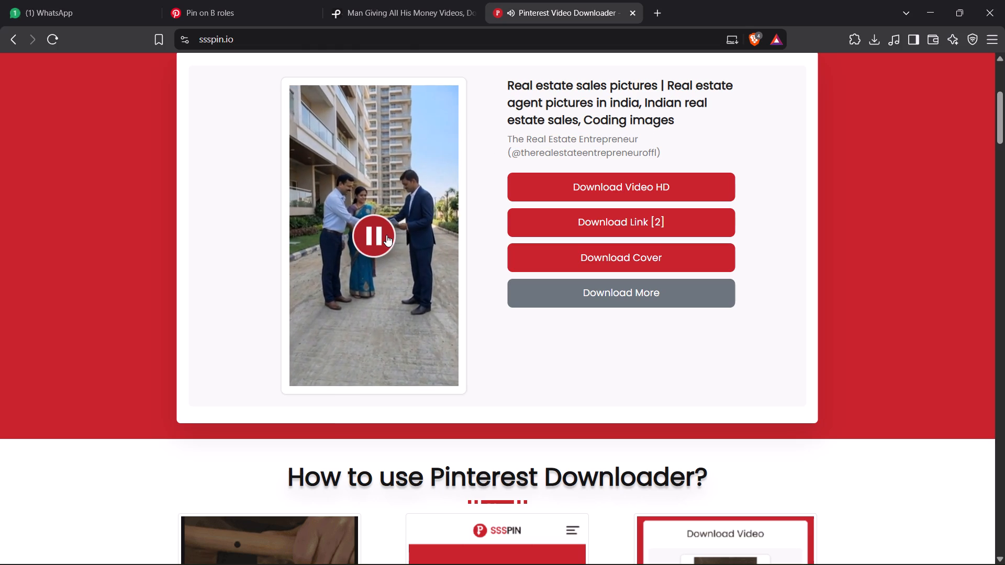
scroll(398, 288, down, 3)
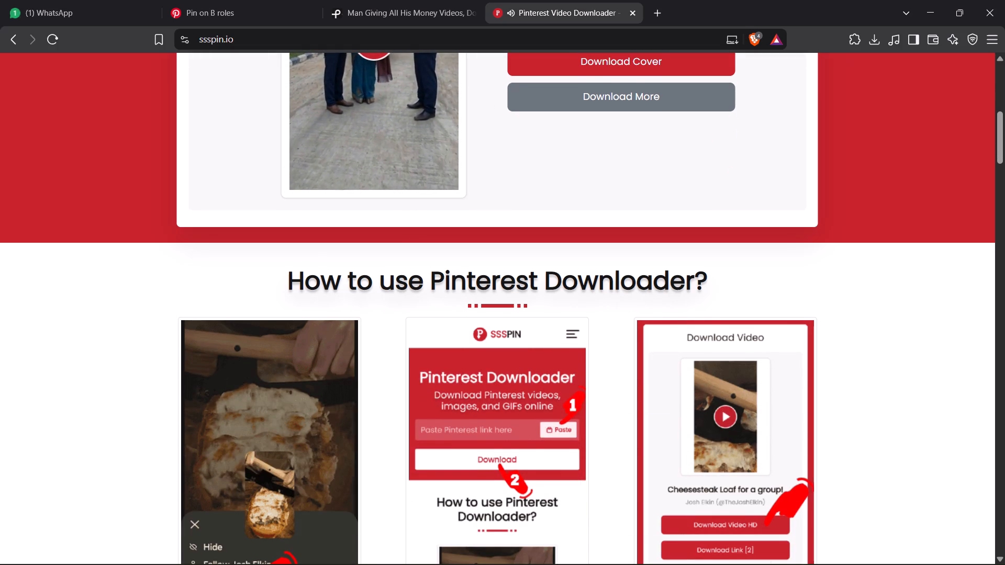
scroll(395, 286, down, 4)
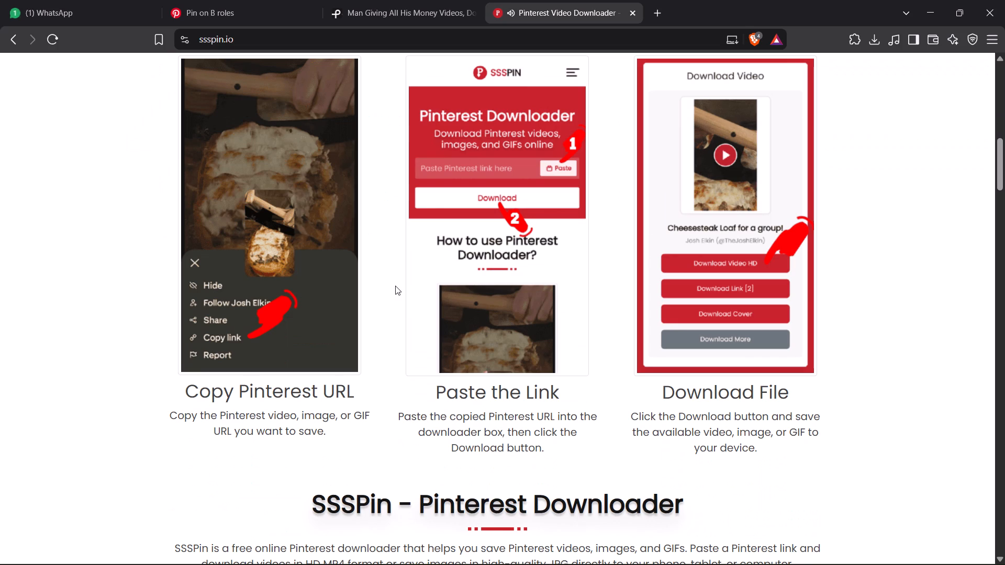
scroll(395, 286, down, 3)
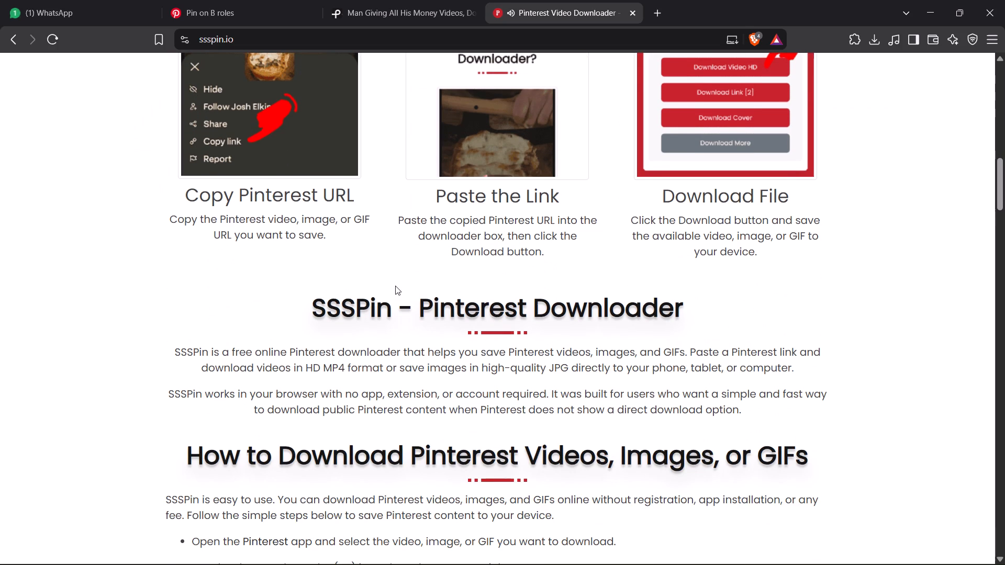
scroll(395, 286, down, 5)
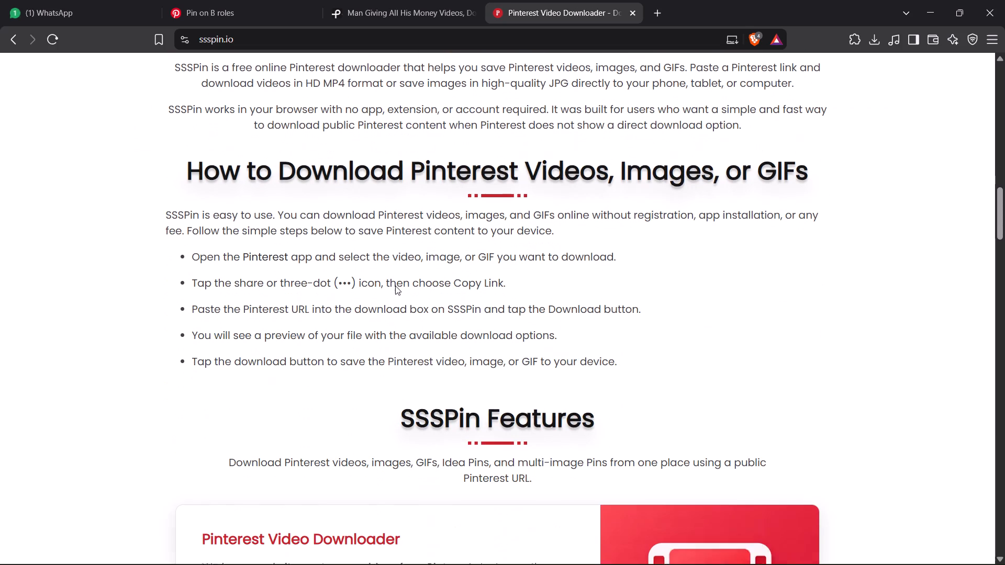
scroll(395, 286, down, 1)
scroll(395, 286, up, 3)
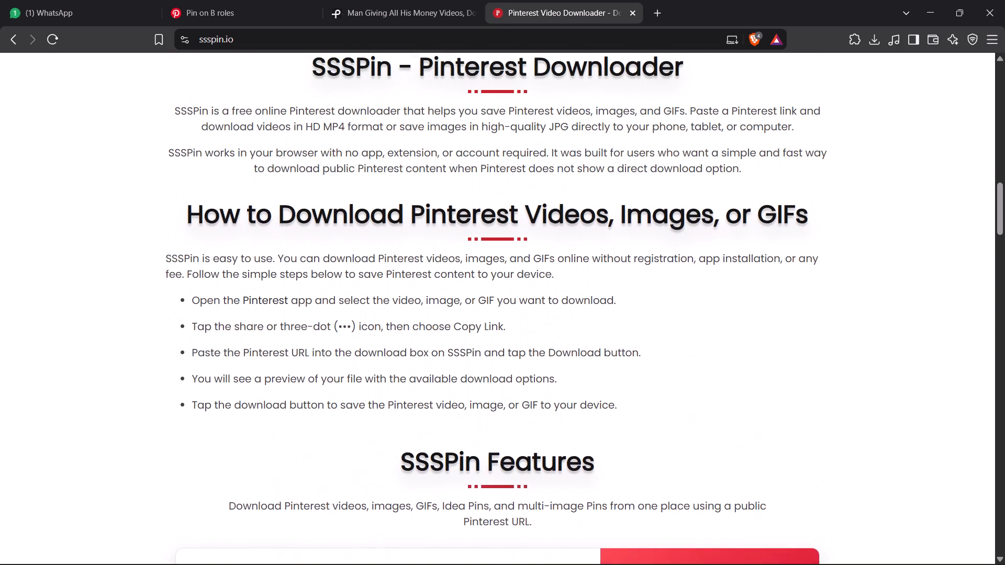
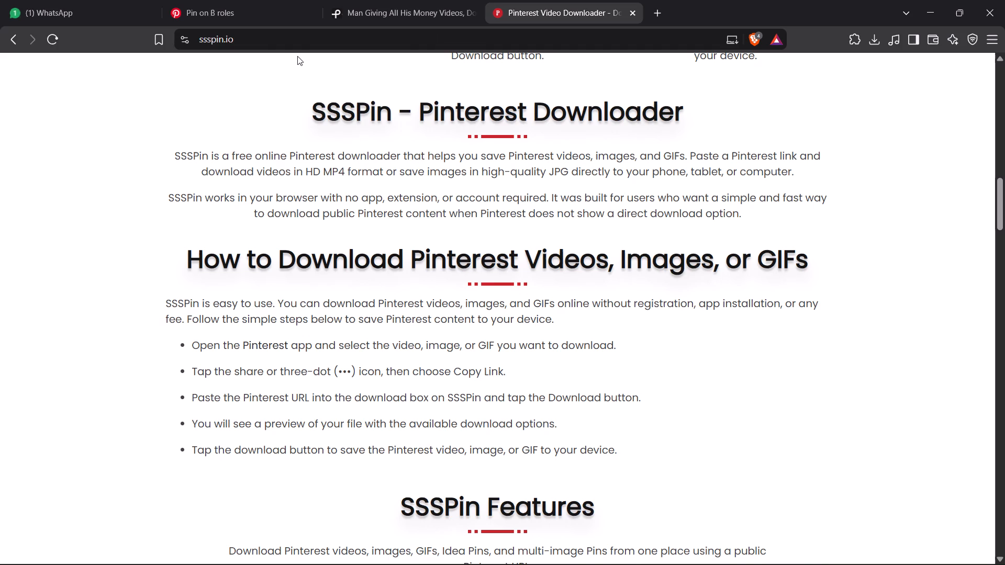
Bring up the open File Explorer windows and close several of the surplus Home windows, keeping the okay folder window.
key(alt+Tab)
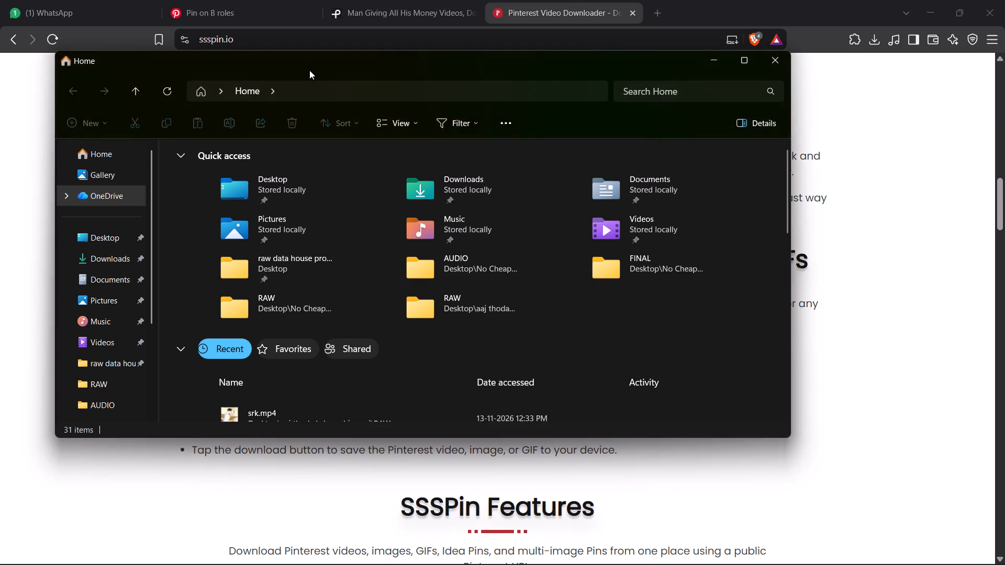
key(alt+Tab)
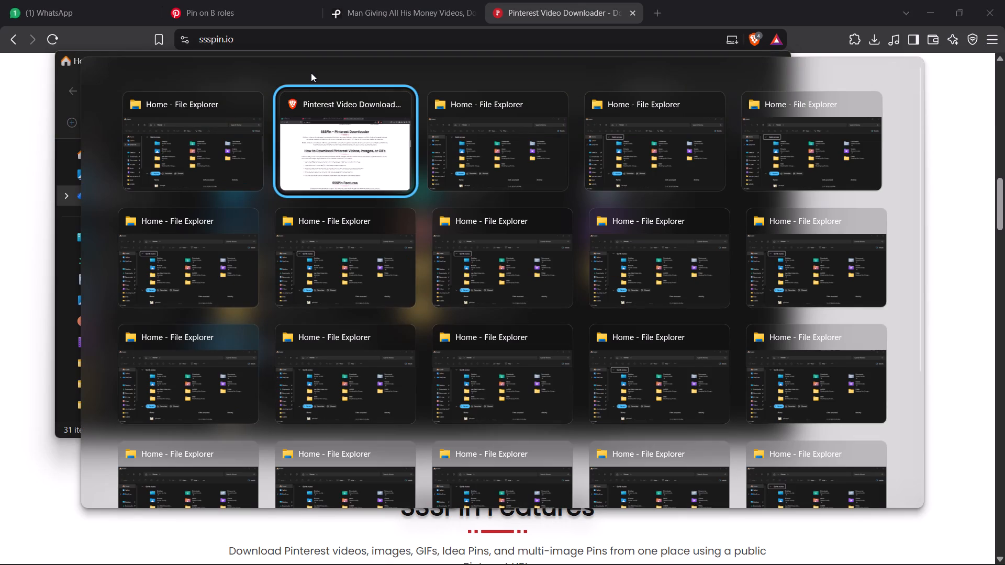
alt+click(951, 76)
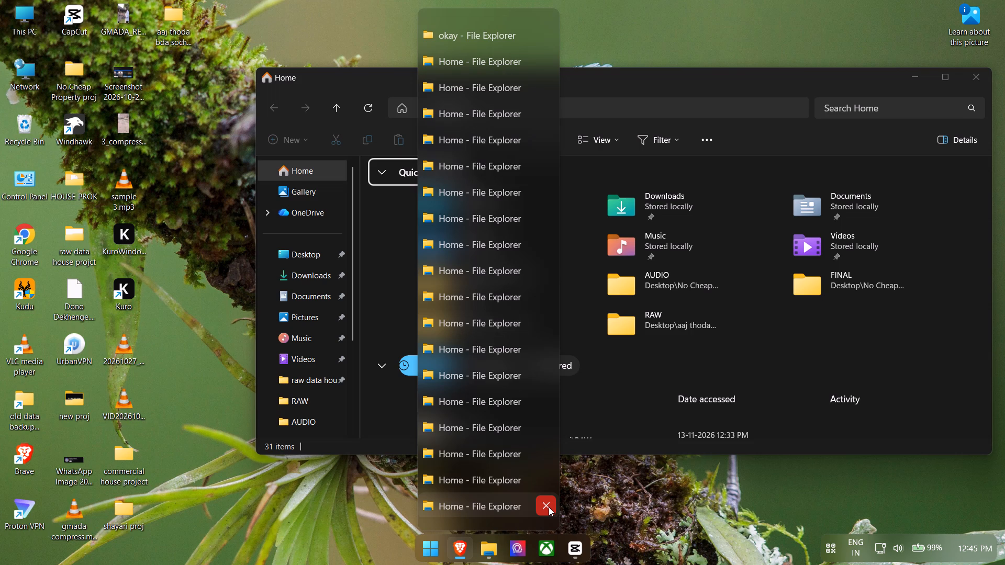
scroll(497, 46, up, 4)
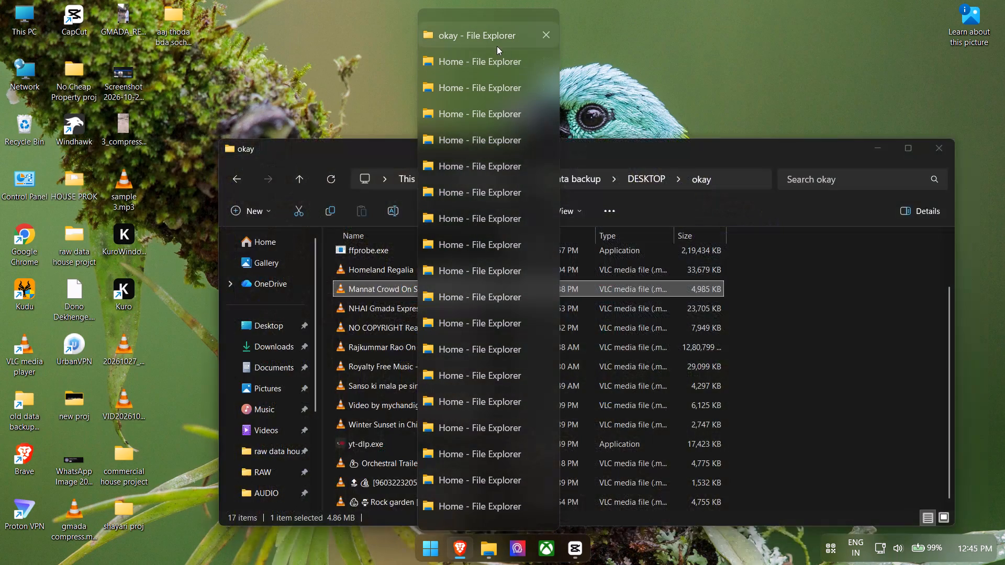
scroll(497, 46, up, 4)
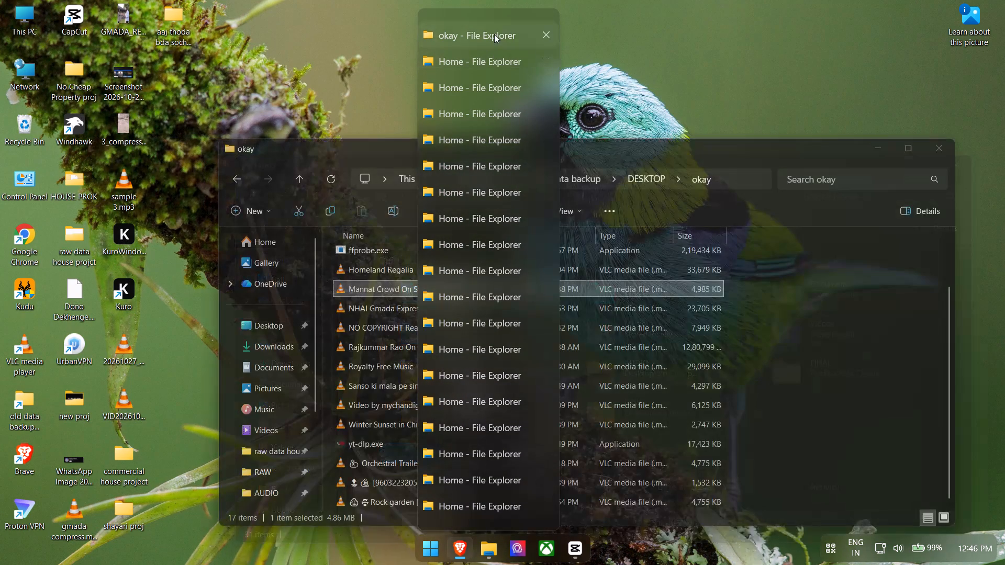
click(540, 61)
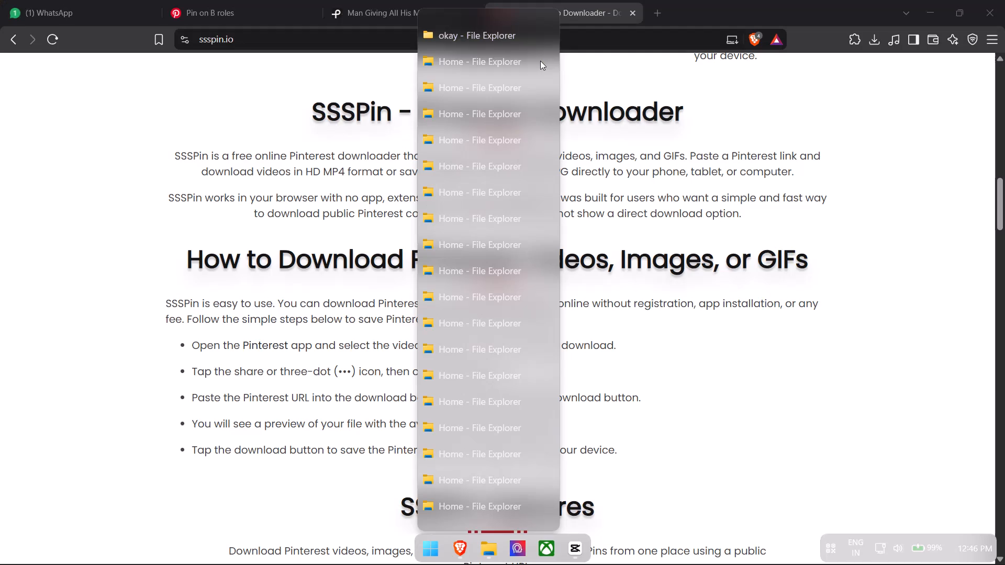
click(545, 63)
click(545, 63)
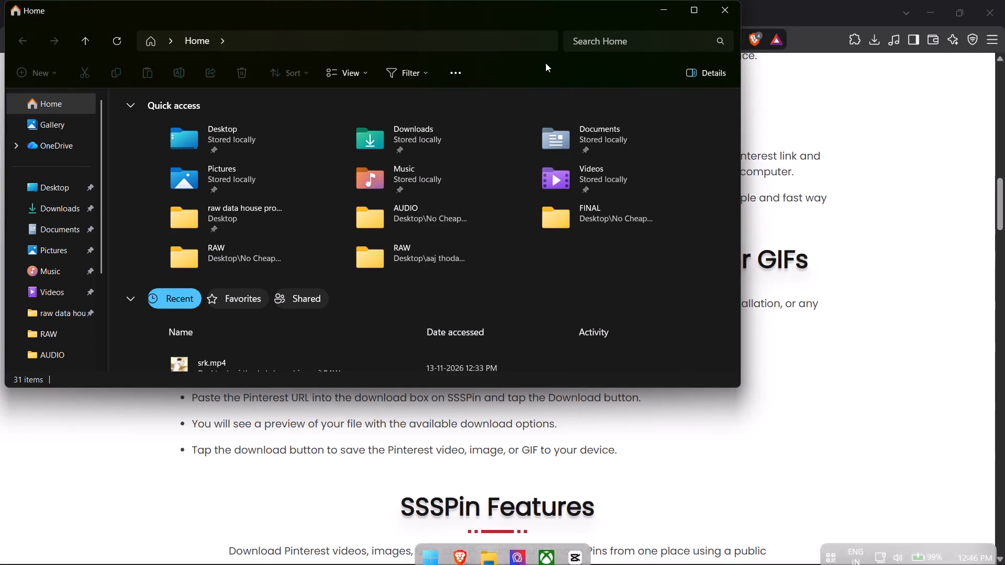
click(712, 7)
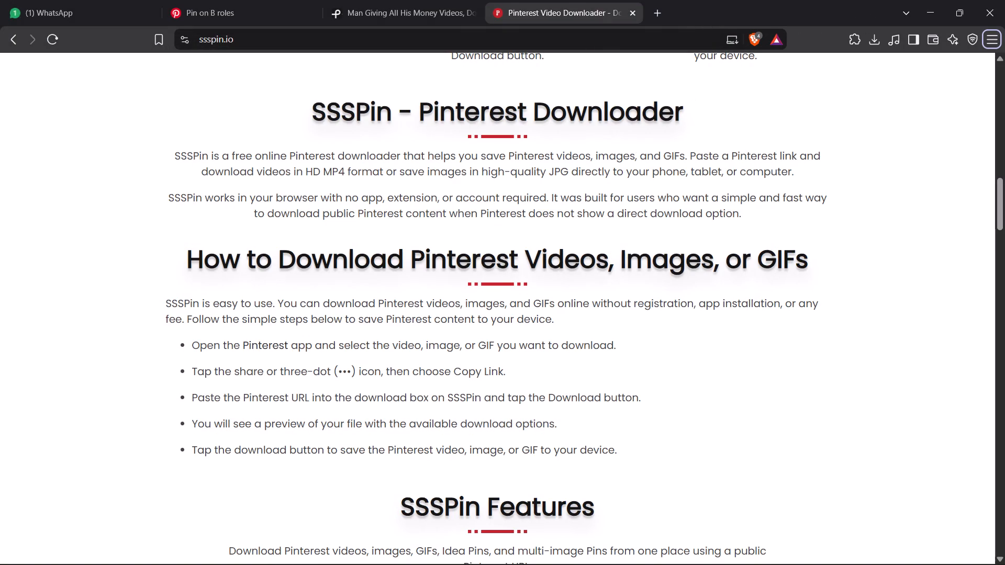
Close the remaining duplicate Home File Explorer windows, keeping the browser, CapCut and the okay folder window open.
key(alt+Tab)
alt+click(476, 104)
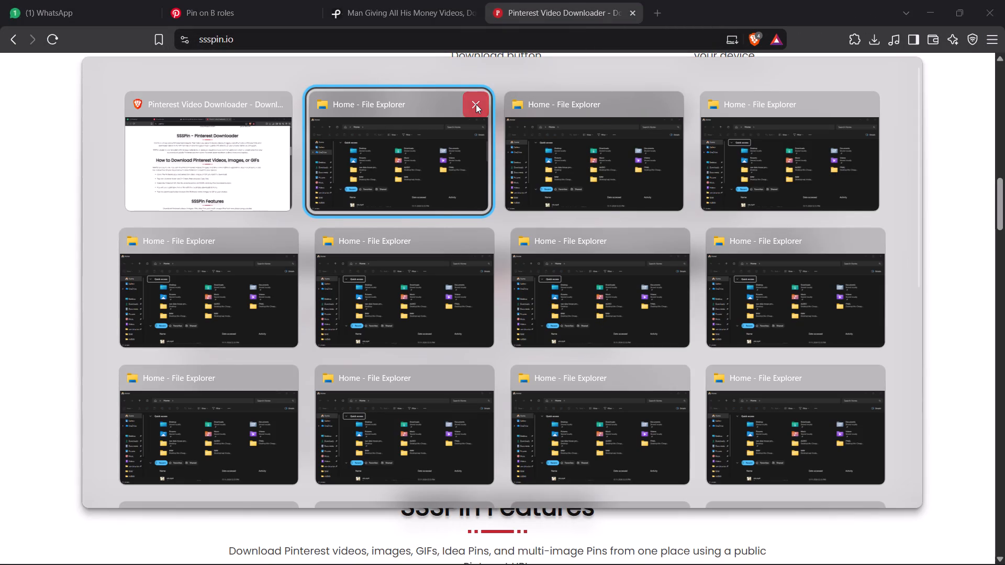
alt+click(574, 101)
alt+click(658, 101)
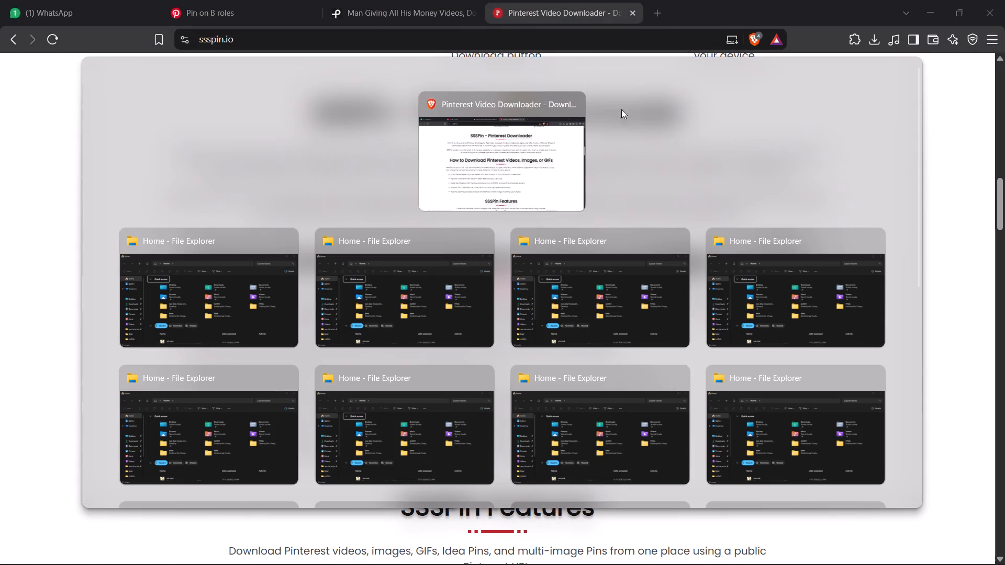
alt+click(282, 234)
alt+click(388, 241)
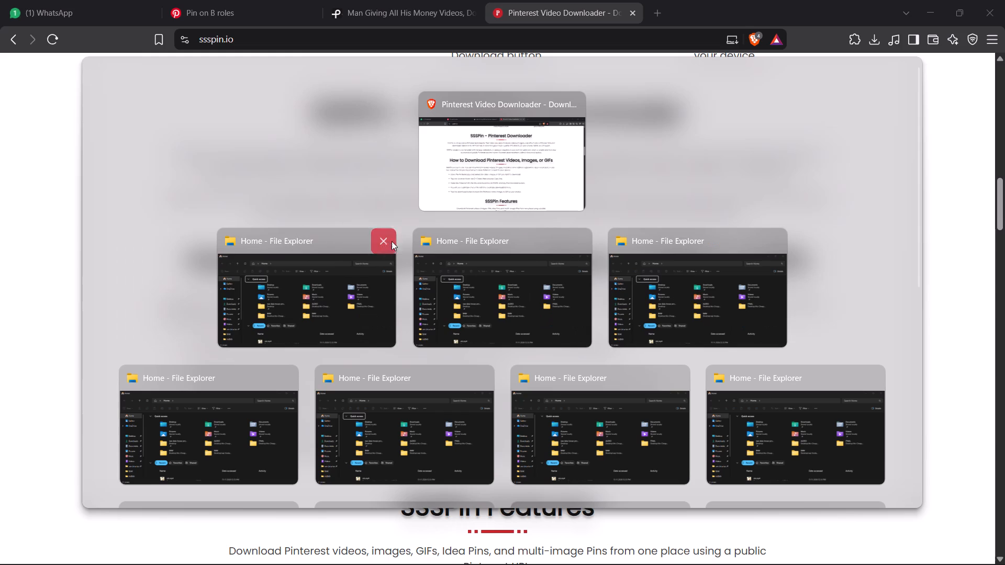
alt+click(482, 239)
alt+click(572, 235)
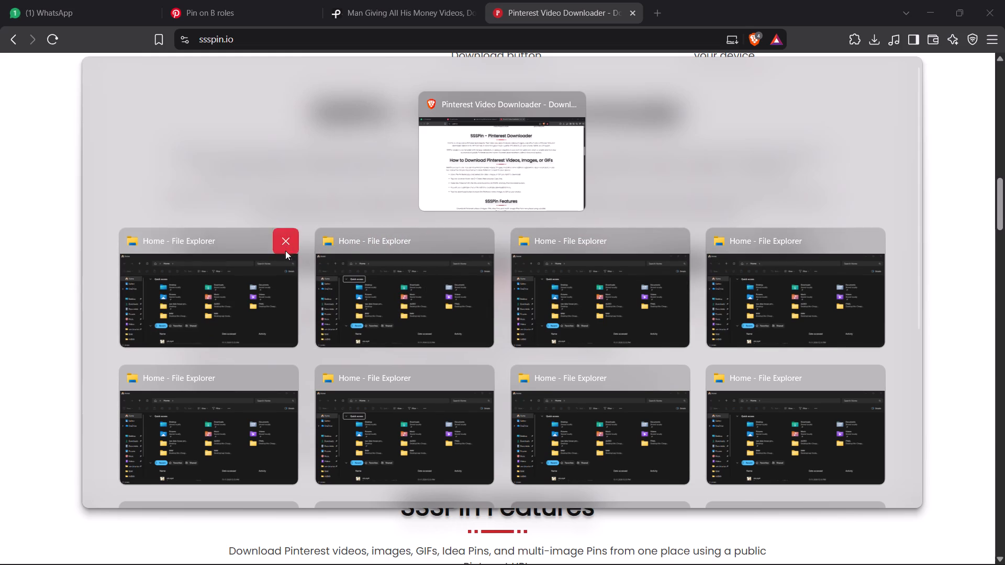
alt+click(284, 243)
alt+click(375, 240)
alt+click(478, 236)
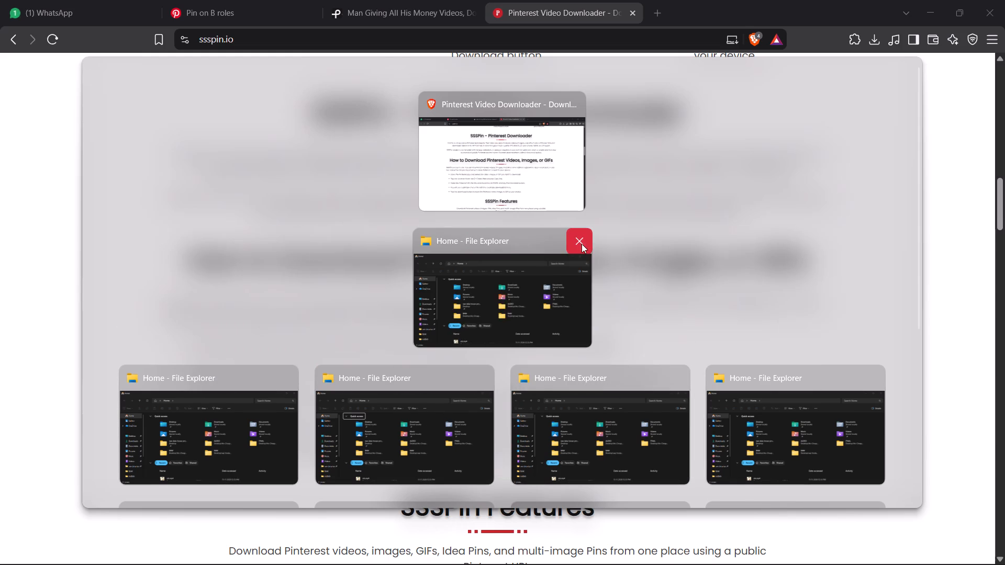
alt+click(582, 244)
alt+click(278, 242)
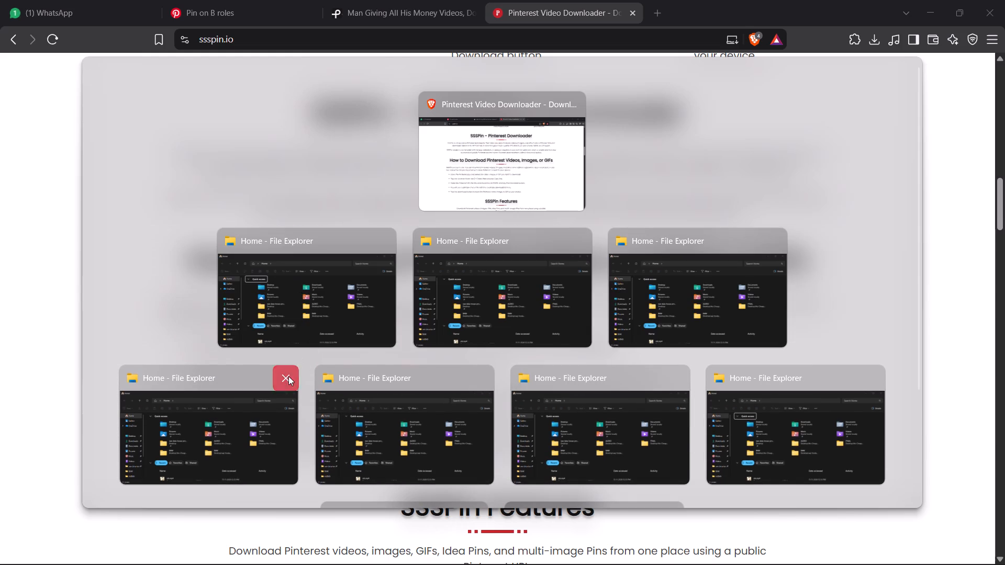
alt+click(288, 376)
alt+scroll(383, 288, down, 8)
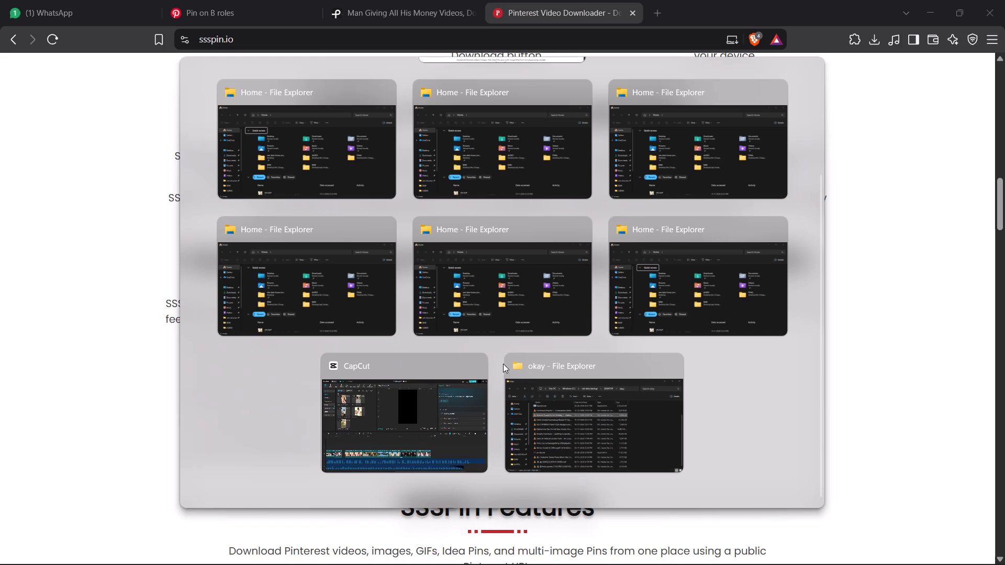
alt+click(374, 228)
alt+click(375, 90)
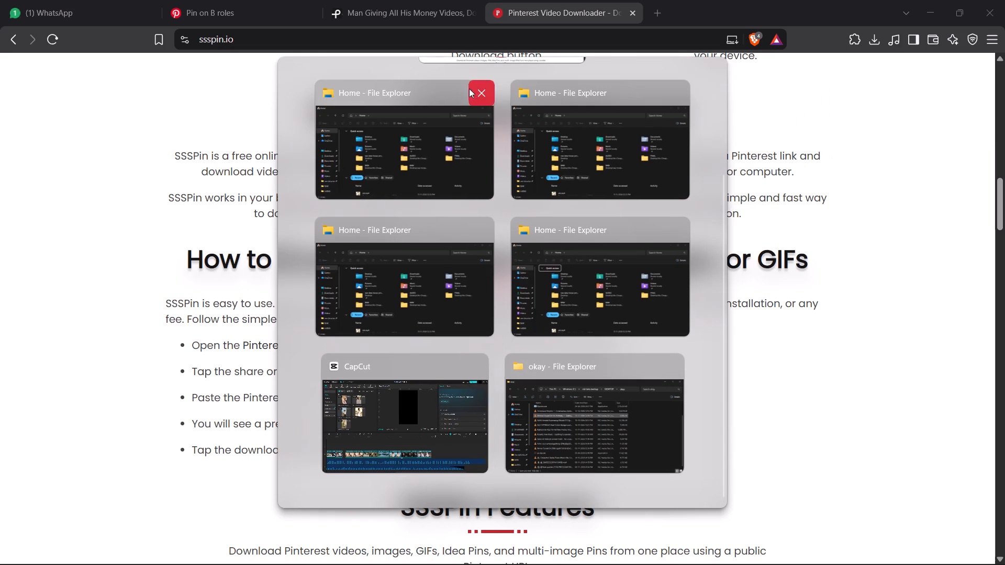
alt+click(470, 88)
alt+click(571, 89)
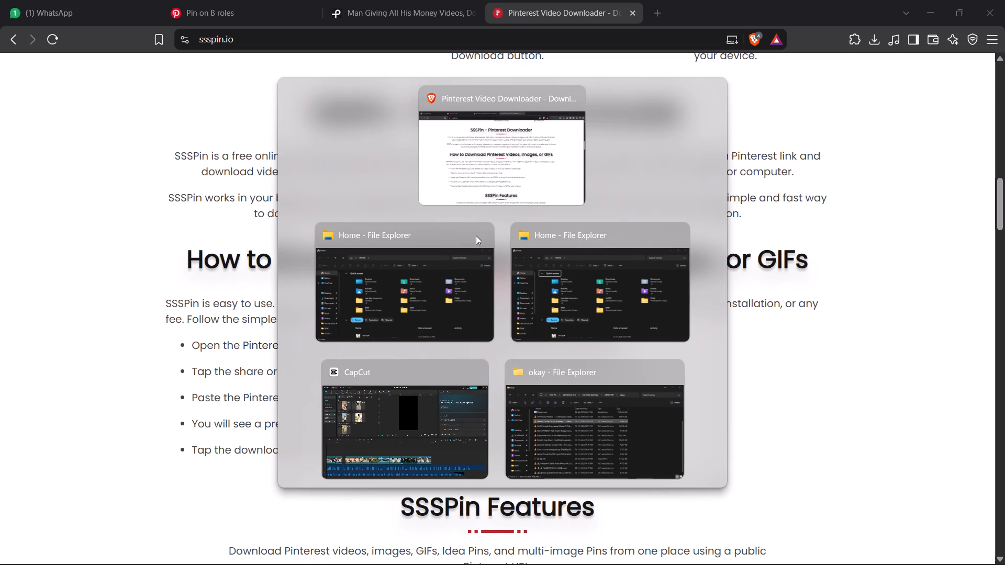
alt+click(476, 235)
alt+click(575, 241)
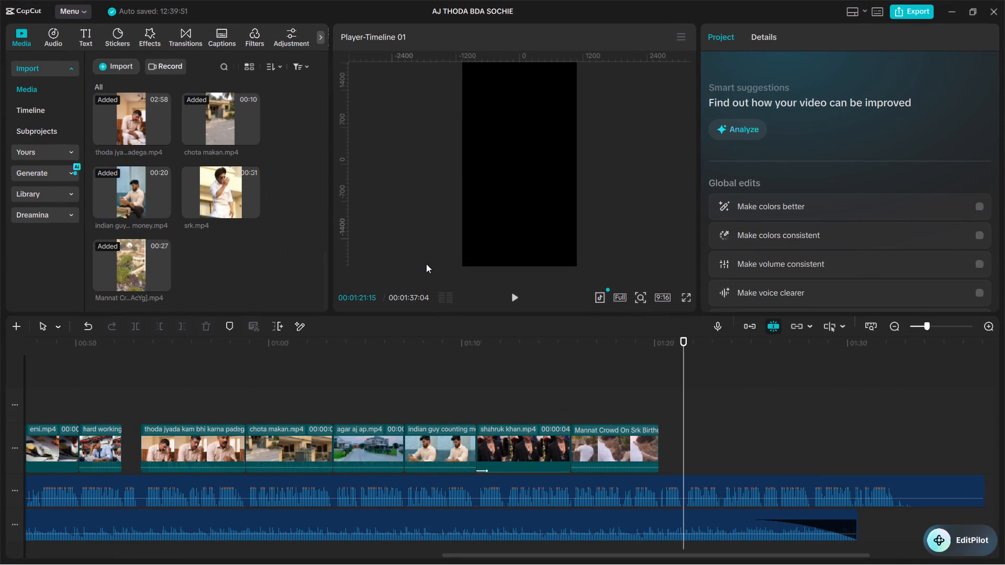
Return to the SSSPIN result in the browser and start the HD download of the Indian real estate sales video.
key(alt+Tab)
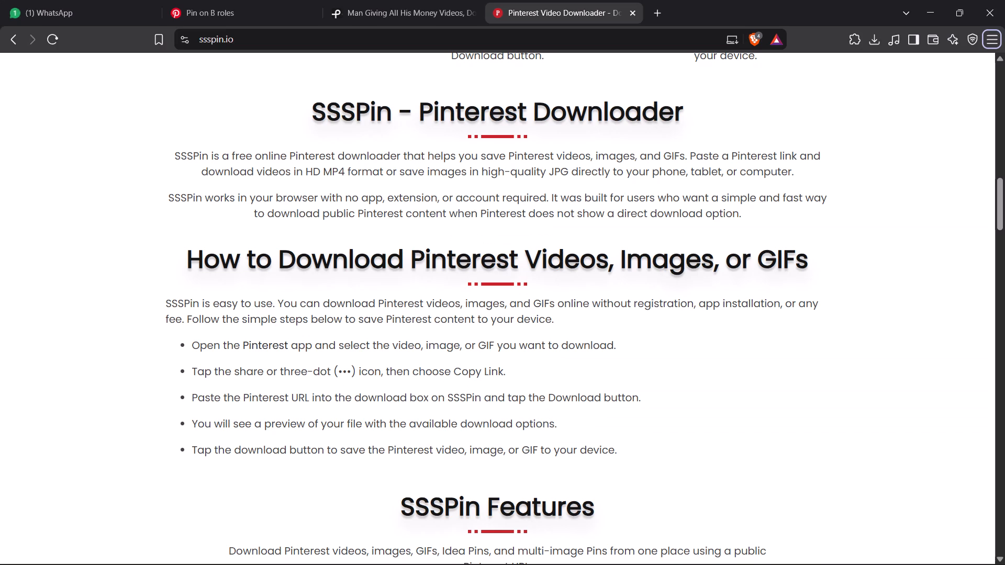
click(245, 0)
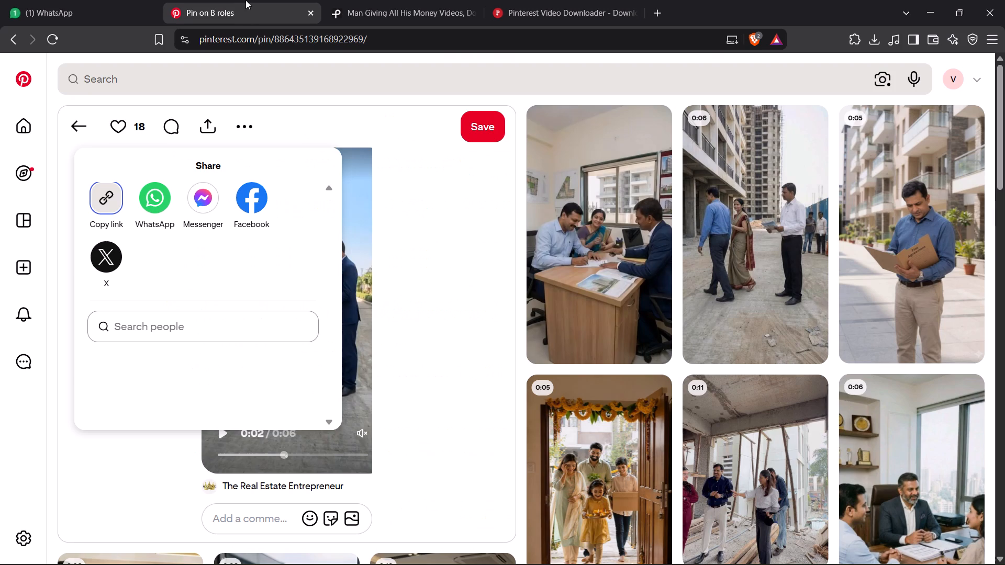
click(408, 0)
click(512, 0)
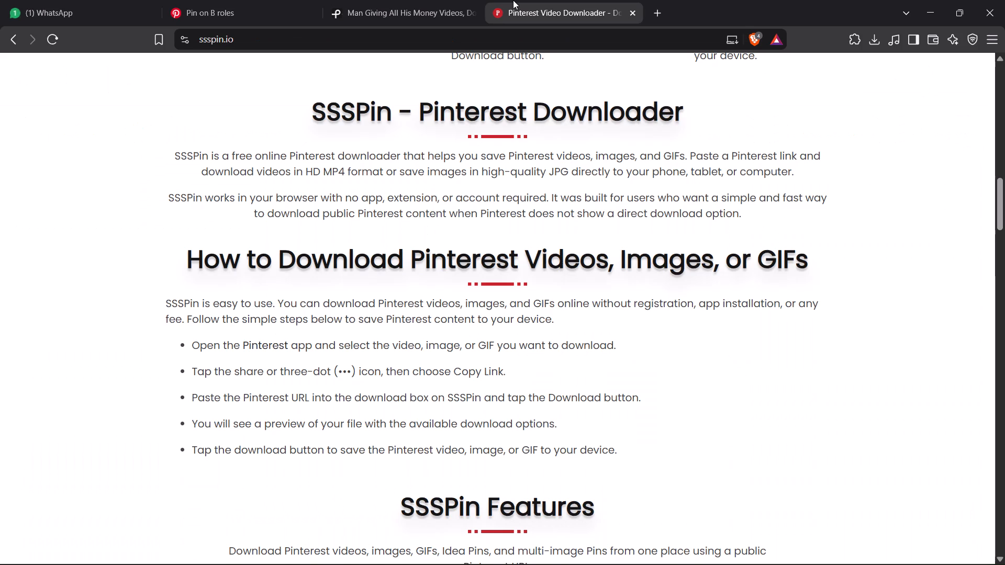
scroll(602, 311, up, 16)
scroll(599, 310, down, 2)
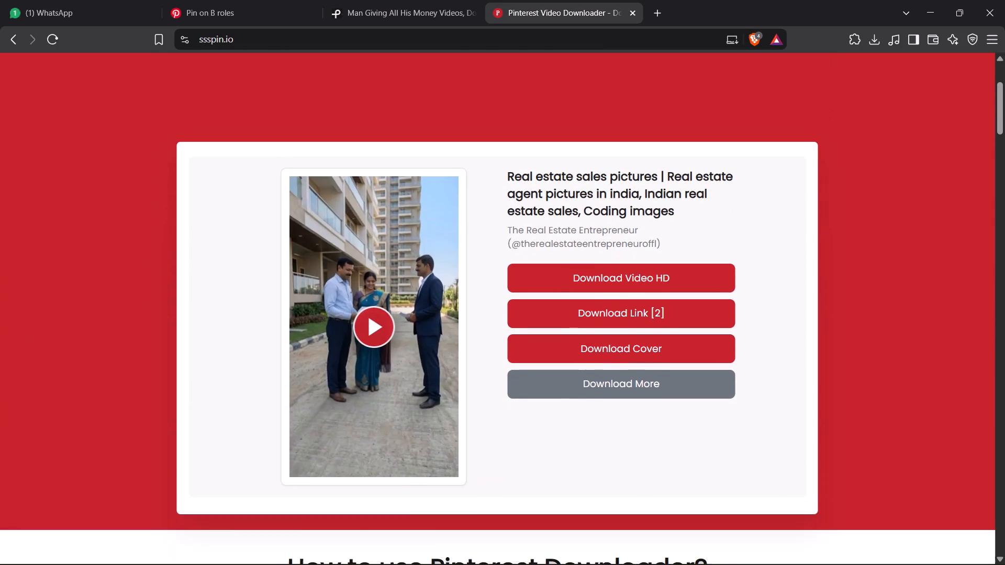
click(609, 254)
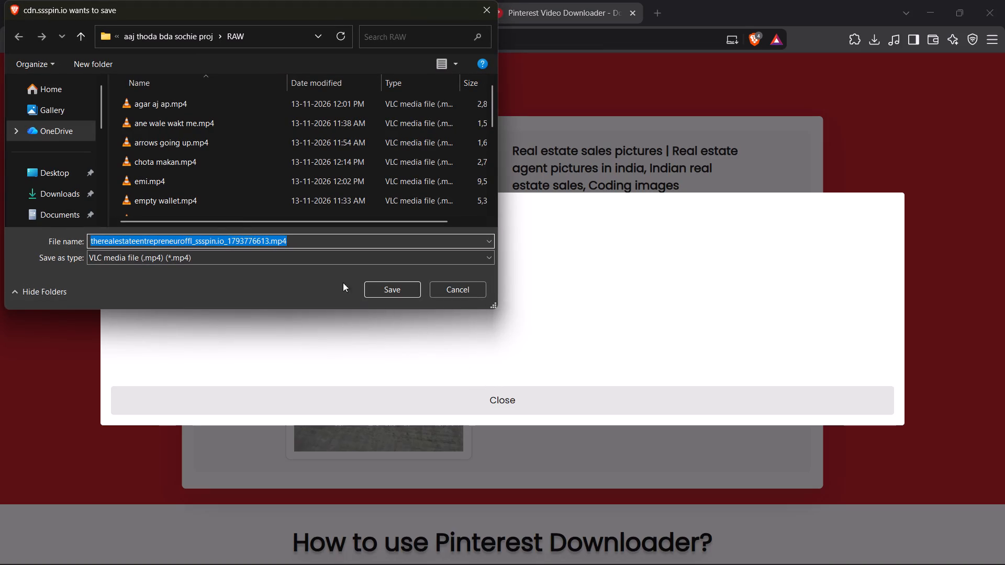
Save the downloaded video in the project's RAW folder as indian guy buying house.
scroll(198, 204, down, 3)
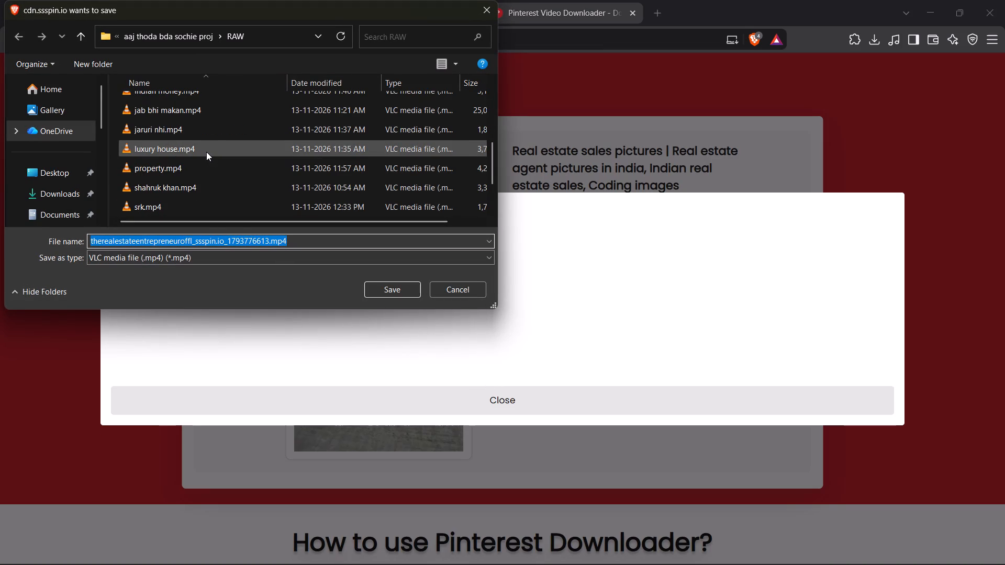
scroll(206, 152, up, 1)
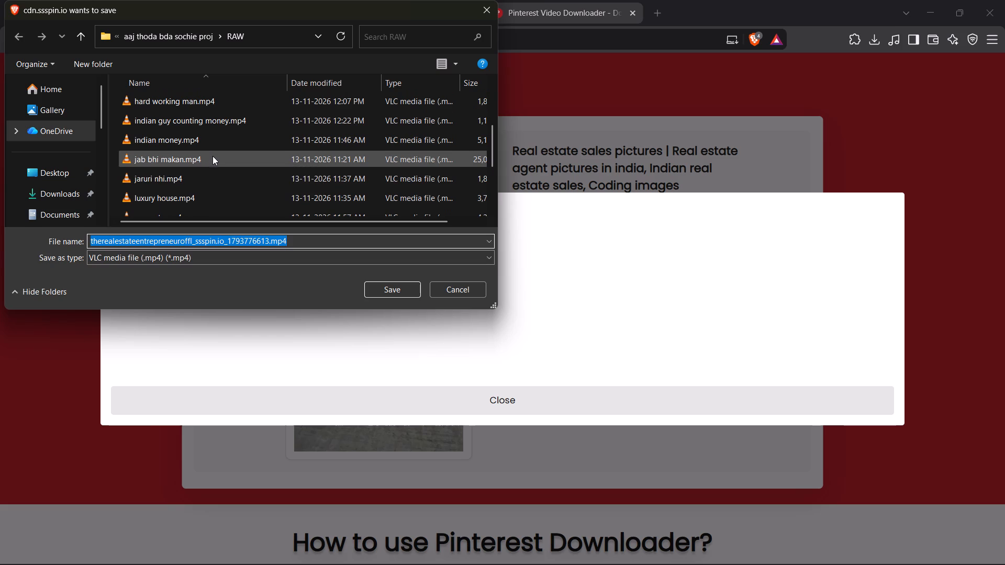
text(indain)
key(space)
key(BackSpace)
key(BackSpace)
key(BackSpace)
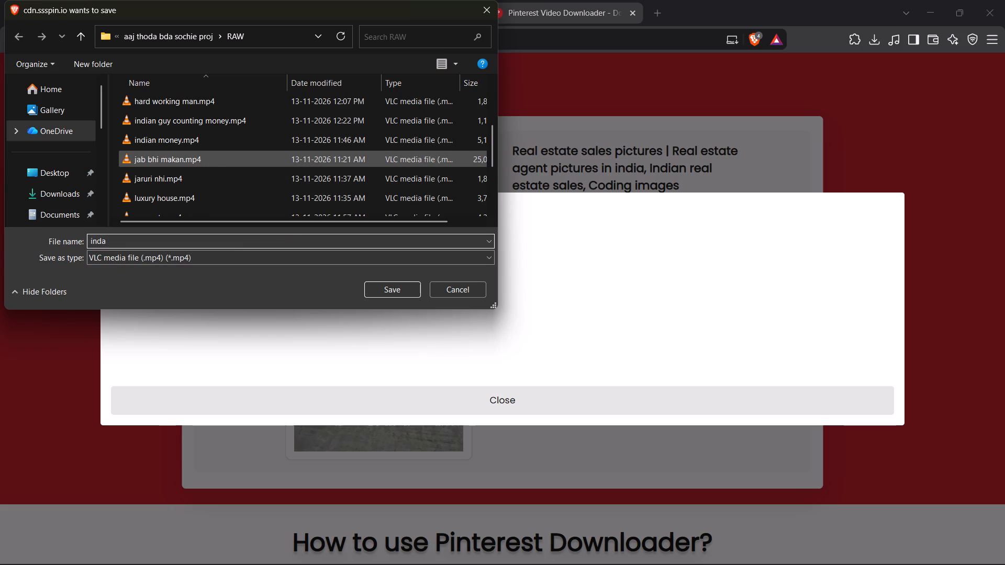
key(BackSpace)
text(ian guy)
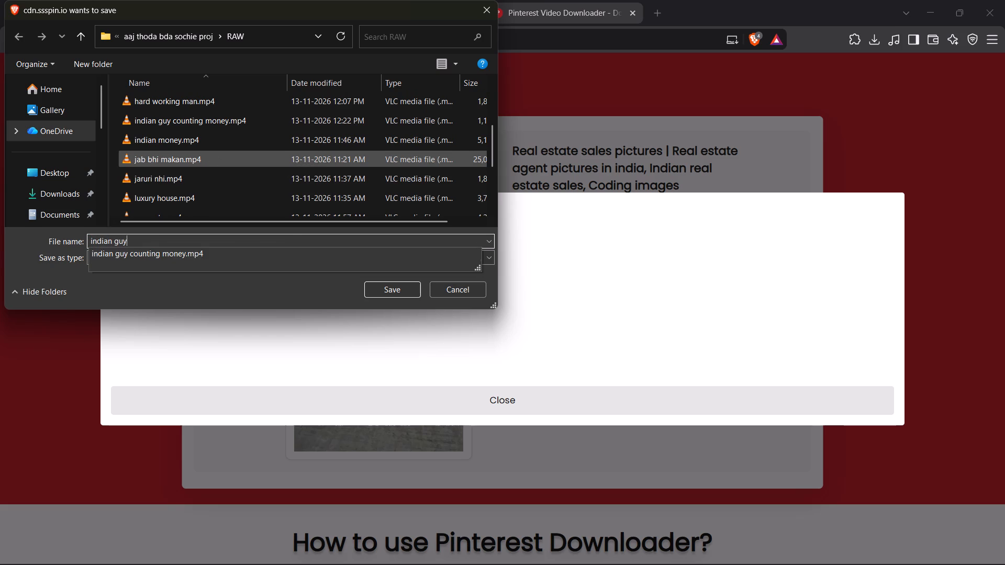
key(space)
text(buying hi)
key(BackSpace)
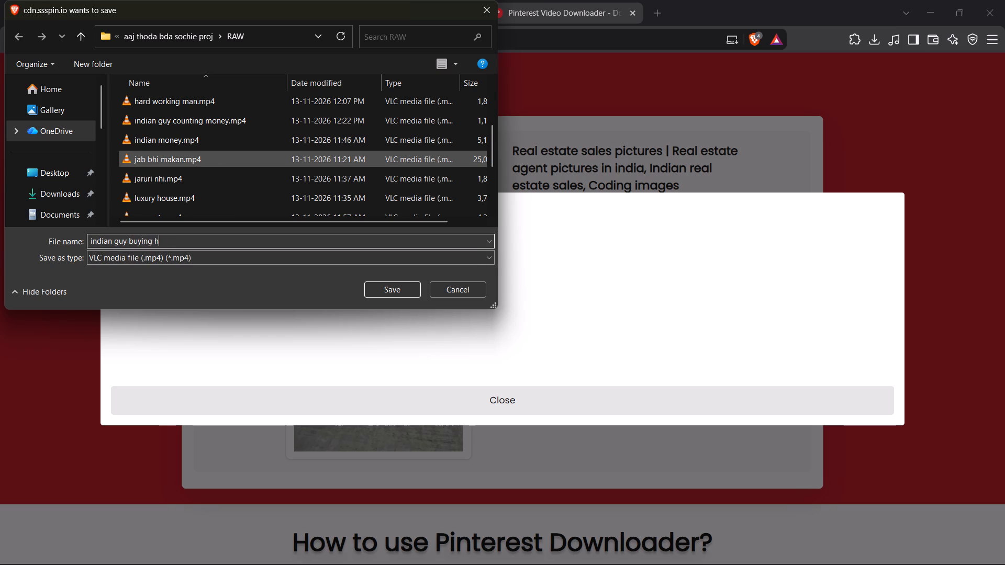
text(oui)
key(BackSpace)
text(se)
key(Return)
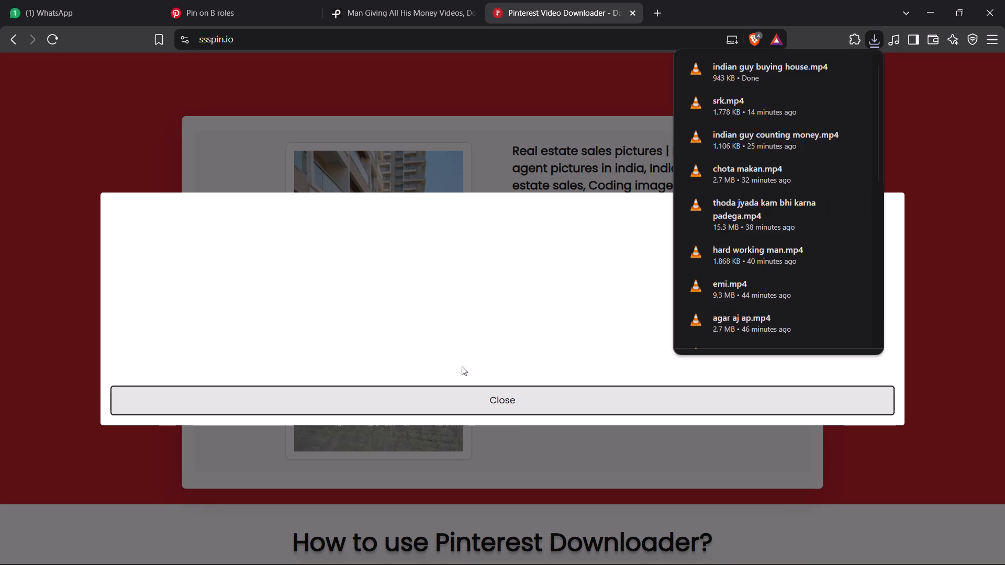
Switch to CapCut and play the narration around 01:21, just past the Mannat crowd clip.
key(alt+Tab)
click(679, 395)
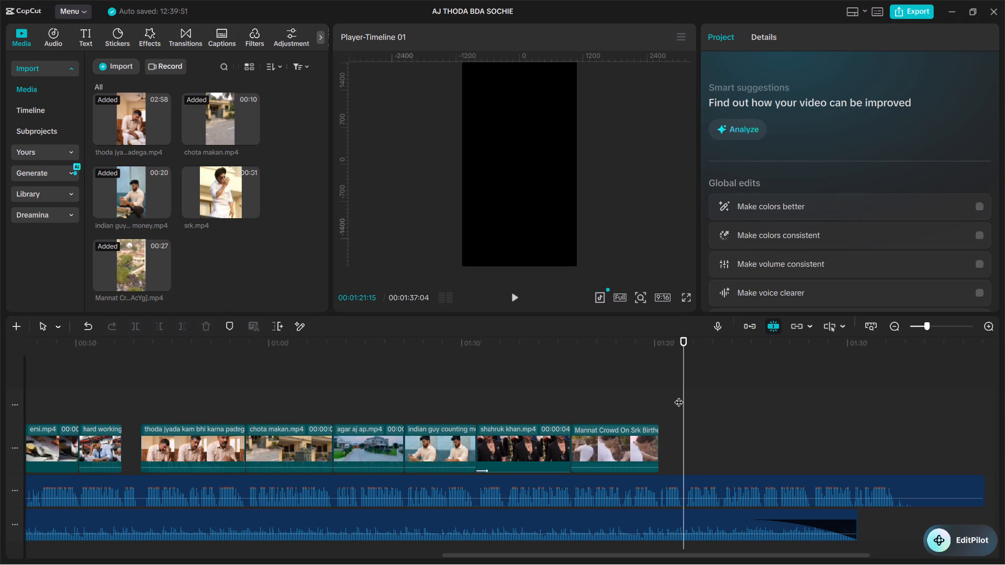
drag(679, 395, 657, 386)
key(space)
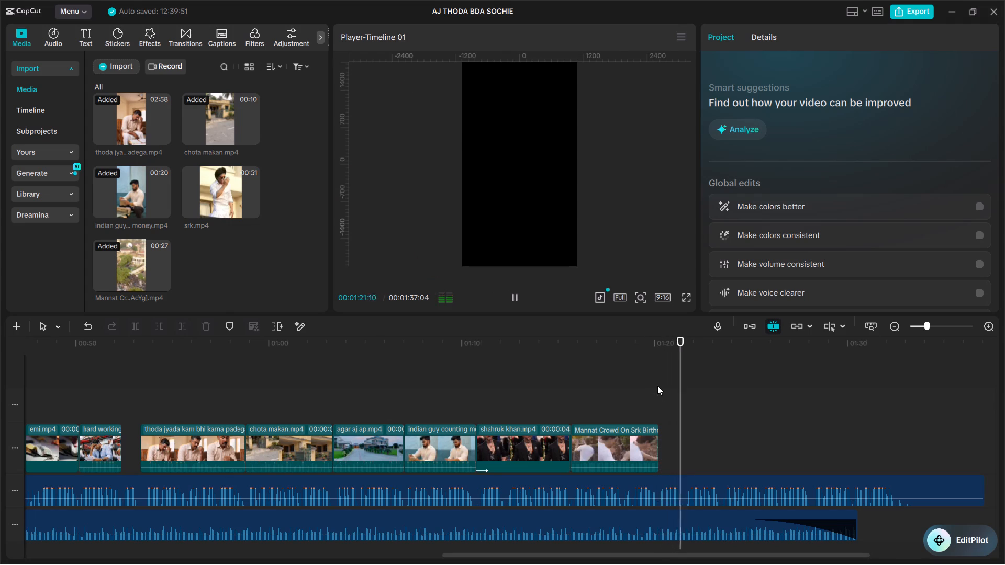
key(space)
click(683, 413)
drag(683, 413, 685, 418)
key(space)
click(685, 418)
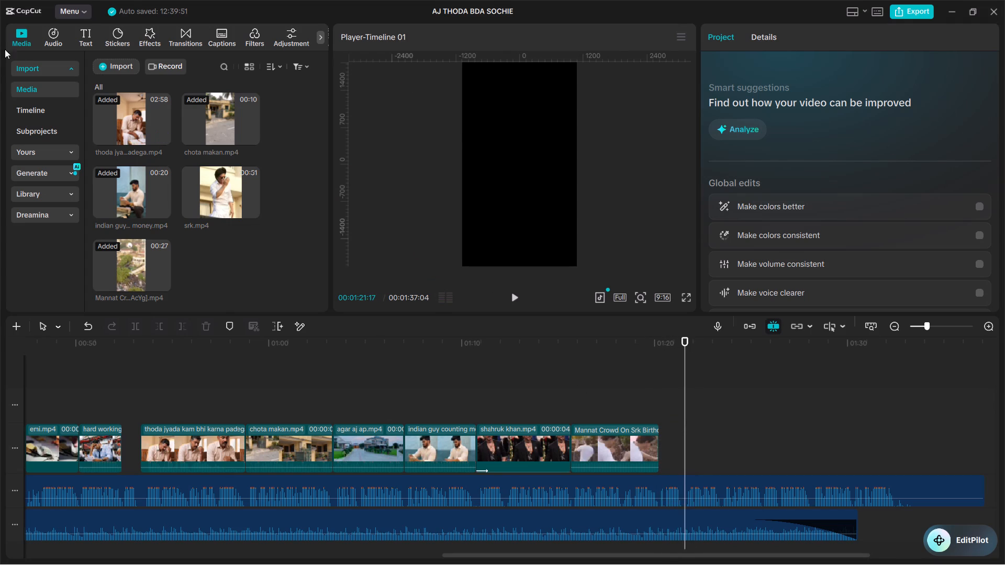
Import indian guy buying house.mp4 from the RAW folder into the project media.
click(114, 71)
click(121, 93)
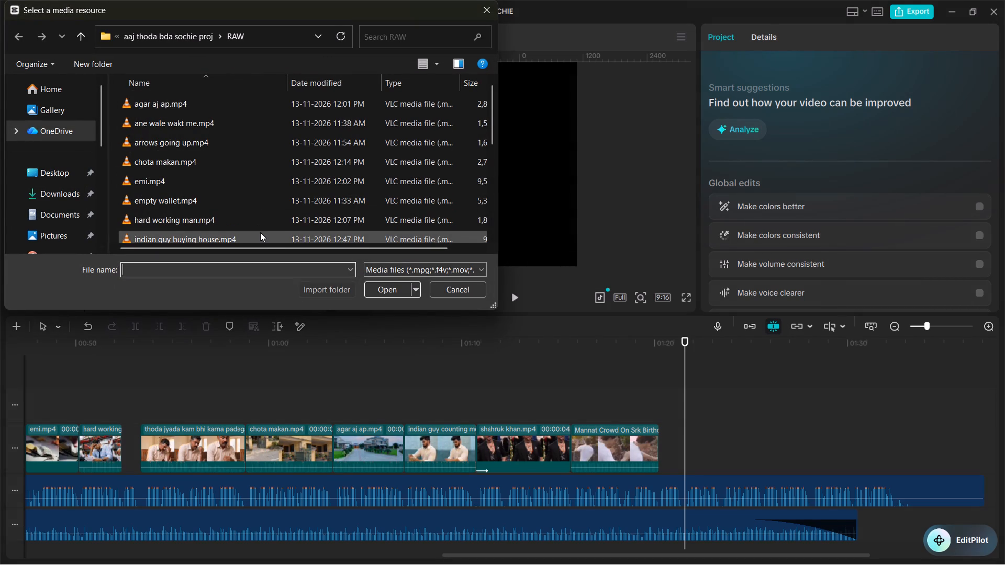
scroll(261, 234, down, 1)
double_click(266, 196)
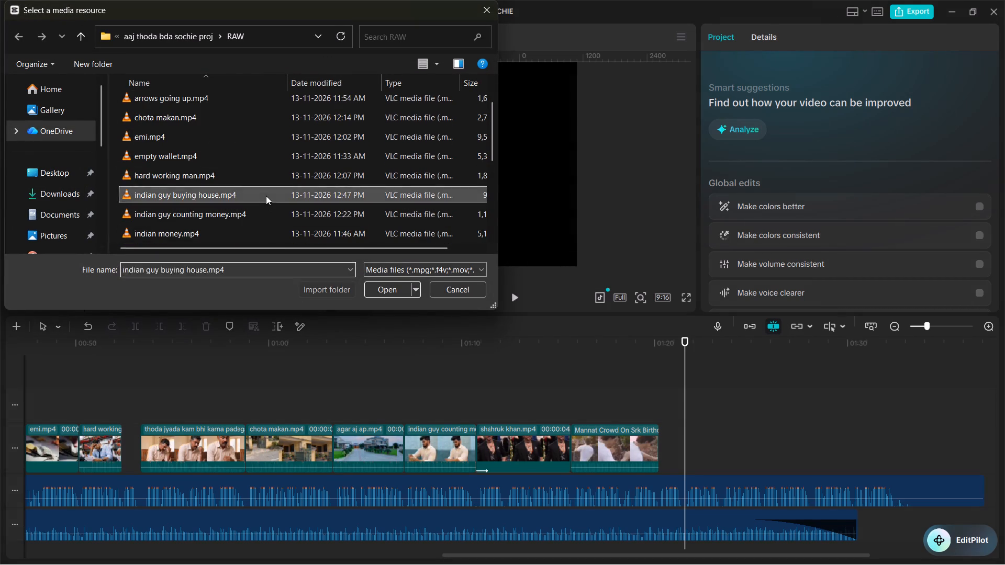
Place indian guy buying house.mp4 on the main video track at 01:21:17, past the Mannat crowd clip.
drag(223, 266, 687, 447)
click(687, 401)
click(681, 399)
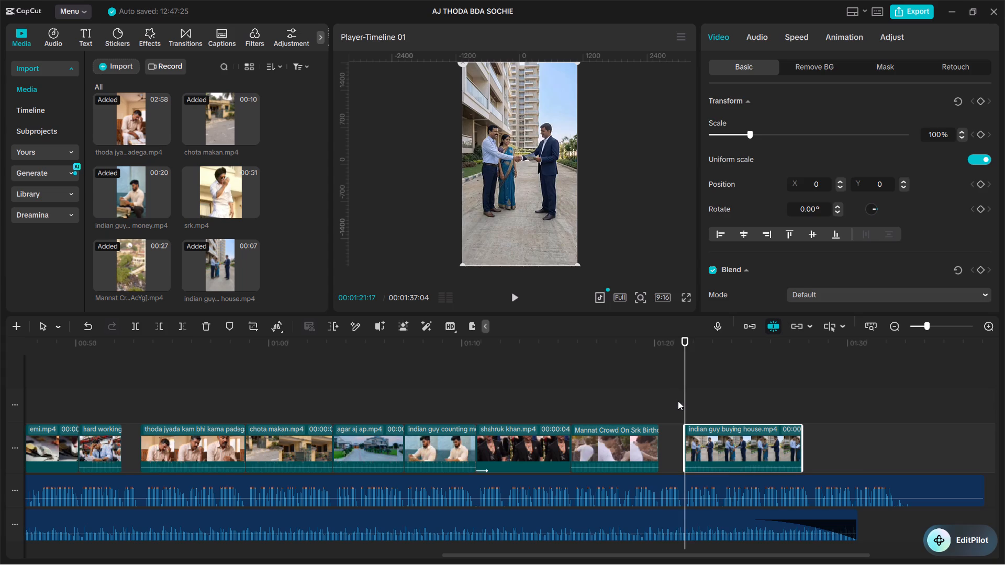
Play the narration over the house-buying clip, split the clip at 01:25:17 and delete the part after the cut.
click(678, 401)
key(space)
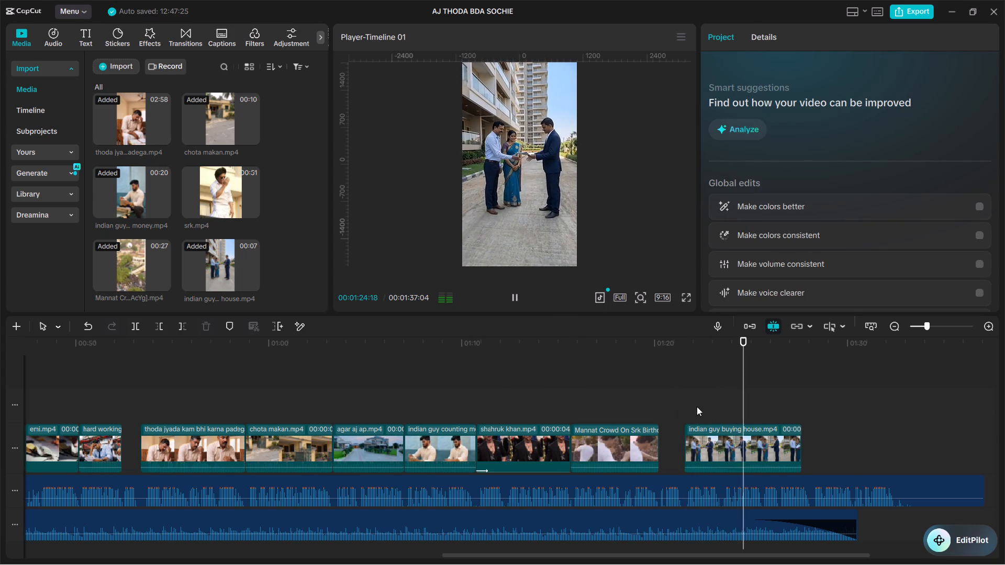
key(space)
key(space)
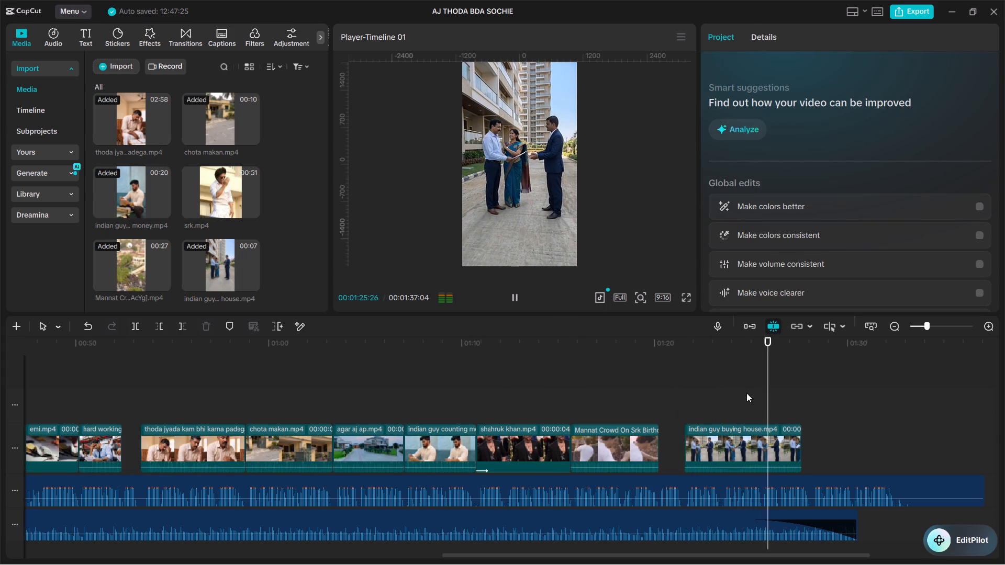
click(754, 401)
drag(754, 401, 762, 408)
key(space)
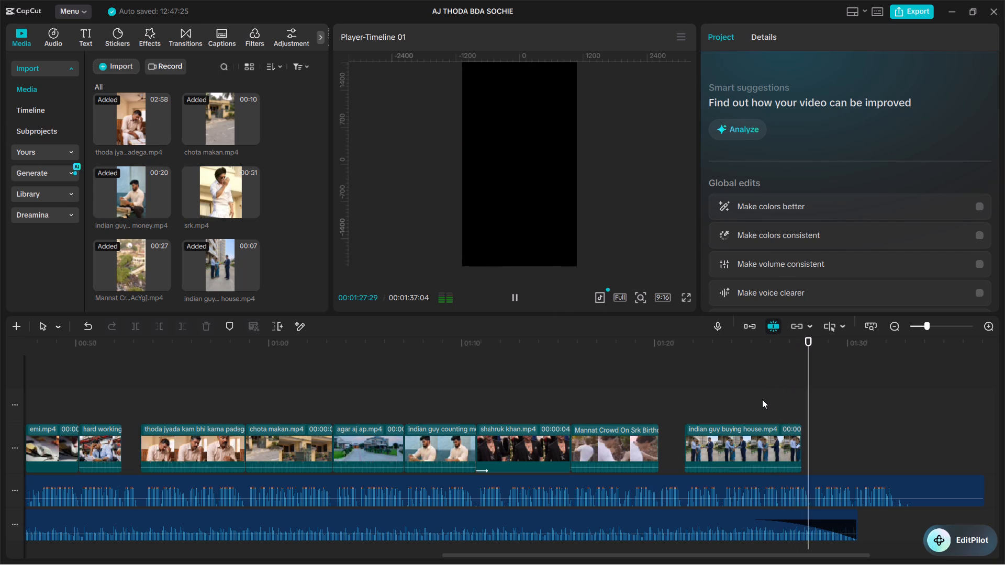
double_click(762, 399)
click(772, 440)
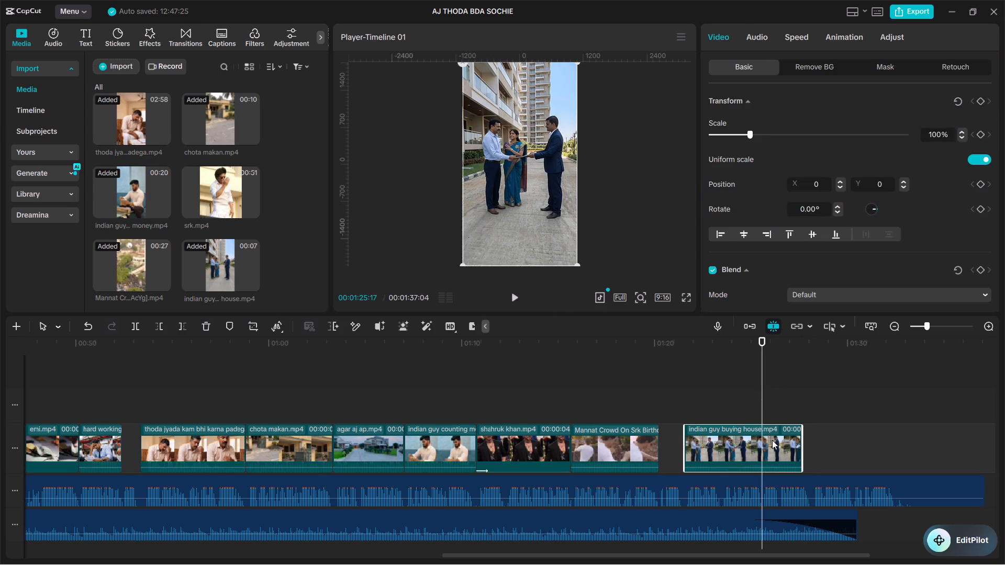
key(ctrl+b)
key(BackSpace)
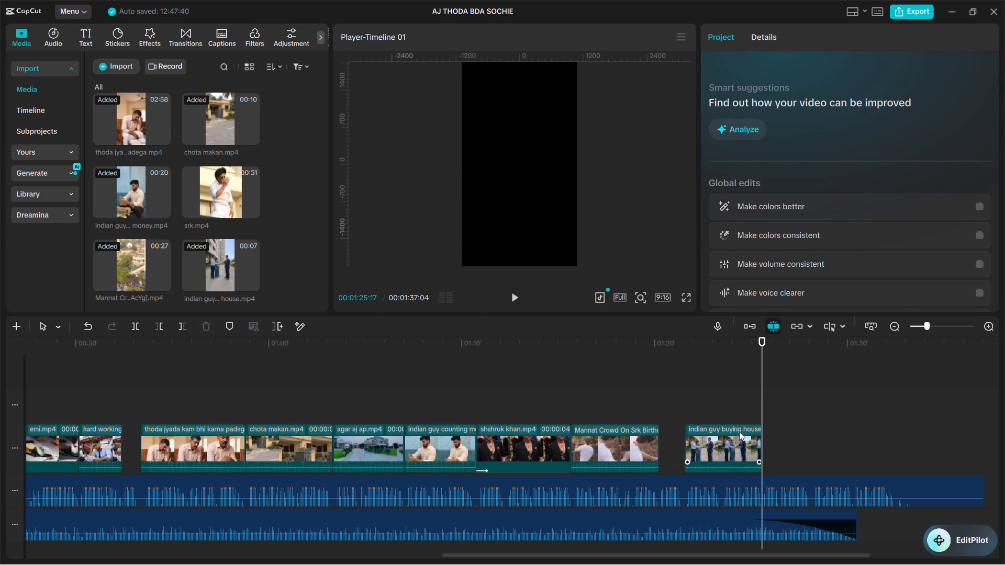
Switch to the Pexels page in the browser and search videos for "builing up timelap".
key(alt+Tab)
click(208, 0)
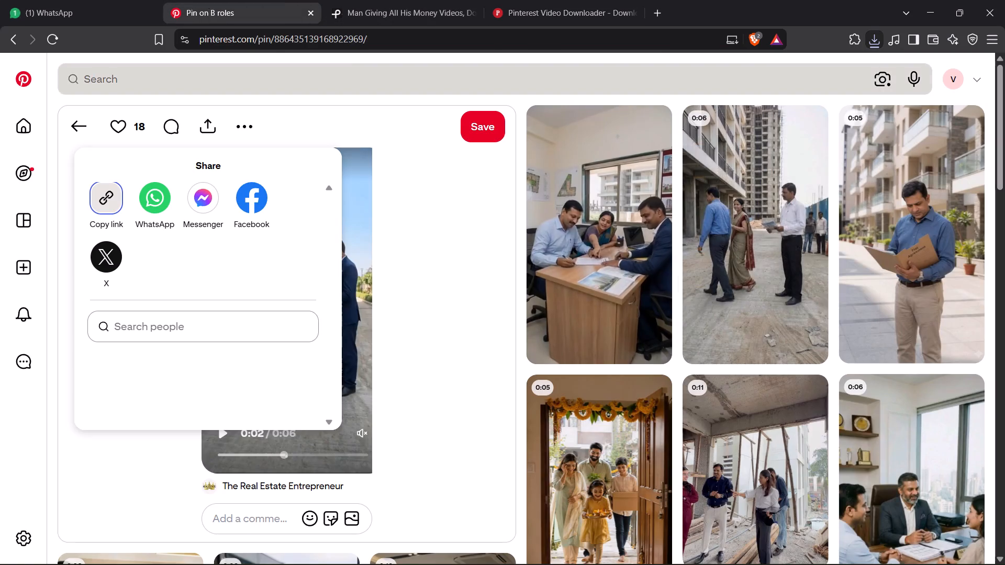
drag(454, 0, 446, 1)
click(356, 71)
key(ctrl+a)
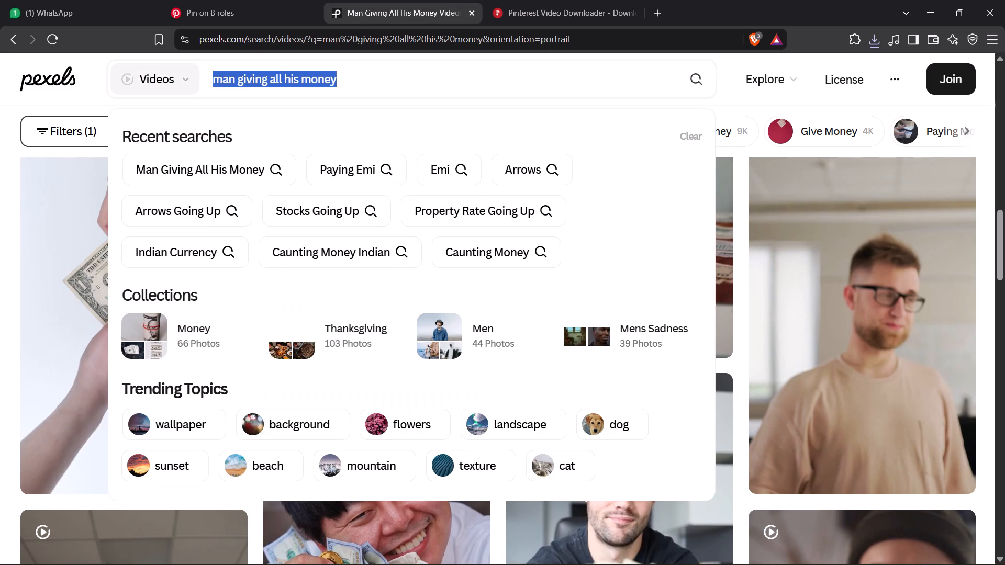
text(builing up timelap)
key(Return)
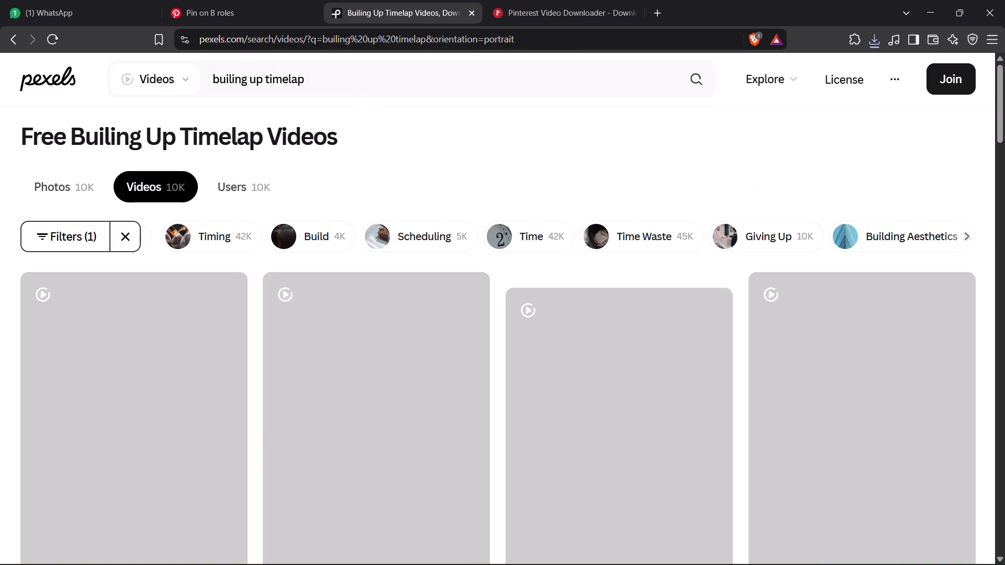
Browse the Pexels results and start downloading the urban high-rise construction timelapse with the crane.
scroll(406, 133, down, 1)
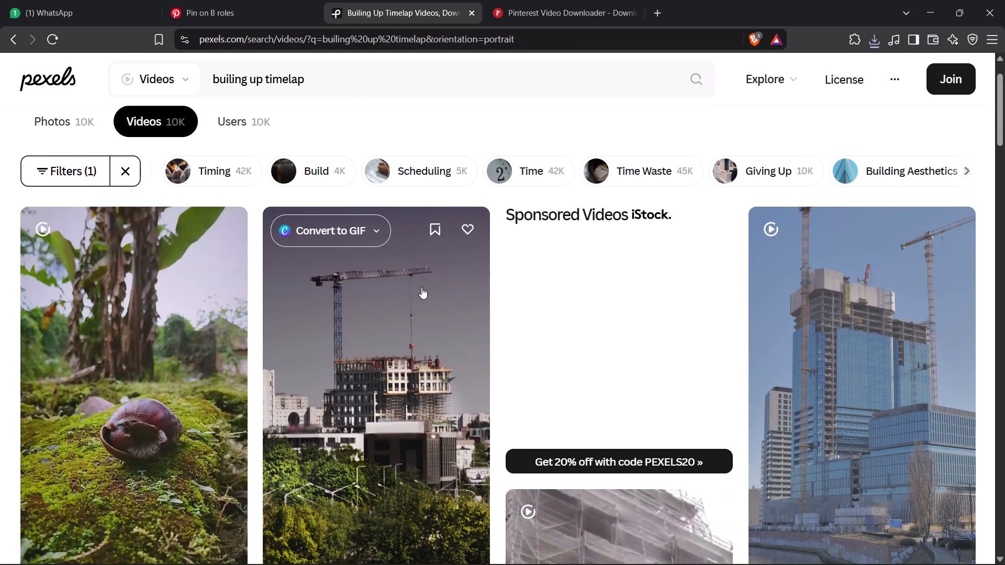
scroll(421, 309, down, 1)
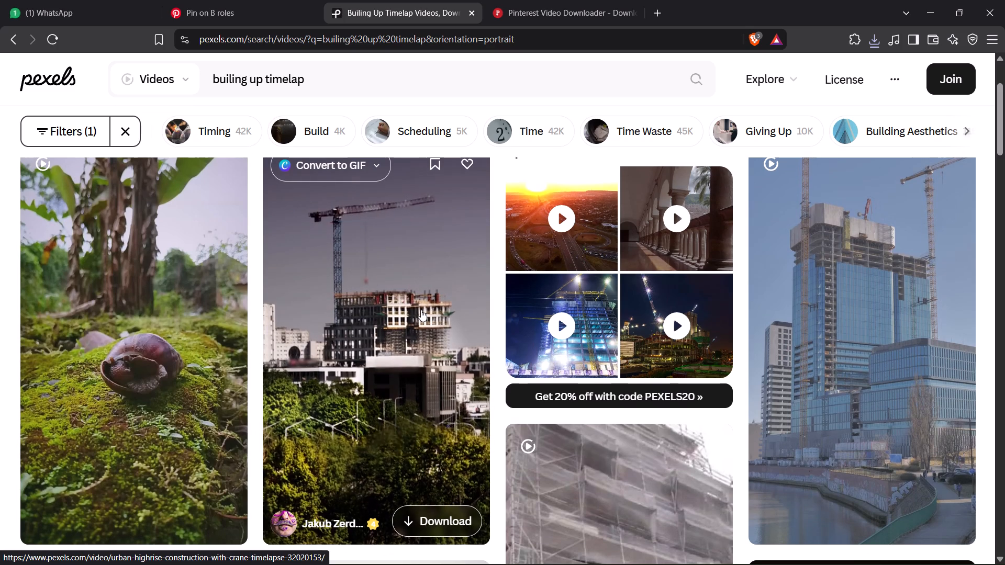
scroll(421, 311, down, 4)
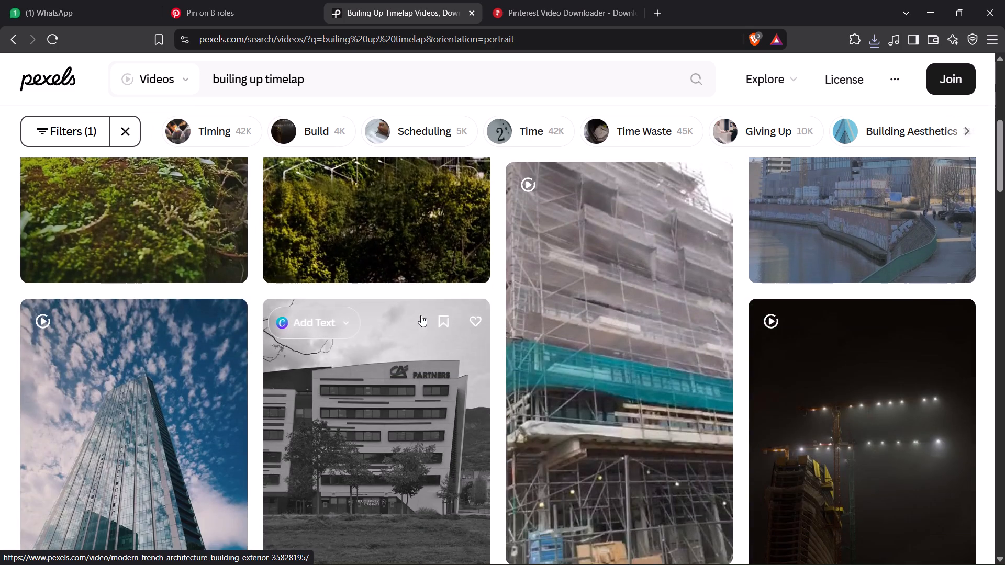
scroll(421, 315, down, 3)
scroll(421, 315, up, 10)
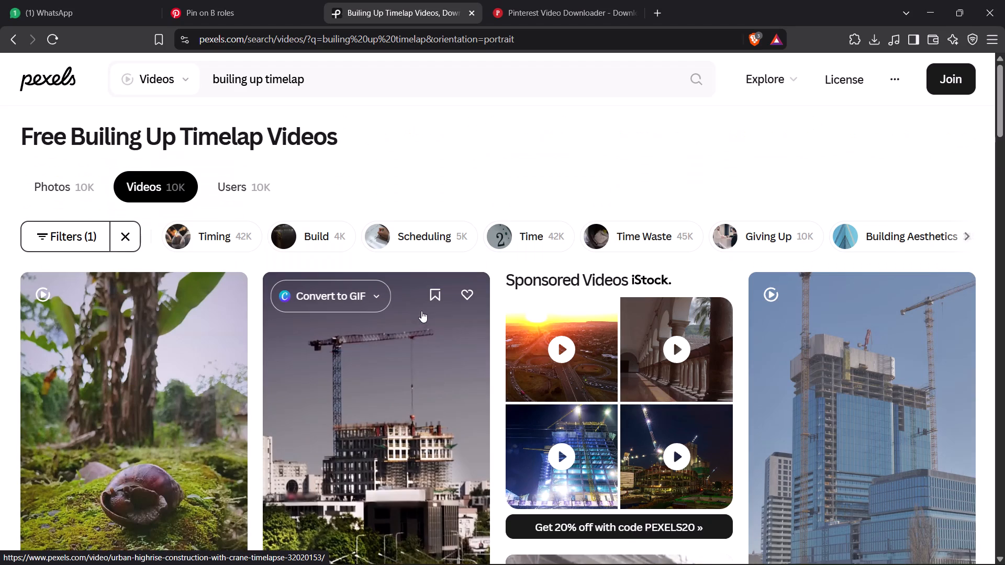
scroll(419, 308, down, 3)
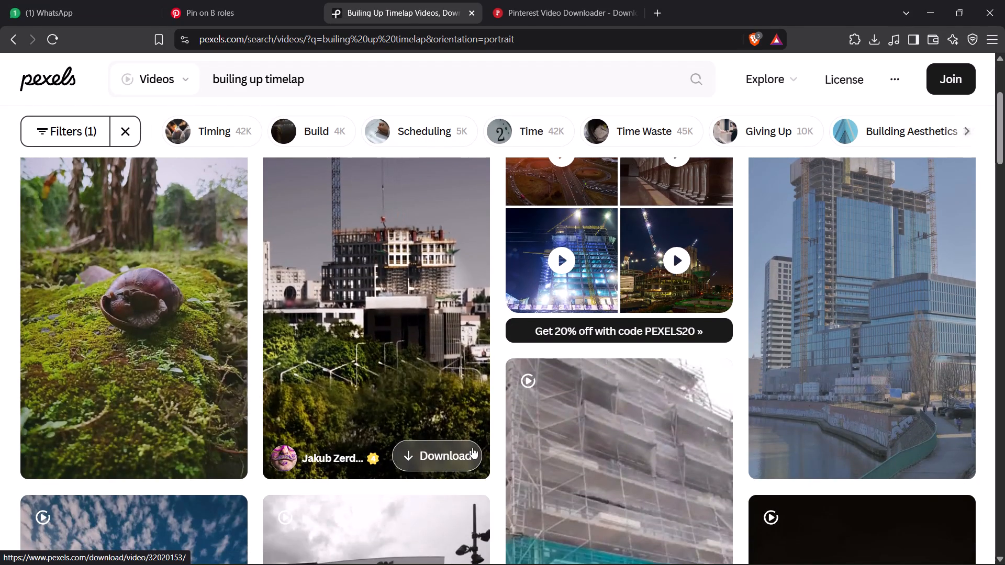
click(444, 454)
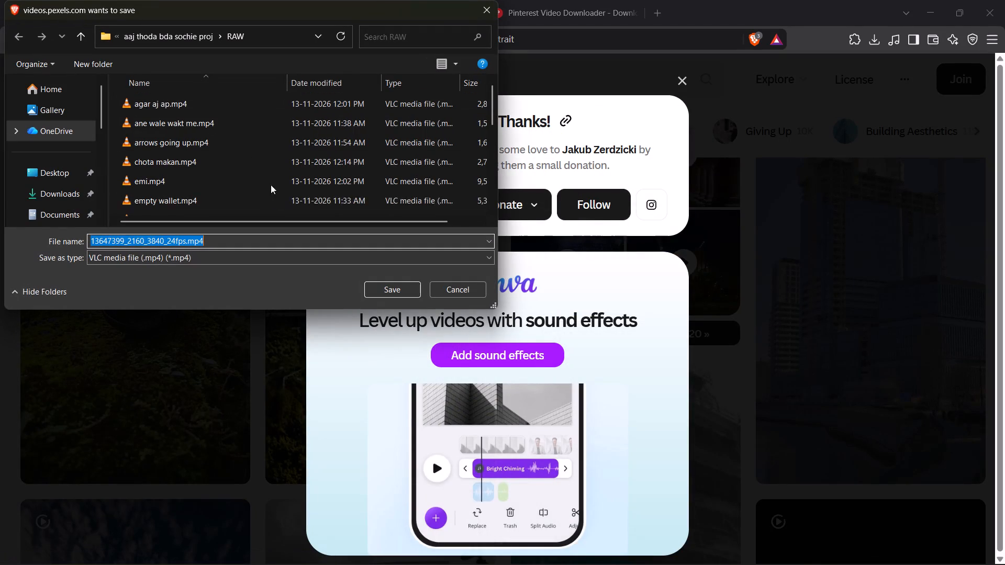
Save the construction timelapse in the project's RAW folder as ane vale kal ka bhi.
text(ane l)
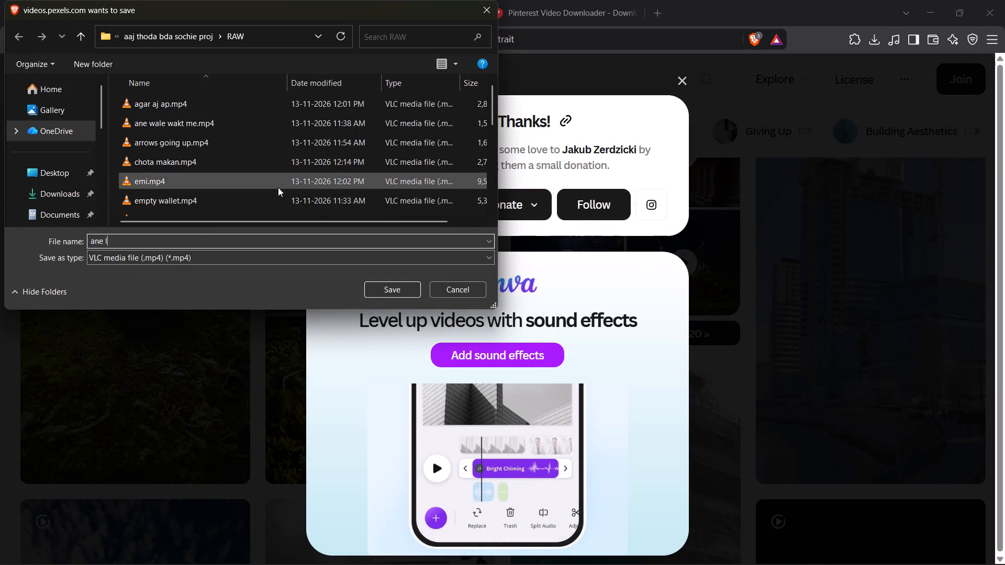
key(BackSpace)
text(vale kal ka bhi)
key(space)
key(Return)
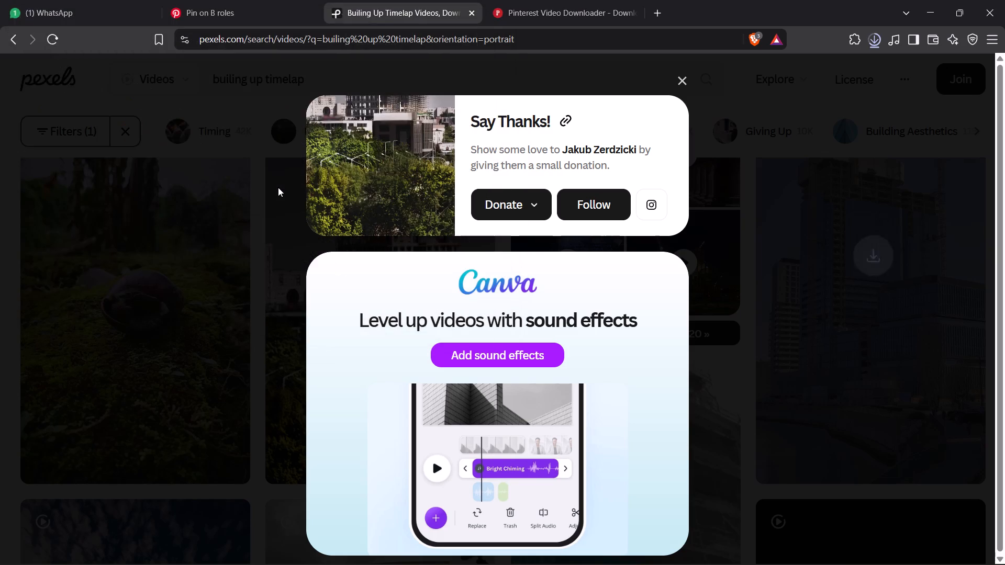
Switch to CapCut and import ane vale kal ka bhi.mp4 from the RAW folder into the project media.
key(alt+Tab)
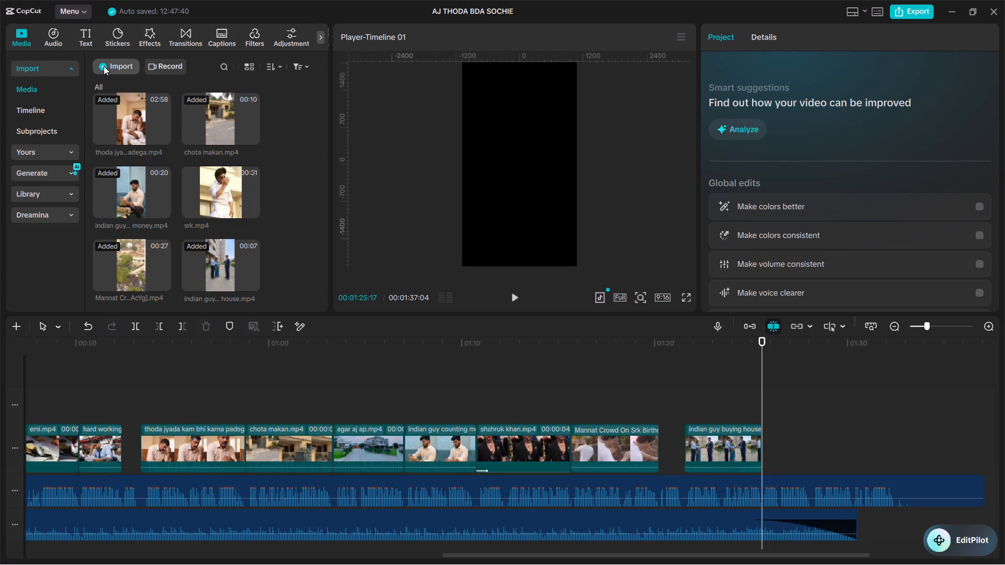
click(104, 66)
click(142, 97)
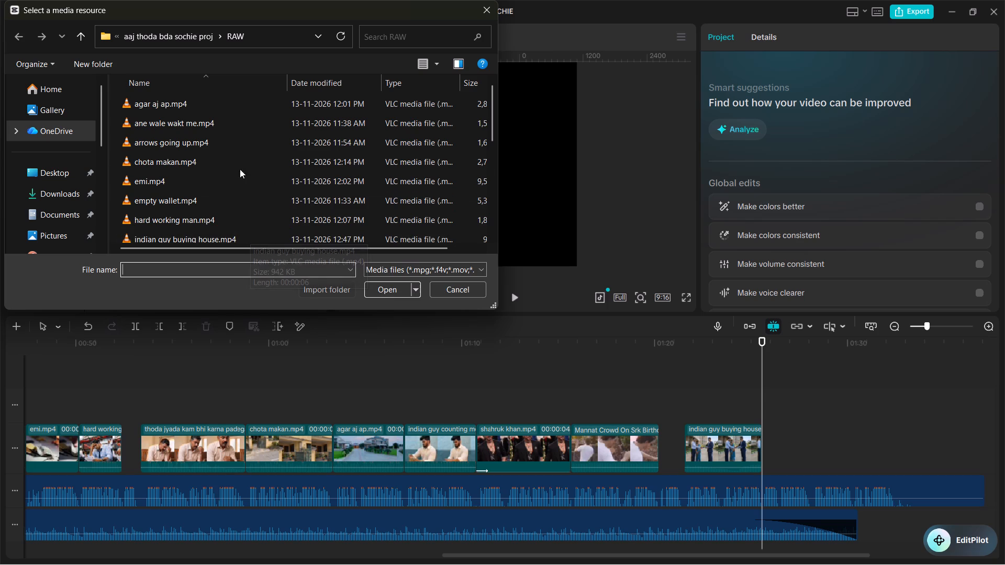
scroll(238, 174, down, 2)
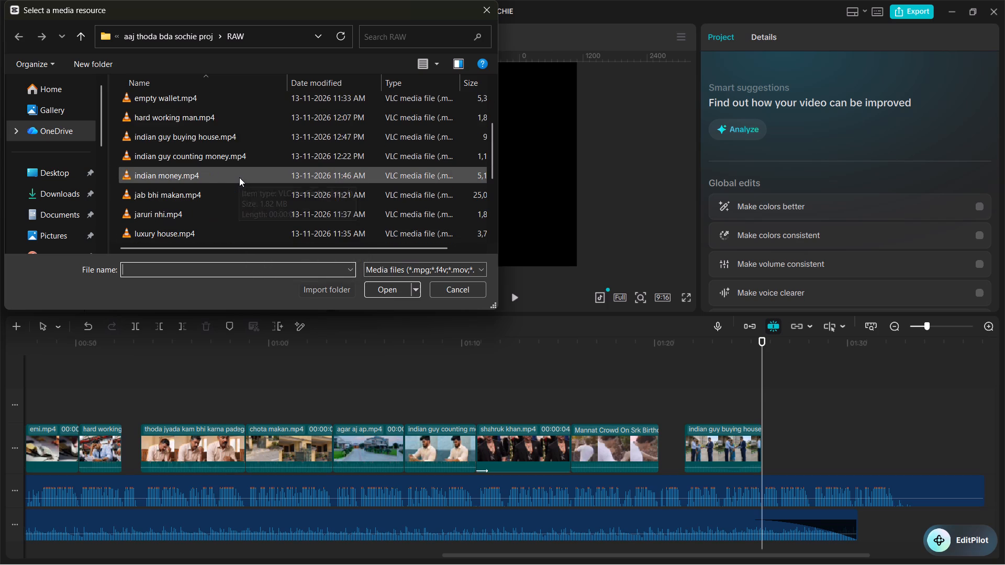
scroll(239, 178, down, 3)
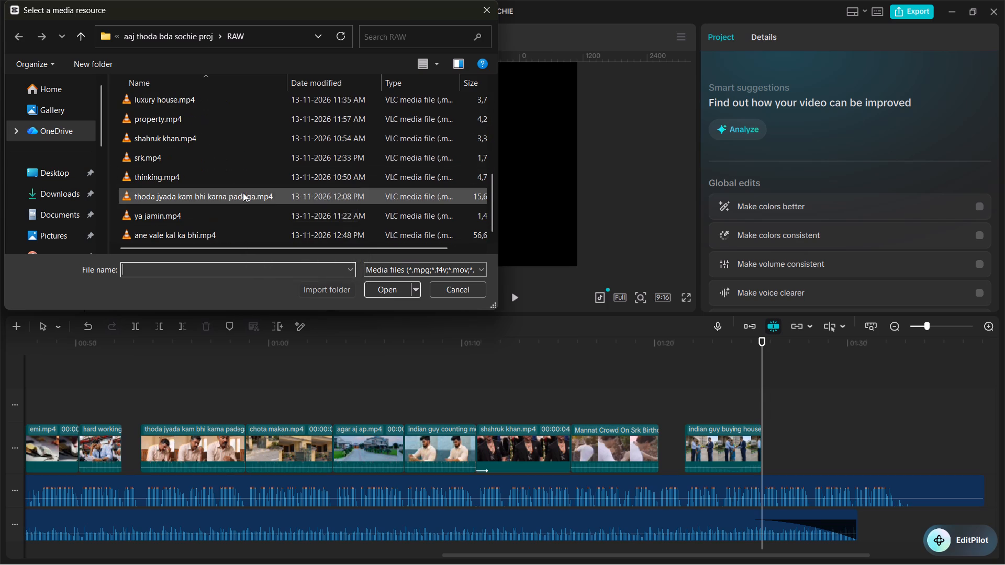
scroll(243, 193, down, 1)
double_click(249, 239)
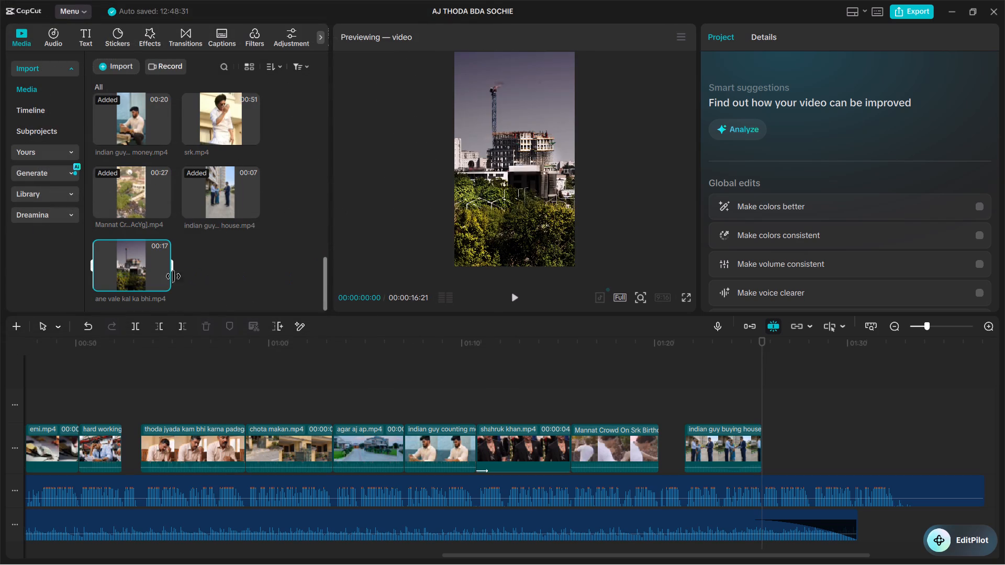
Place ane vale kal ka bhi.mp4 on the main video track at 01:25:17, directly after the house-buying clip.
drag(135, 270, 764, 451)
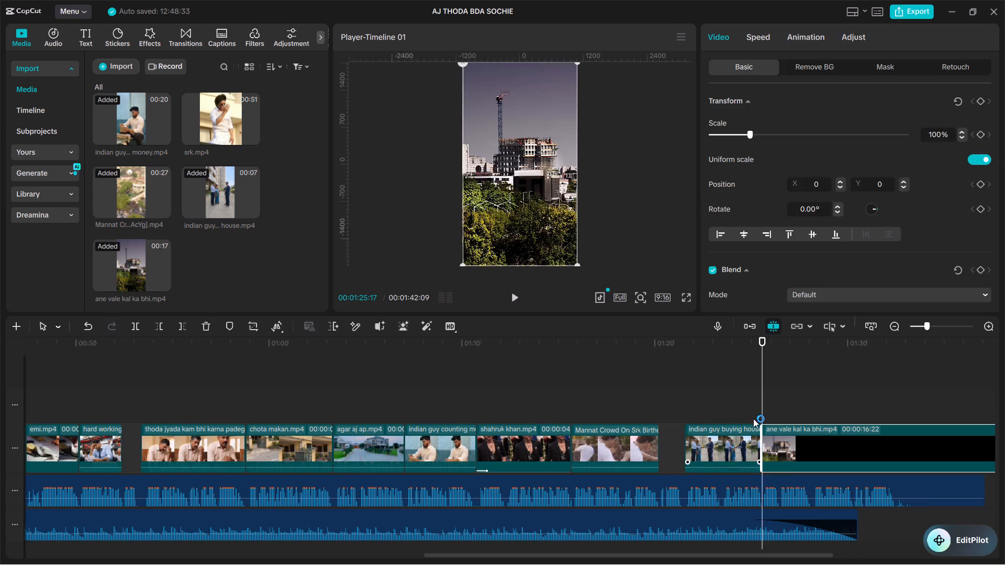
Play the narration over the construction clip, split the clip at 01:28:03 and delete the part after the cut.
click(752, 415)
key(space)
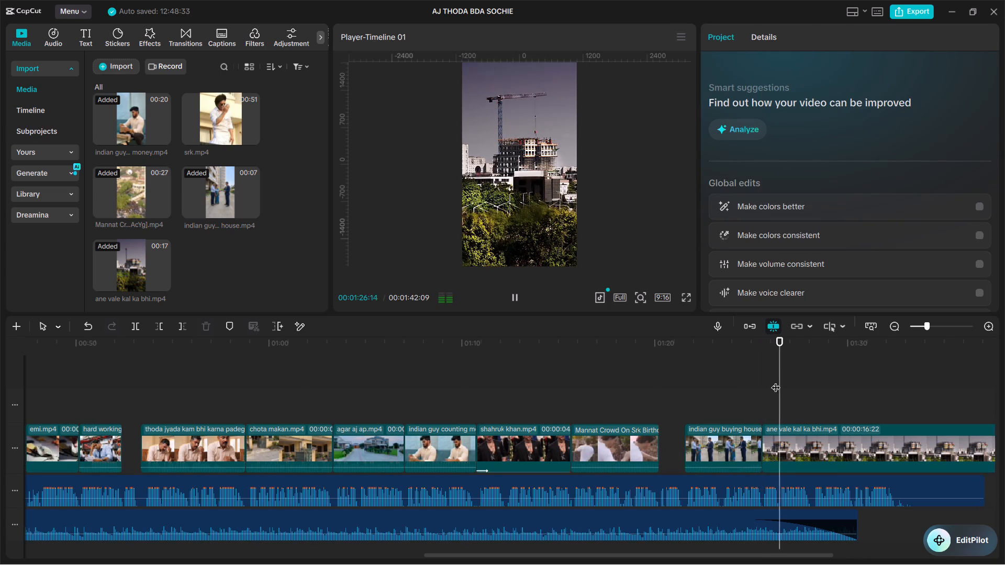
key(space)
key(space)
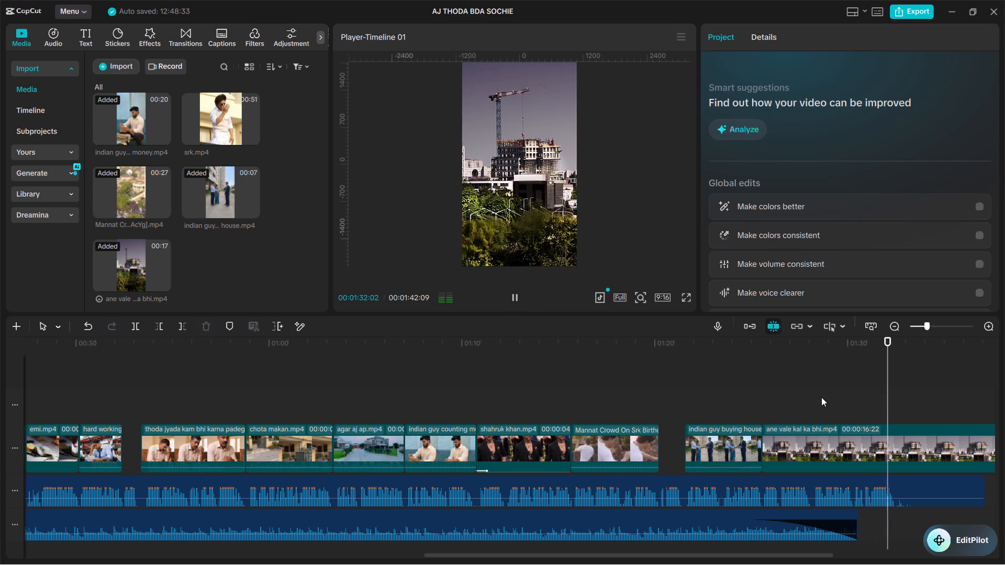
click(821, 397)
drag(821, 397, 811, 397)
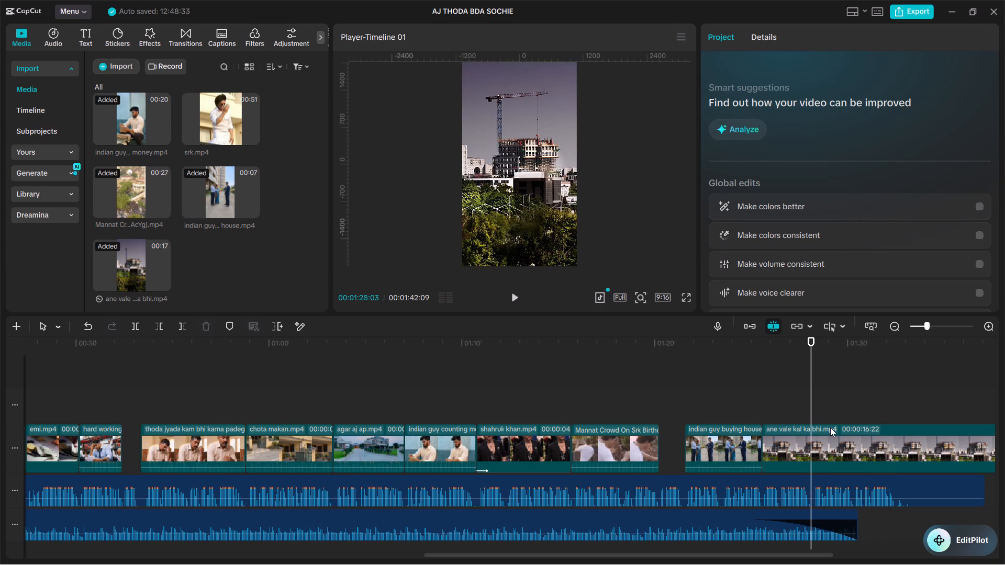
click(830, 427)
key(ctrl+b)
key(BackSpace)
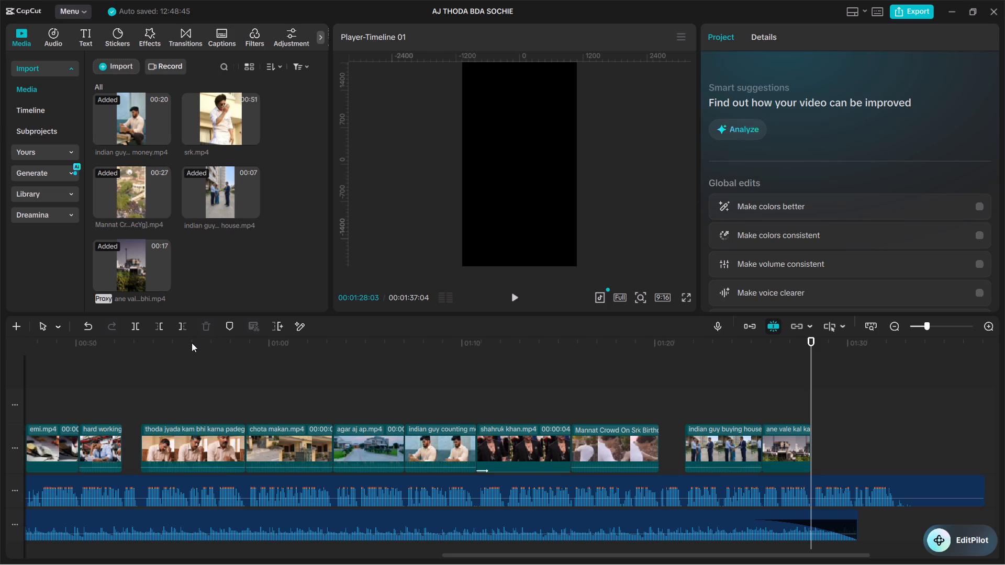
Copy the luxury house.mp4 clip near 00:30 and paste it at 01:28:03, directly after the construction clip.
alt+scroll(284, 386, up, 7)
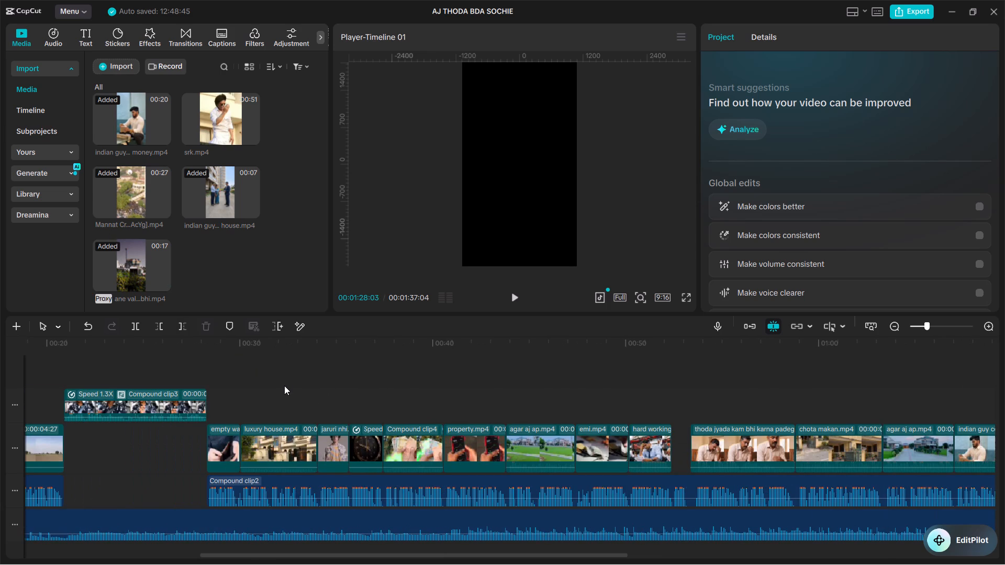
alt+scroll(539, 453, down, 2)
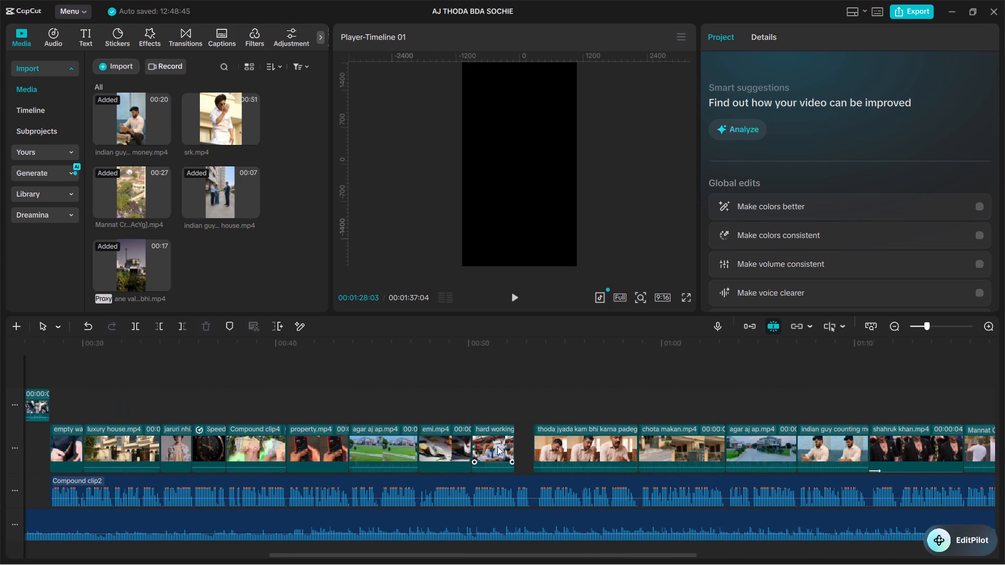
click(125, 439)
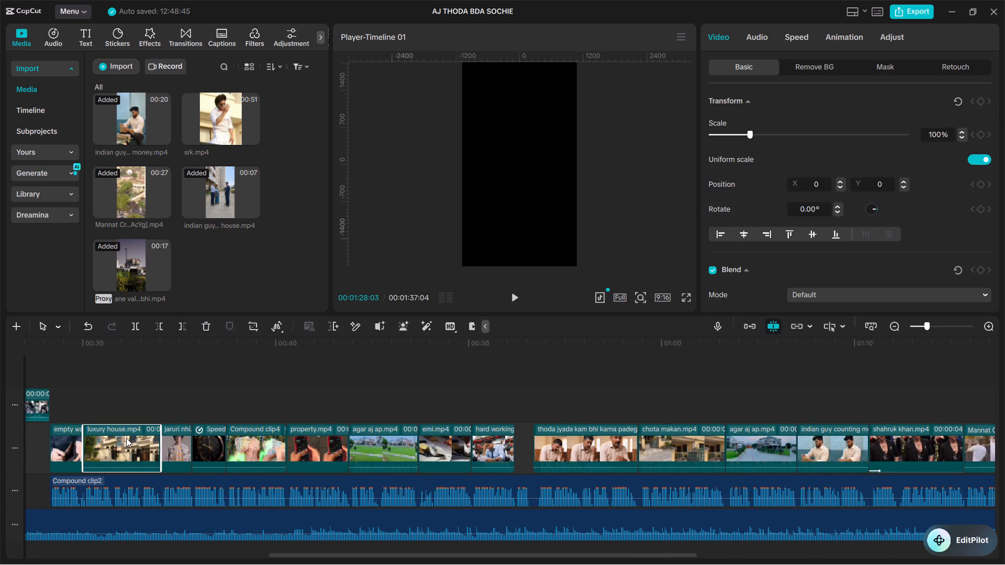
key(ctrl+c)
alt+scroll(784, 439, down, 7)
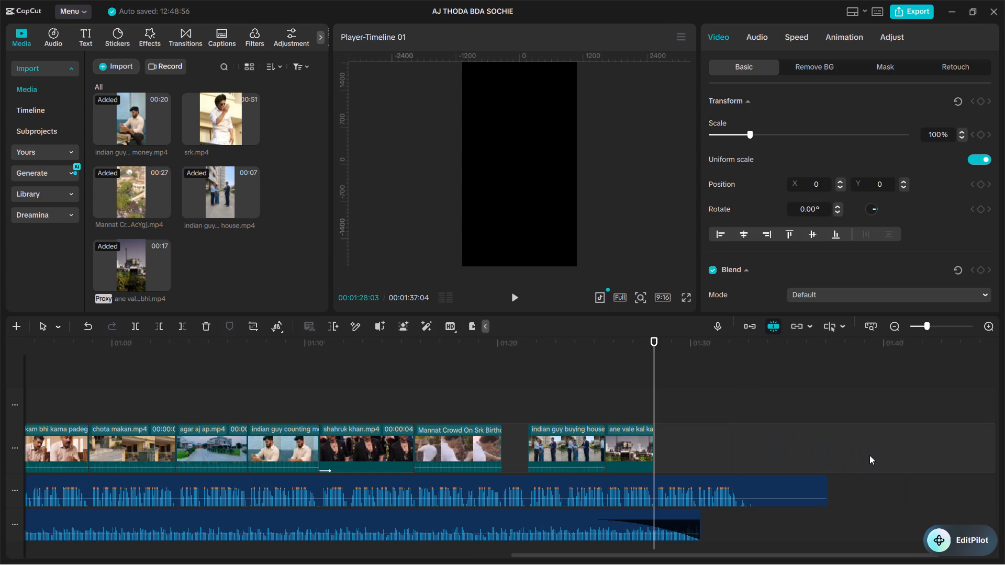
key(ctrl+v)
Play the pasted luxury house clip, split it at 01:30:08 and delete the part after the cut.
key(space)
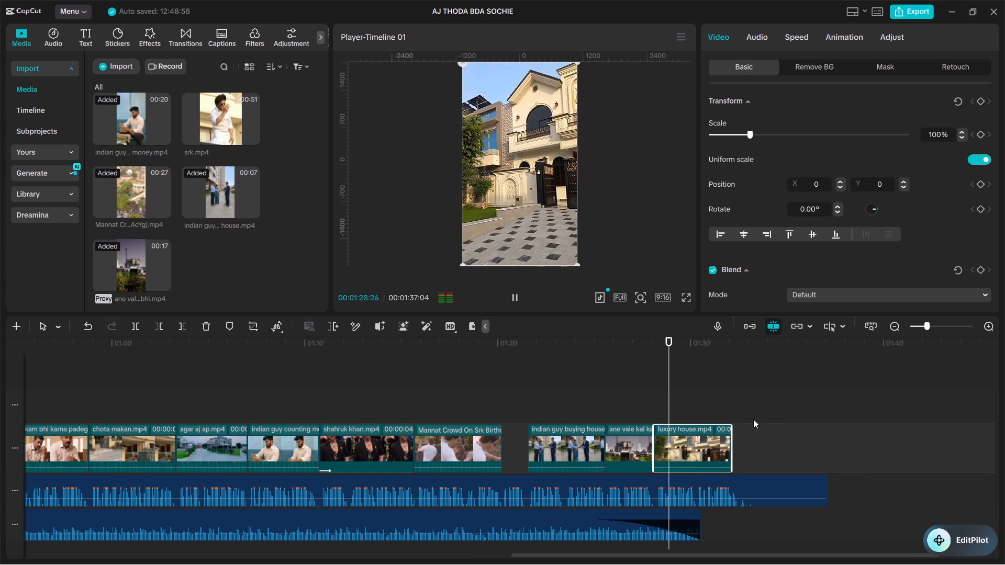
key(space)
key(space)
key(space)
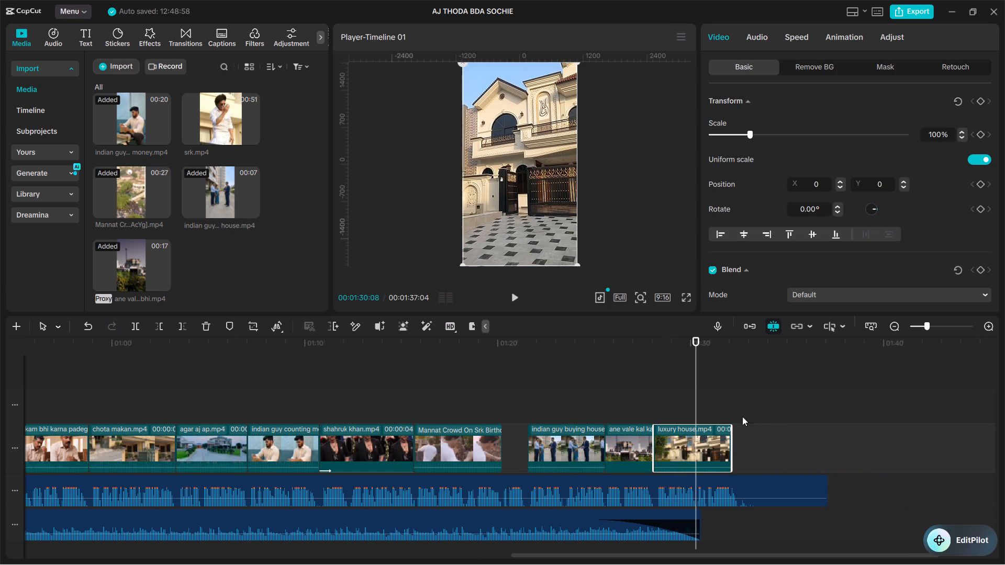
key(ctrl+b)
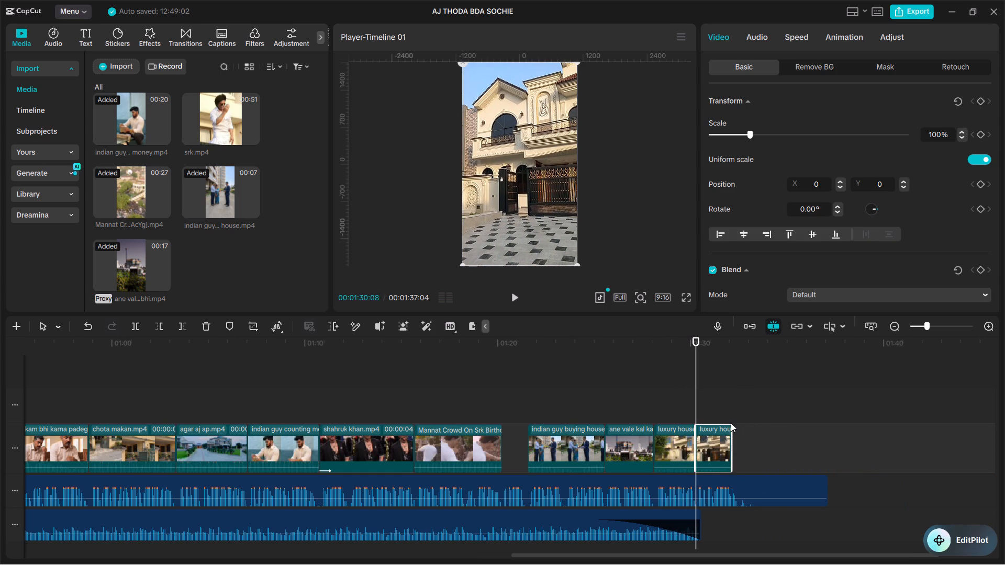
key(BackSpace)
Copy the chota makan.mp4 clip near 01:01 and paste it at 01:30:08, directly after the second luxury house clip.
alt+scroll(722, 422, up, 18)
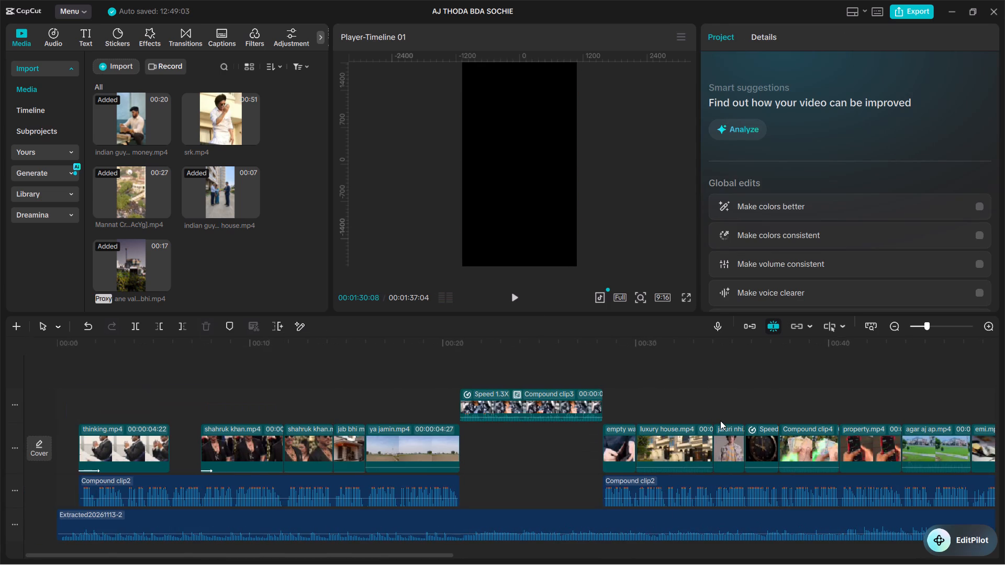
alt+scroll(602, 357, down, 4)
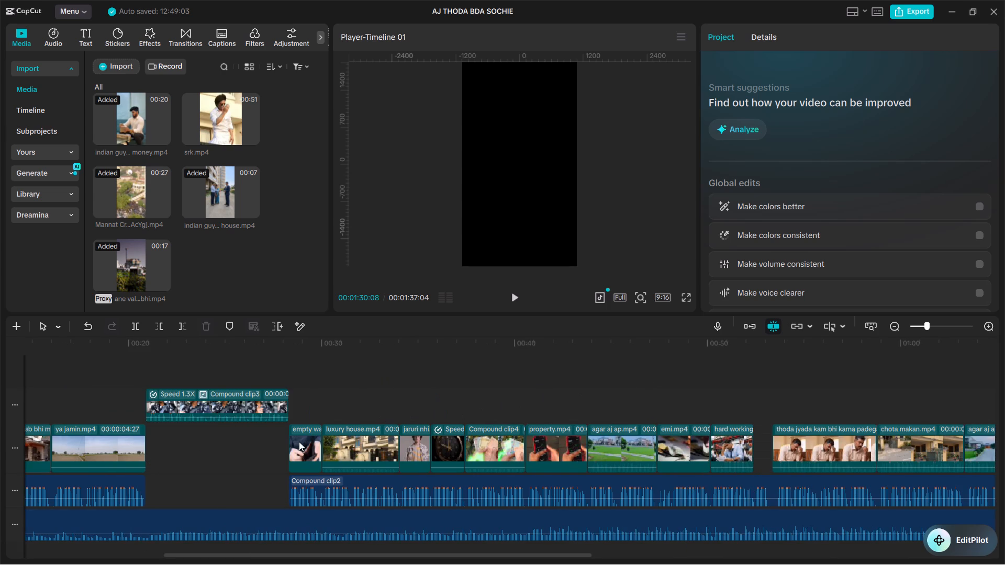
alt+double_click(343, 387)
alt+scroll(585, 398, down, 6)
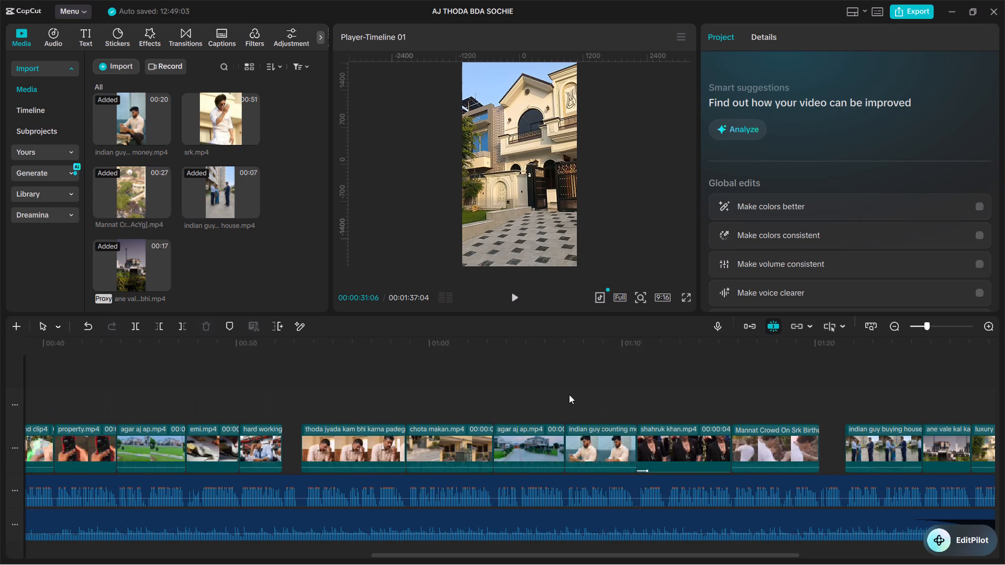
click(449, 400)
click(456, 454)
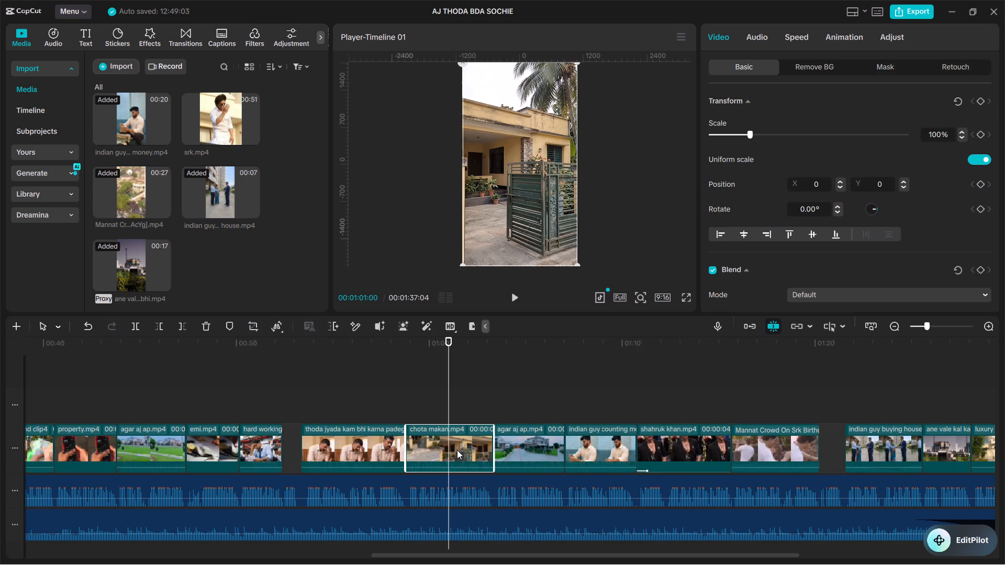
key(ctrl+v)
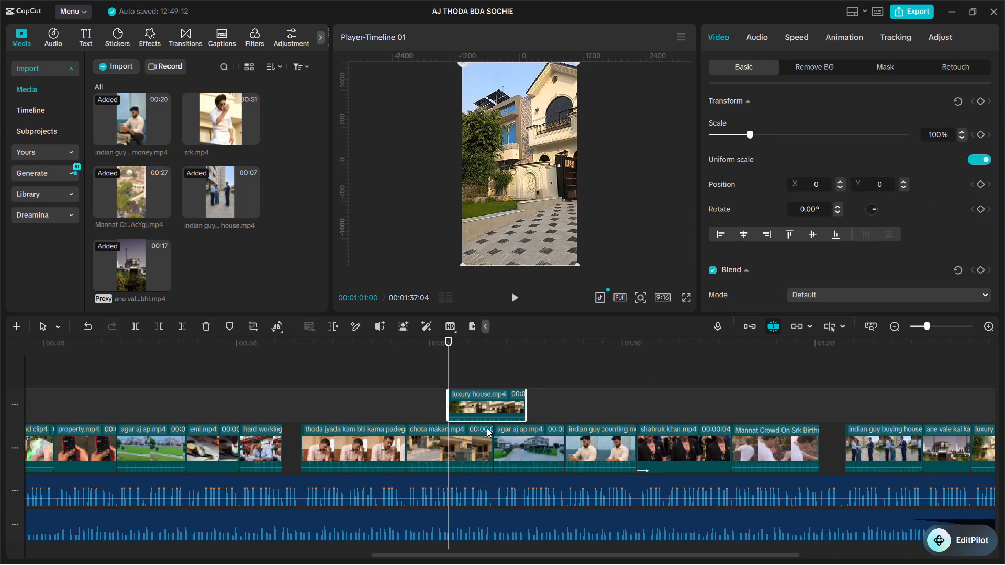
key(BackSpace)
click(488, 428)
key(ctrl+c)
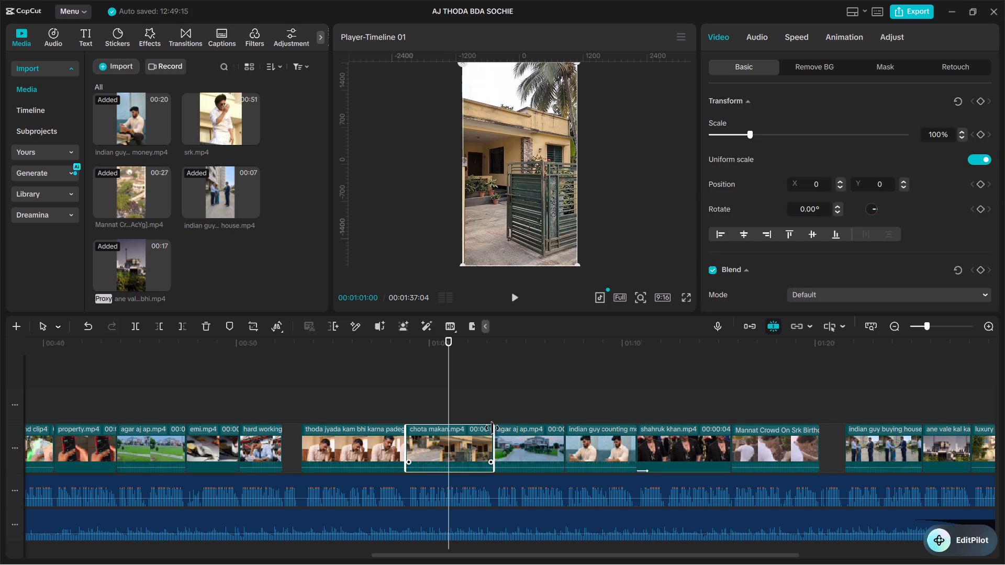
alt+scroll(500, 425, down, 7)
click(569, 397)
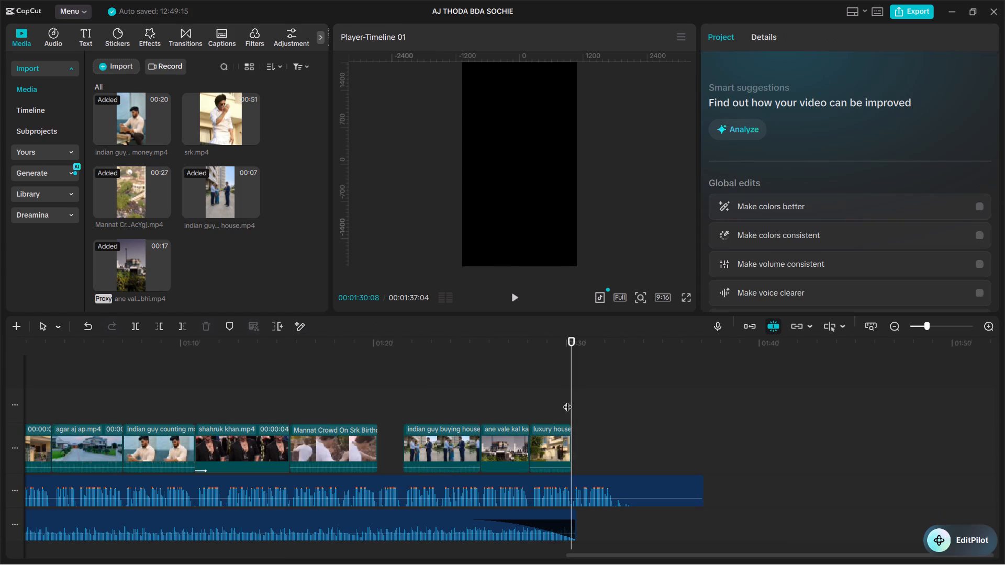
click(572, 395)
key(ctrl+v)
Play the narration over the pasted chota makan clip to check where its closing line ends.
key(space)
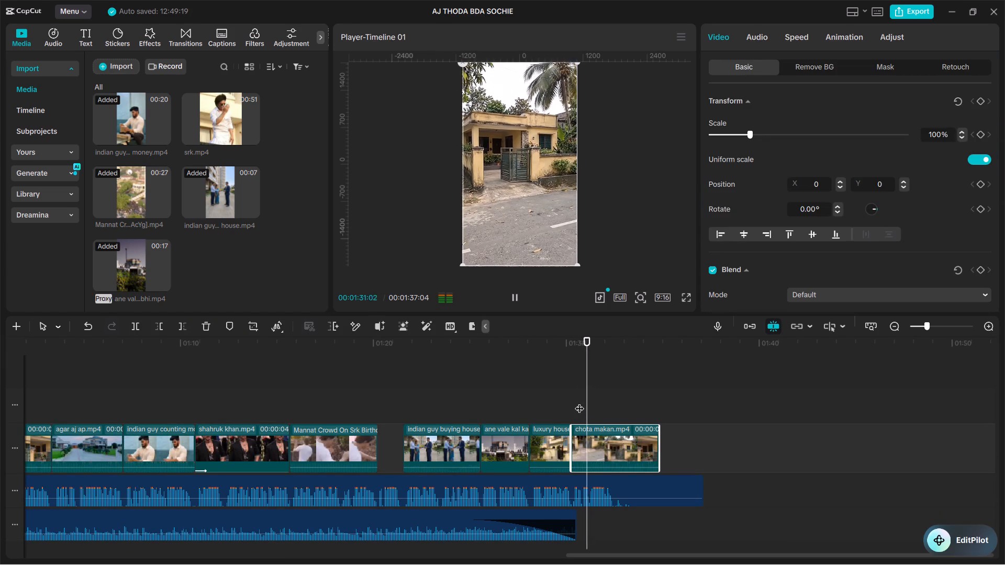
click(560, 394)
click(531, 392)
key(space)
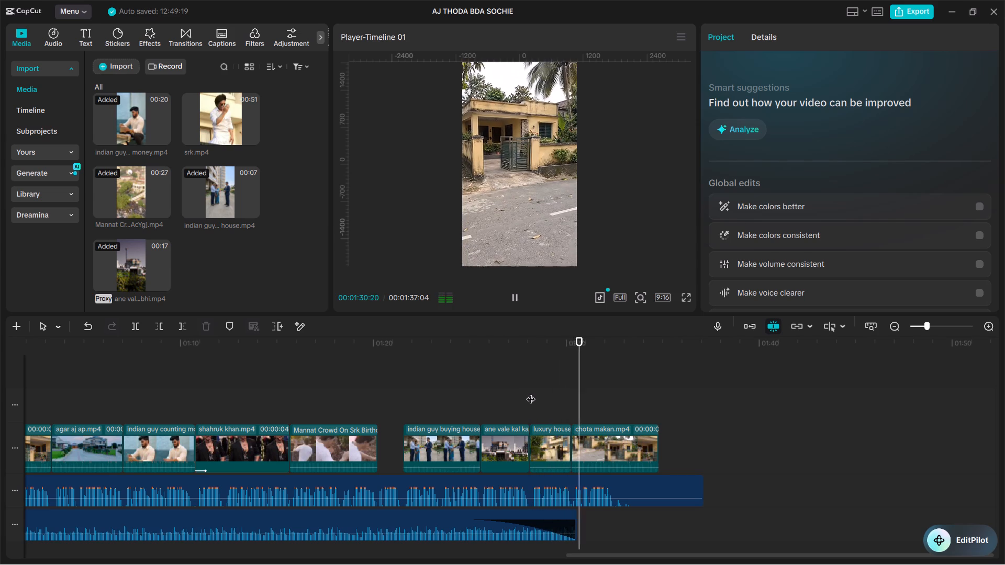
key(space)
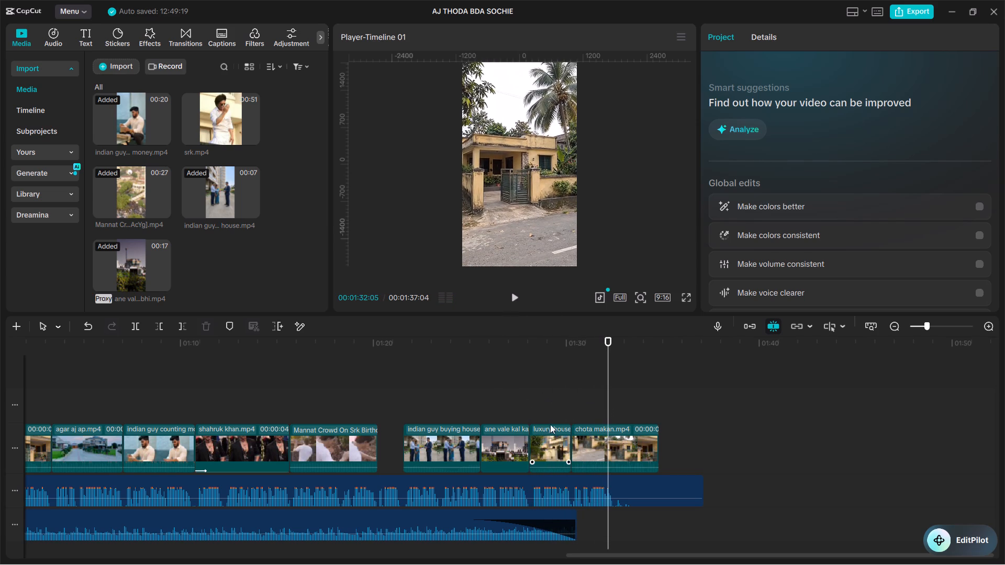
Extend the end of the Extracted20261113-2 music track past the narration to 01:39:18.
ctrl+scroll(498, 411, down, 15)
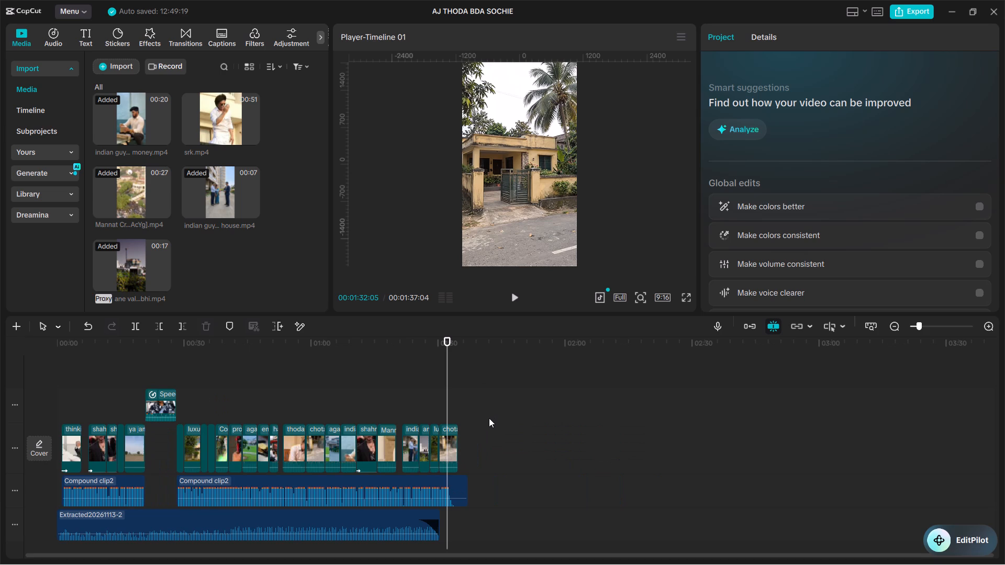
click(432, 515)
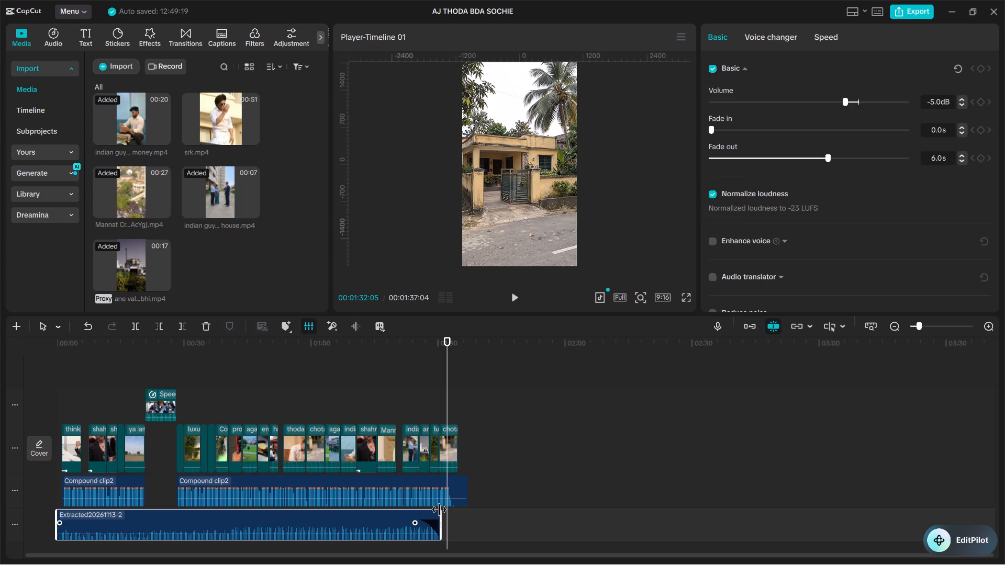
drag(439, 510, 467, 513)
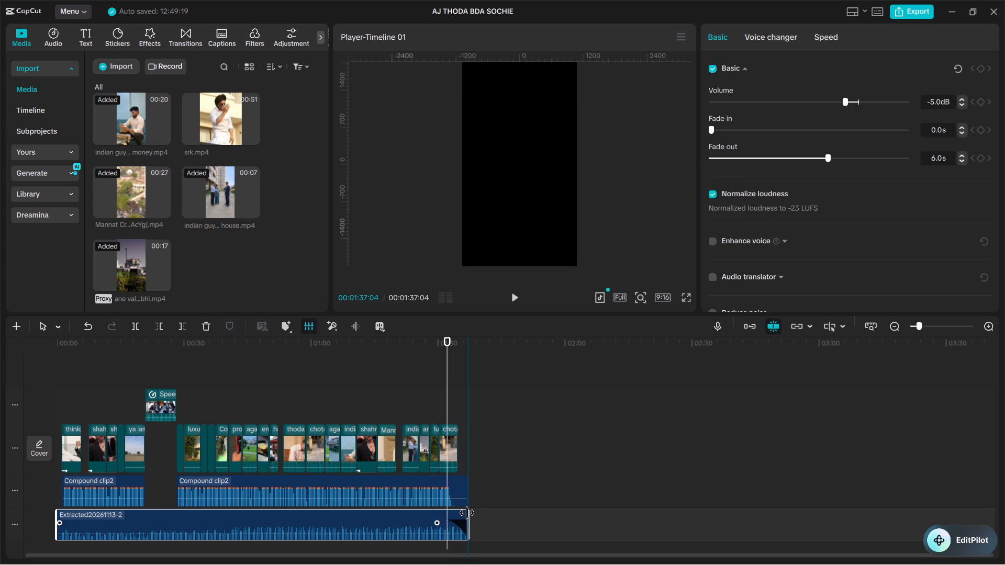
drag(467, 513, 477, 513)
Play the timeline from 01:15:20, and shorten the music track to end with the narration track at 01:37:04.
click(379, 381)
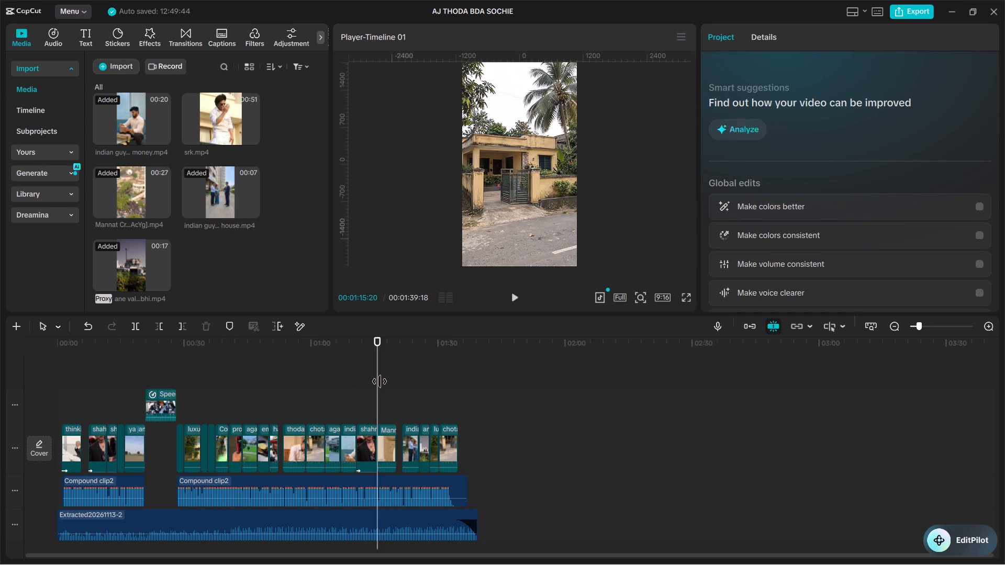
key(space)
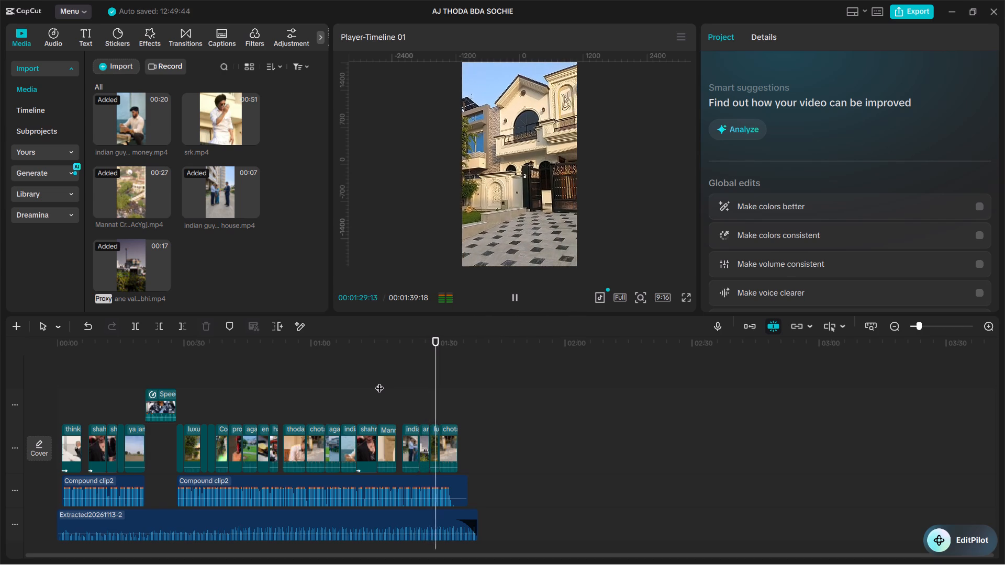
scroll(494, 500, up, 8)
key(space)
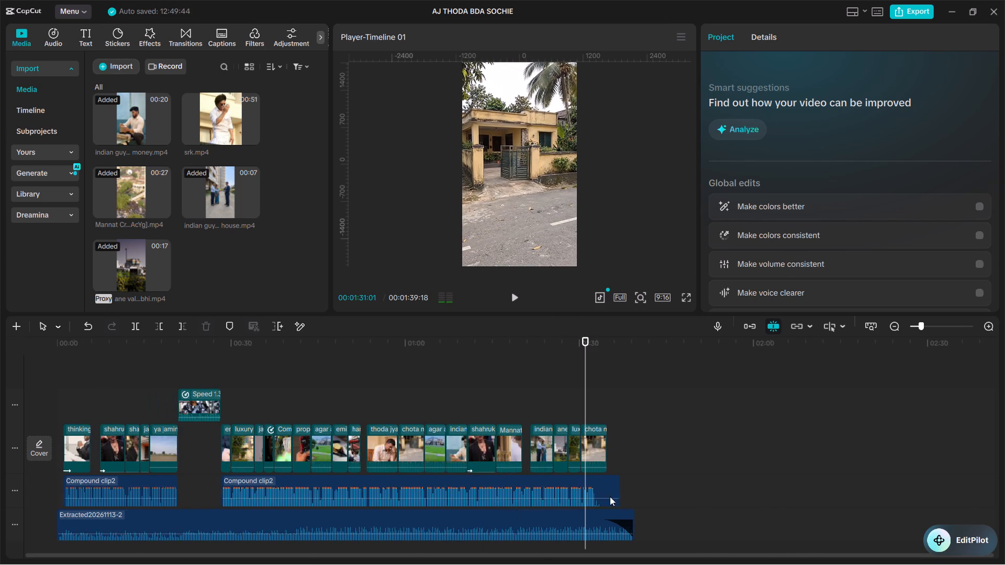
ctrl+scroll(688, 479, up, 7)
ctrl+scroll(790, 479, up, 7)
click(780, 517)
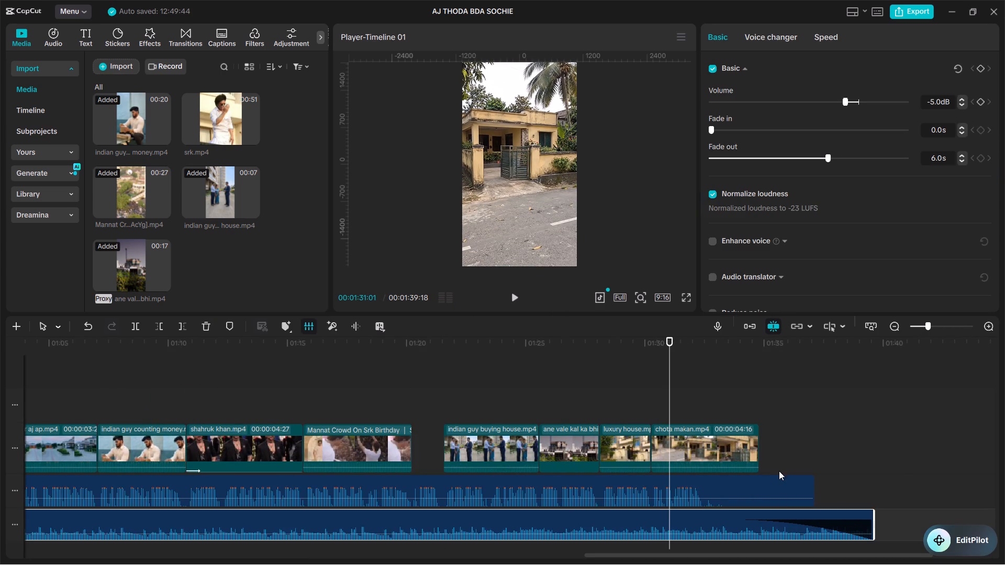
drag(872, 514, 822, 507)
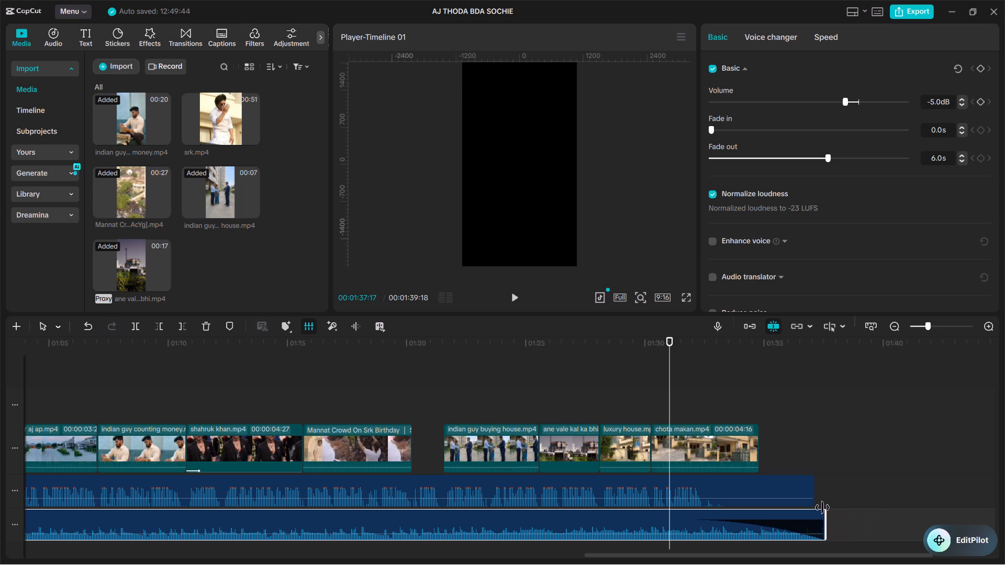
drag(822, 507, 811, 507)
Play the narration over the last chota makan clip, split the clip at 01:32:09 and delete the part after the cut.
click(684, 383)
key(space)
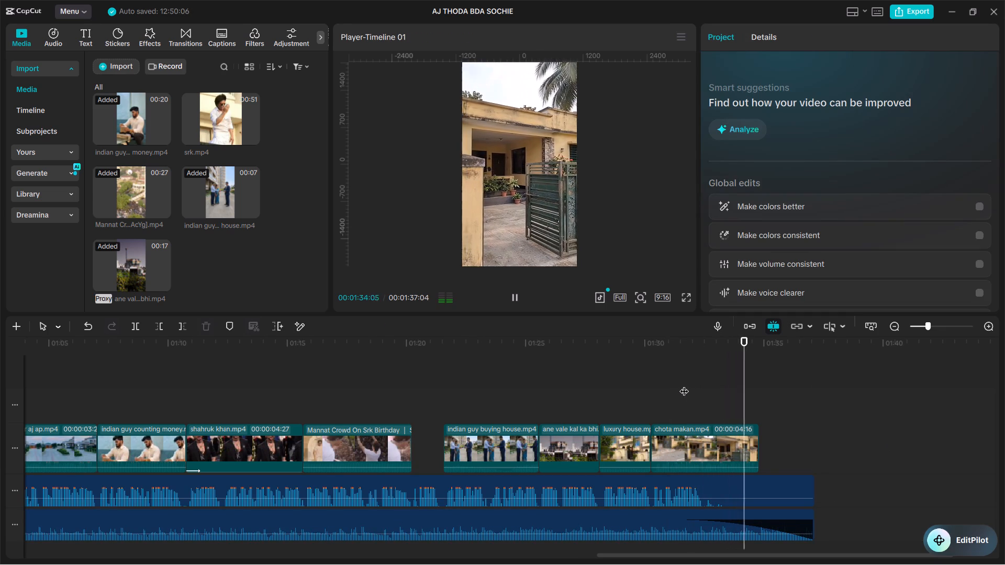
key(space)
click(650, 392)
key(space)
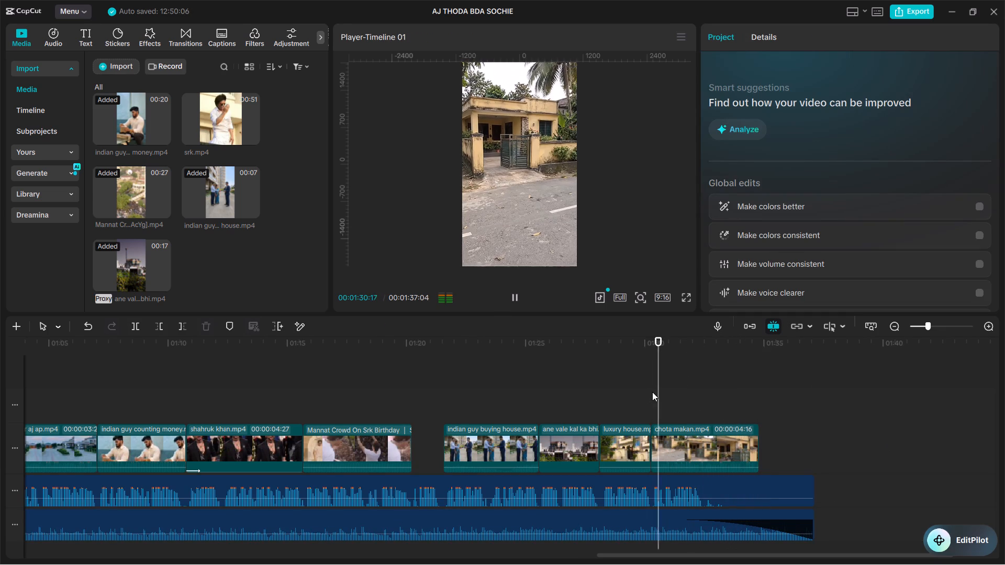
key(space)
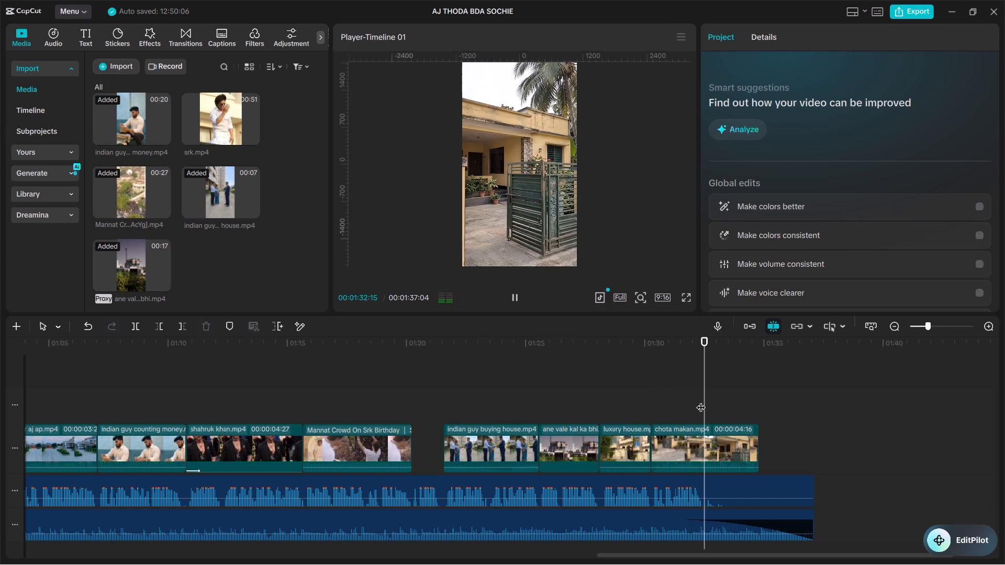
drag(704, 393, 699, 390)
key(space)
click(699, 390)
click(719, 433)
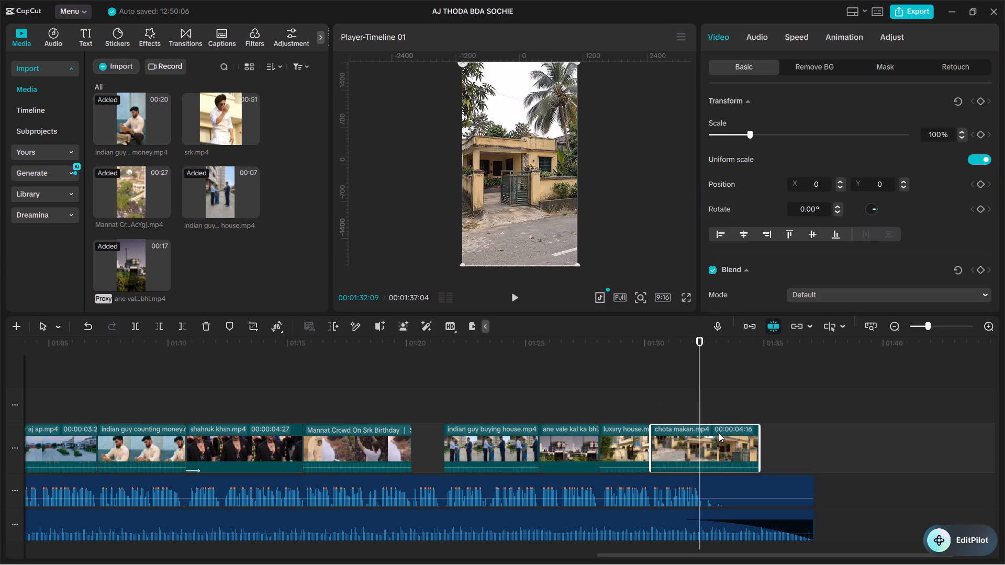
key(ctrl+b)
key(BackSpace)
Apply the Fade Out exit animation to the last chota makan clip and play the video's ending.
click(674, 406)
key(space)
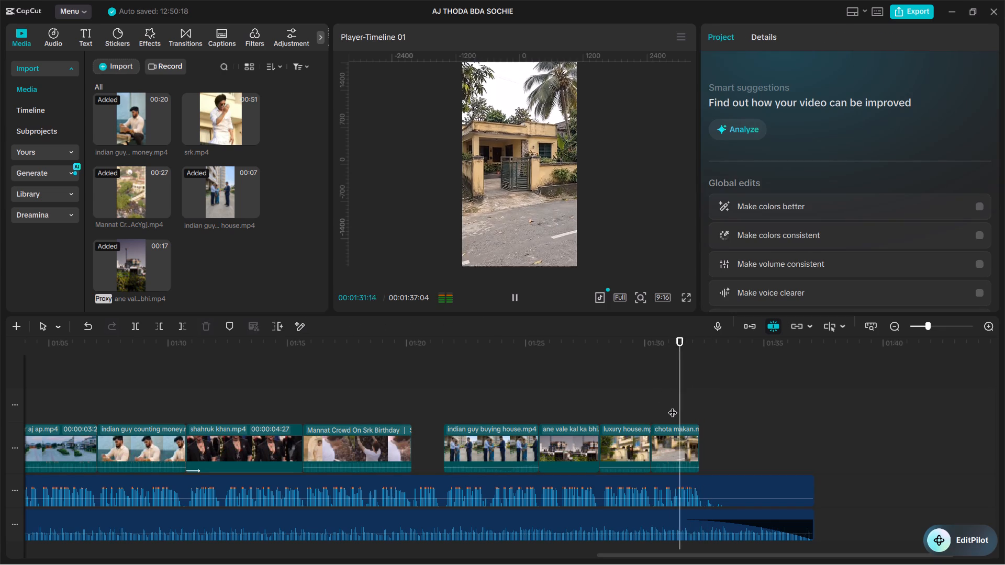
click(699, 396)
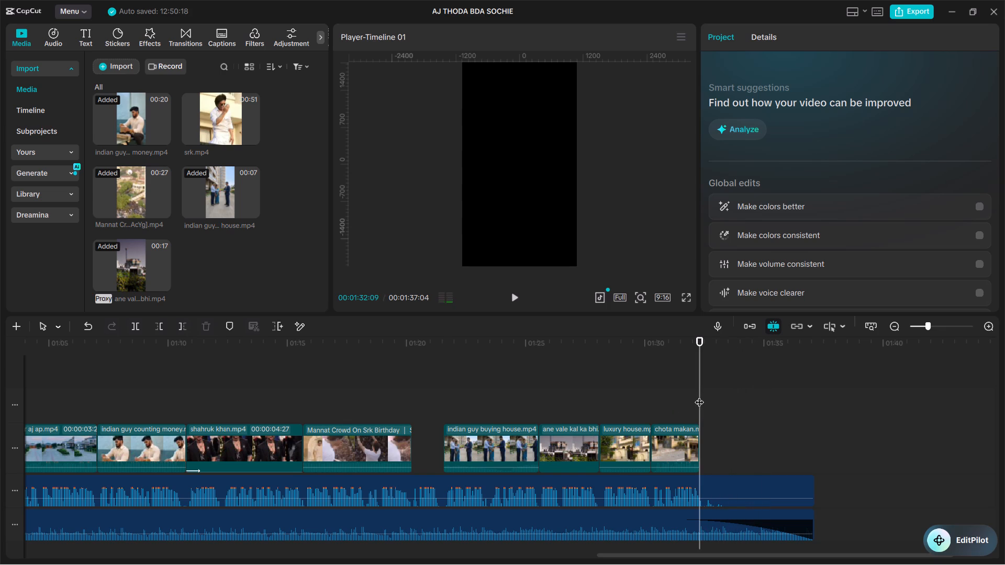
click(668, 442)
click(823, 35)
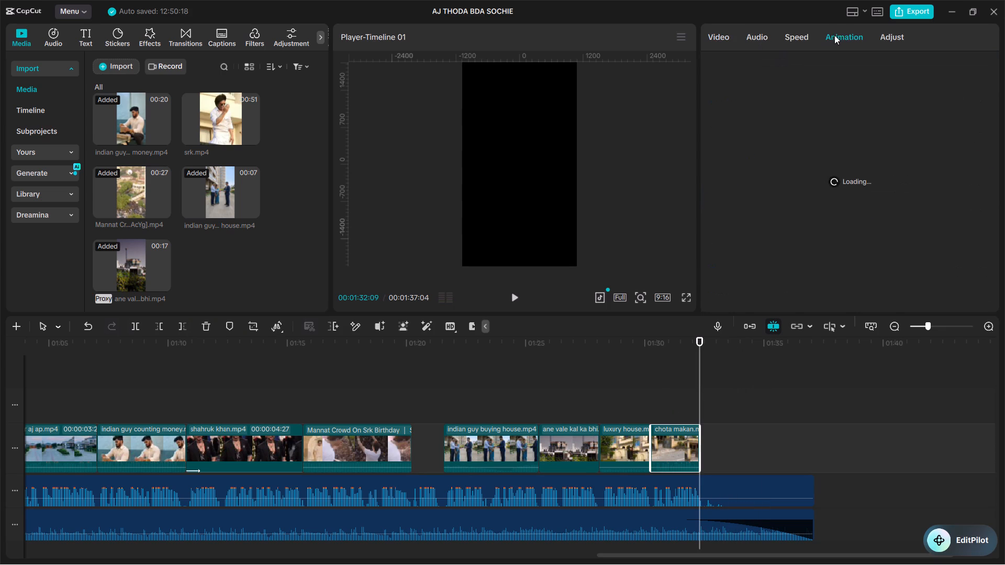
click(825, 69)
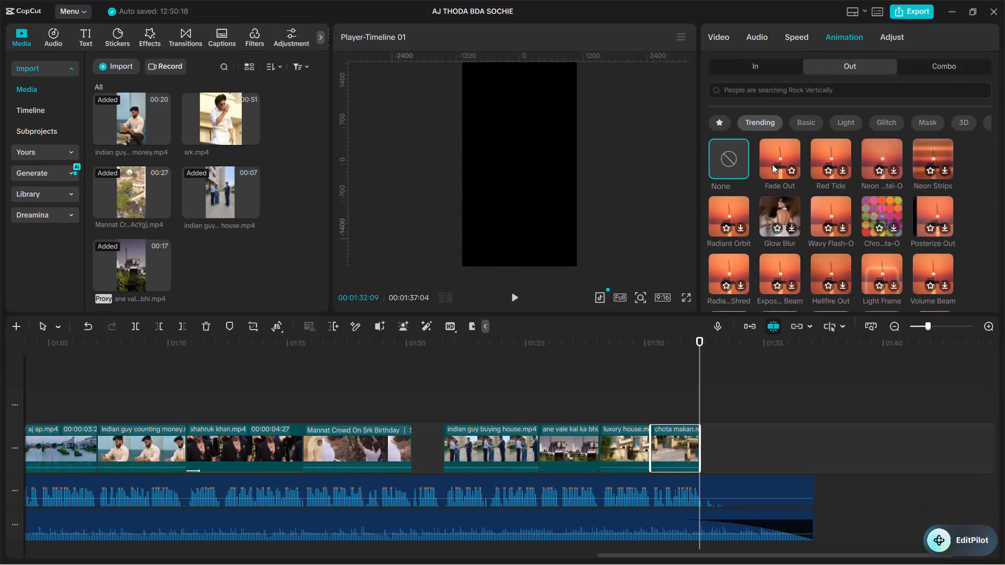
click(780, 153)
click(680, 381)
key(space)
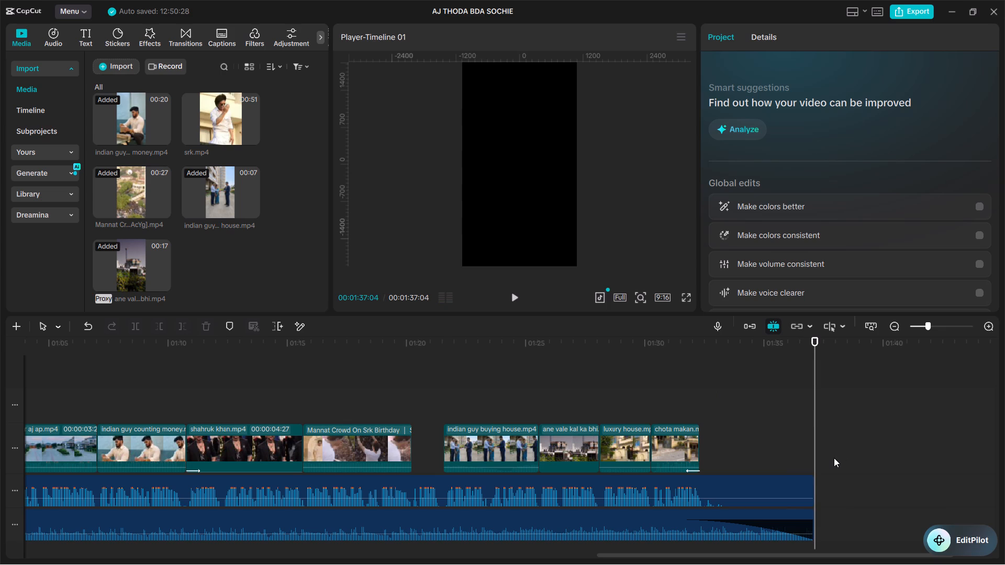
Play the opening of the timeline from the start to 00:02:05.
ctrl+scroll(712, 410, down, 15)
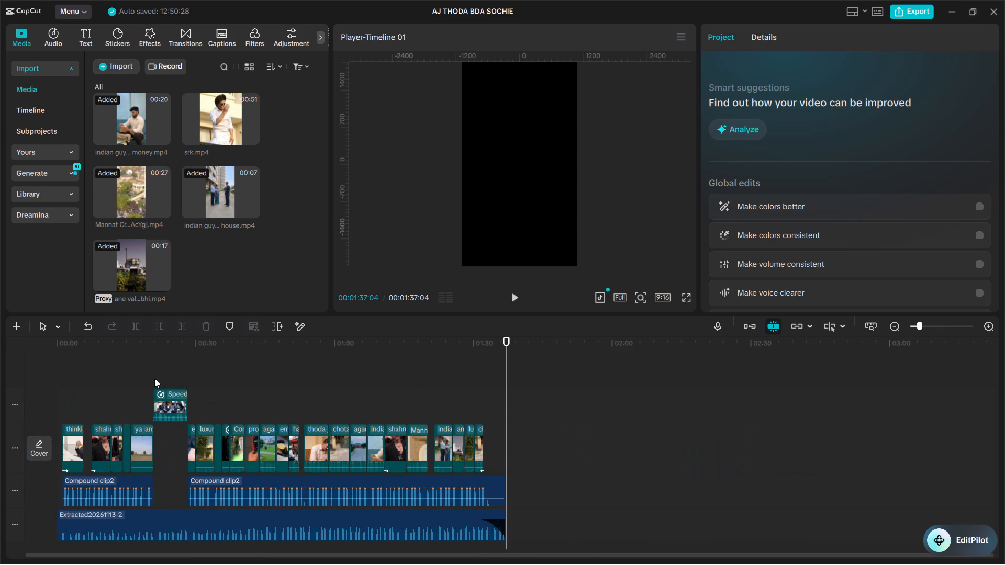
click(108, 392)
drag(108, 392, 48, 391)
key(space)
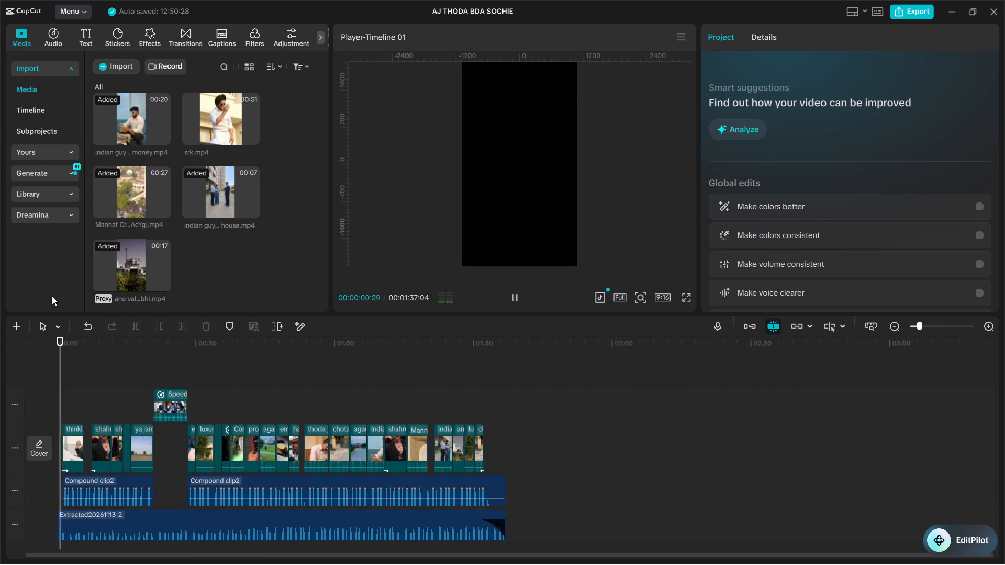
key(space)
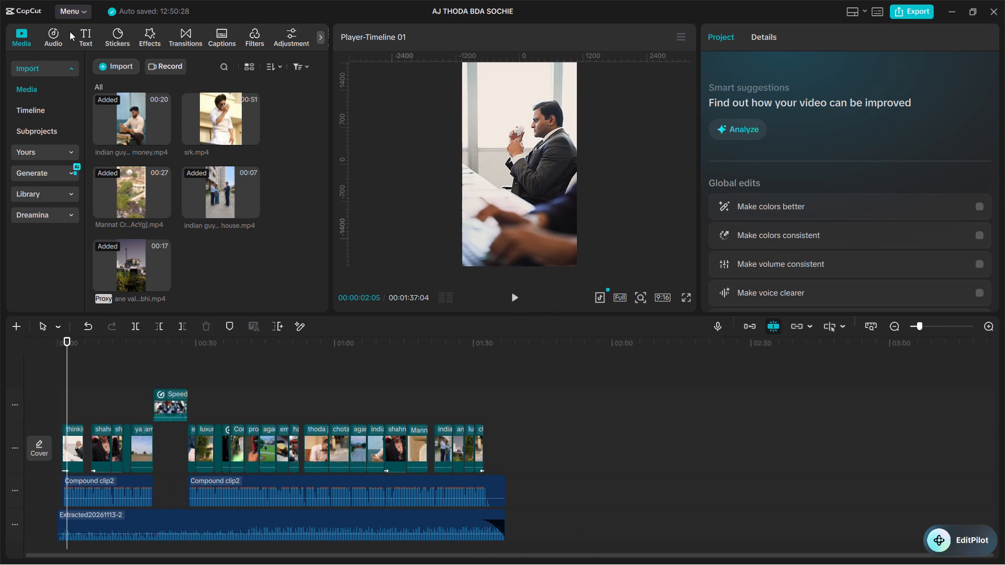
Import the Authentic vintage film grain overlay video from the Raw folder of shayari proj on the Desktop.
click(107, 62)
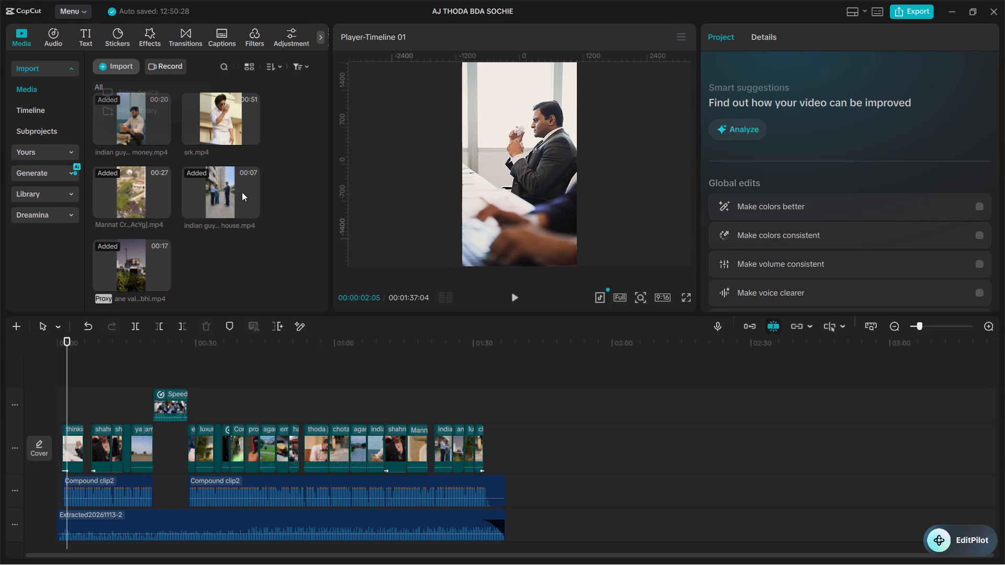
double_click(143, 83)
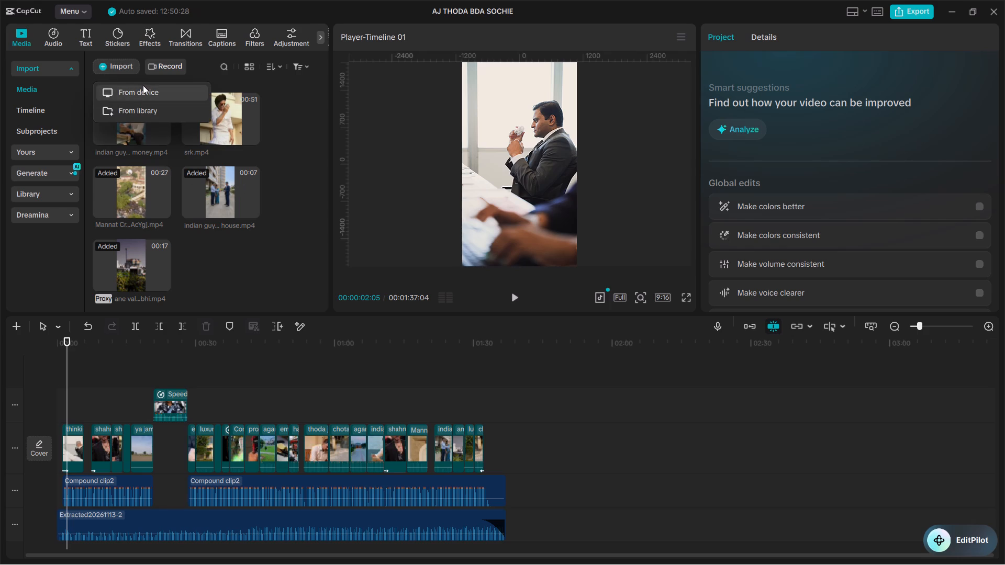
click(137, 93)
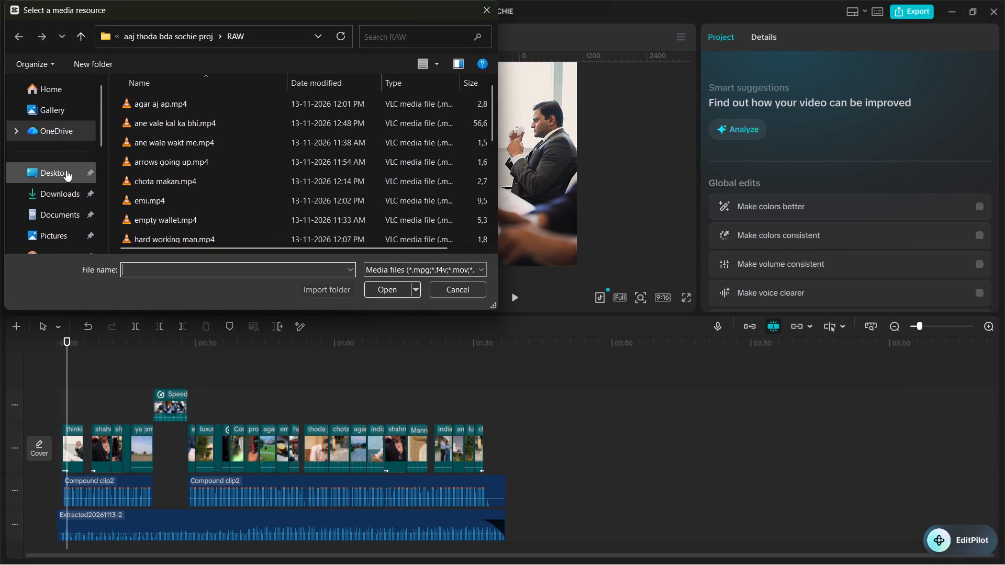
click(66, 170)
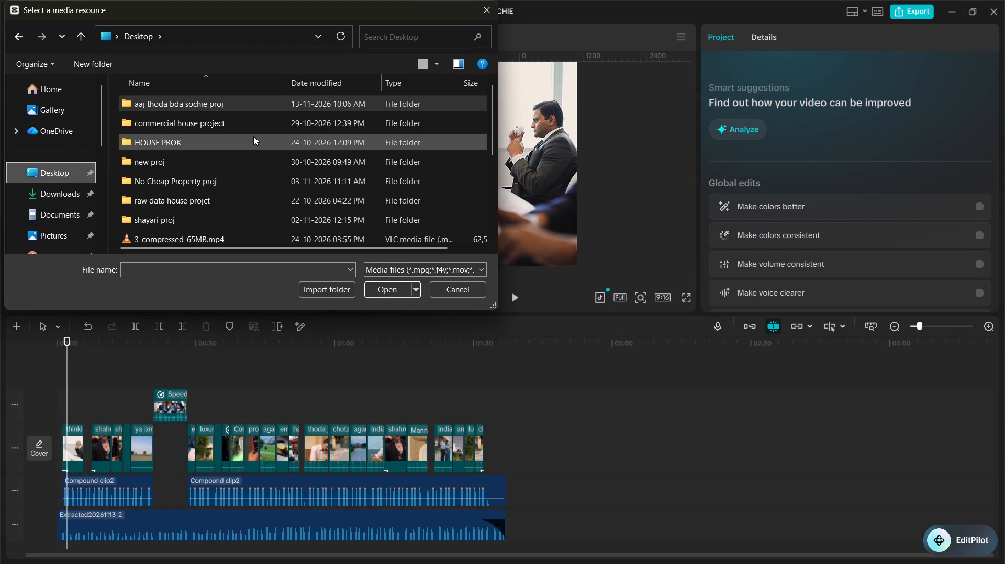
double_click(225, 217)
double_click(212, 137)
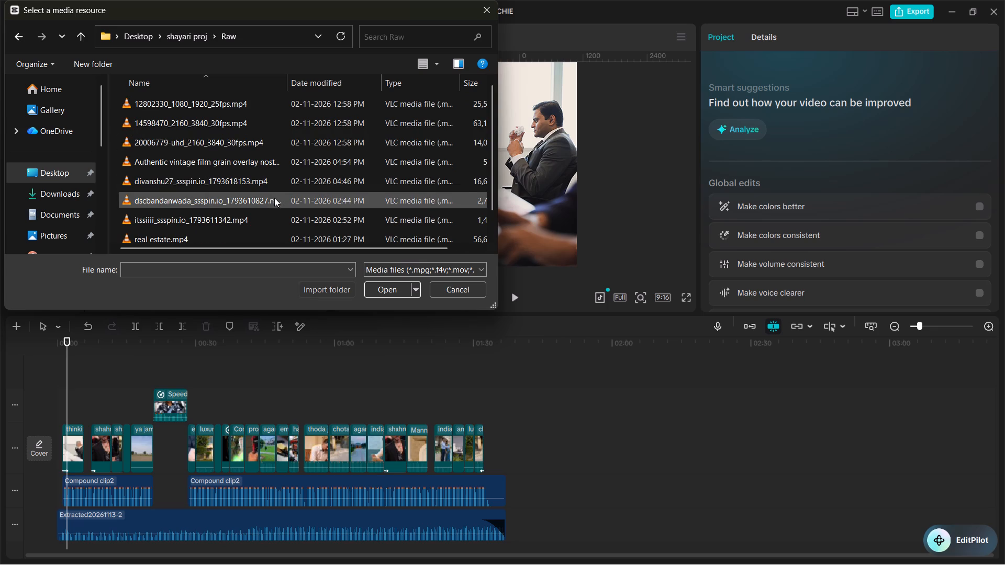
double_click(285, 159)
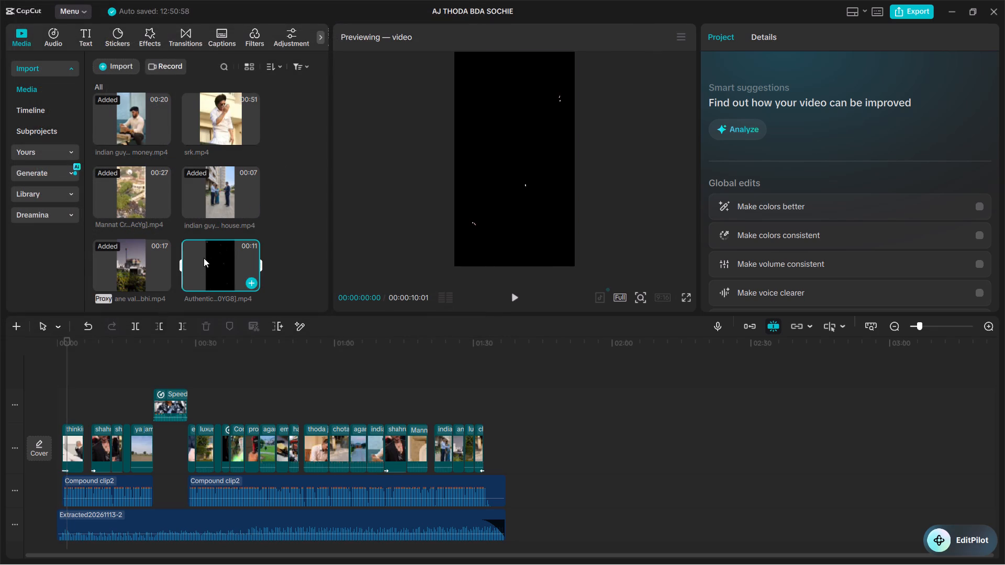
Place the film grain overlay on a new track above all footage at the timeline start, and play its opening to 00:01:29.
drag(205, 257, 48, 372)
click(72, 368)
drag(71, 368, 25, 367)
key(space)
key(space)
key(space)
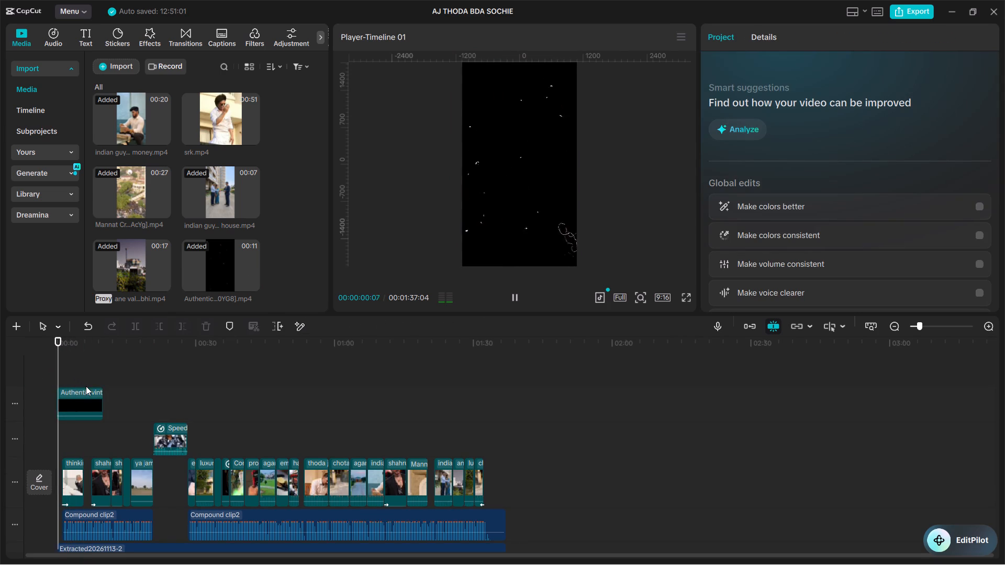
key(space)
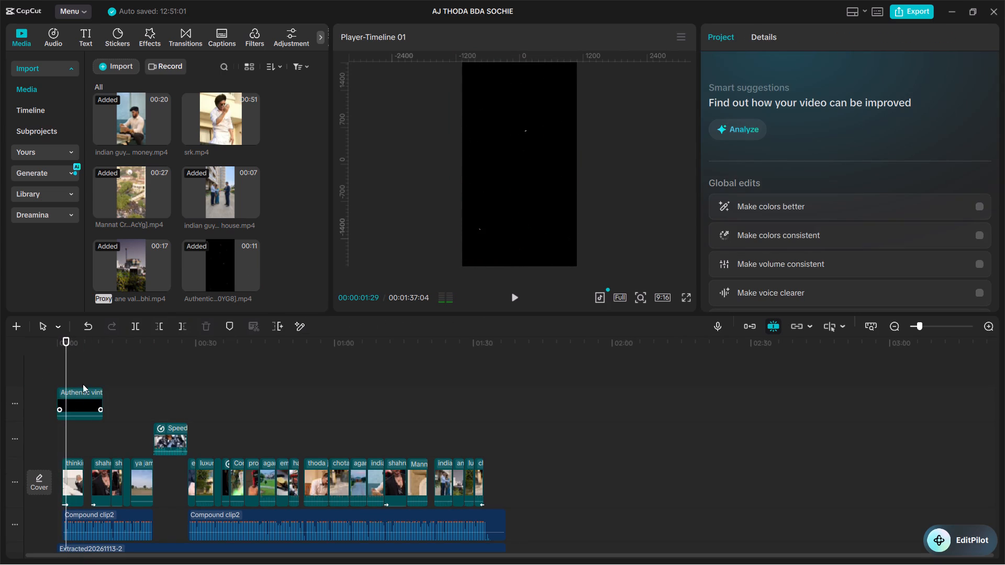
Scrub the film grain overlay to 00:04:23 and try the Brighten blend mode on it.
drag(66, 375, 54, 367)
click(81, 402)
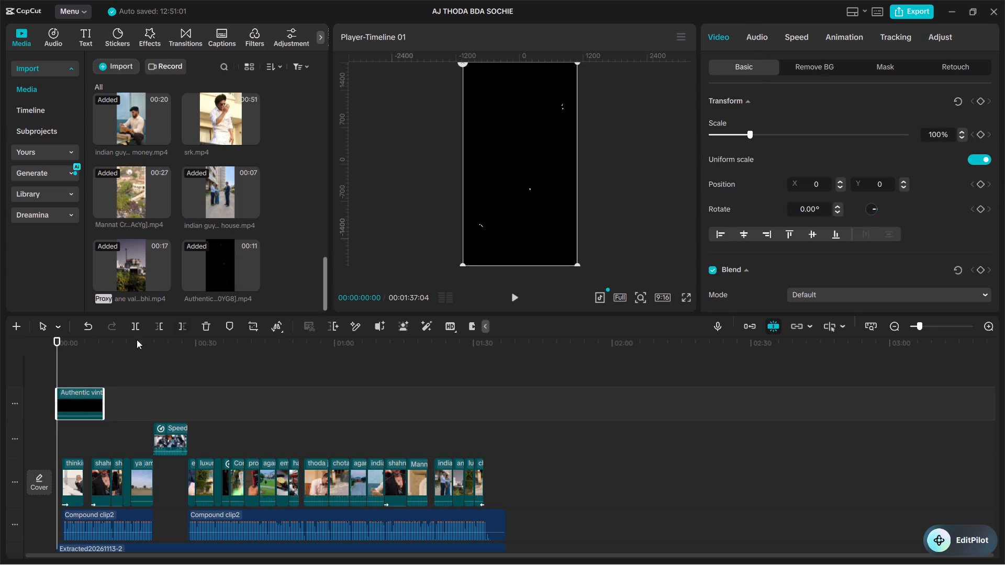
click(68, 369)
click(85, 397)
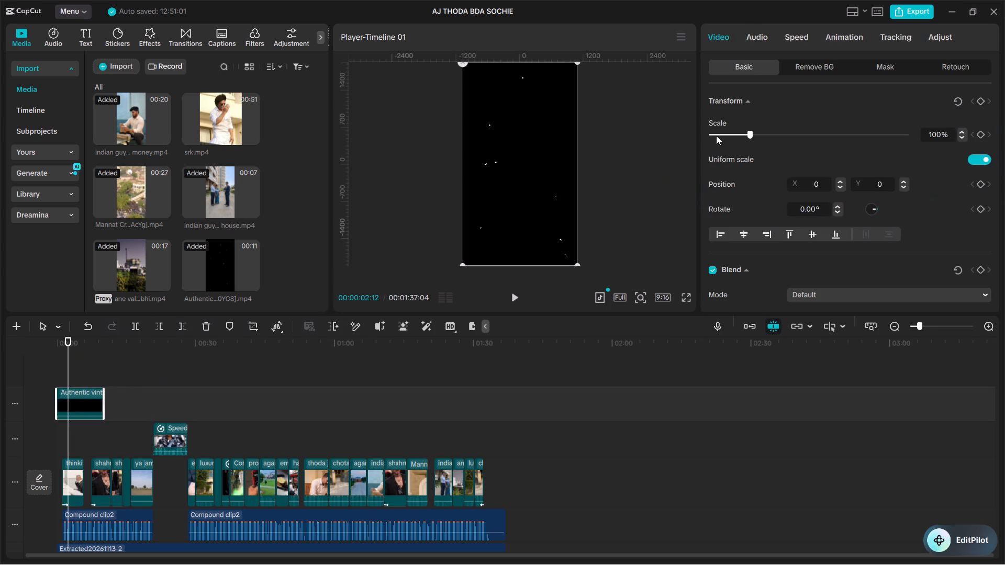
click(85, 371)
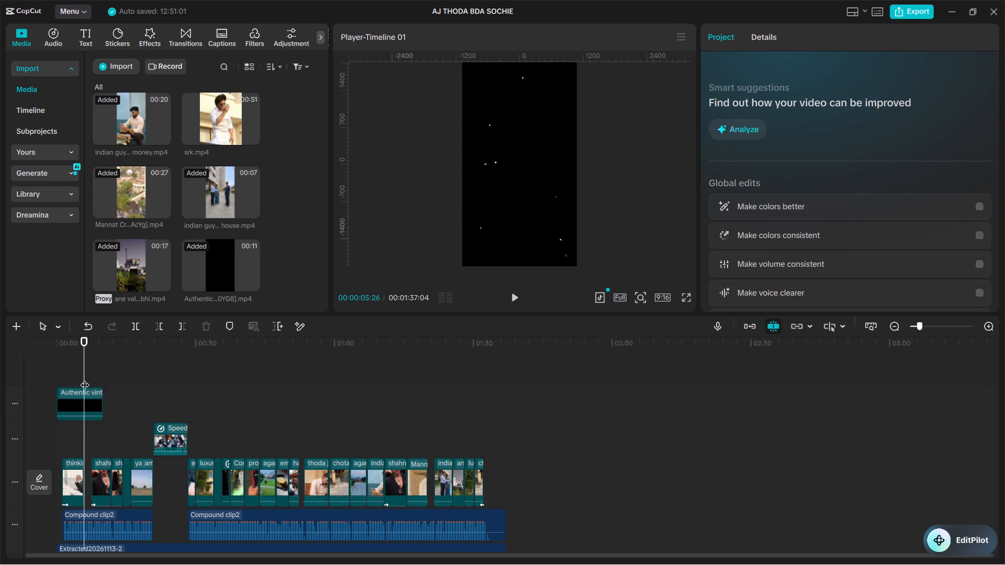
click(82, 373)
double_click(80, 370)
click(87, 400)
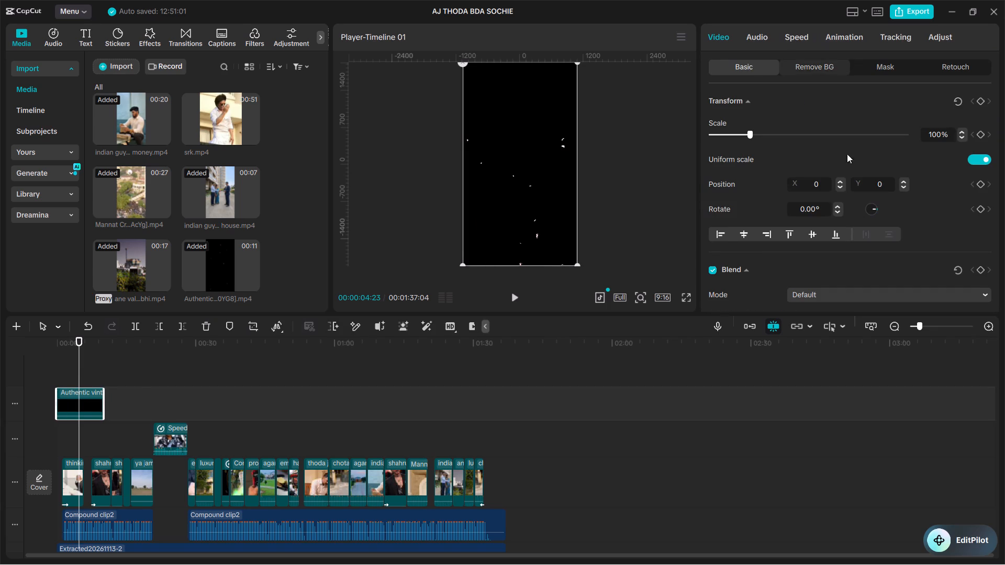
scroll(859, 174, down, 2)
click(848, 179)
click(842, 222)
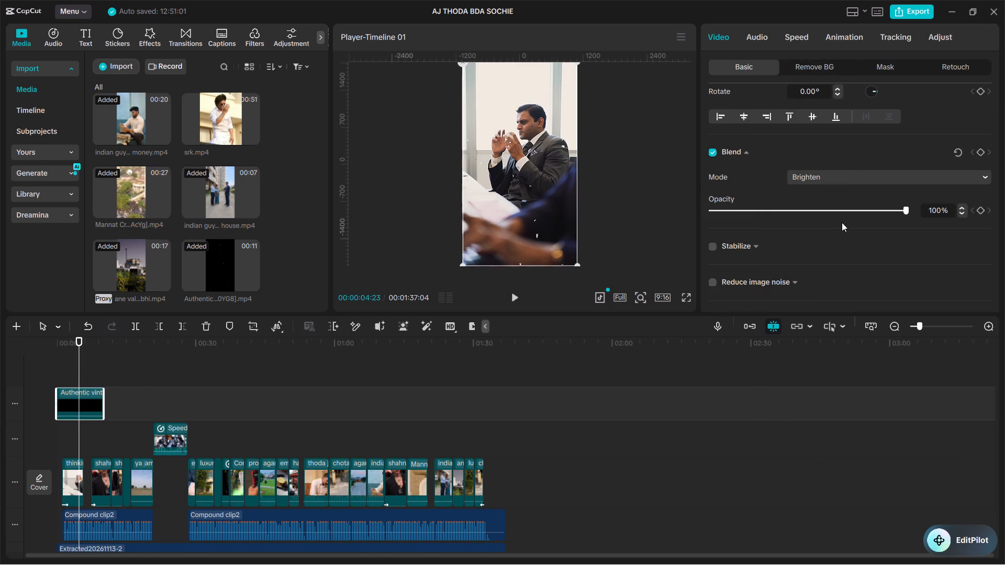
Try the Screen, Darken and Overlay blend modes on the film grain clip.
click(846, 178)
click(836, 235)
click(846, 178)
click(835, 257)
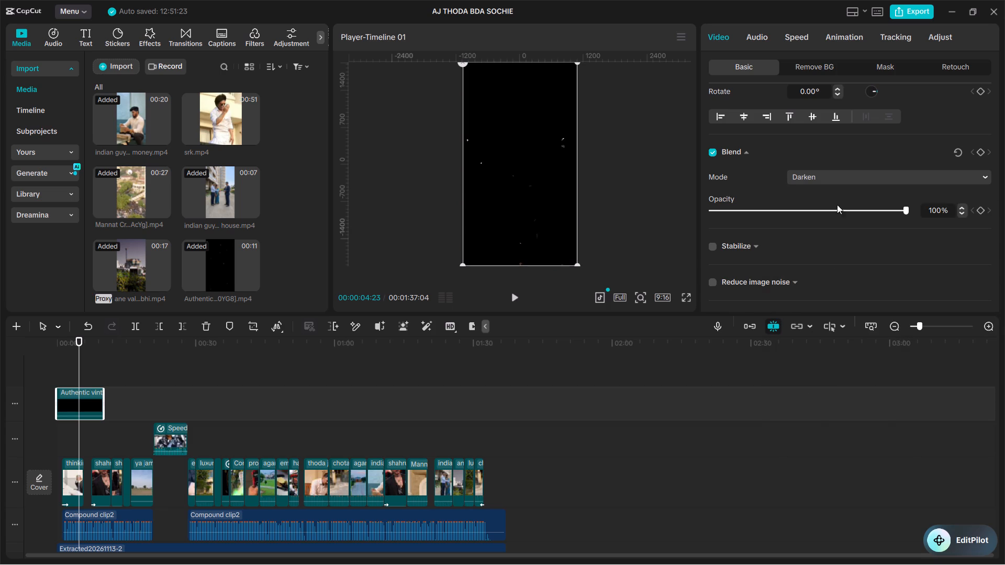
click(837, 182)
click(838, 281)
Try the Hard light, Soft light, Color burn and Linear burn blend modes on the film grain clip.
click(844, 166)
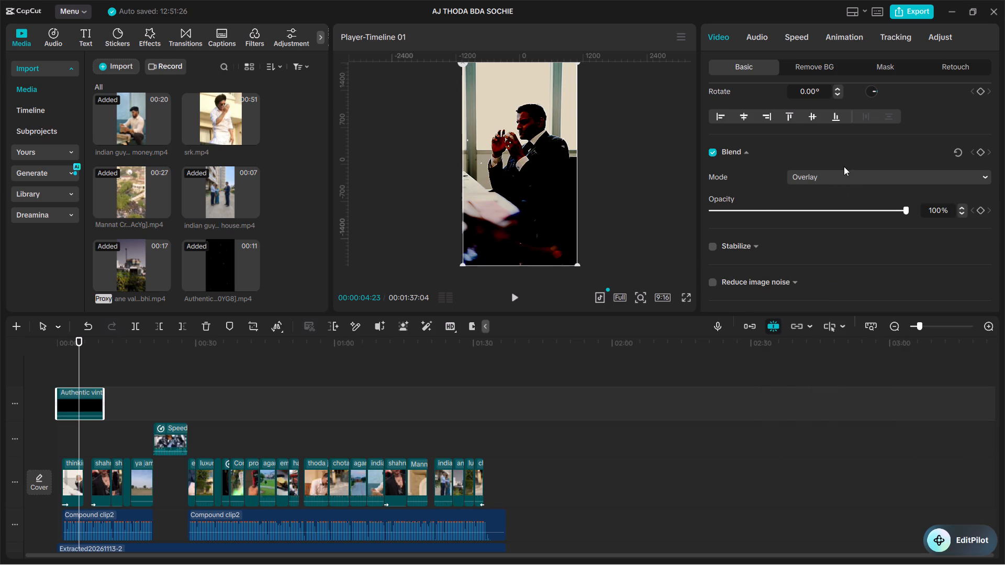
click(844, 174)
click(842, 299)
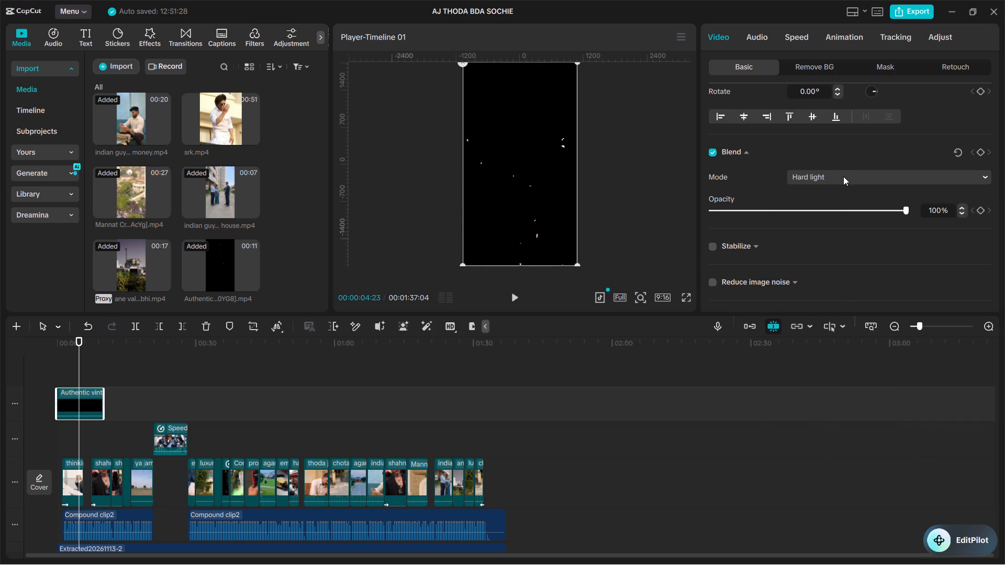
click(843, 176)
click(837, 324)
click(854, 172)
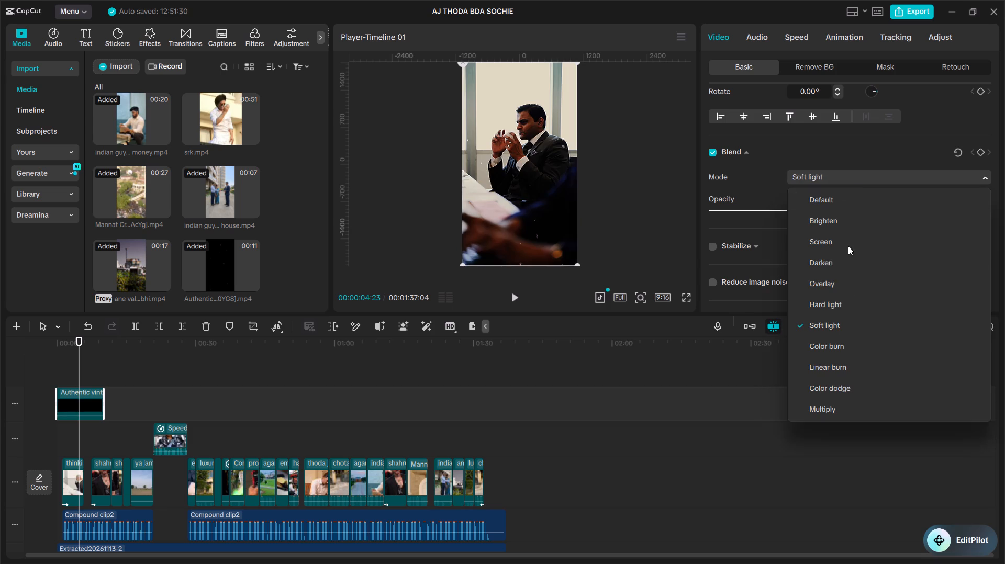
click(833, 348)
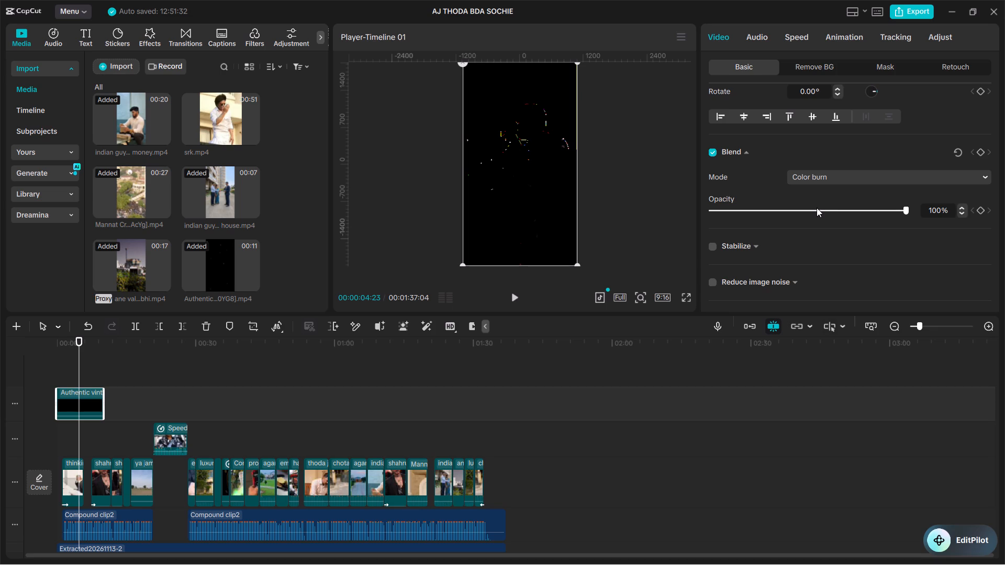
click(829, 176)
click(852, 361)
Set the film grain clip's blend mode to Color dodge.
click(854, 175)
click(852, 391)
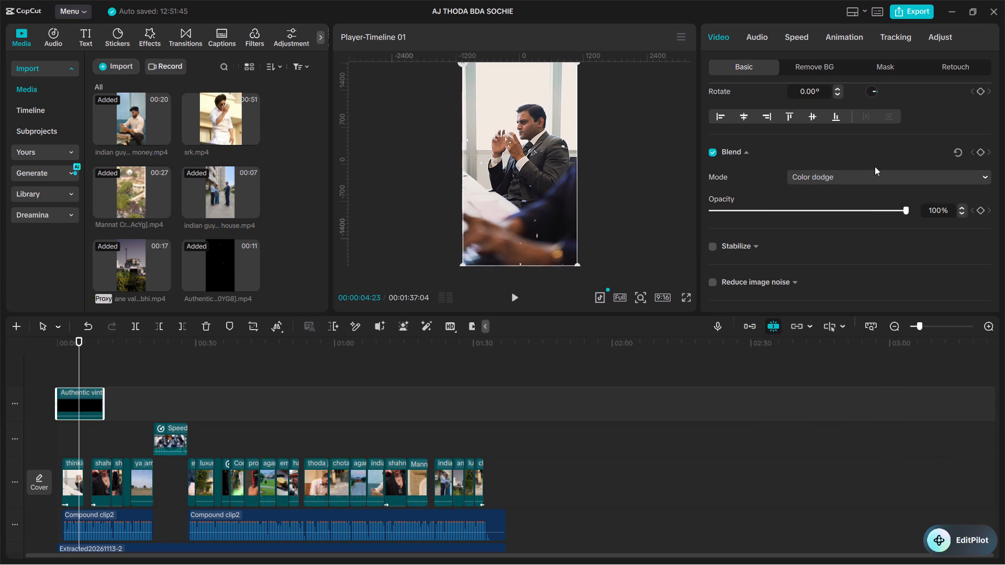
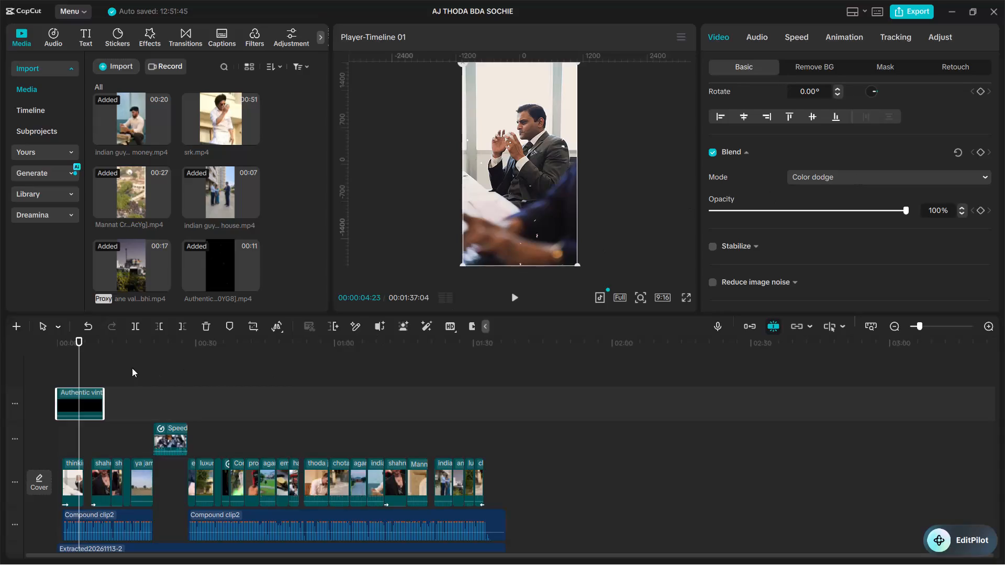
Play back the opening with the film grain overlay and lower the overlay's blend opacity to about 50%.
click(68, 368)
drag(68, 368, 59, 362)
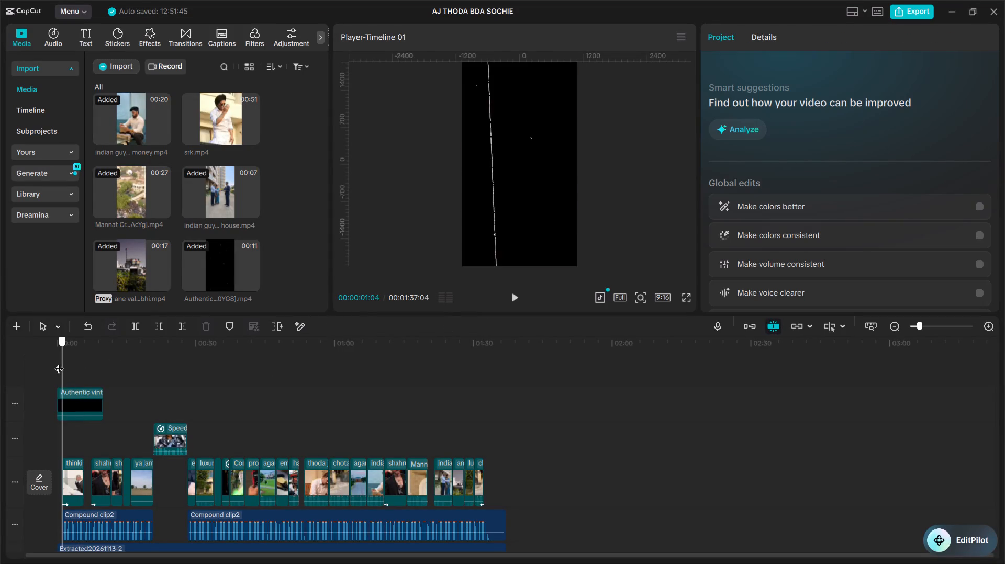
drag(59, 362, 52, 356)
key(space)
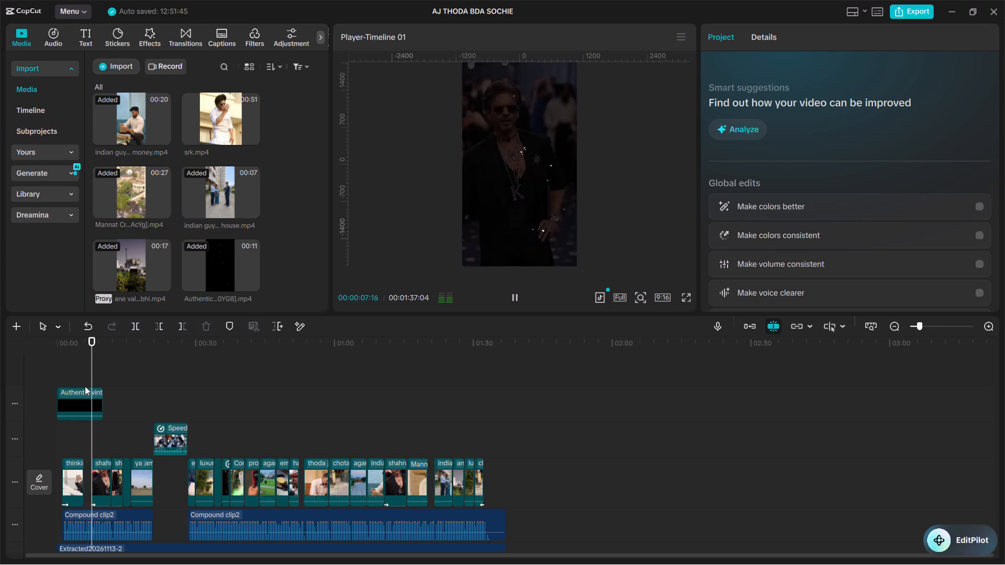
key(space)
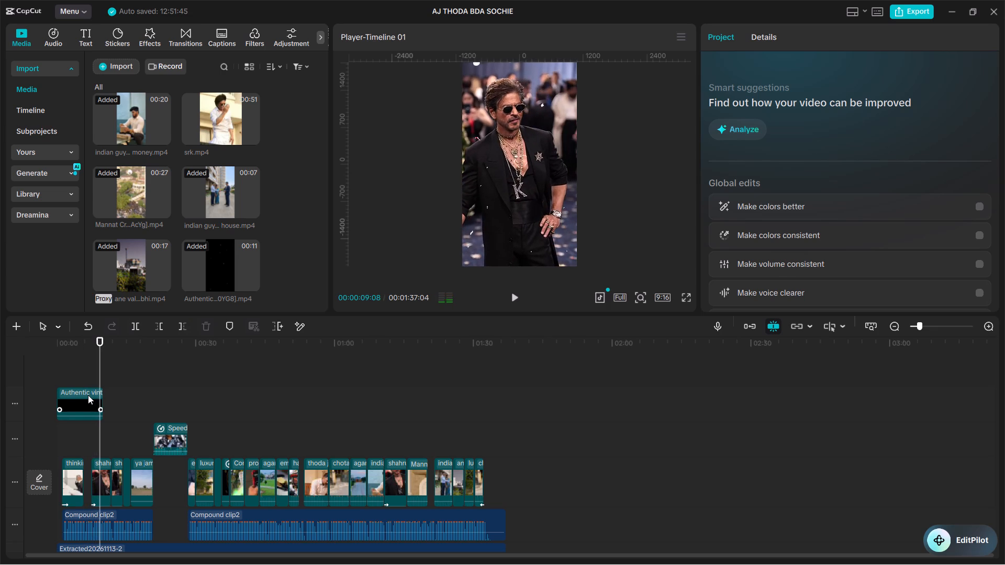
click(88, 395)
click(90, 371)
drag(87, 370, 77, 368)
click(86, 404)
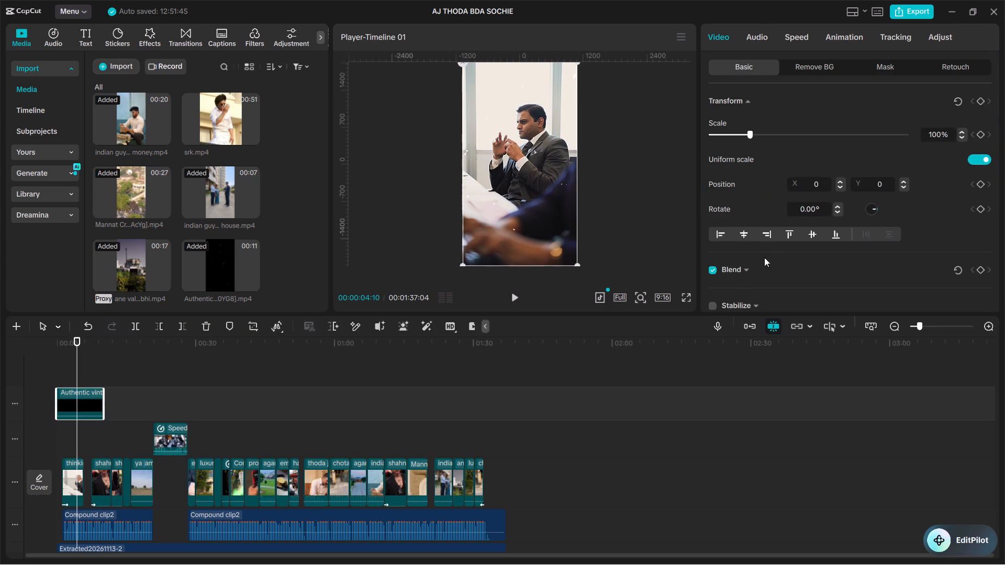
click(736, 265)
scroll(834, 268, down, 2)
click(890, 209)
drag(890, 209, 878, 211)
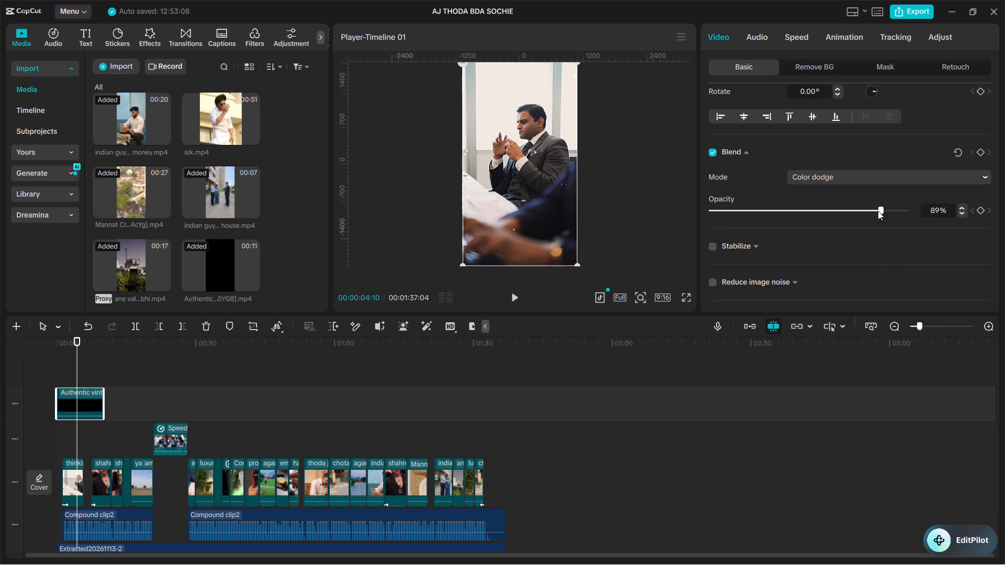
drag(878, 211, 812, 218)
drag(812, 218, 809, 220)
Slow the film grain clip to 0.9x speed and play back the opening footage.
click(790, 33)
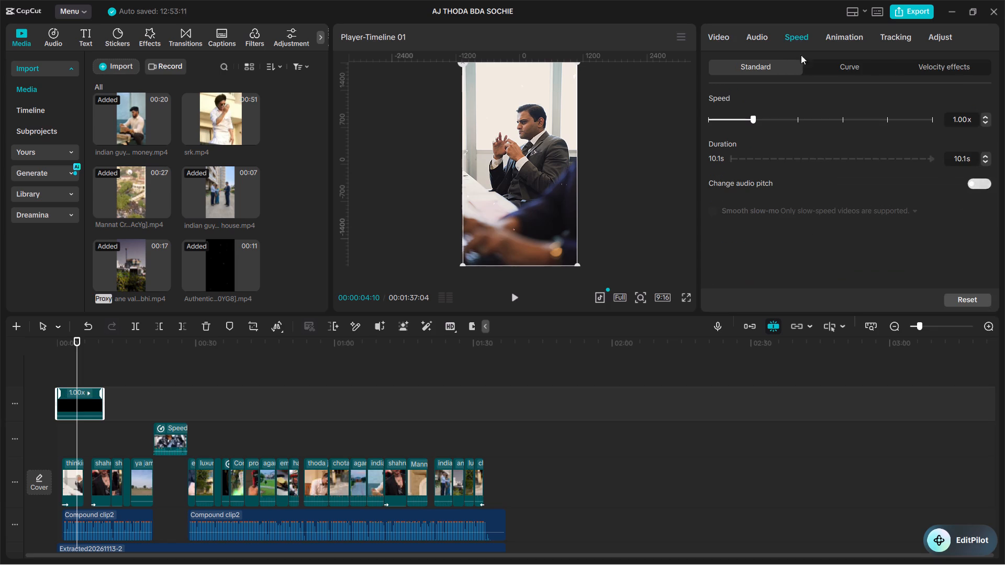
drag(754, 120, 746, 124)
click(90, 369)
drag(89, 369, 76, 364)
key(space)
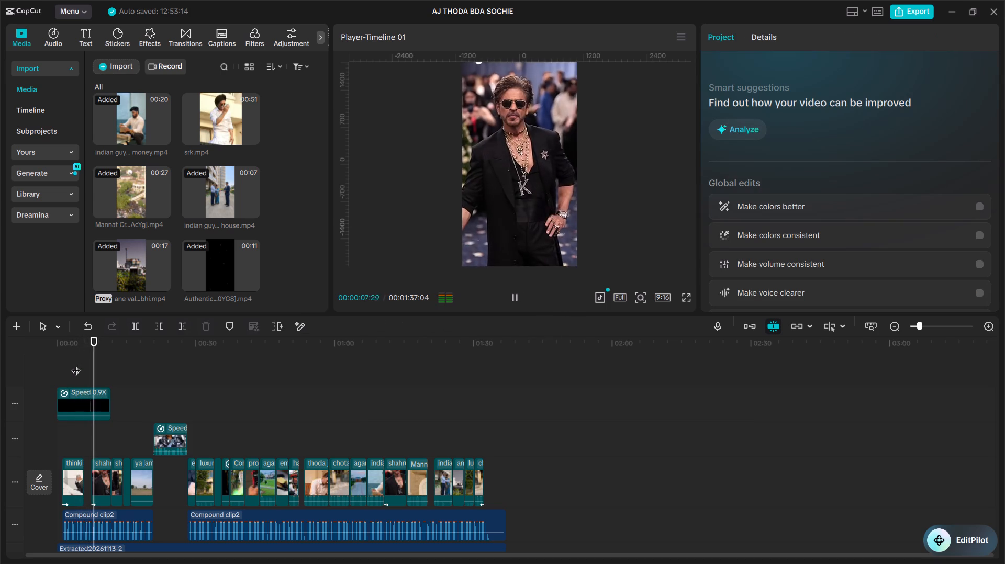
Paste three copies of the film grain clip and close the gap so one directly follows the original.
click(109, 394)
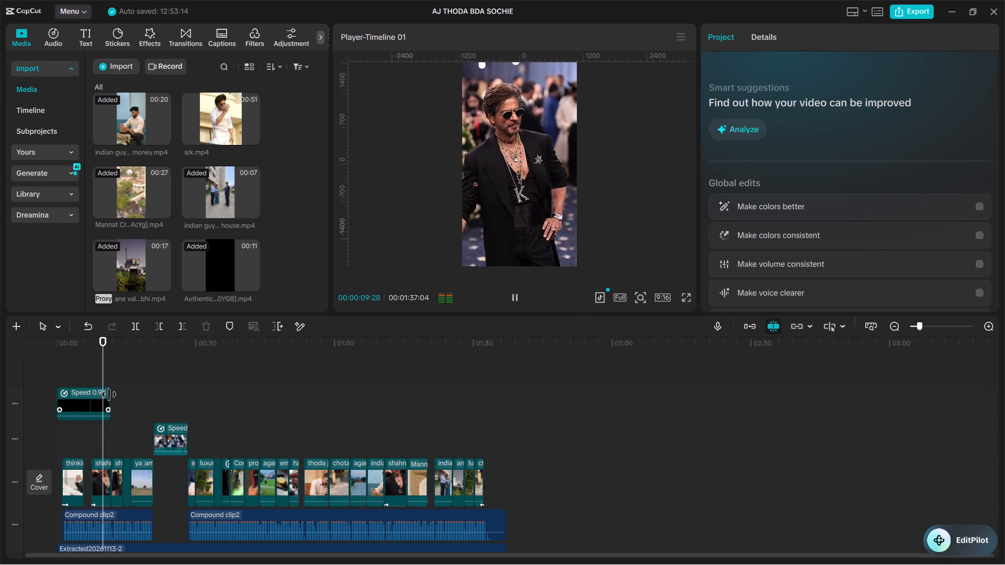
click(94, 398)
key(ctrl+c)
key(ctrl+c)
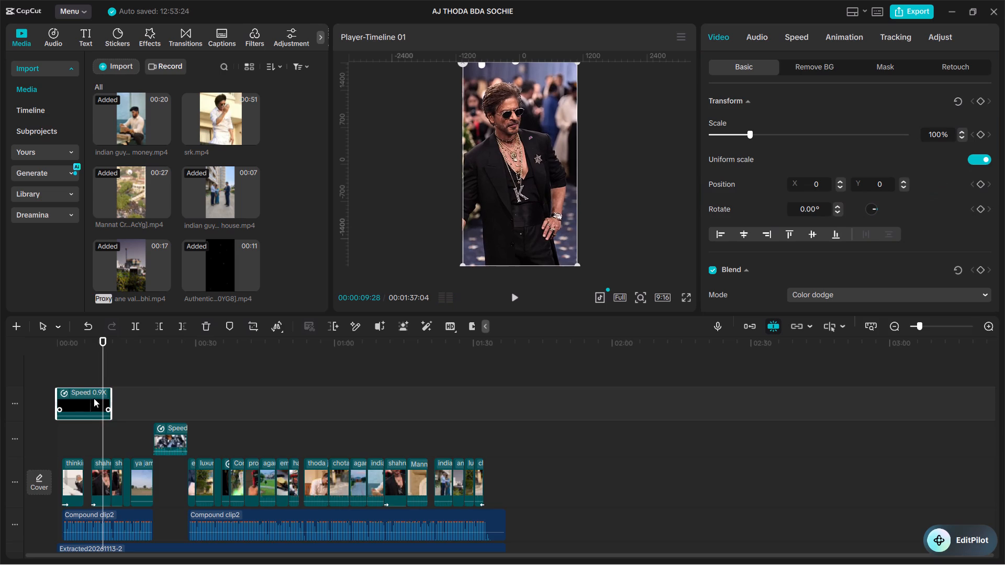
key(ctrl+v)
key(ctrl+v)
key(ctrl+v)
scroll(171, 404, down, 4)
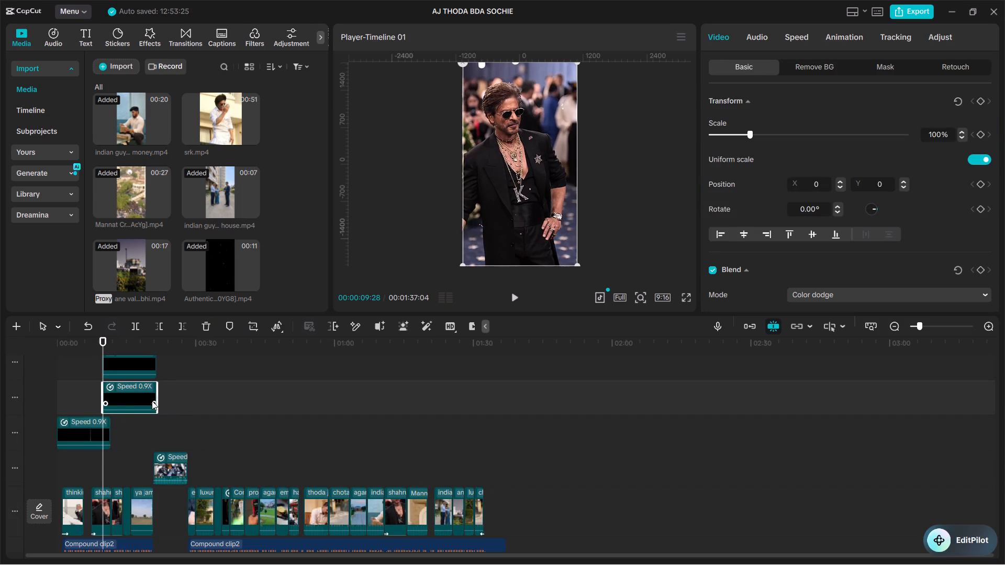
drag(136, 393, 170, 423)
right_click(125, 397)
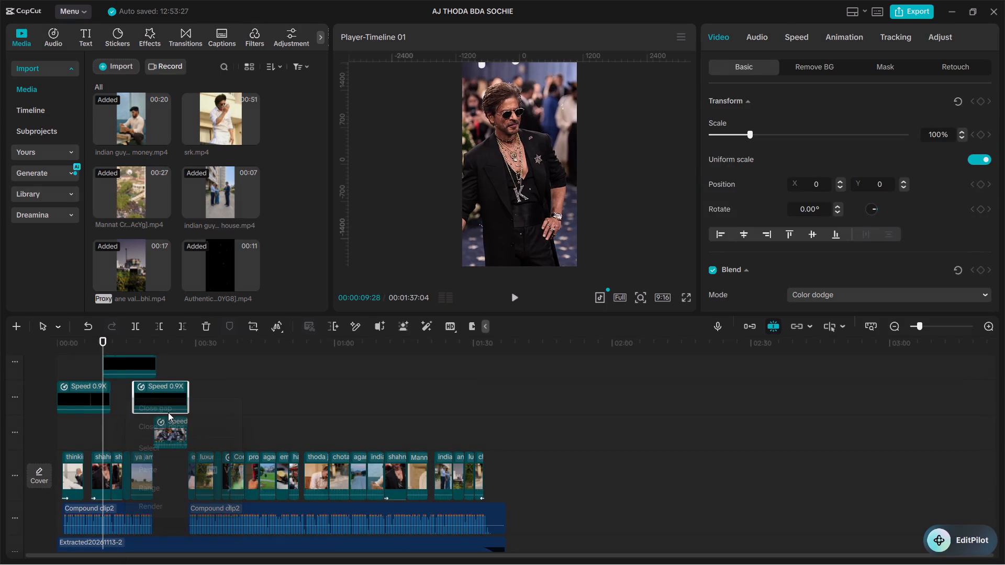
click(168, 412)
scroll(146, 385, up, 2)
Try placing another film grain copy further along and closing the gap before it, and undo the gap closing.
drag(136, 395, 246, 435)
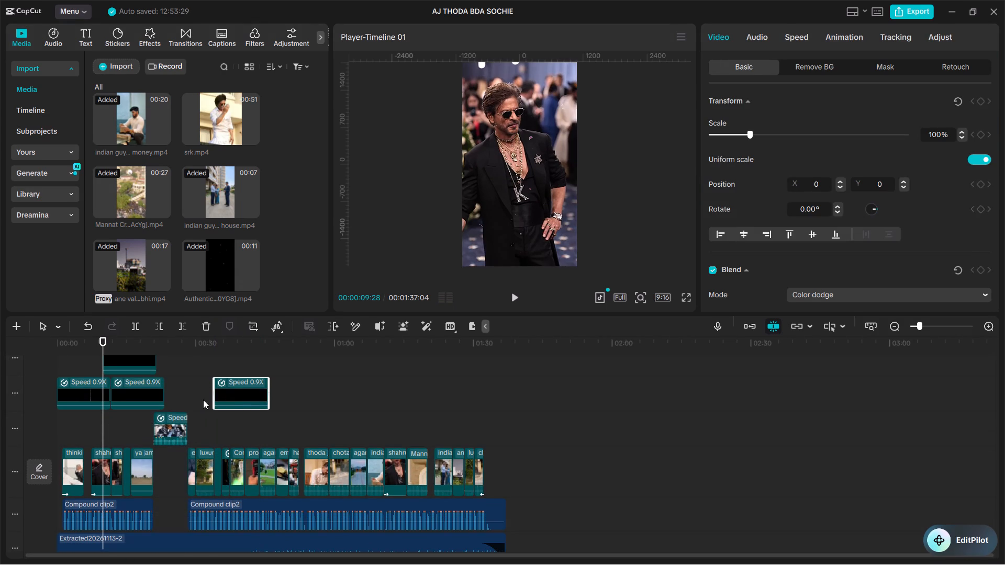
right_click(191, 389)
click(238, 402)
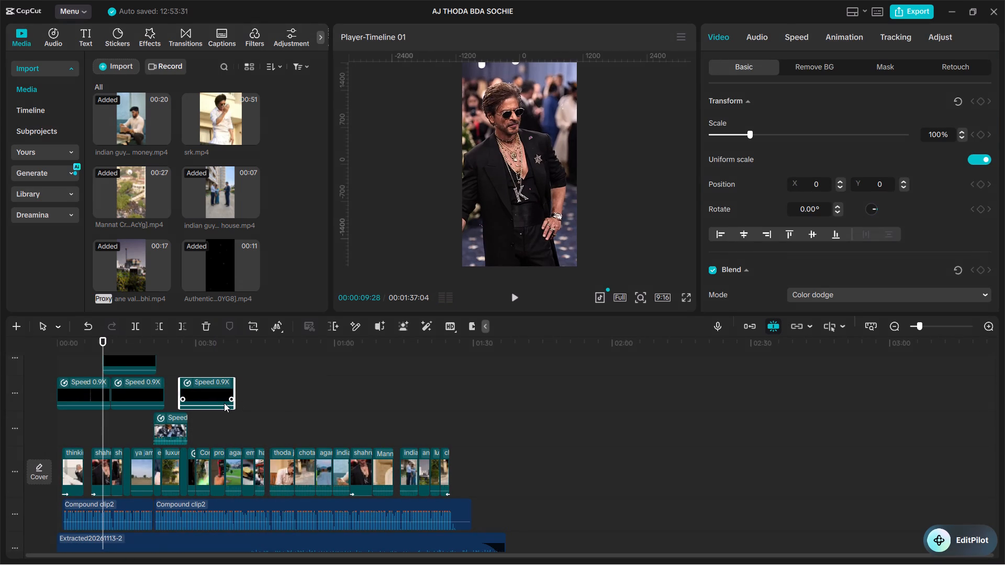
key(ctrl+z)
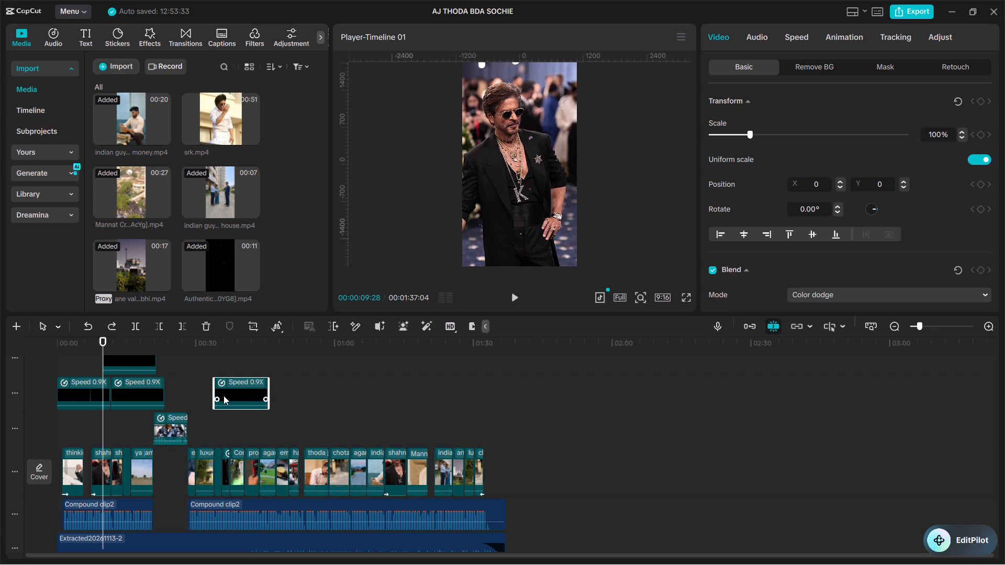
Move that film grain copy onto the overlay track so it starts directly at the end of the second grain clip.
drag(234, 389, 183, 389)
scroll(185, 391, up, 2)
drag(182, 386, 196, 404)
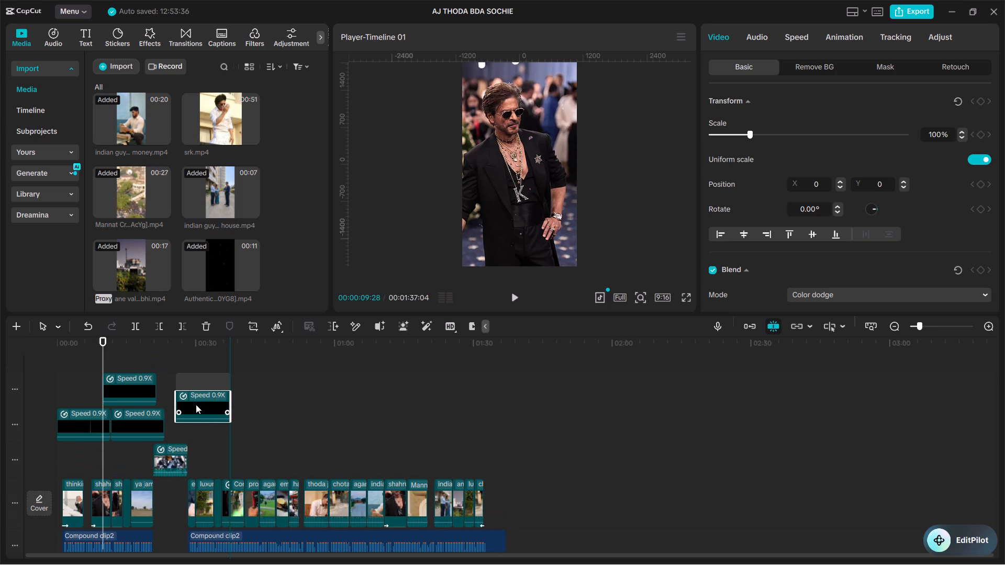
drag(196, 404, 184, 420)
drag(172, 400, 186, 408)
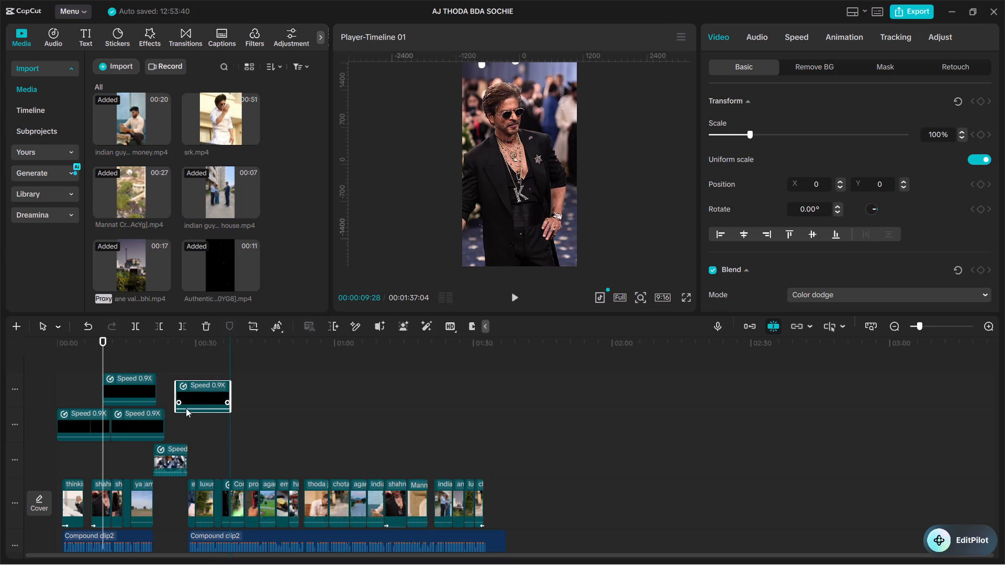
drag(186, 408, 177, 406)
scroll(178, 404, up, 16)
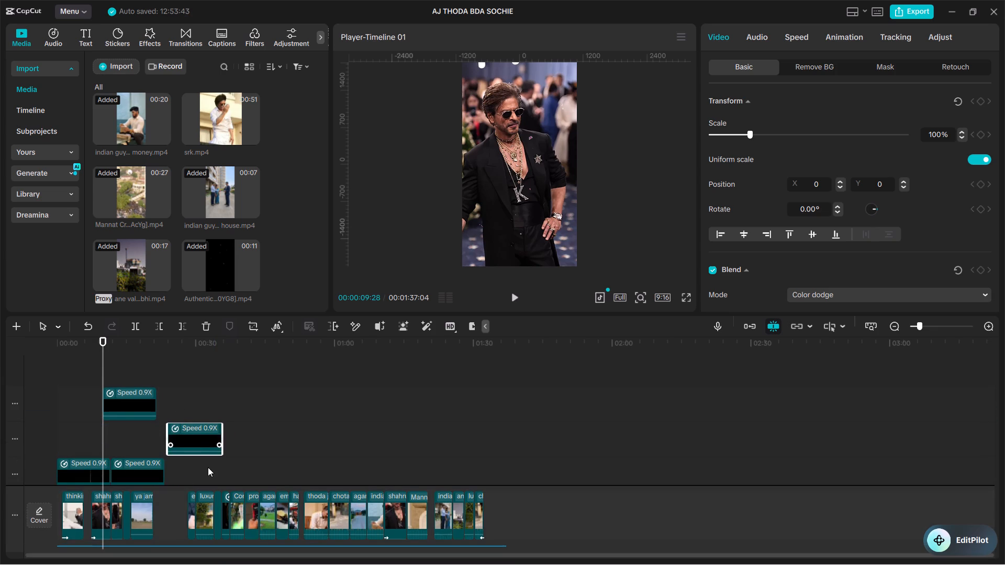
scroll(208, 467, up, 10)
scroll(195, 466, up, 16)
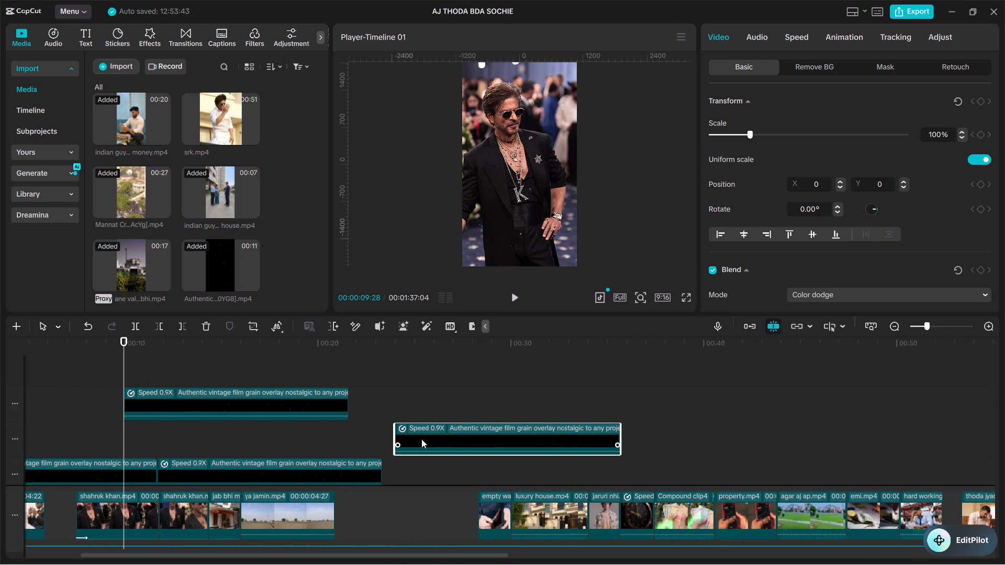
drag(422, 435, 409, 465)
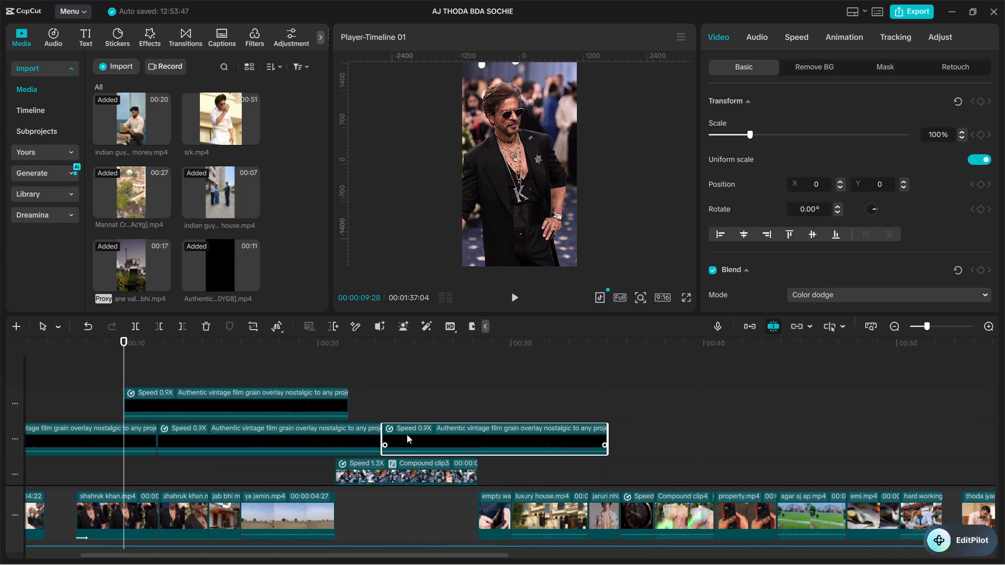
Move the remaining pasted film grain copy to directly follow the third grain clip.
scroll(401, 425, down, 1)
drag(305, 389, 790, 423)
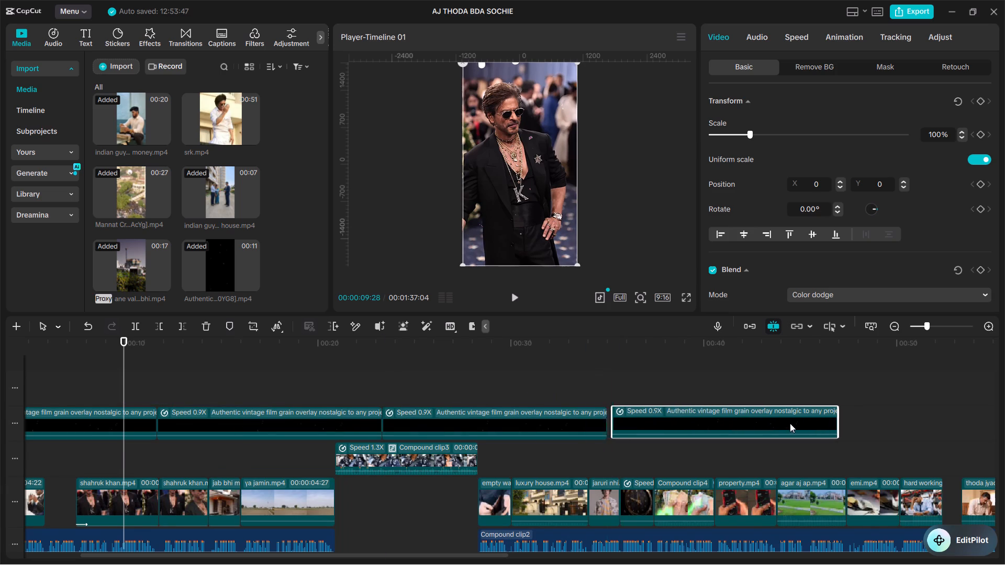
drag(790, 423, 789, 423)
Paste one more film grain copy and place it directly after the fourth grain clip.
scroll(527, 436, up, 9)
scroll(736, 401, down, 4)
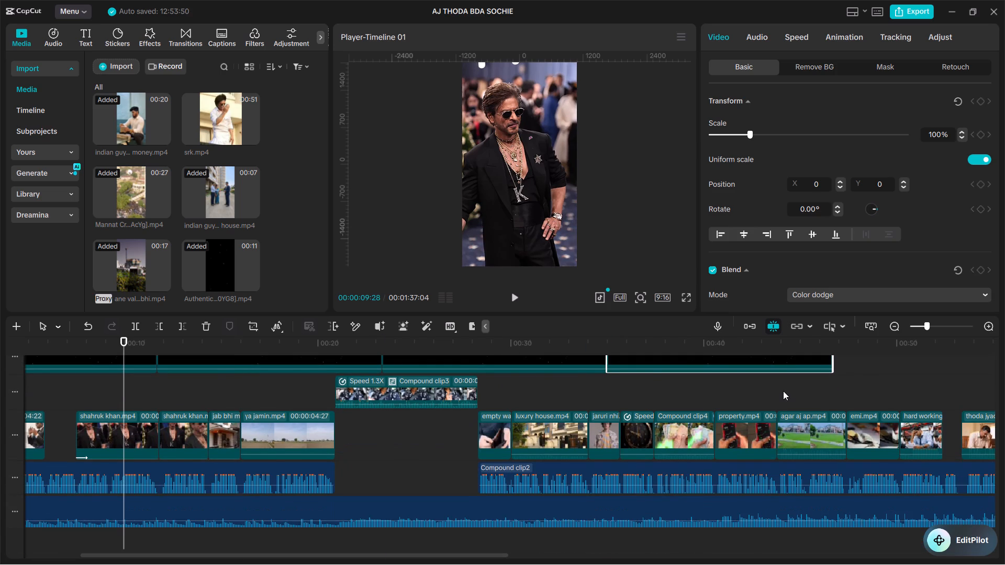
scroll(789, 358, up, 4)
key(ctrl+v)
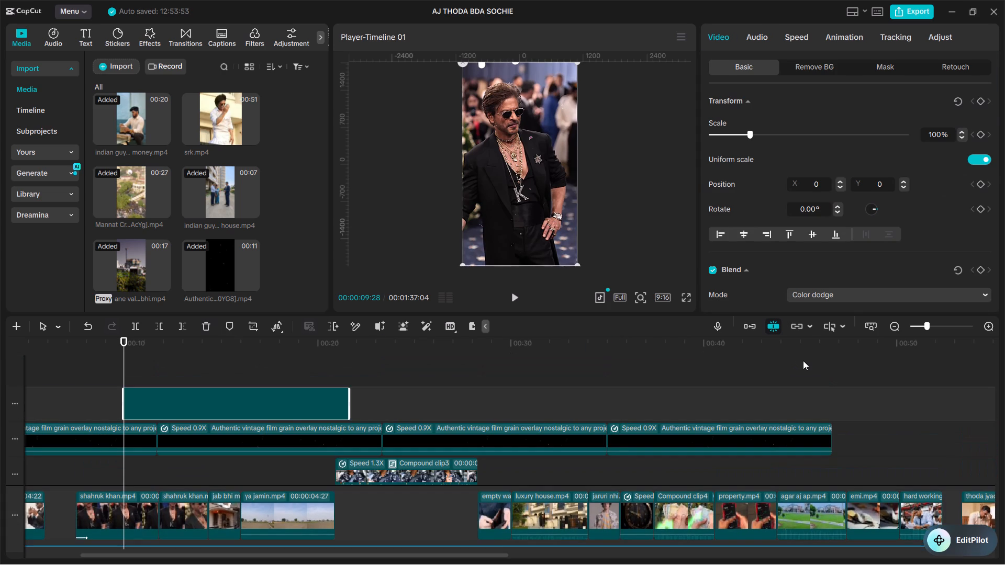
drag(276, 399, 843, 439)
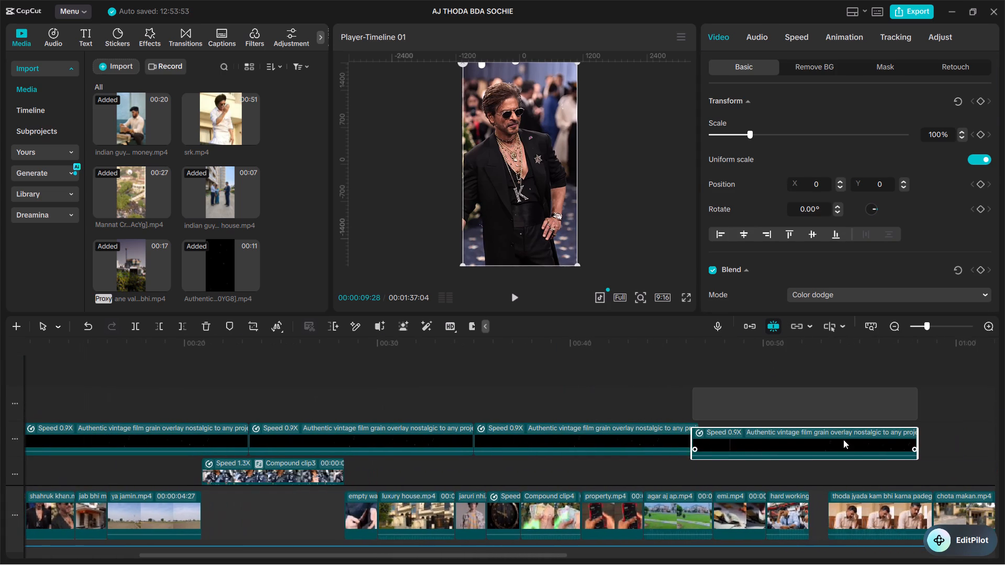
drag(843, 439, 851, 434)
Paste film grain copies at 00:00:58:10 and 00:01:10:00, each at the end of the preceding grain clip.
scroll(883, 427, down, 5)
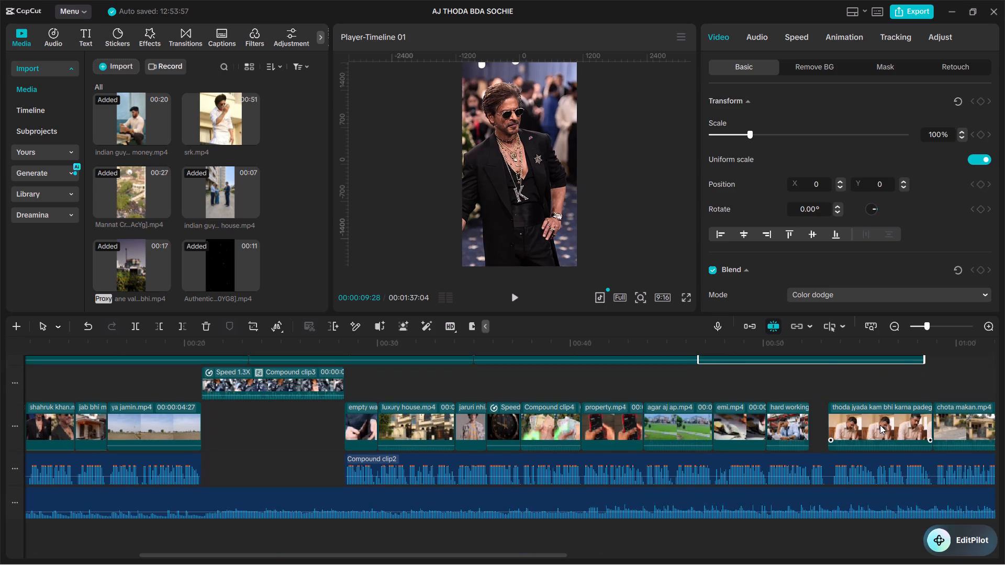
scroll(880, 414, up, 5)
double_click(928, 443)
key(ctrl+v)
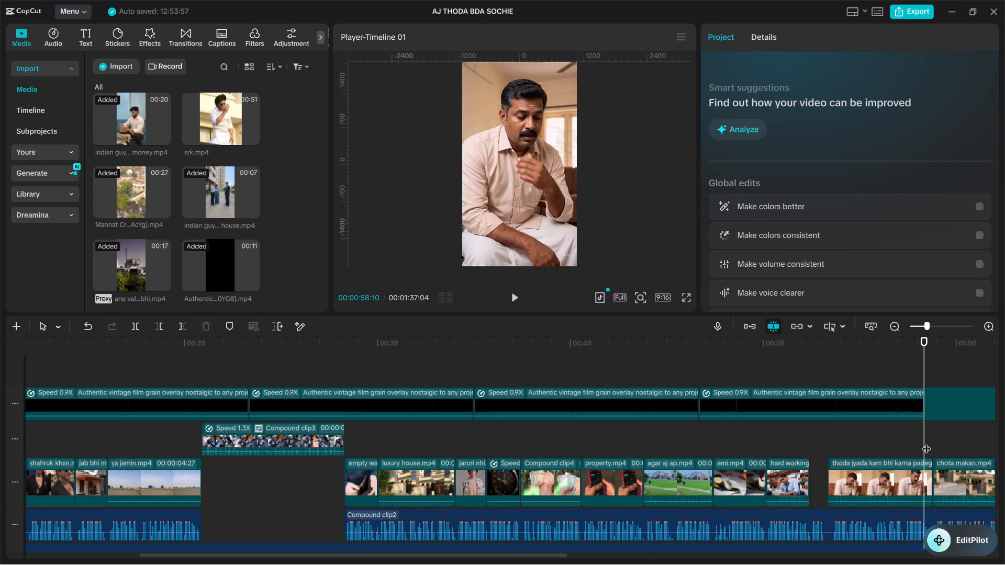
alt+scroll(924, 439, down, 7)
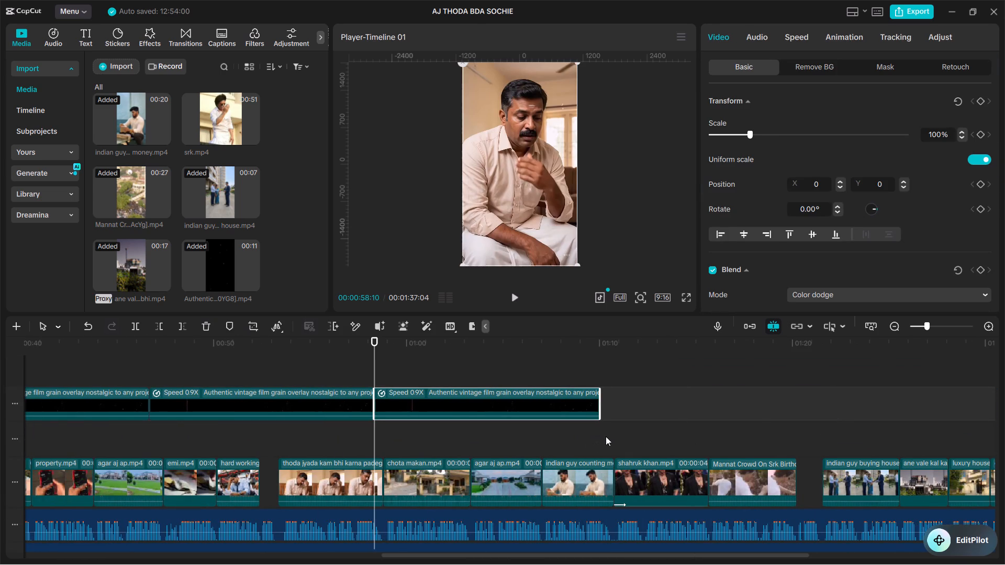
double_click(606, 436)
key(ctrl+c)
key(ctrl+v)
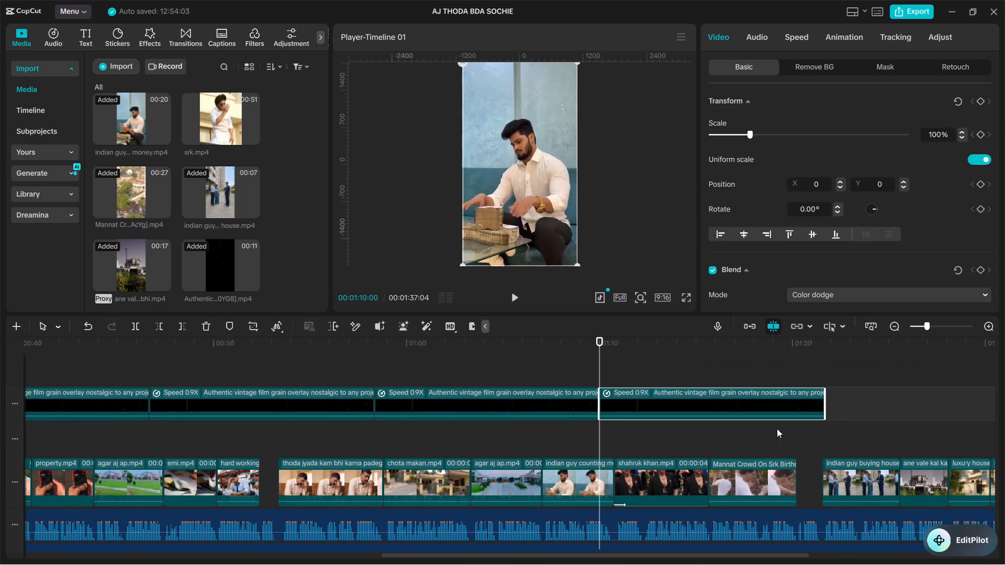
Paste a film grain copy at 00:01:21:17 and align it on the overlay track against the previous grain clip.
click(825, 437)
key(ctrl+c)
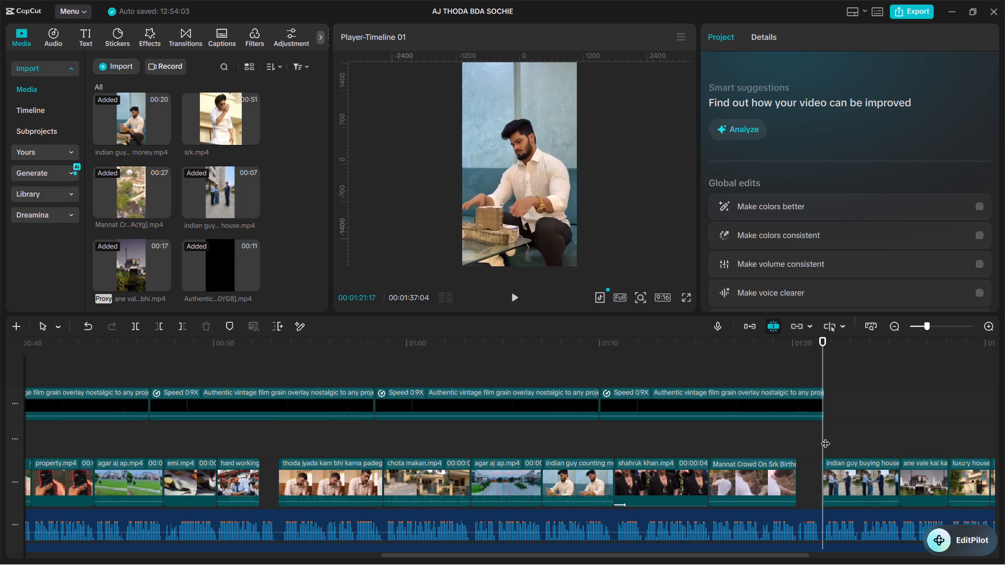
key(ctrl+v)
alt+scroll(829, 437, down, 4)
drag(607, 403, 623, 424)
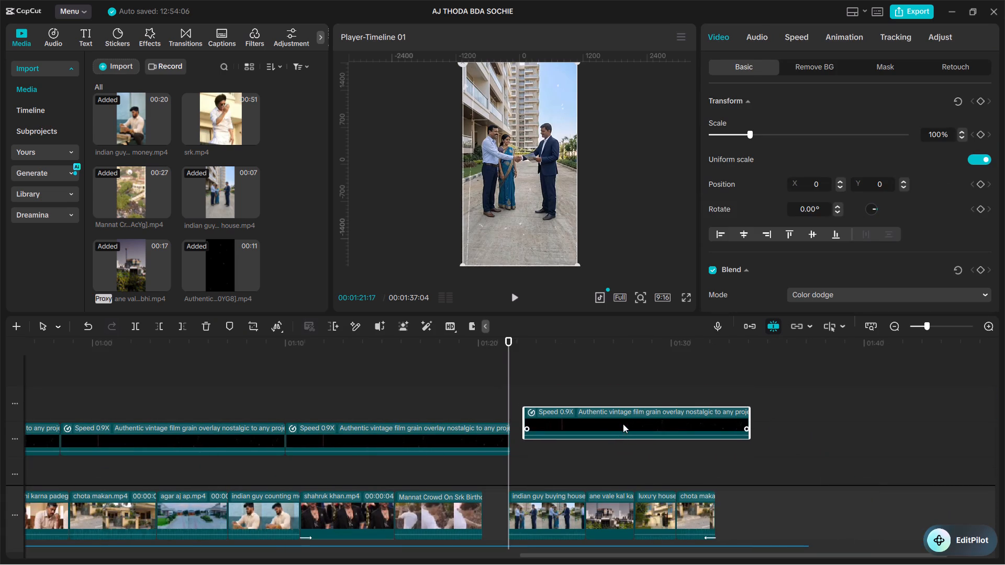
drag(623, 424, 612, 436)
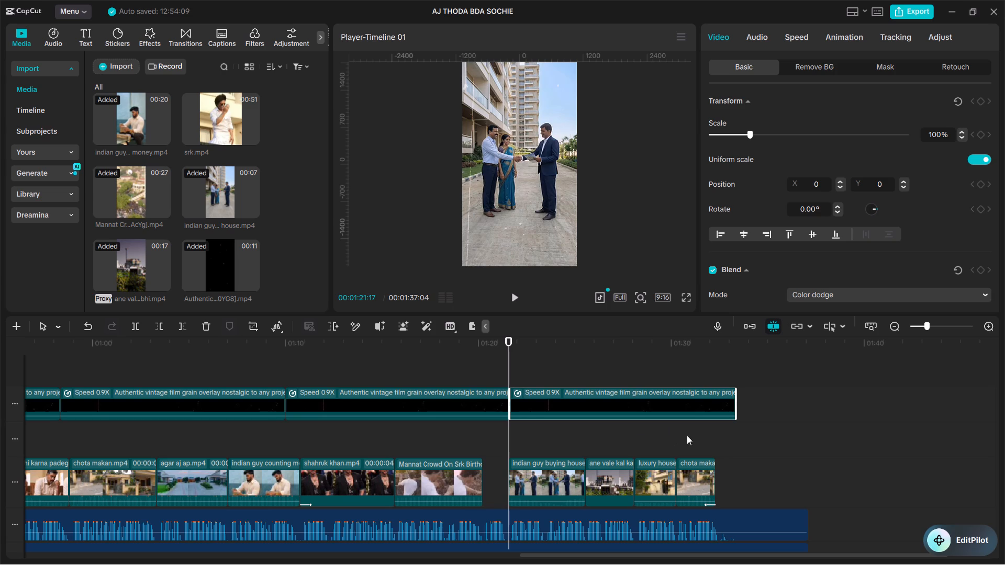
Paste a final film grain copy at 00:01:33:10 and trim its end to match the end of the audio.
double_click(738, 369)
key(ctrl+v)
scroll(747, 393, up, 7)
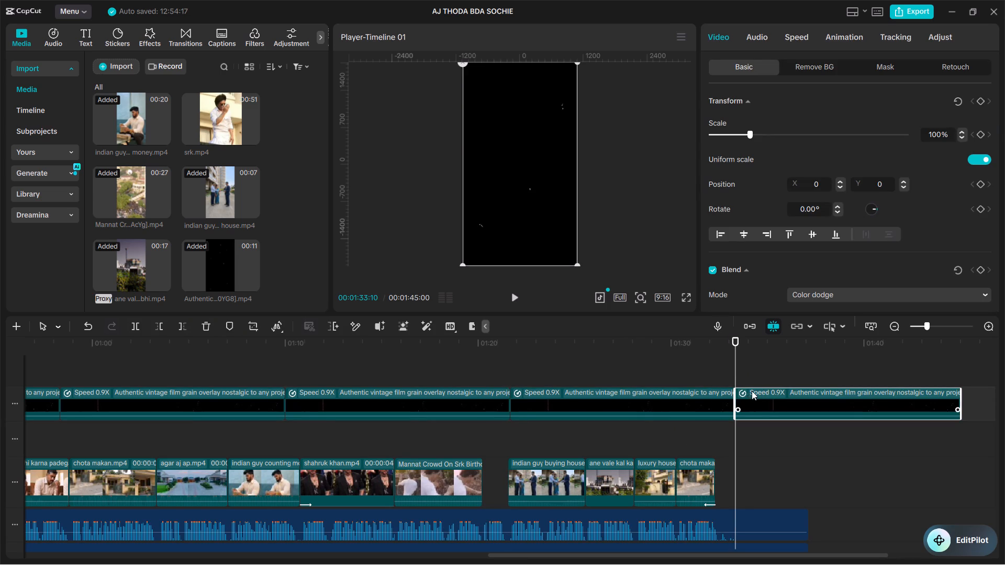
drag(959, 393, 822, 415)
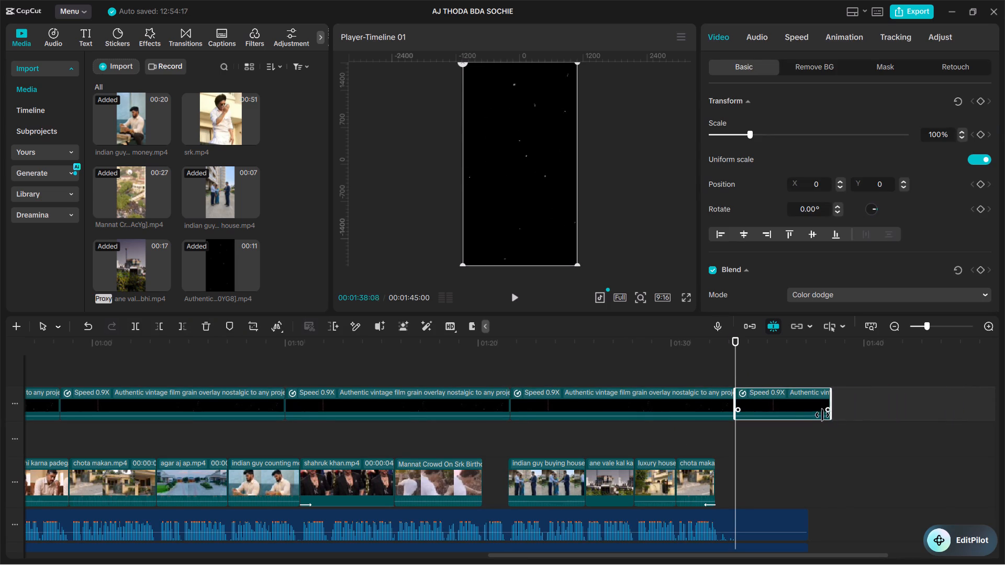
drag(822, 415, 805, 419)
Scrub back to about 00:01:08 to check the film grain over the footage.
ctrl+scroll(781, 442, down, 7)
ctrl+scroll(841, 424, down, 6)
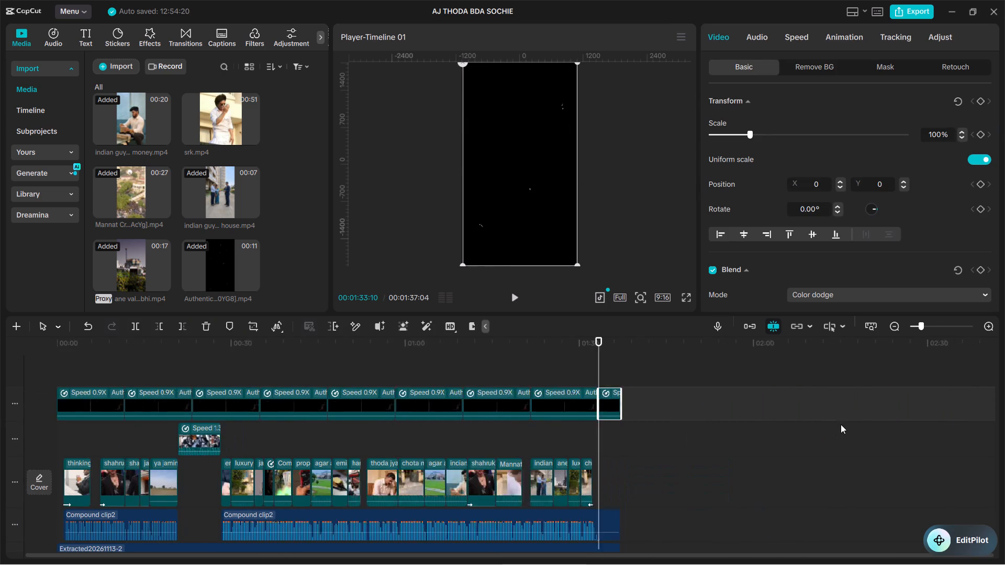
drag(541, 404, 373, 403)
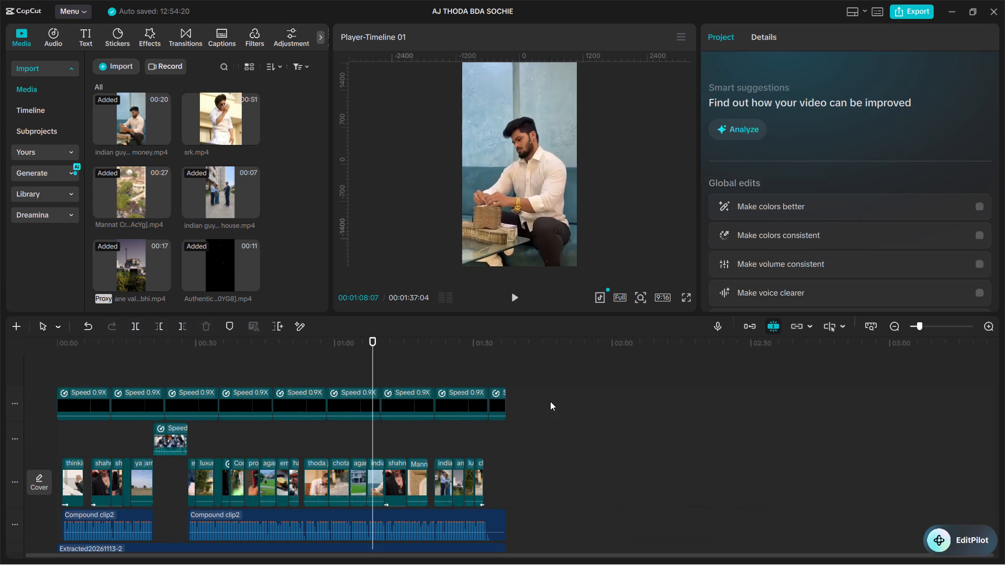
Combine all the film grain clips on the overlay track into one compound clip.
drag(550, 400, 418, 402)
drag(555, 402, 464, 410)
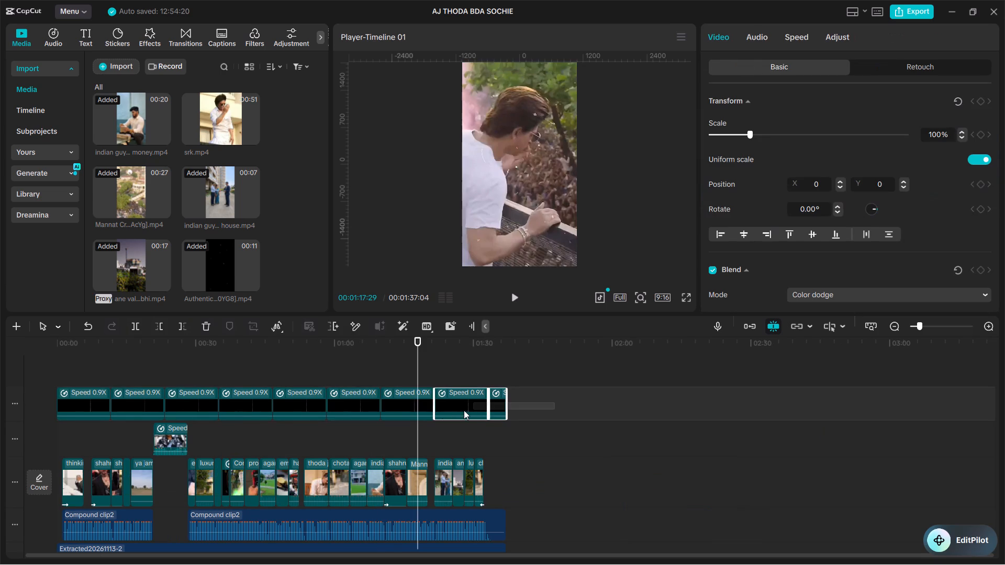
drag(464, 410, 61, 410)
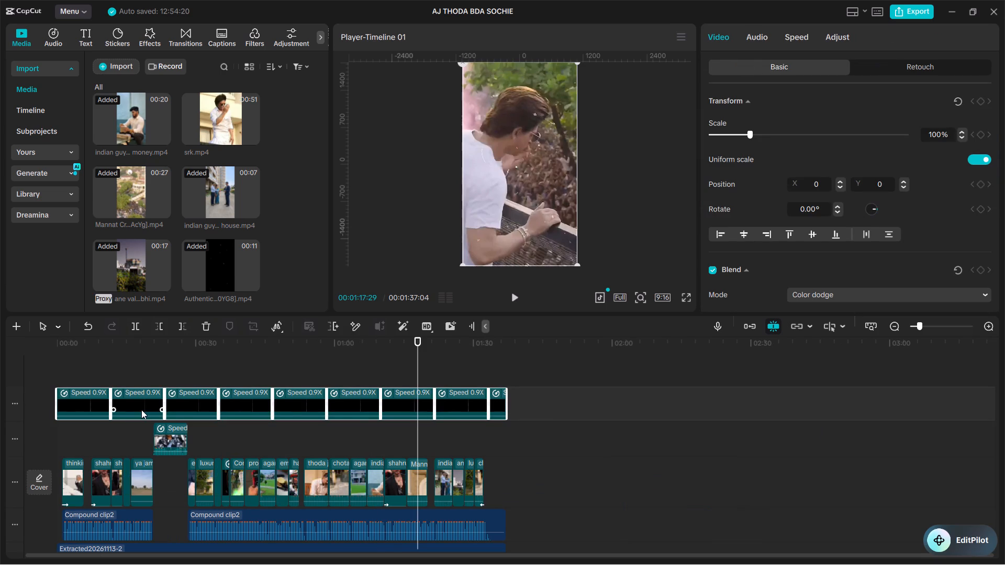
key(alt+g)
Play the video from the beginning, partly in full screen, to check the film grain over the footage.
click(69, 428)
drag(69, 427, 63, 427)
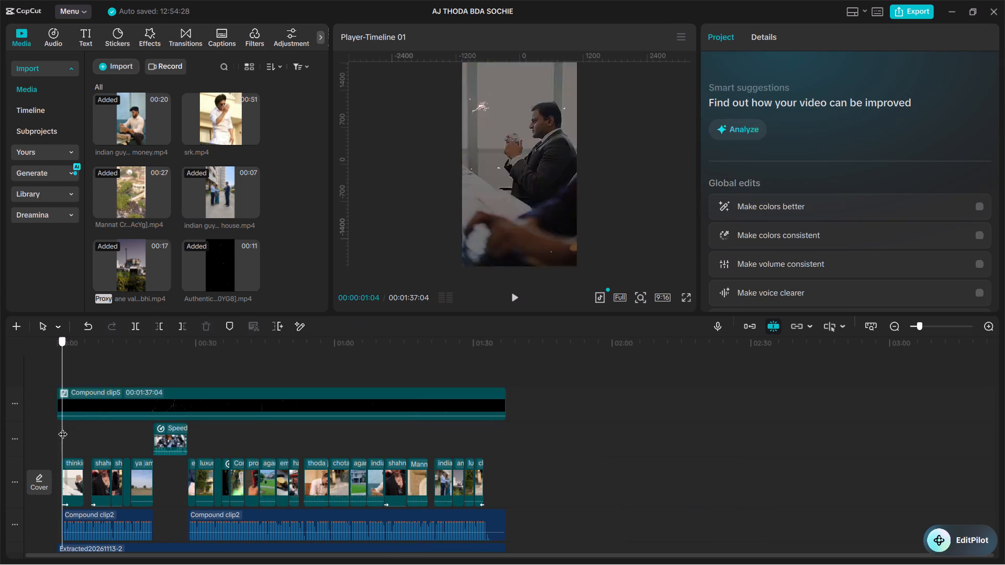
drag(63, 427, 48, 427)
key(space)
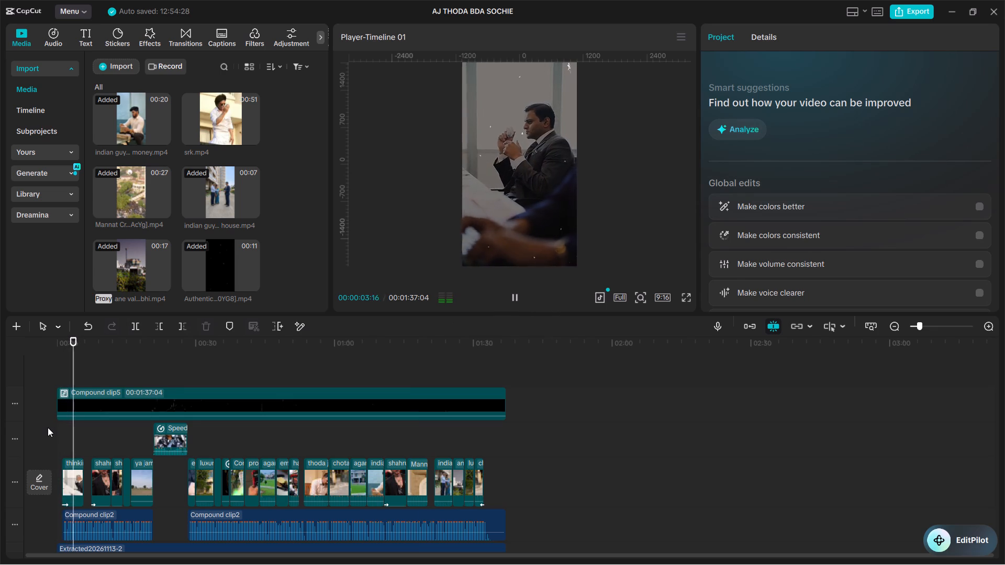
click(687, 301)
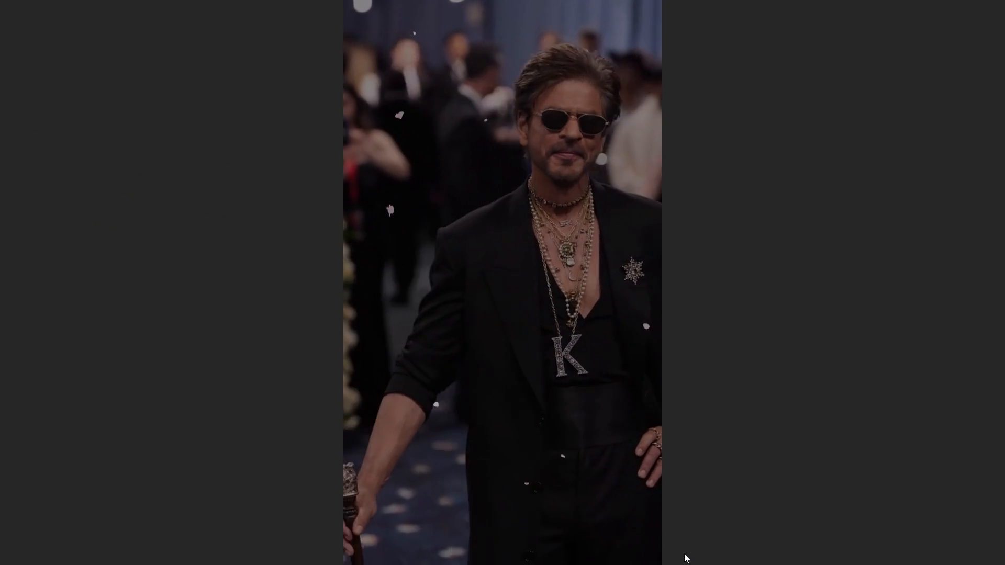
key(Escape)
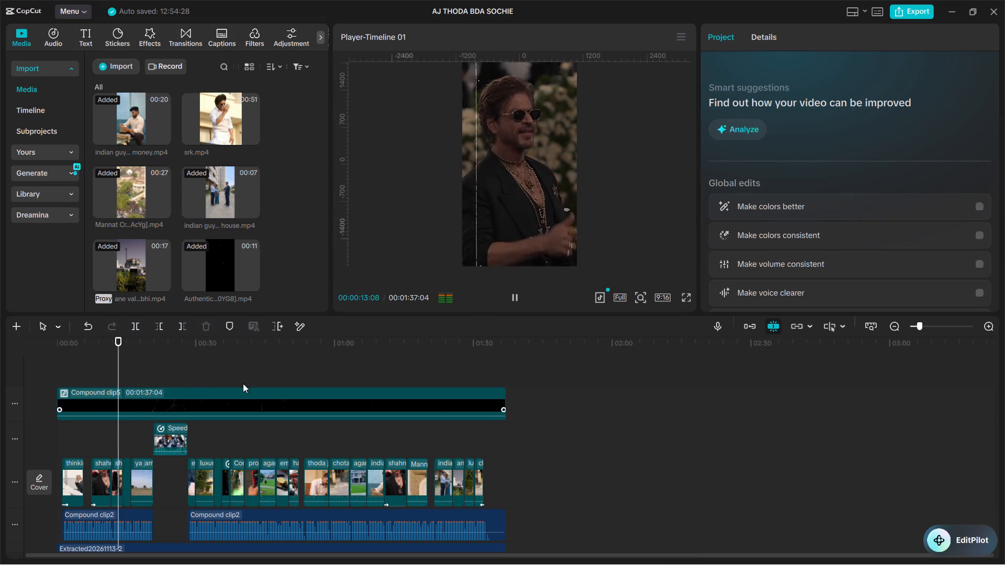
click(148, 405)
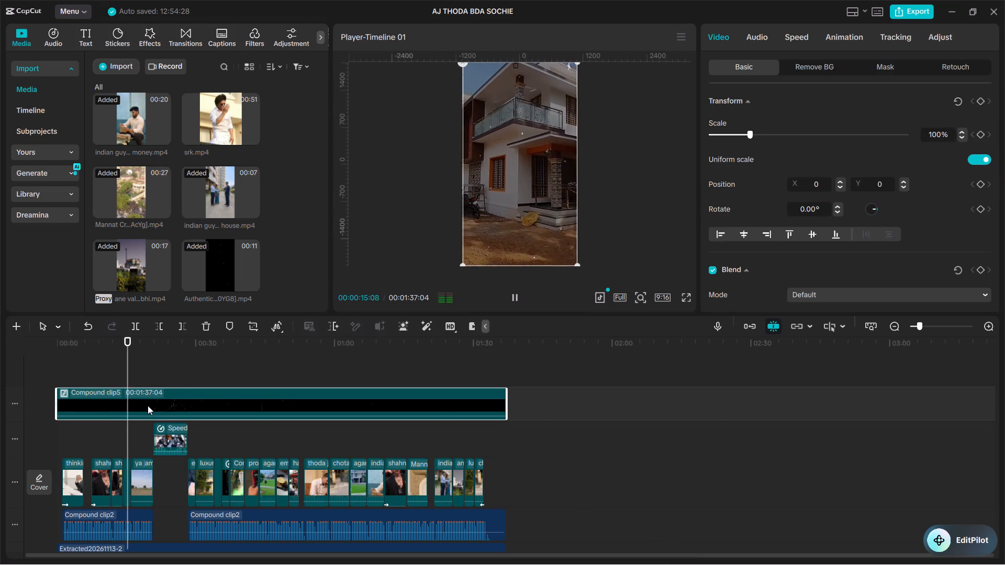
key(space)
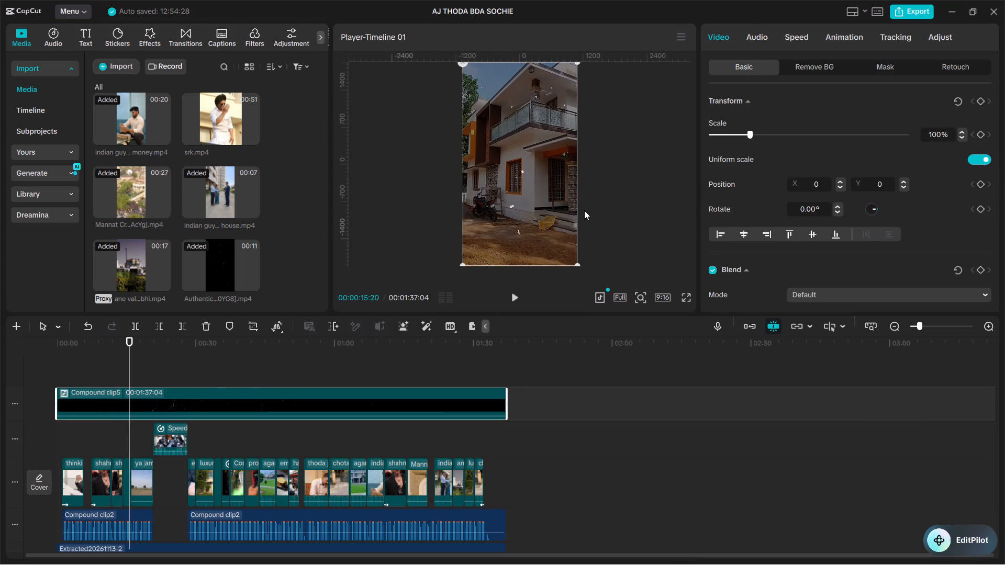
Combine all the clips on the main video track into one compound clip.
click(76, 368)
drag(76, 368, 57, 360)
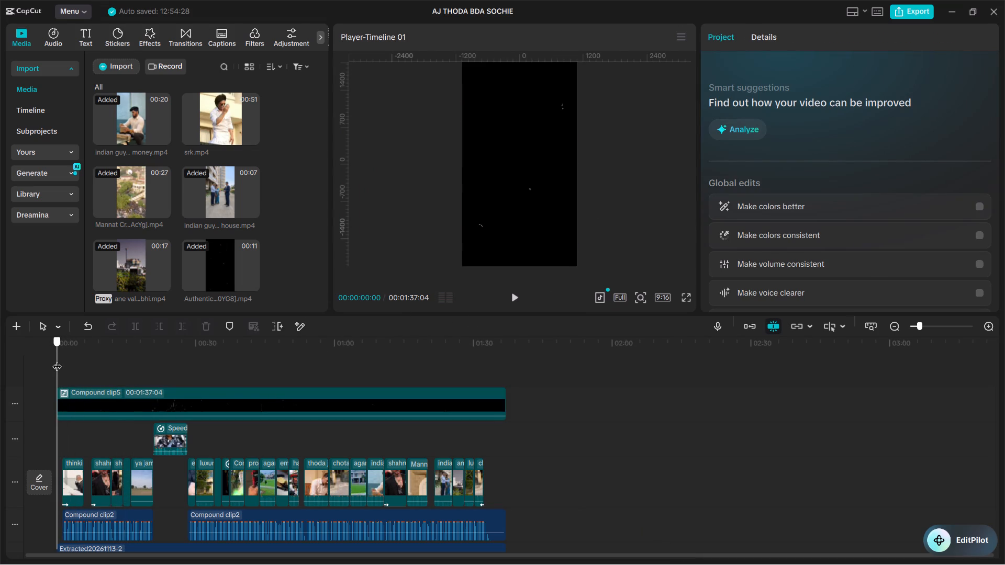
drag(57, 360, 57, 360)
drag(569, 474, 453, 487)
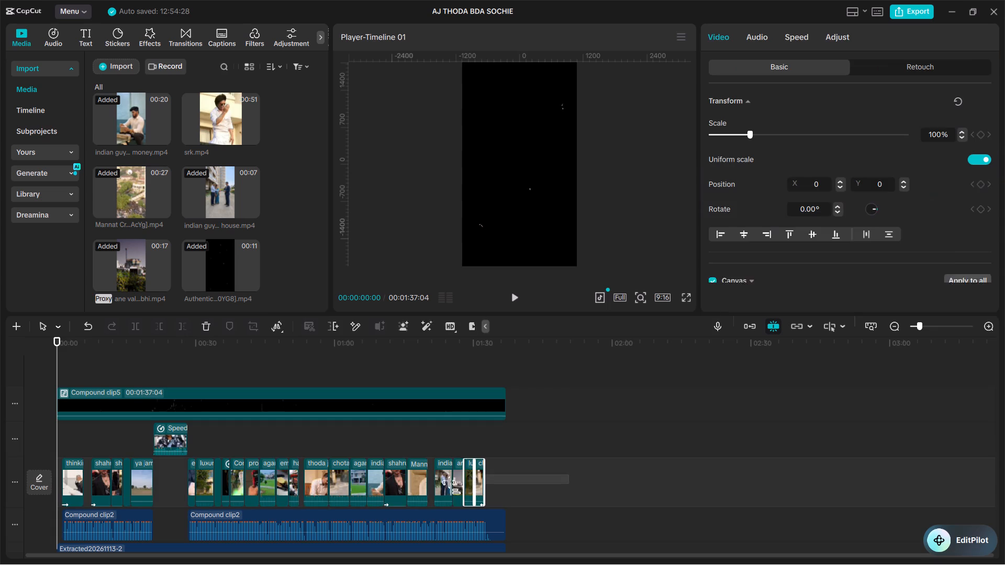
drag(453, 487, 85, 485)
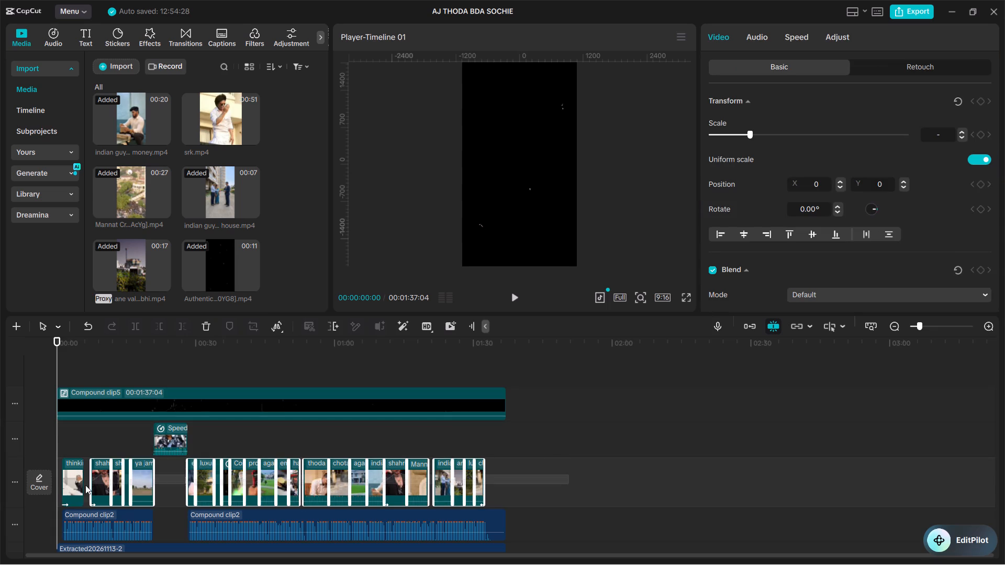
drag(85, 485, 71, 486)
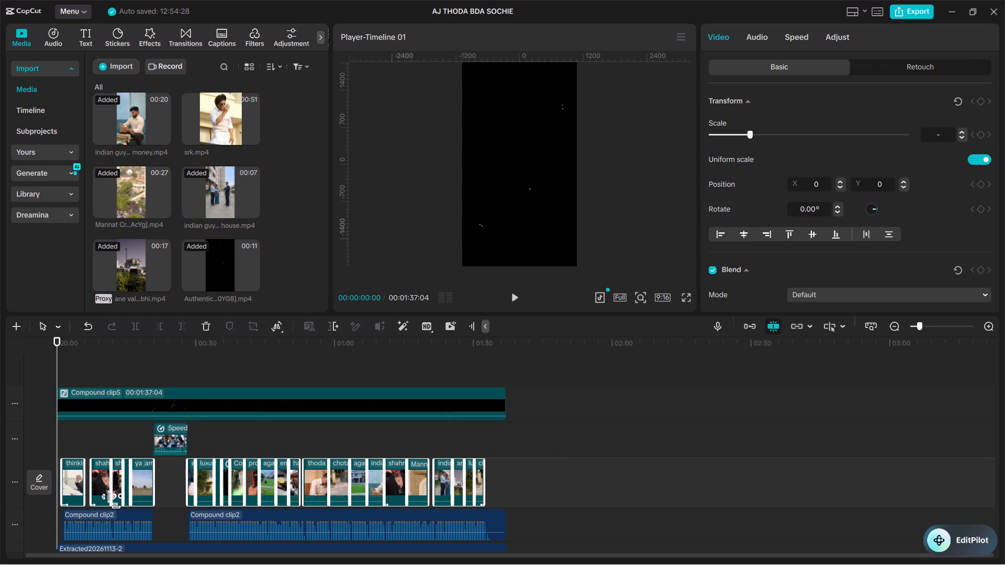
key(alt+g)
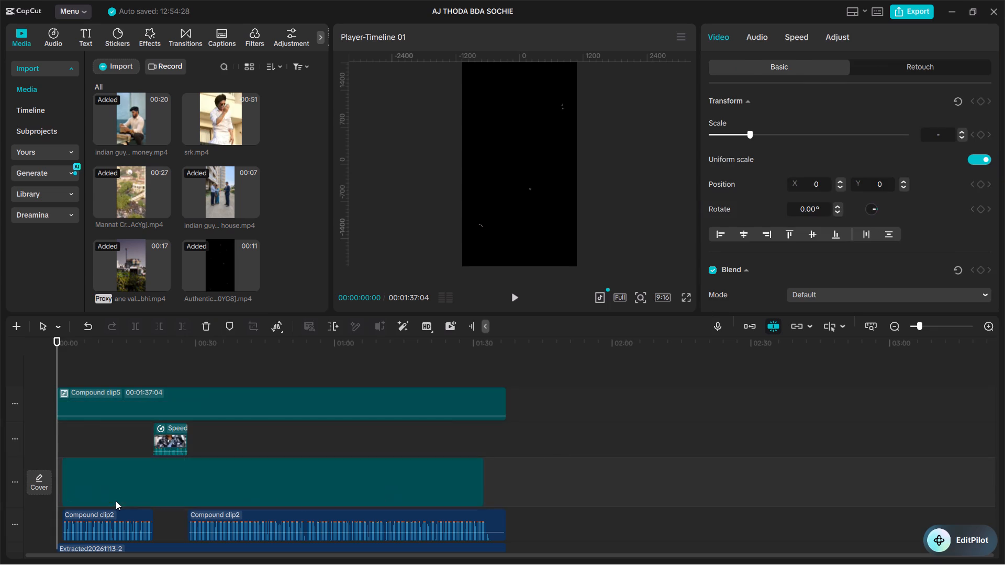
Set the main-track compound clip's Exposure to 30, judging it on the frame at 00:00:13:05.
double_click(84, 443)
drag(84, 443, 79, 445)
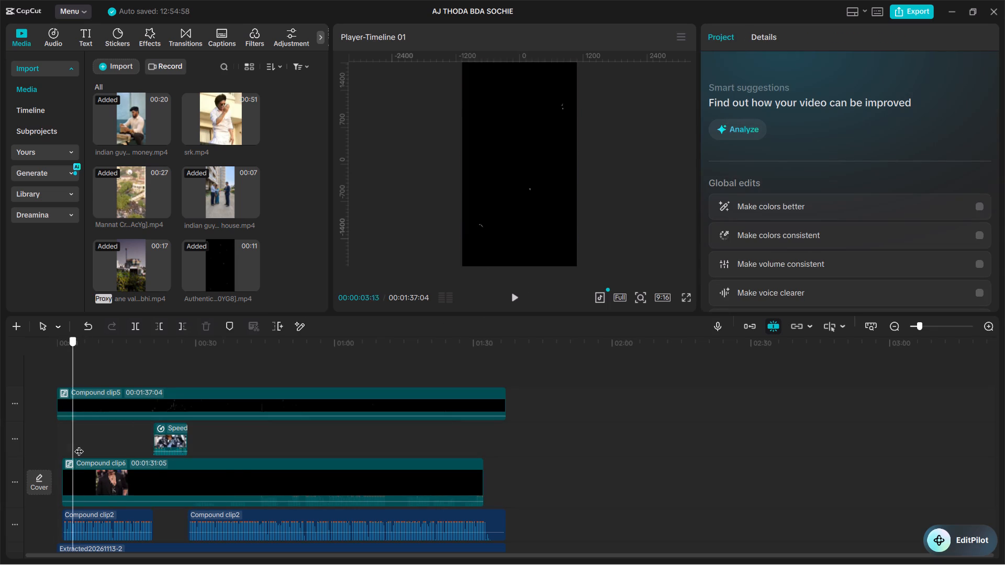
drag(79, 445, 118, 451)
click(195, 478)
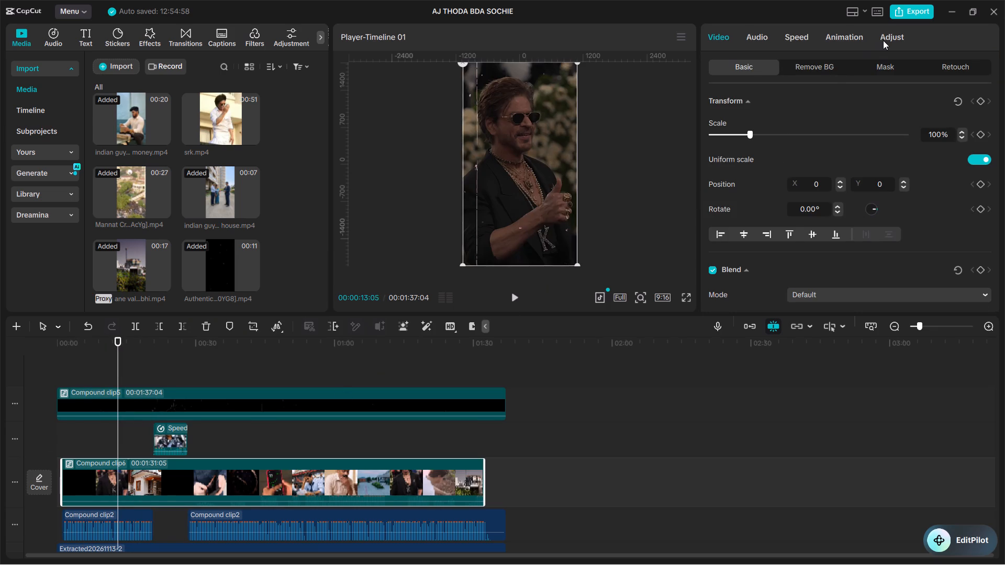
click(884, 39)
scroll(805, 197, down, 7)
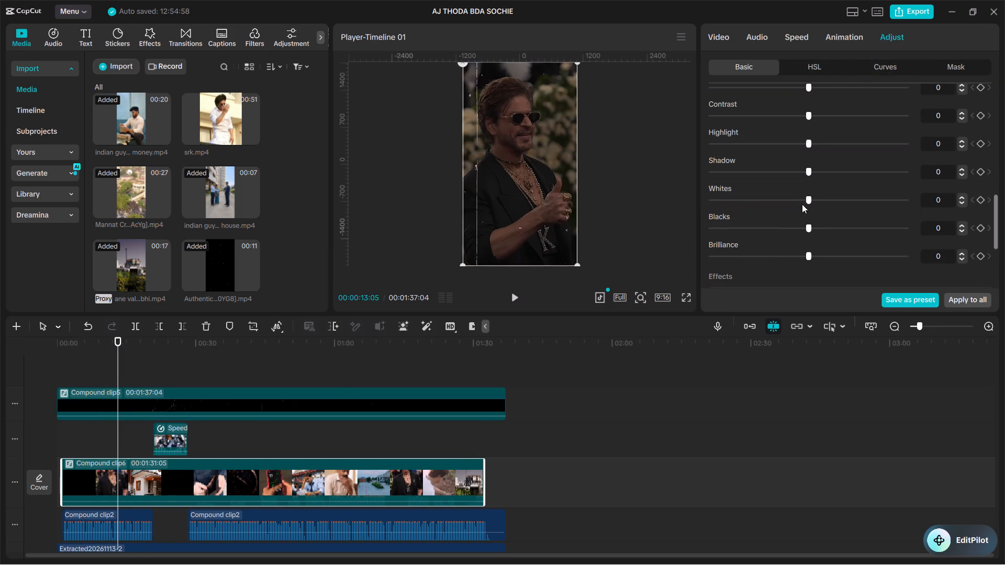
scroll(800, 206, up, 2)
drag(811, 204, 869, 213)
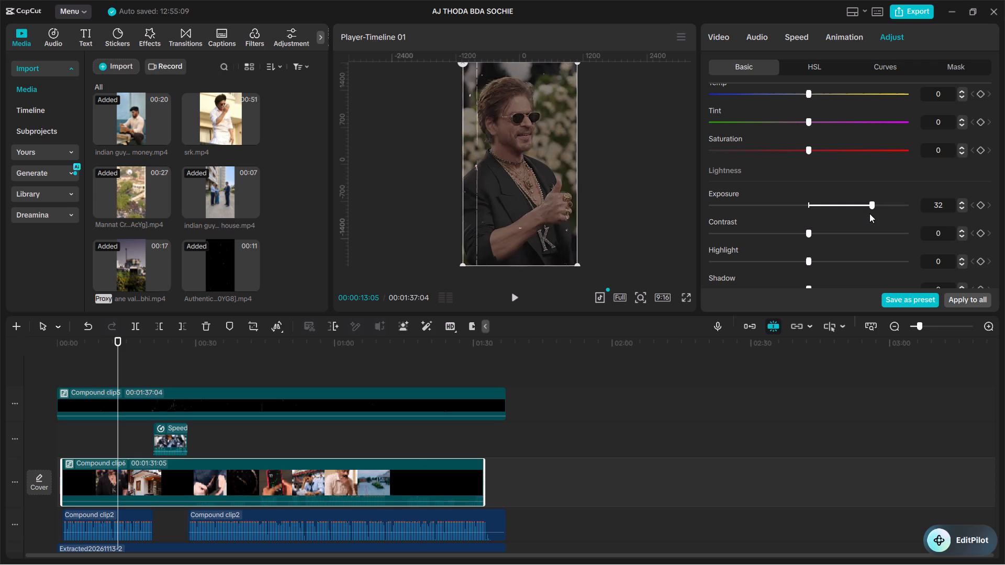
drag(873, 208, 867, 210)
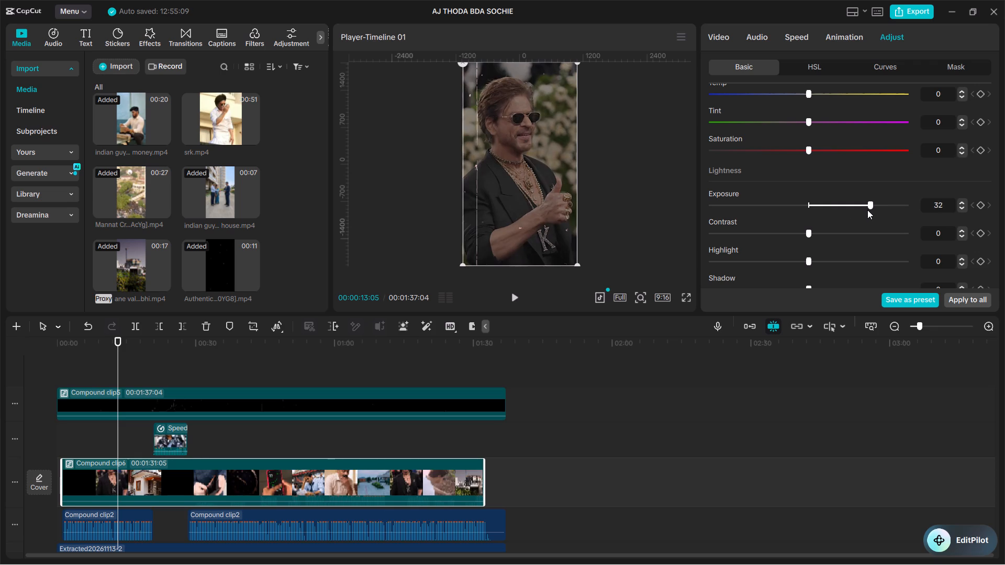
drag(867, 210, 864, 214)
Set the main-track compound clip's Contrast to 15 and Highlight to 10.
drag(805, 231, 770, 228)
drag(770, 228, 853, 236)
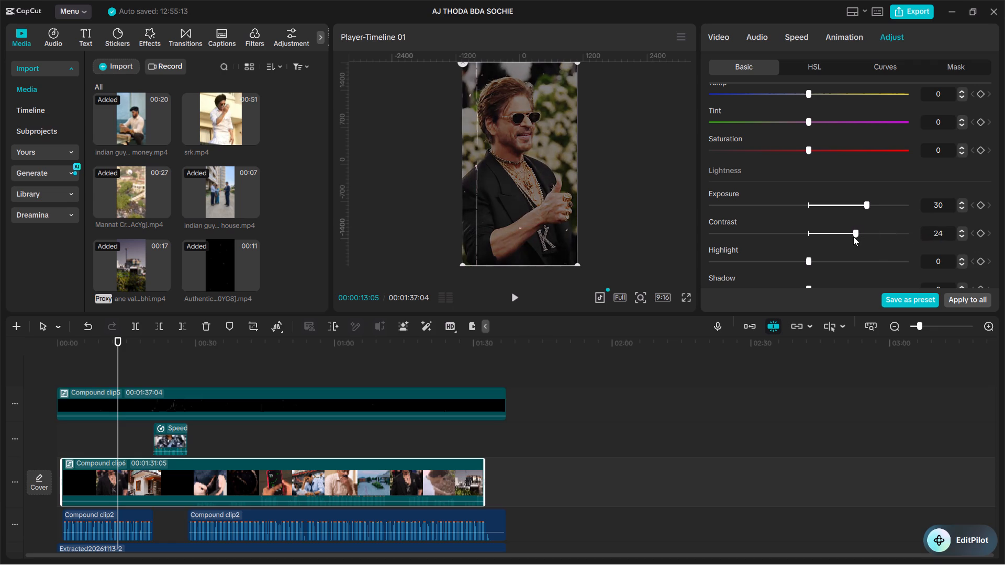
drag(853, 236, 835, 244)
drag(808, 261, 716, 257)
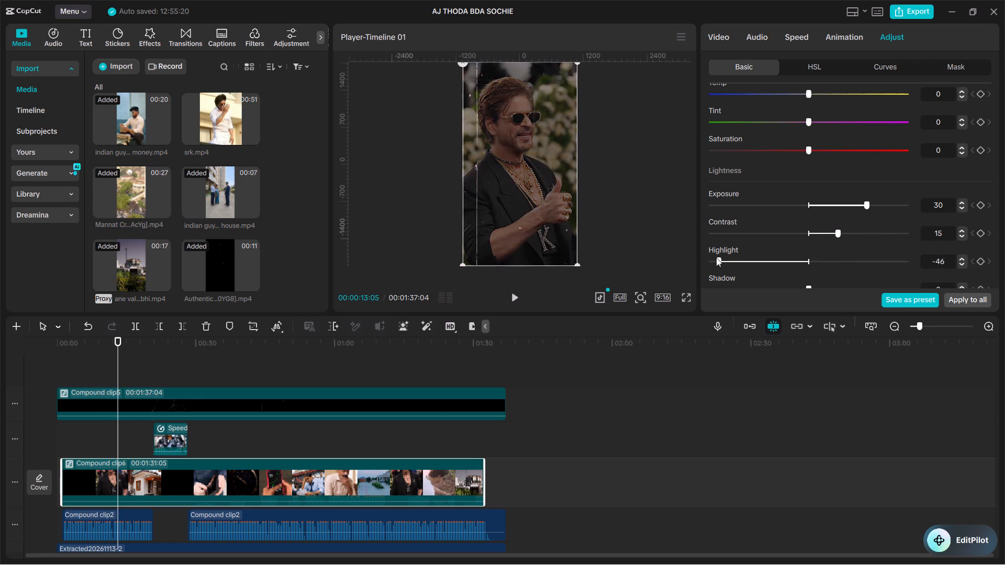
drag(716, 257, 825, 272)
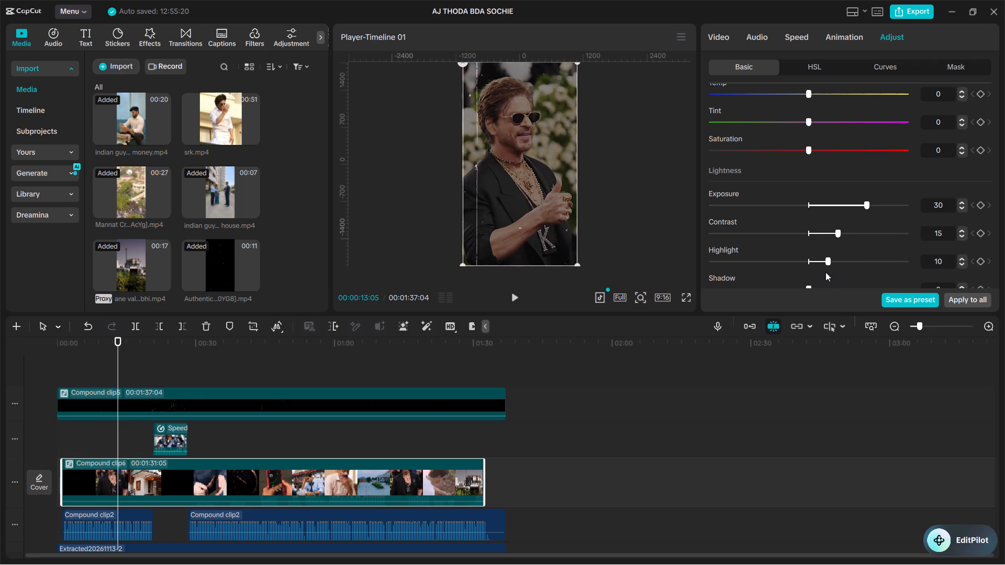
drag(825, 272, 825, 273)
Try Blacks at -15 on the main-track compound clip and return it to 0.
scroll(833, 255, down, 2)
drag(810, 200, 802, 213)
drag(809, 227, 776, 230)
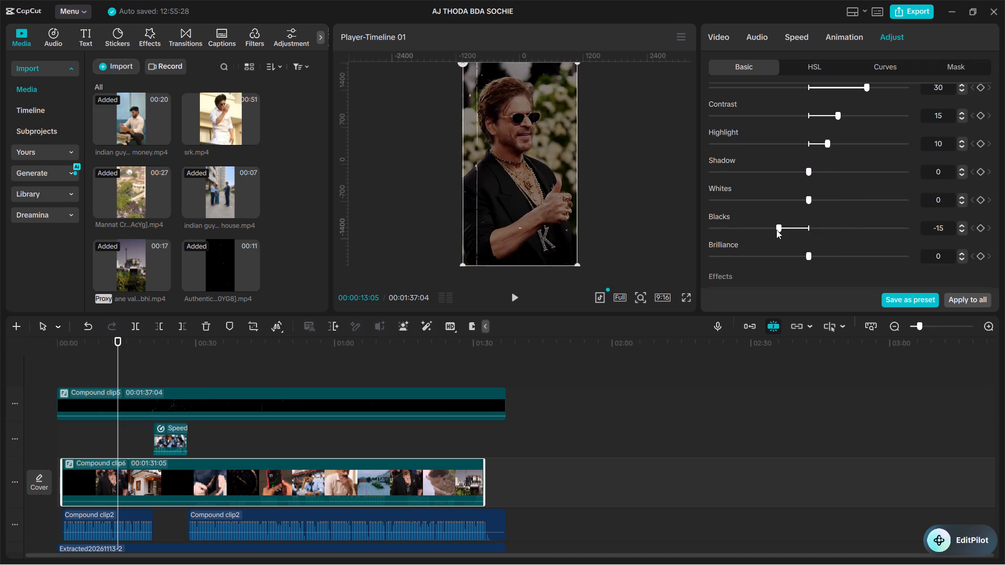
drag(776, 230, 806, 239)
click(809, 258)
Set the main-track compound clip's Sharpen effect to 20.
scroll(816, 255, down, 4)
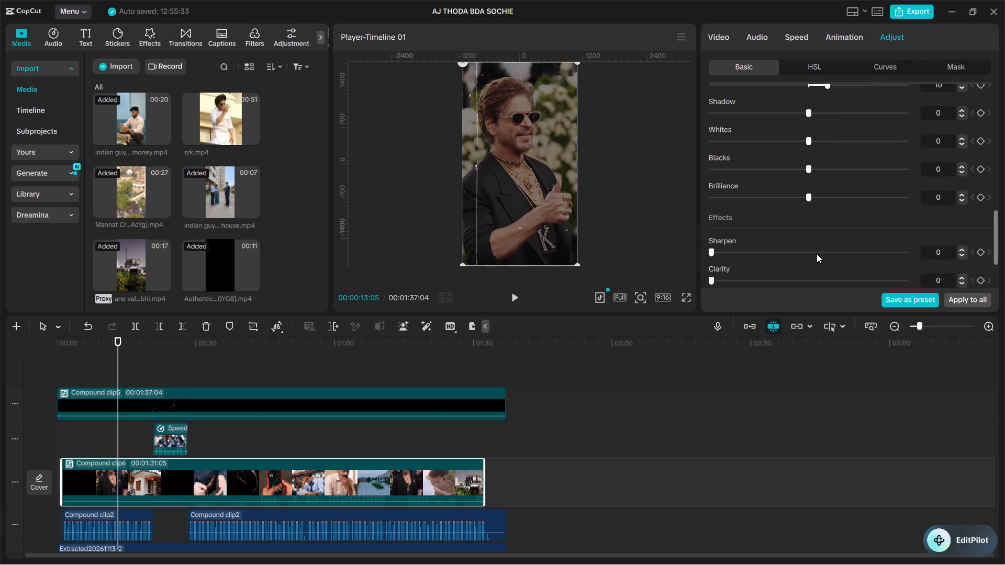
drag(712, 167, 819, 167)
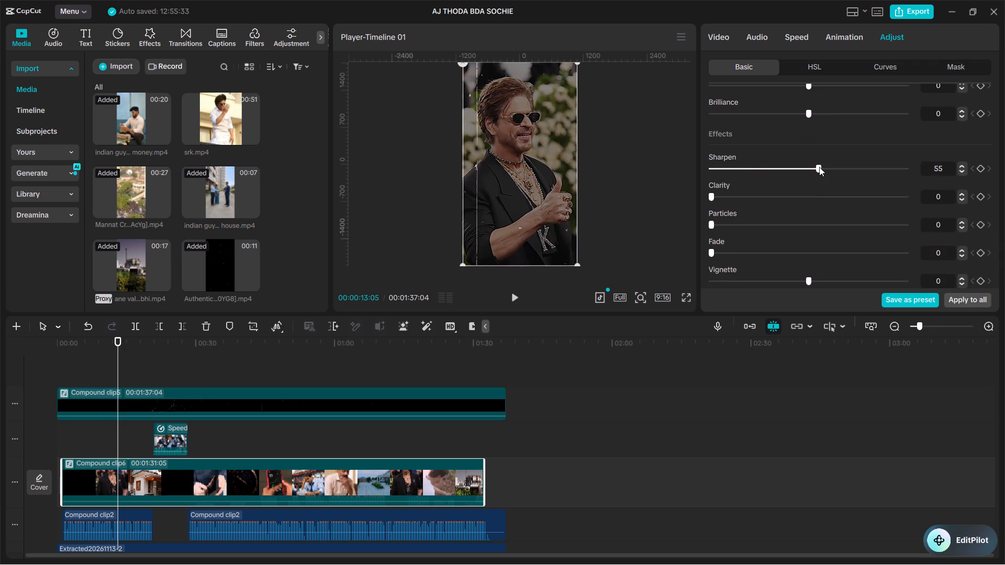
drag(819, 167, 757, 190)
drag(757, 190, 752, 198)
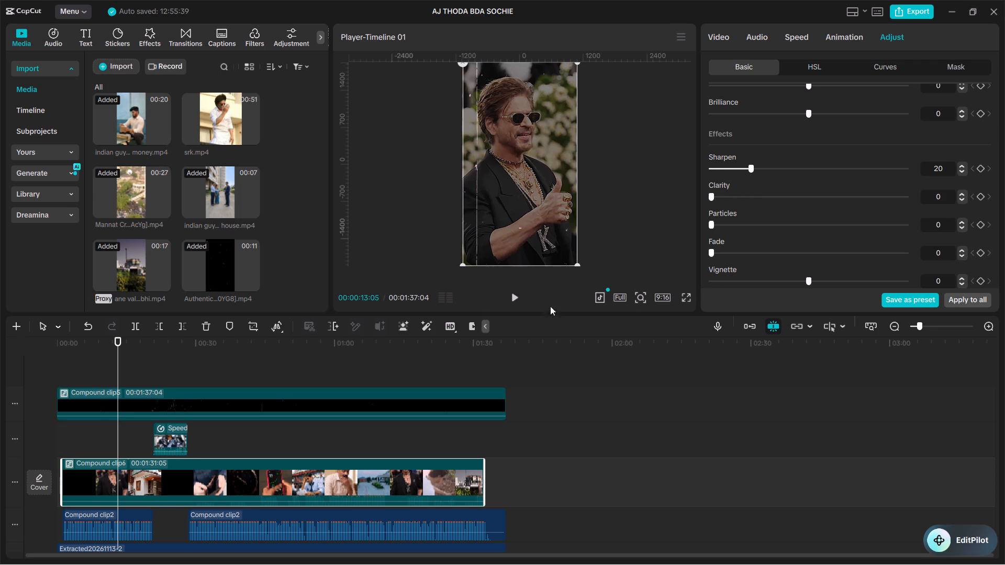
Play the video in full screen from the beginning to check the lightness and sharpness adjustments.
click(96, 363)
drag(95, 363, 37, 379)
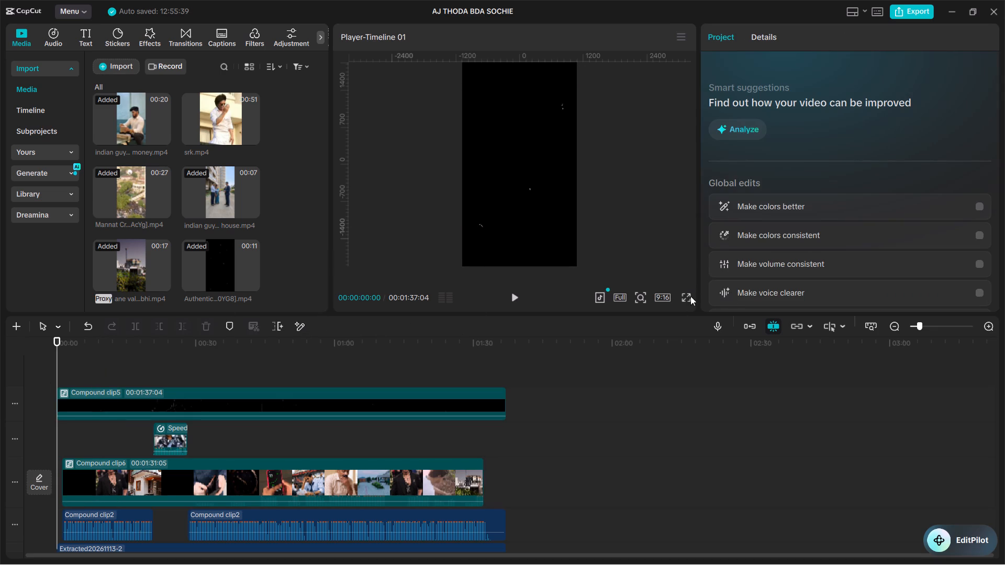
click(683, 300)
key(space)
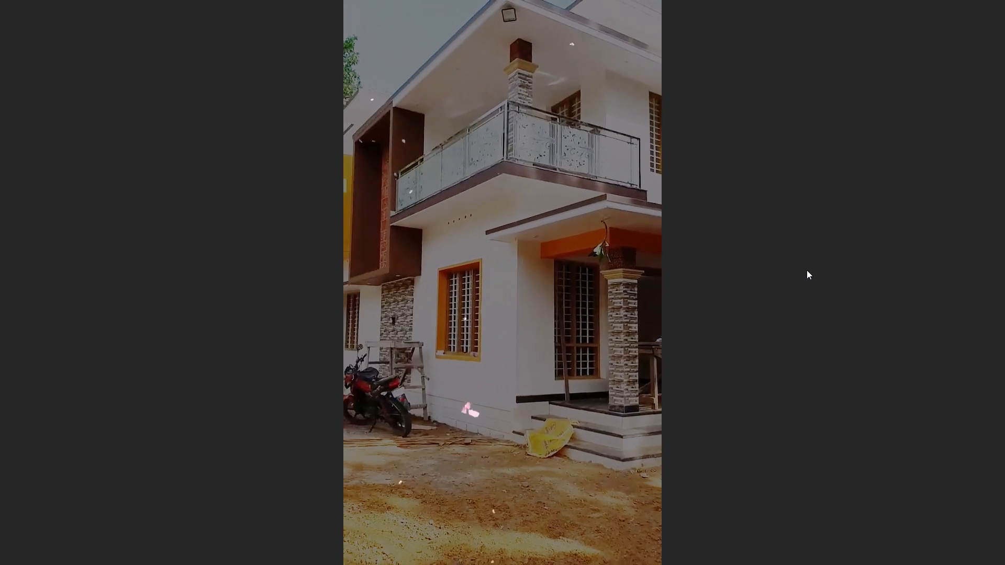
key(space)
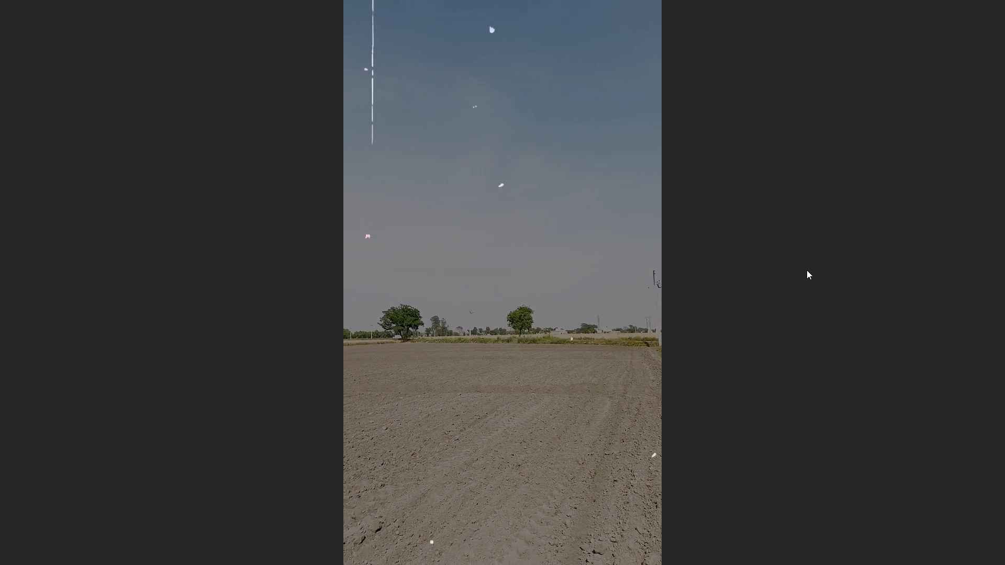
key(Escape)
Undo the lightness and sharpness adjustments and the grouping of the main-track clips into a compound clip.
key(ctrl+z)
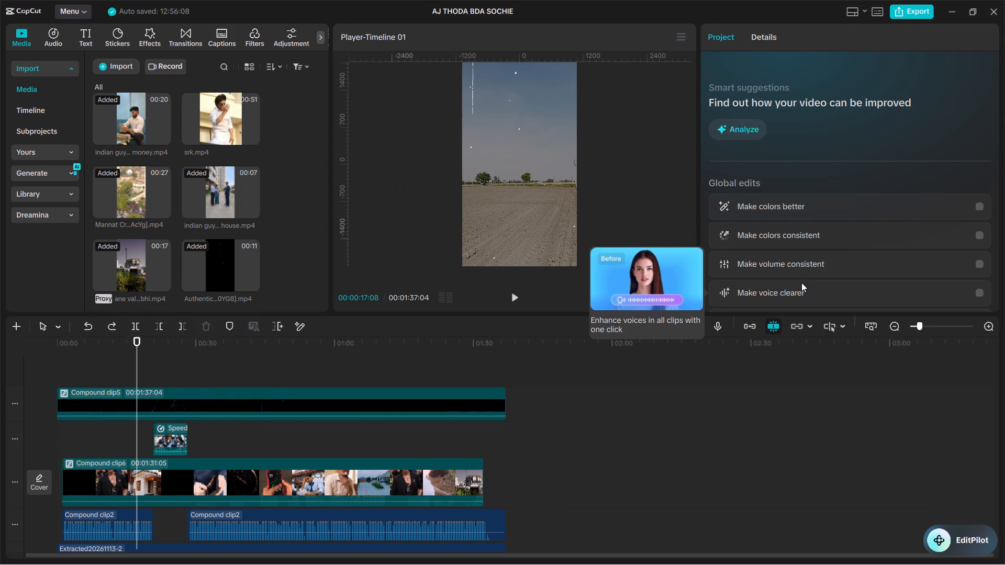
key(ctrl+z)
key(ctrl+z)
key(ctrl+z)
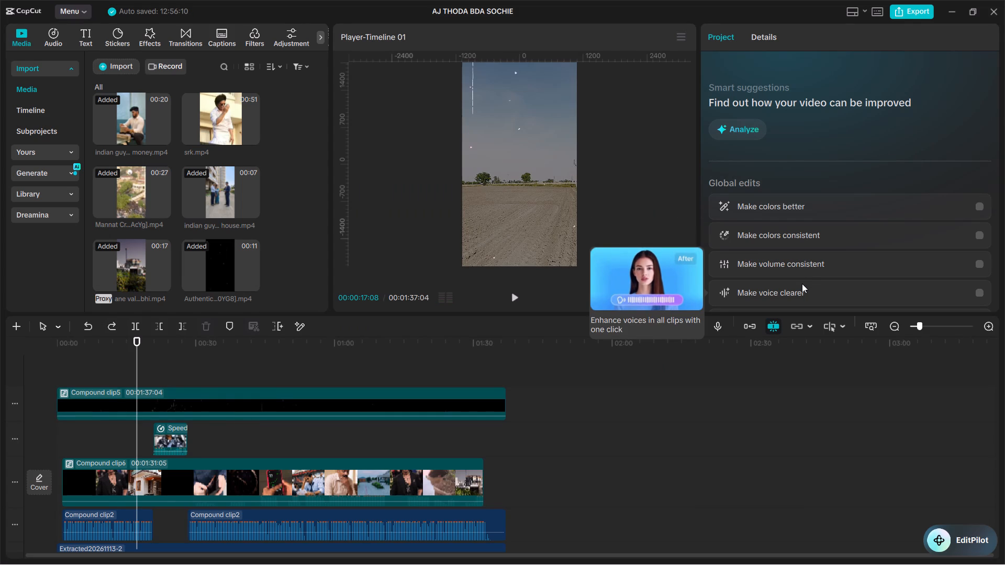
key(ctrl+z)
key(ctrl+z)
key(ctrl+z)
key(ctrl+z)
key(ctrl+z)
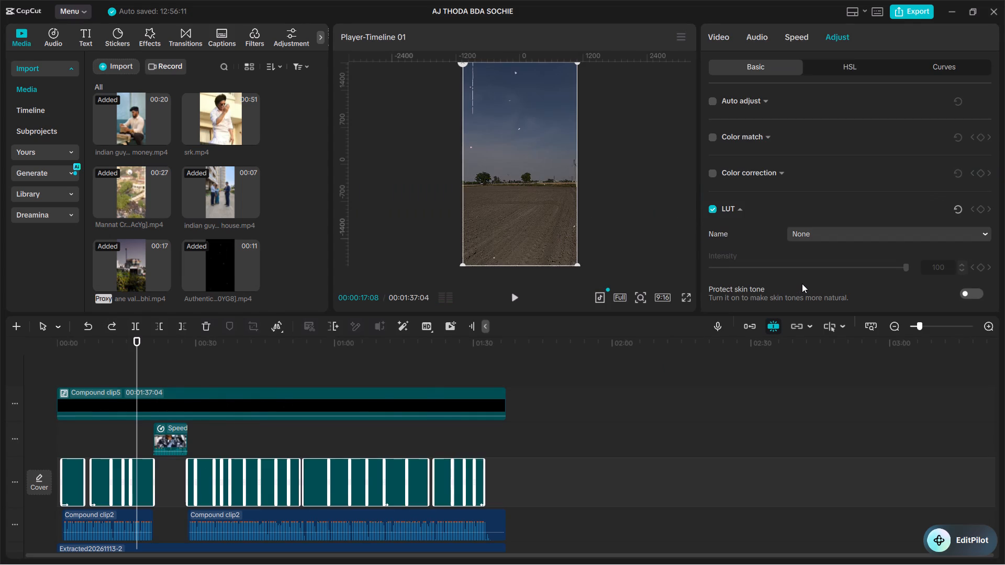
Undo the grouping of the film grain overlay clips into a compound clip.
key(ctrl+z)
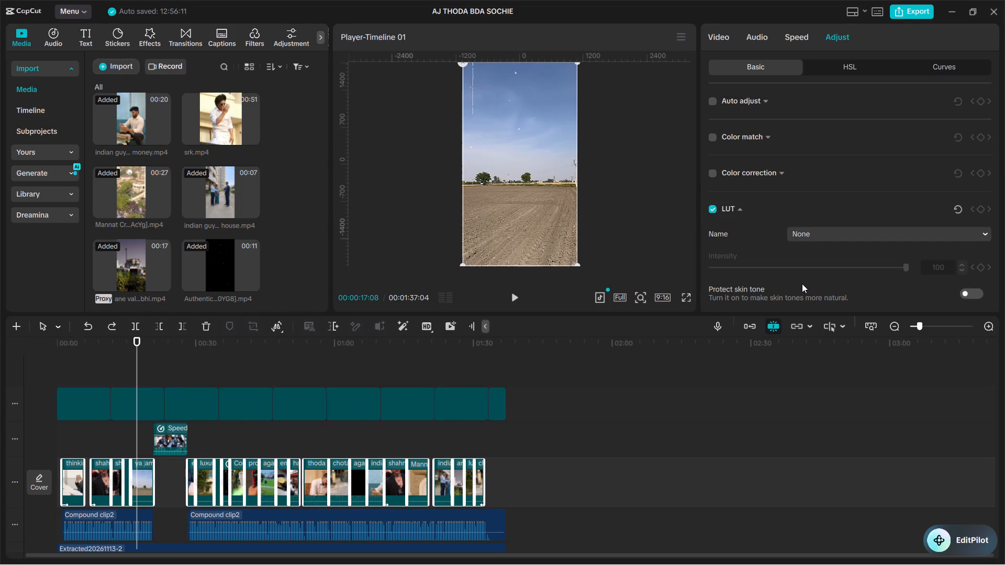
Change the blend mode of all the film grain overlay clips to Brighten.
drag(617, 409, 84, 402)
click(729, 37)
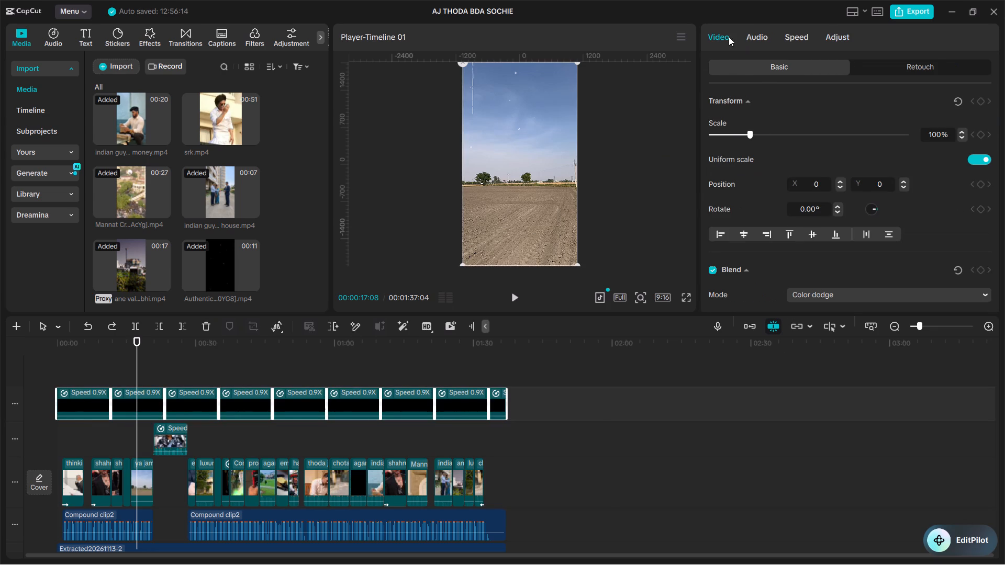
scroll(805, 231, down, 1)
click(847, 232)
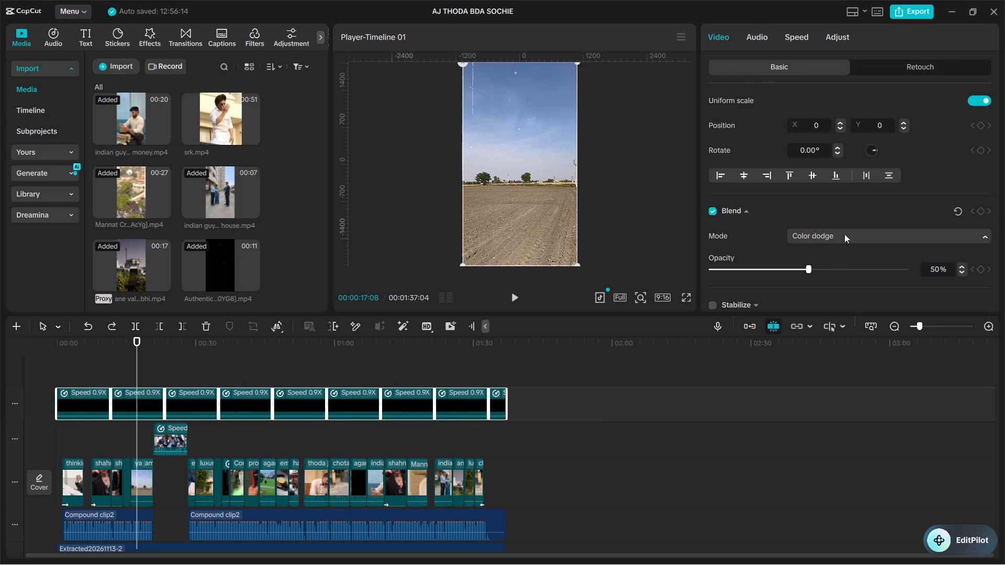
click(827, 278)
Play the first several seconds of the video to check the grain overlay in Brighten mode.
click(66, 375)
drag(66, 375, 60, 368)
key(space)
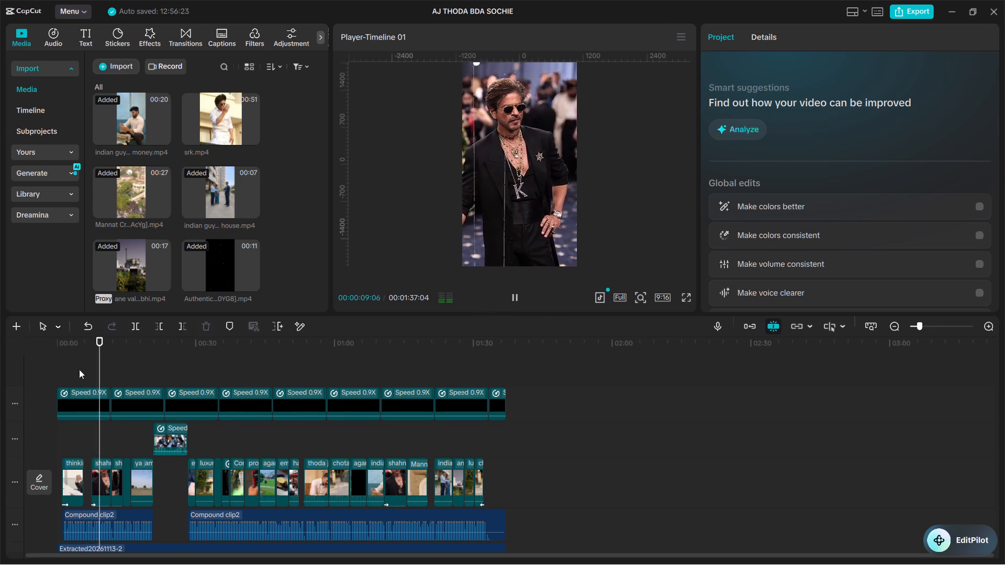
key(space)
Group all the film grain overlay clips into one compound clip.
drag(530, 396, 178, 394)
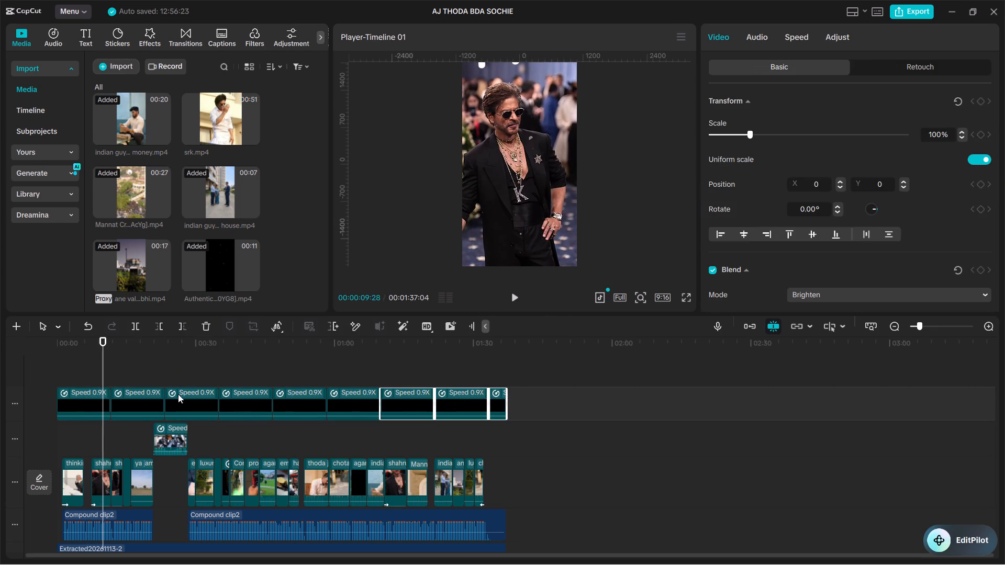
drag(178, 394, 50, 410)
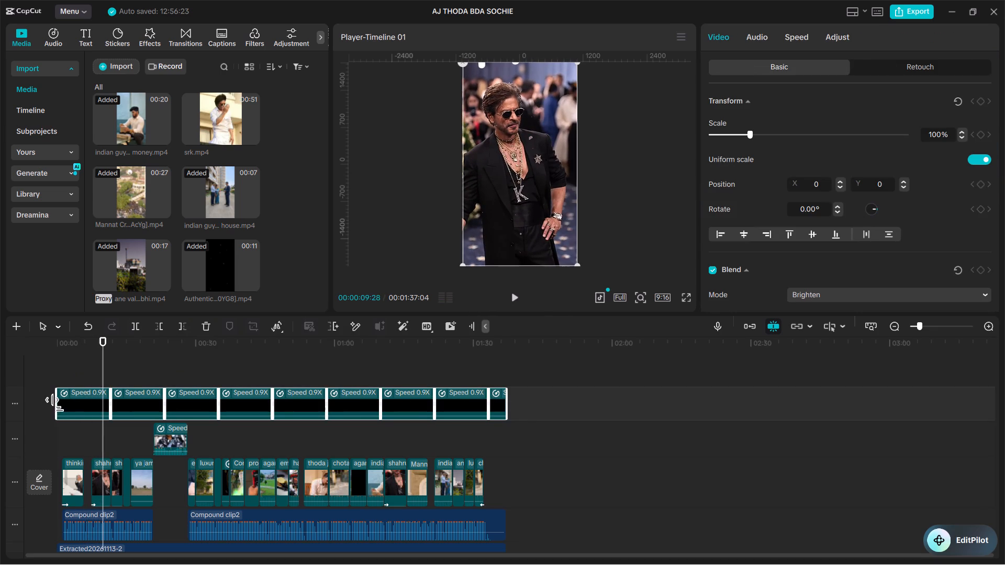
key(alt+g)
Play the video's opening to check how the footage looks under the grouped grain overlay.
click(82, 370)
drag(82, 370, 67, 366)
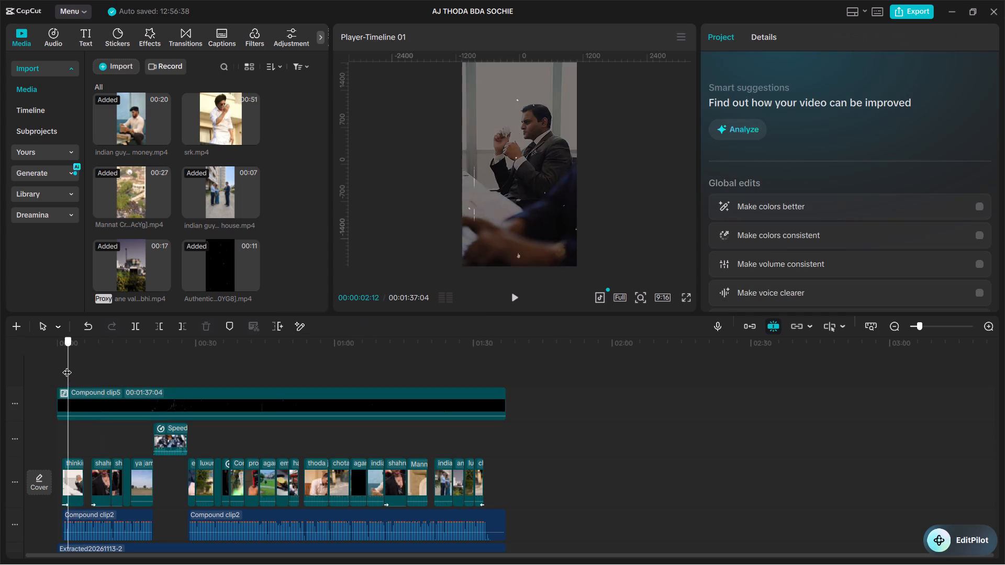
drag(67, 366, 45, 349)
key(space)
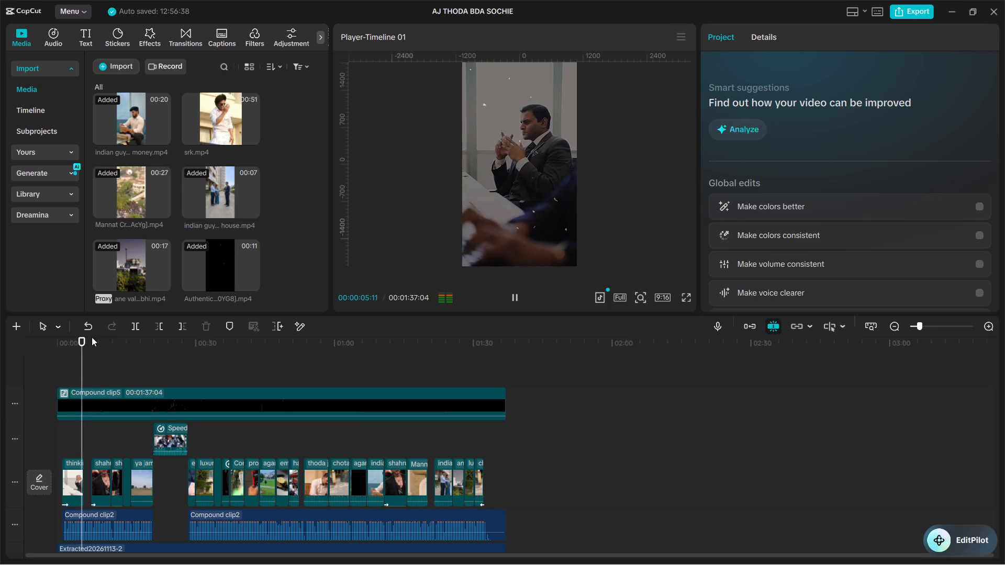
key(space)
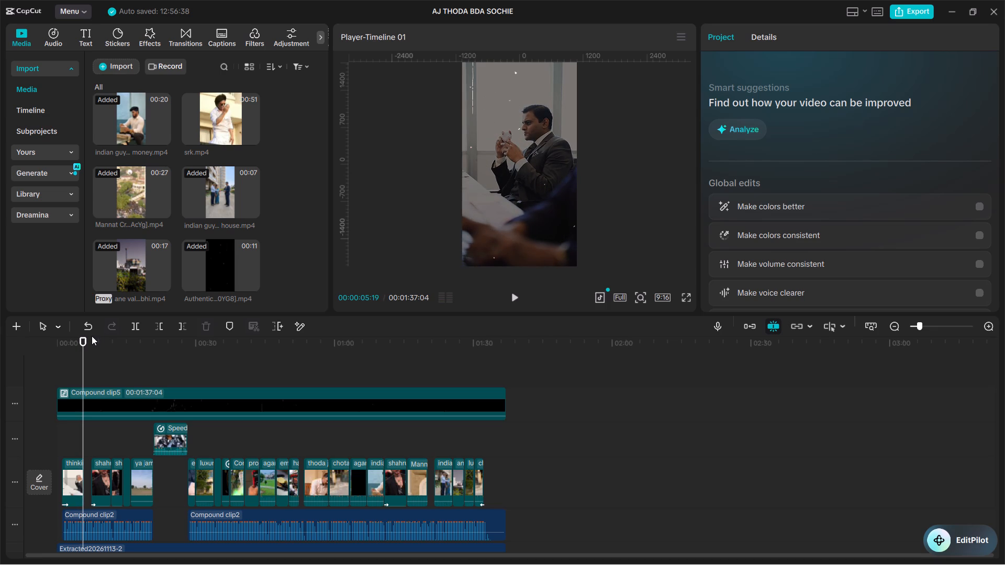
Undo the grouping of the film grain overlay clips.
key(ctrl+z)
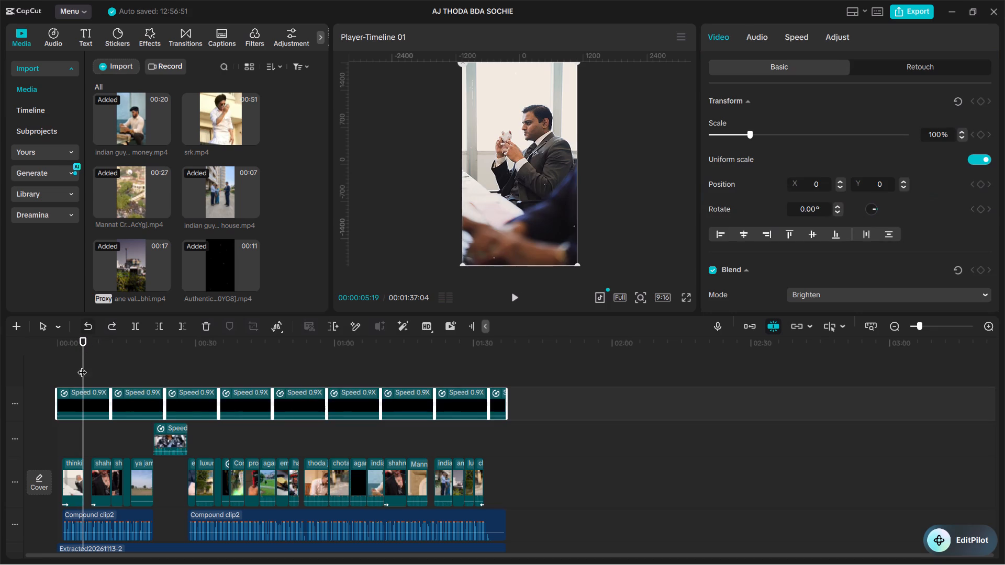
Play the video's opening to check the footage under the separate grain overlay clips.
click(80, 370)
drag(79, 370, 71, 365)
key(space)
click(66, 365)
key(space)
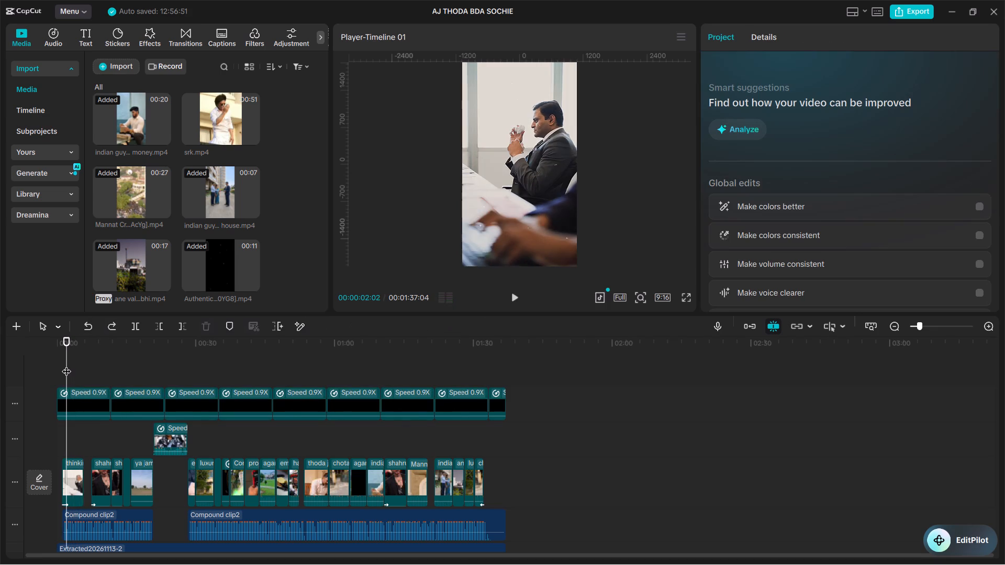
click(62, 363)
drag(62, 363, 55, 359)
key(space)
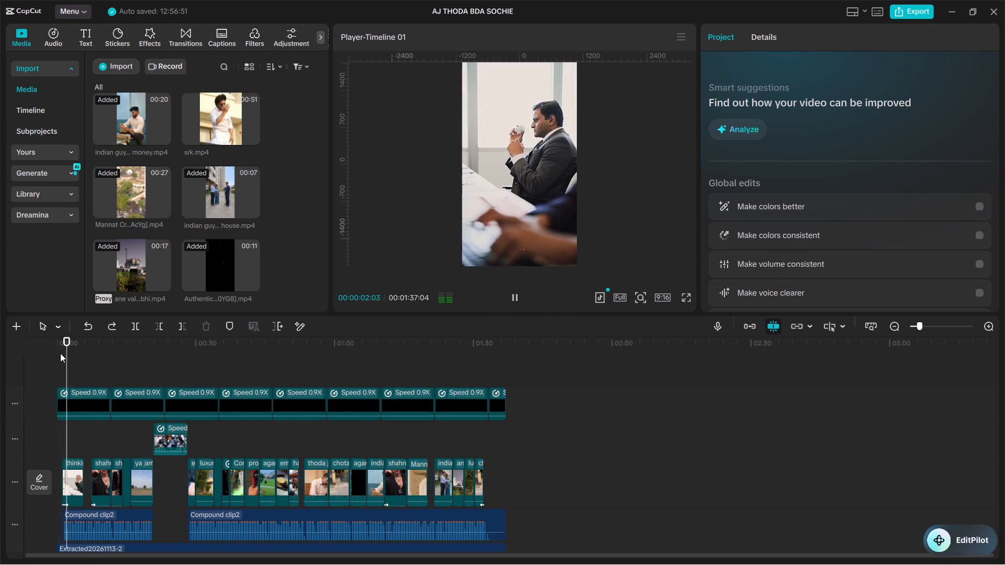
Spot-check the grain overlay from about 1:31 near the video's end and around the 20-second mark.
click(479, 434)
key(space)
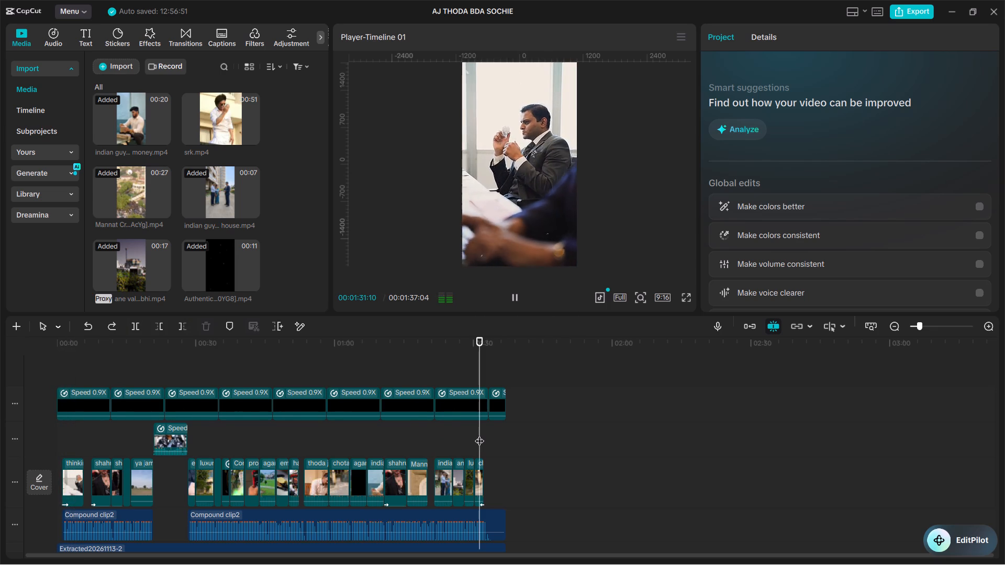
key(space)
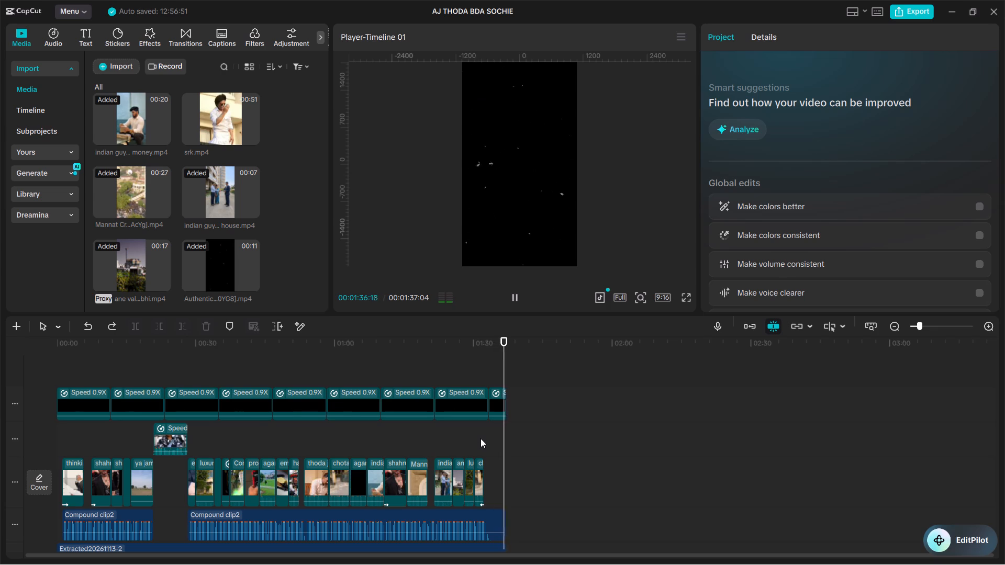
click(210, 428)
drag(210, 428, 153, 439)
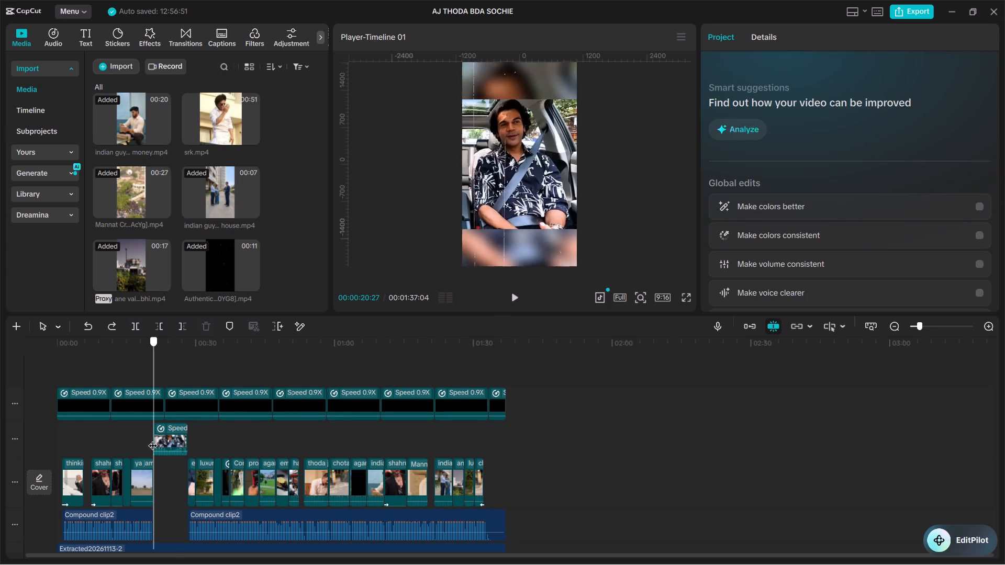
drag(153, 439, 148, 440)
key(space)
Play the video in full screen from the beginning to review the Brighten grain overlay.
click(88, 443)
drag(84, 445, 67, 440)
click(66, 438)
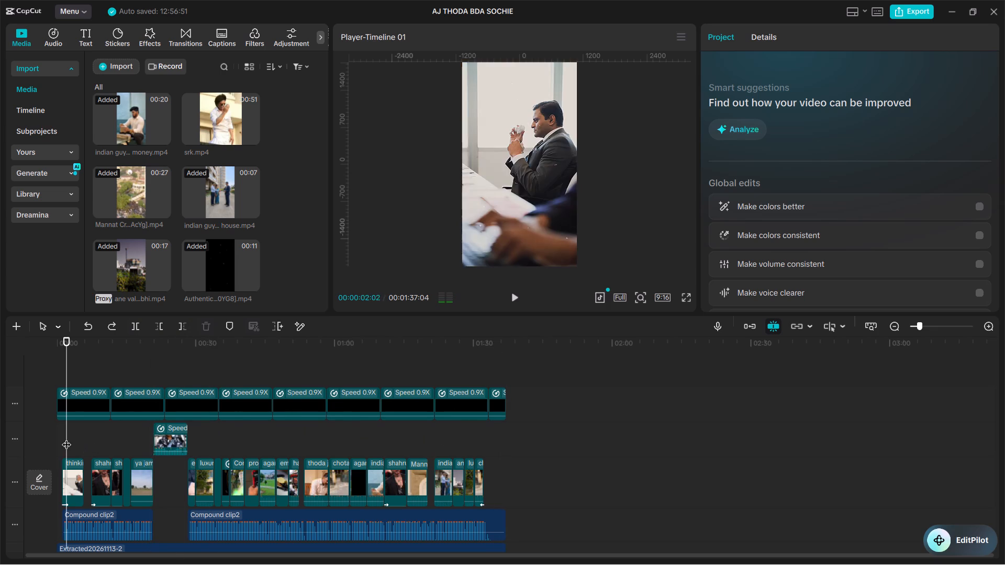
drag(66, 438, 32, 440)
key(space)
click(687, 300)
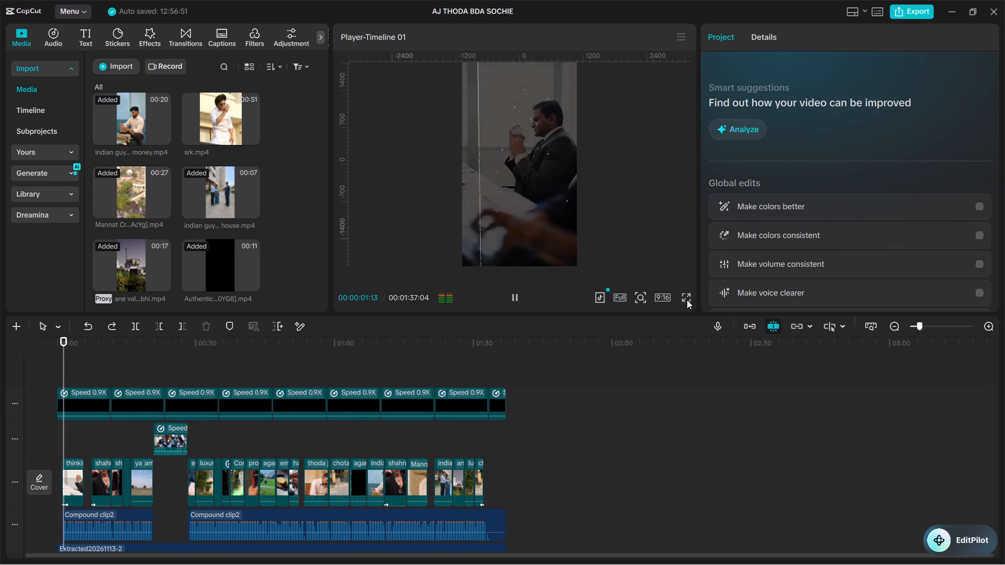
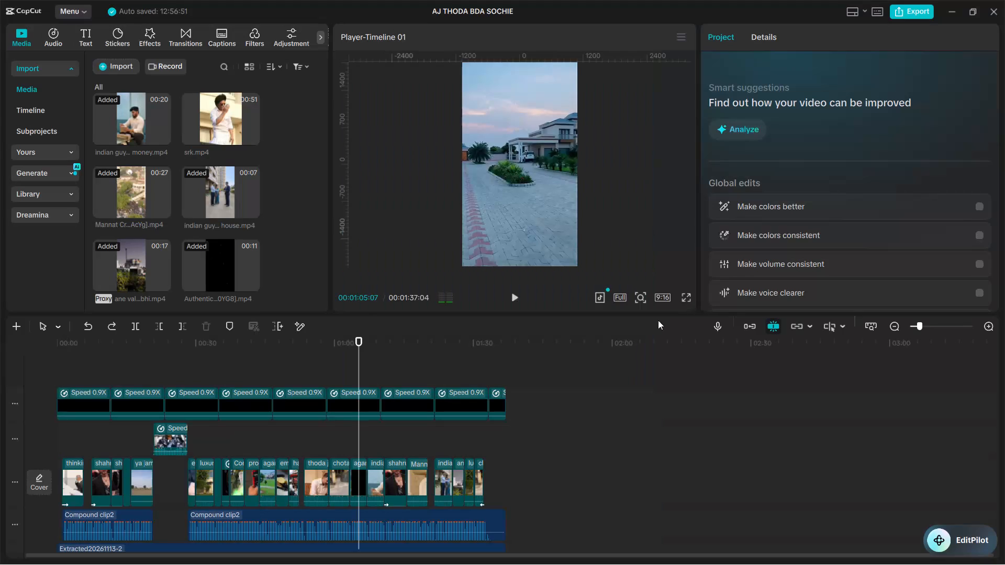
Split the chota makan.mp4 clip at 00:01:03:05 and delete its short tail before agar aj ap.mp4.
ctrl+scroll(417, 347, up, 10)
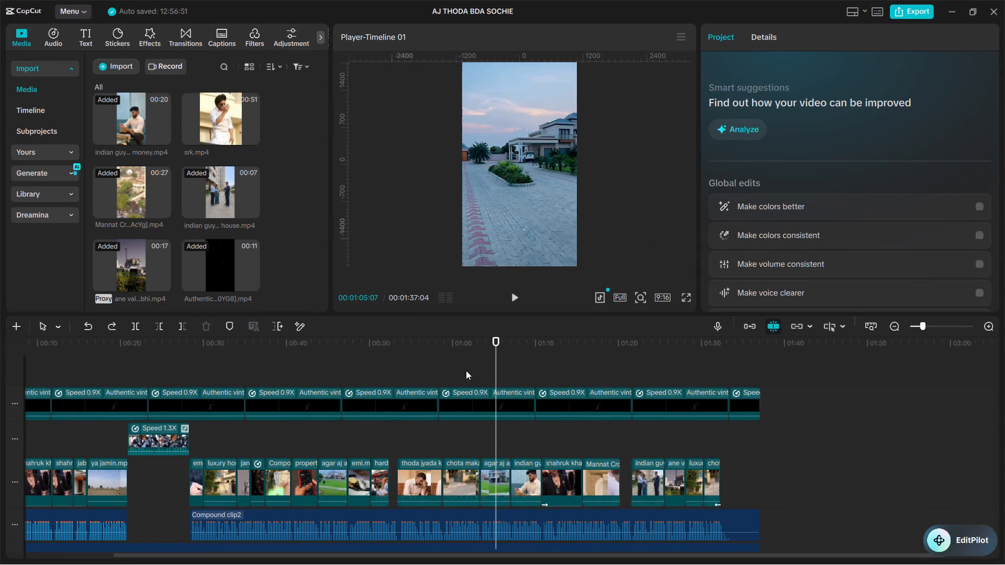
click(465, 370)
drag(465, 370, 471, 371)
key(space)
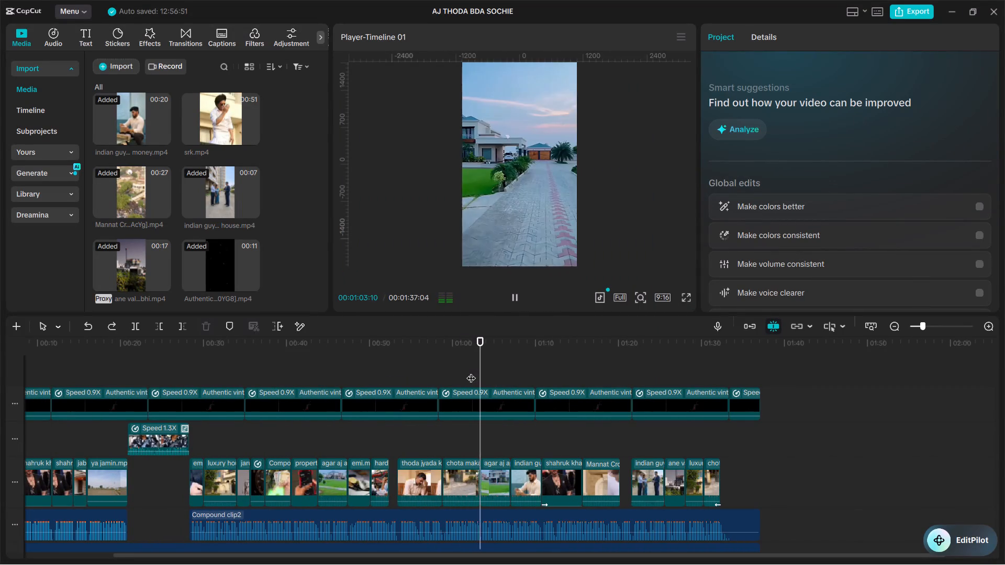
key(space)
ctrl+scroll(500, 367, up, 11)
double_click(457, 370)
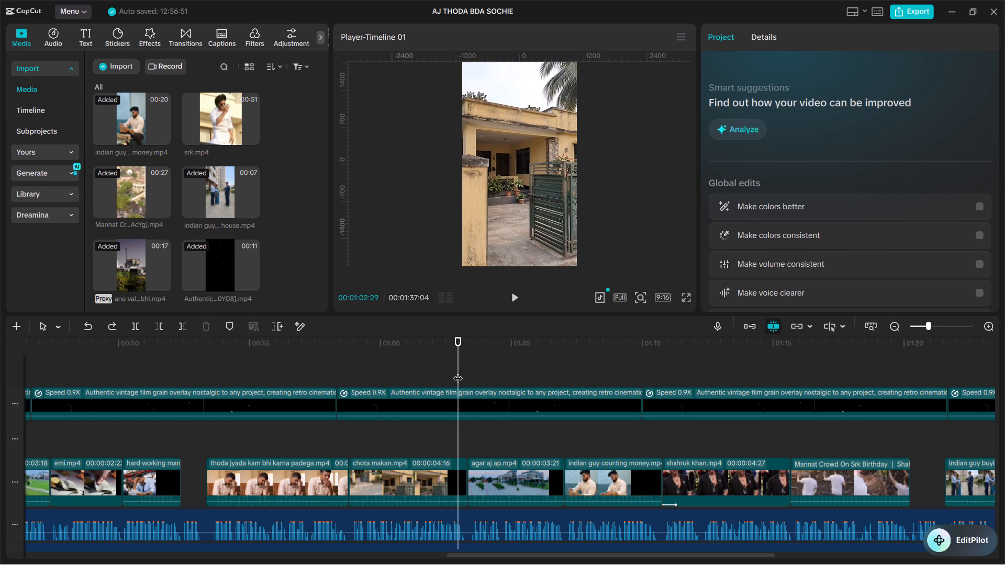
key(Right)
key(Right)
key(Right)
key(Right)
key(Right)
key(Right)
key(Right)
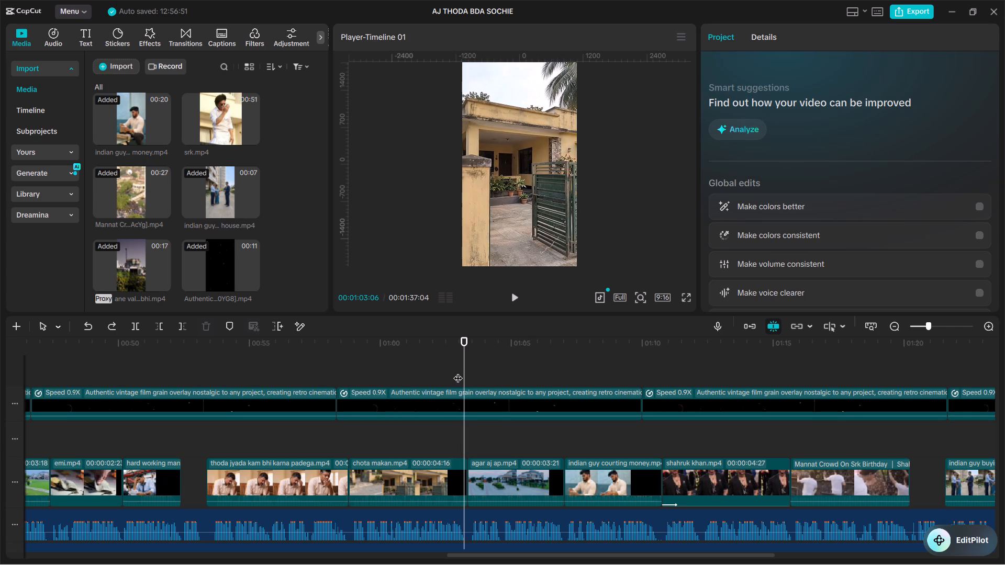
key(Left)
key(Right)
key(Left)
ctrl+scroll(452, 441, up, 15)
ctrl+click(465, 484)
key(ctrl+b)
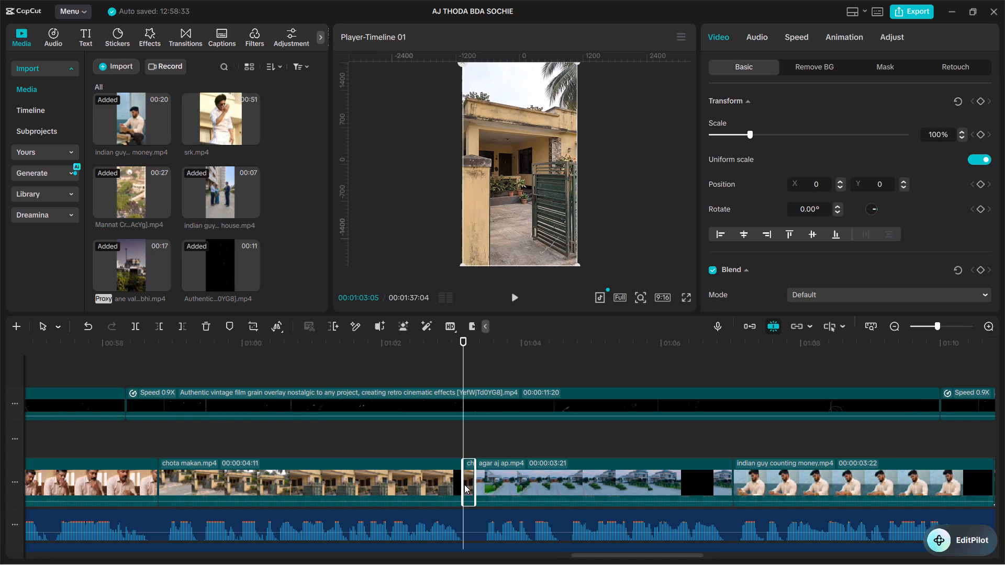
key(BackSpace)
Slow the chota makan.mp4 clip to 0.96x to fill the gap, and enable smooth slow-mo with Optical flow.
click(442, 469)
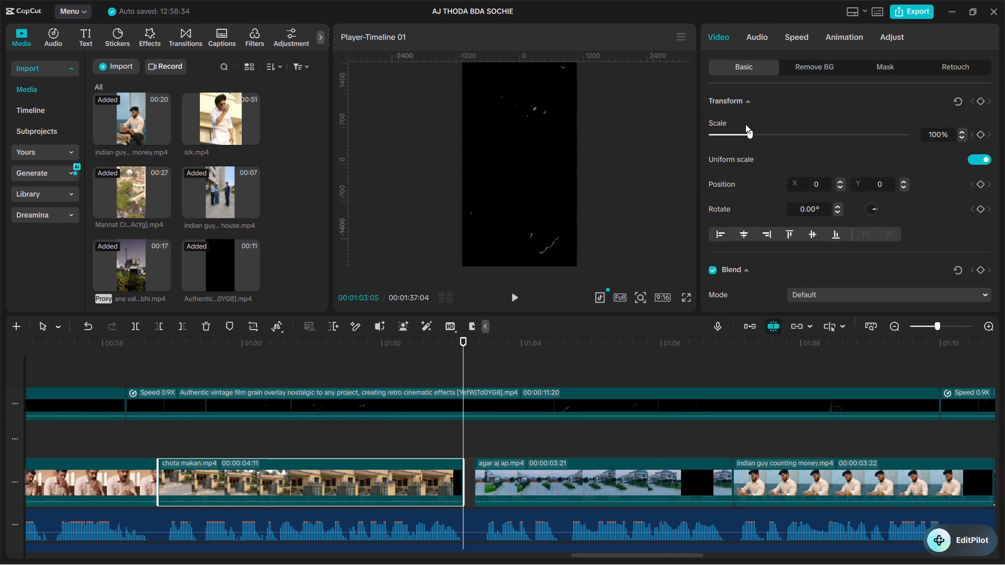
click(790, 36)
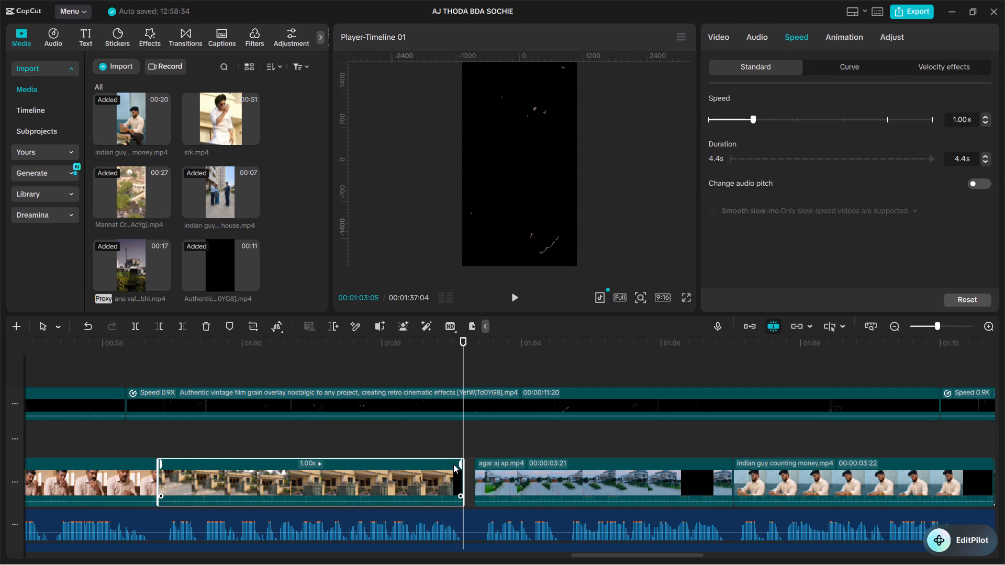
drag(460, 463, 473, 465)
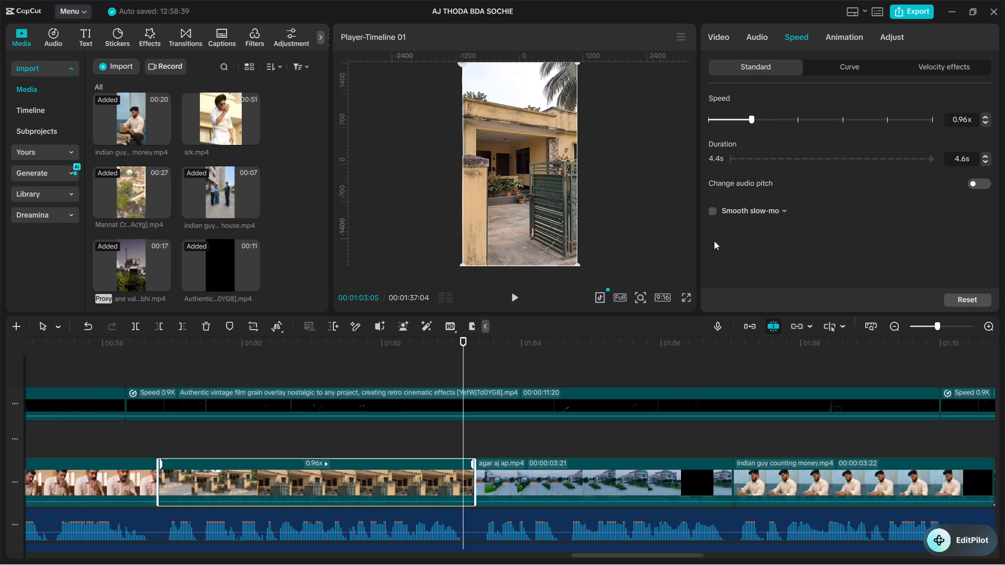
click(711, 212)
click(754, 236)
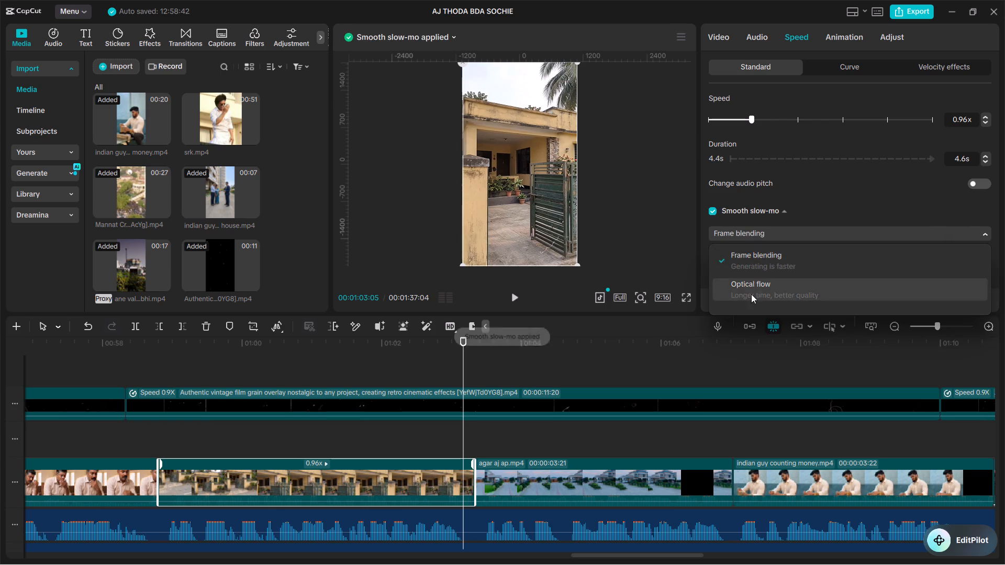
click(751, 294)
Play the section from the slowed chota makan clip to the money-counting clip in full screen.
scroll(340, 456, down, 6)
ctrl+scroll(193, 395, down, 5)
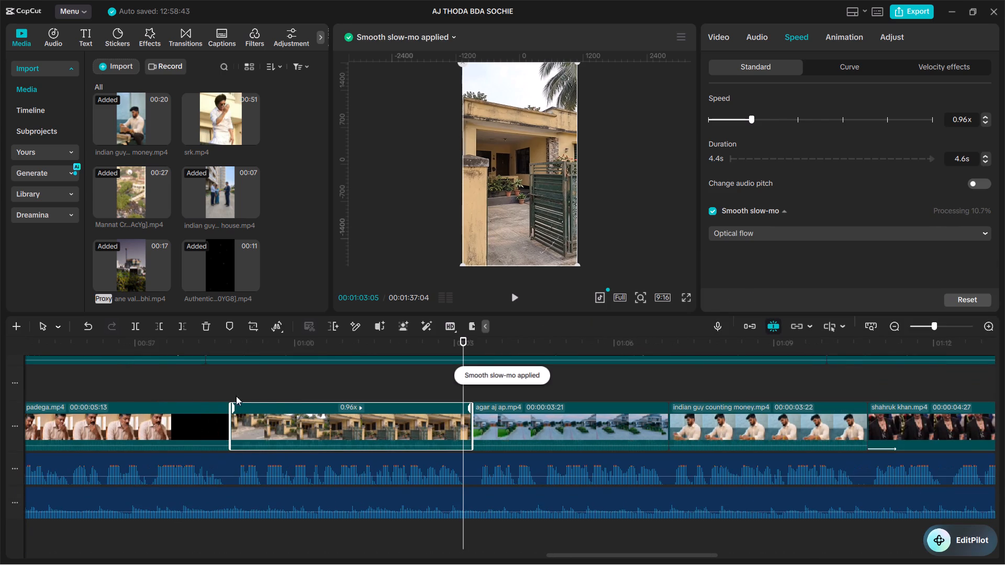
click(262, 386)
key(space)
click(685, 295)
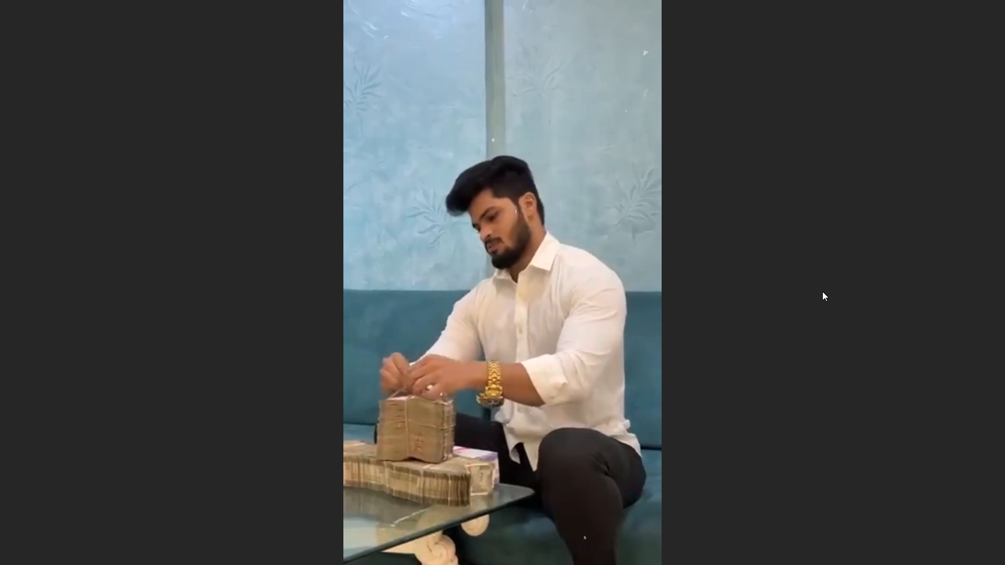
key(space)
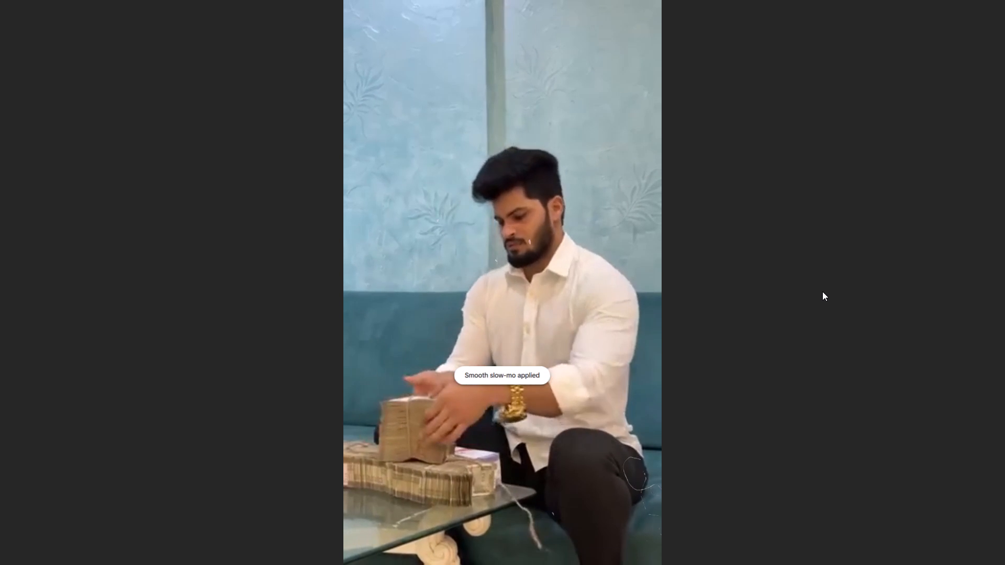
key(Escape)
Set Sharpen to 40 on the indian guy counting money.mp4 clip and check the frame in full screen.
click(809, 431)
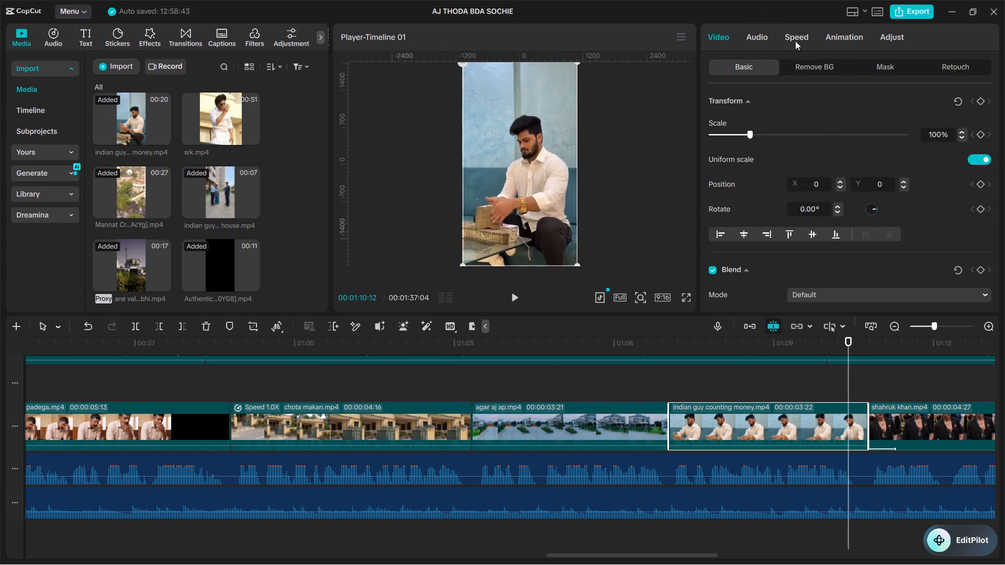
click(885, 46)
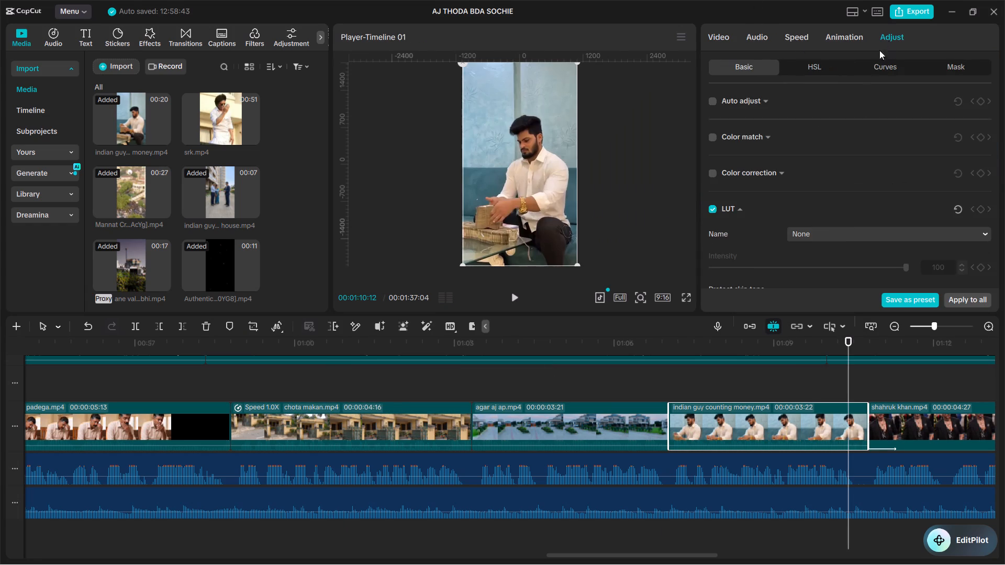
scroll(795, 212, down, 8)
drag(710, 249, 718, 252)
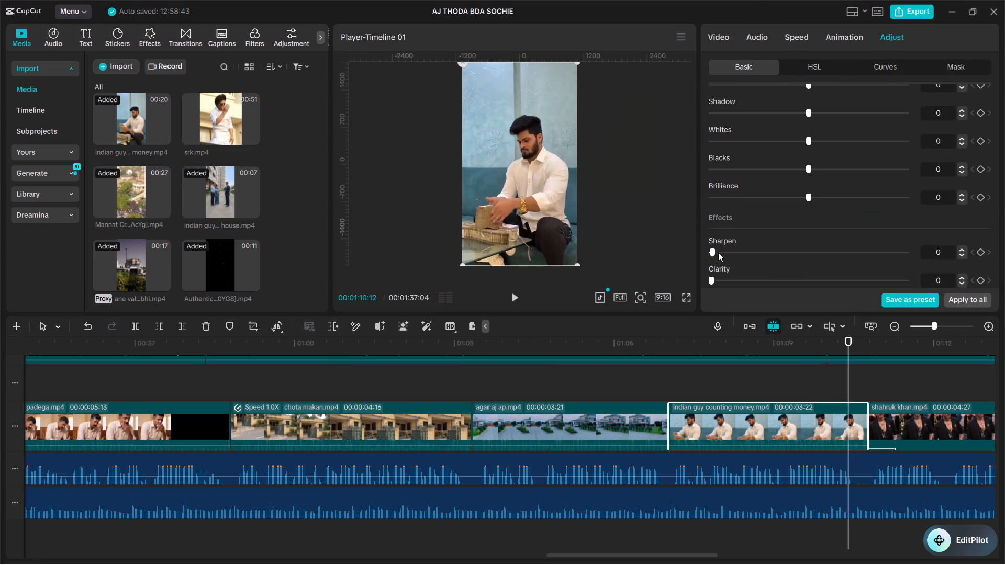
drag(718, 252, 799, 273)
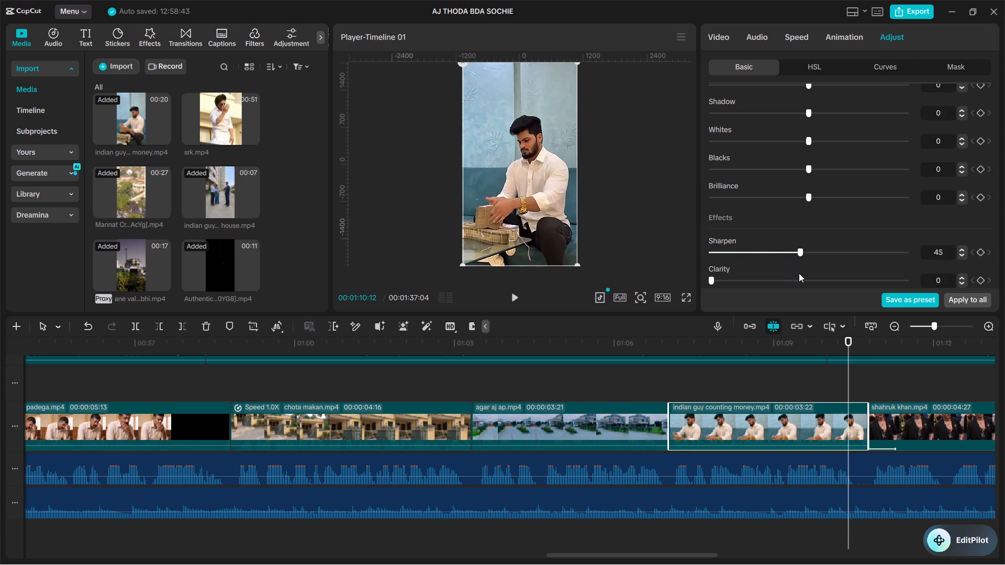
drag(799, 273, 789, 278)
drag(789, 278, 787, 279)
click(686, 300)
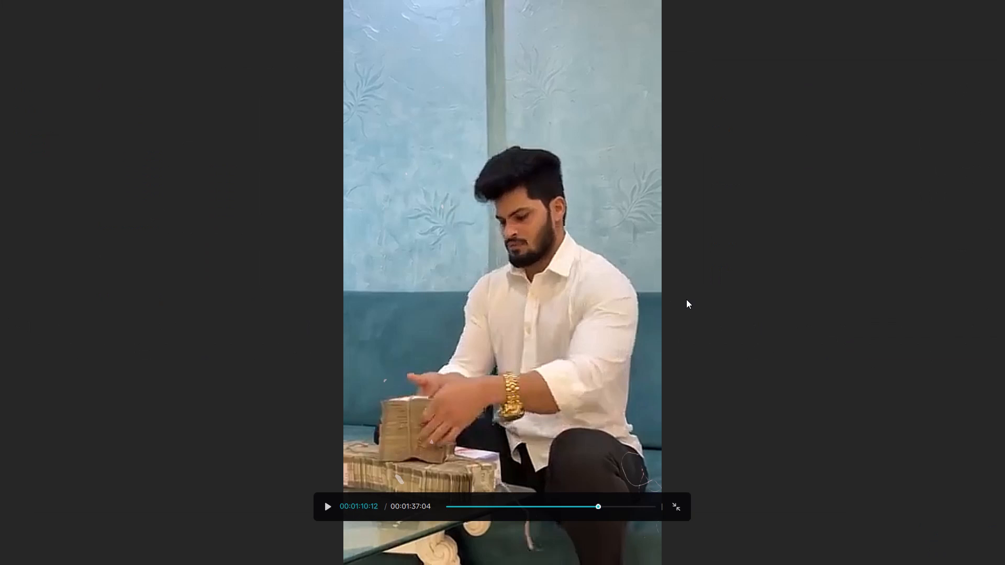
key(Escape)
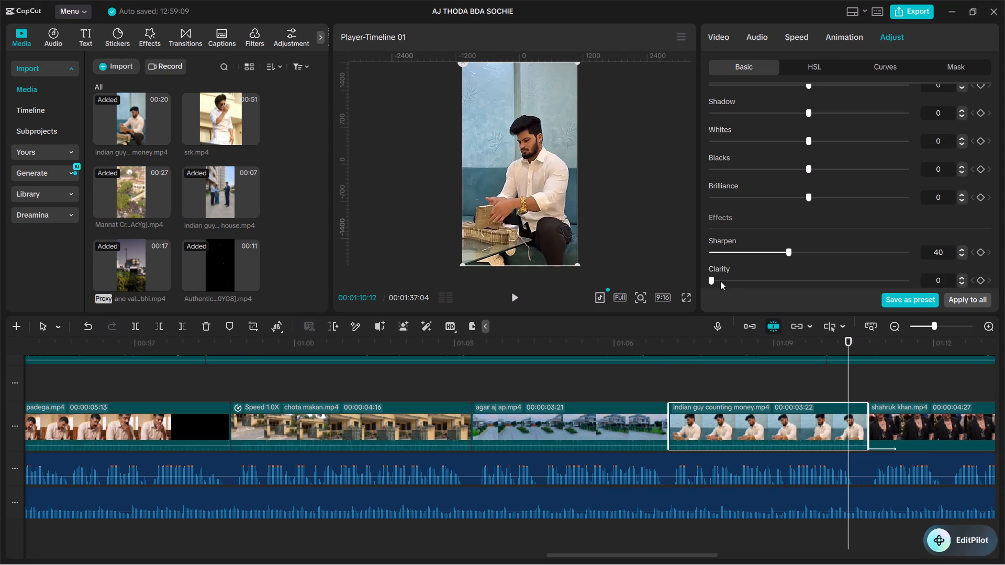
Set Clarity to 41 on the indian guy counting money.mp4 clip and check the frame in full screen.
drag(713, 279, 788, 289)
click(689, 298)
key(Escape)
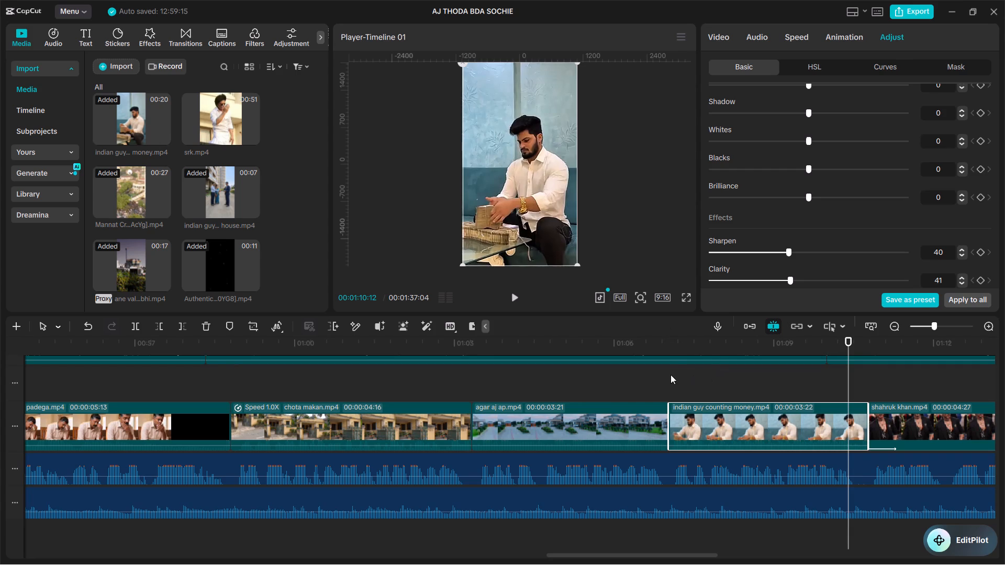
Play the video in full screen from the money-counting clip through the last clip.
click(671, 376)
key(space)
click(688, 299)
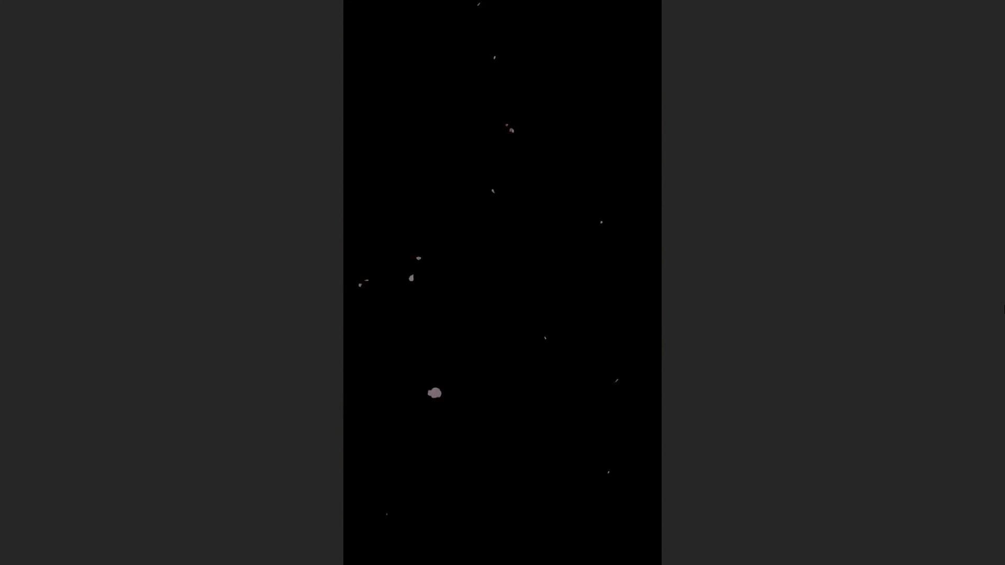
key(Escape)
key(space)
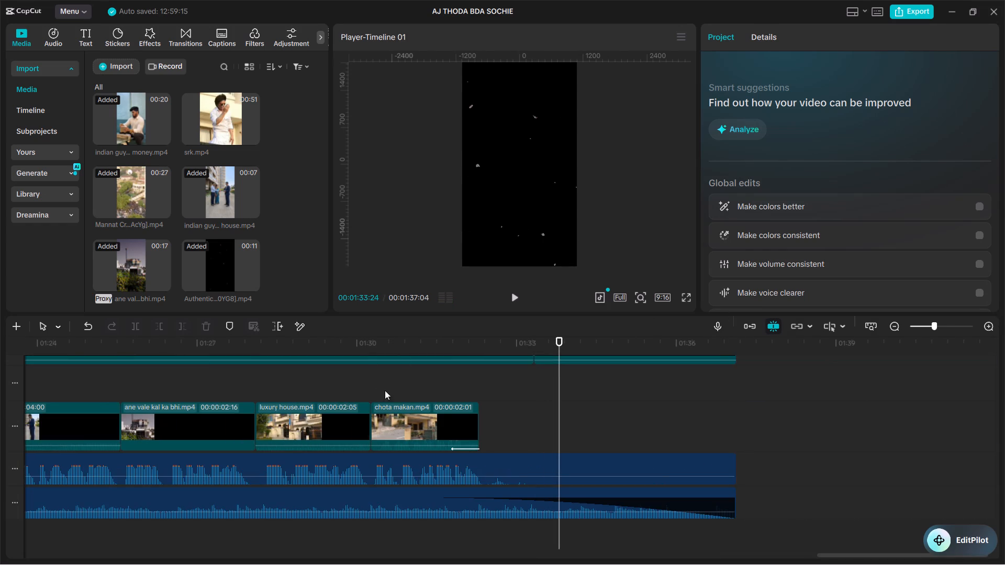
Replay the video's opening seconds to check the start and the first clip.
ctrl+scroll(388, 404, up, 6)
ctrl+scroll(394, 412, down, 19)
ctrl+scroll(201, 376, down, 14)
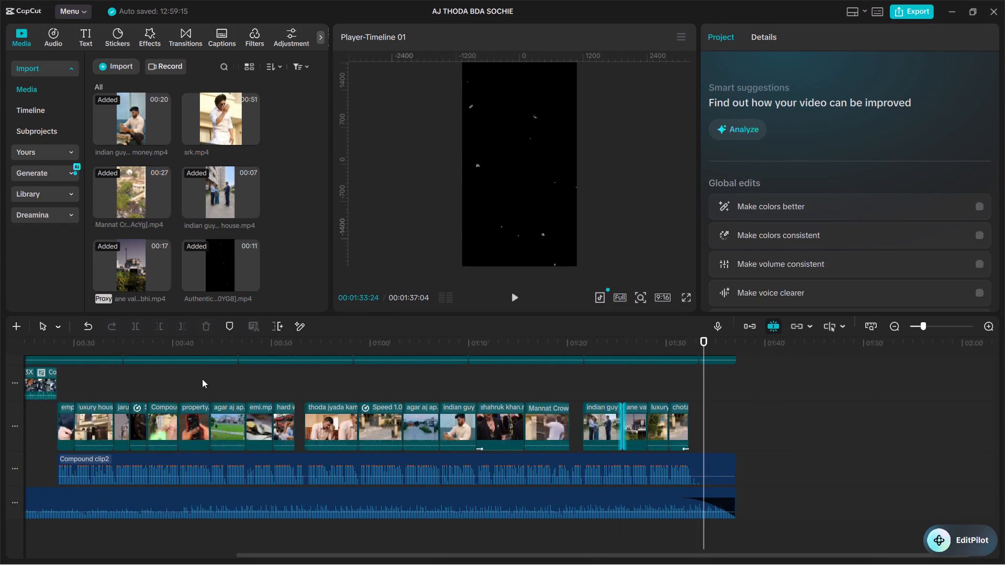
ctrl+scroll(202, 379, down, 3)
click(107, 371)
drag(107, 372, 54, 389)
key(space)
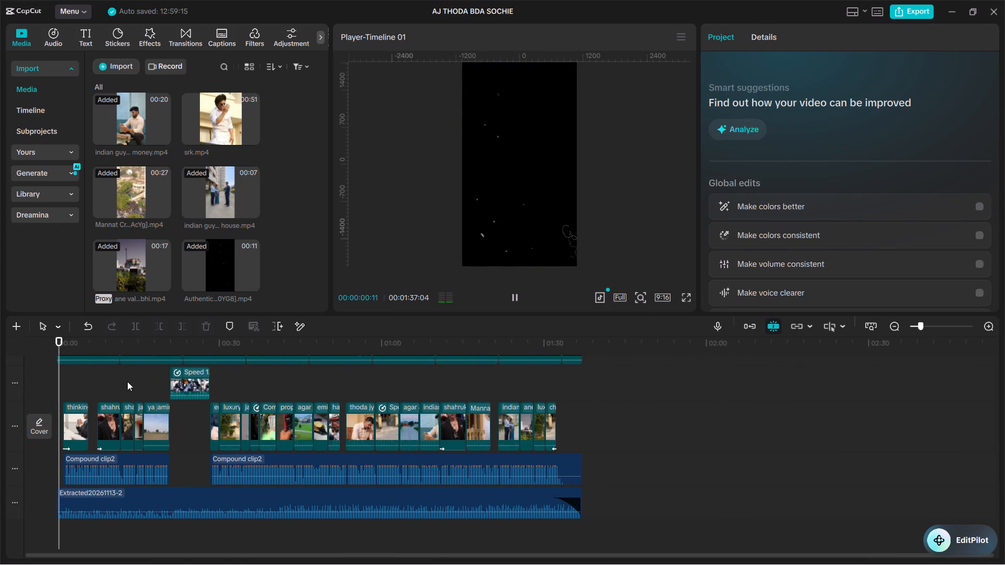
key(space)
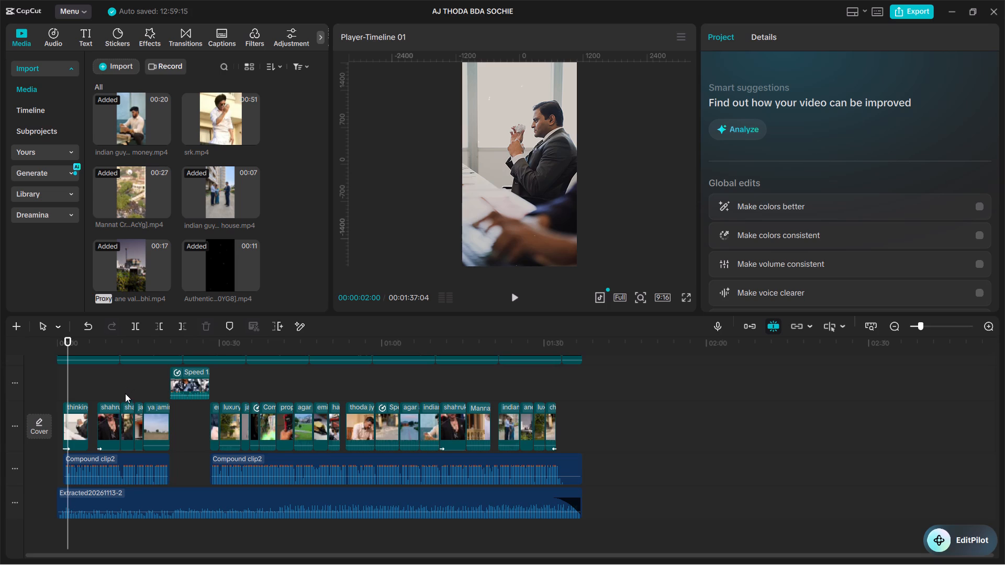
double_click(65, 390)
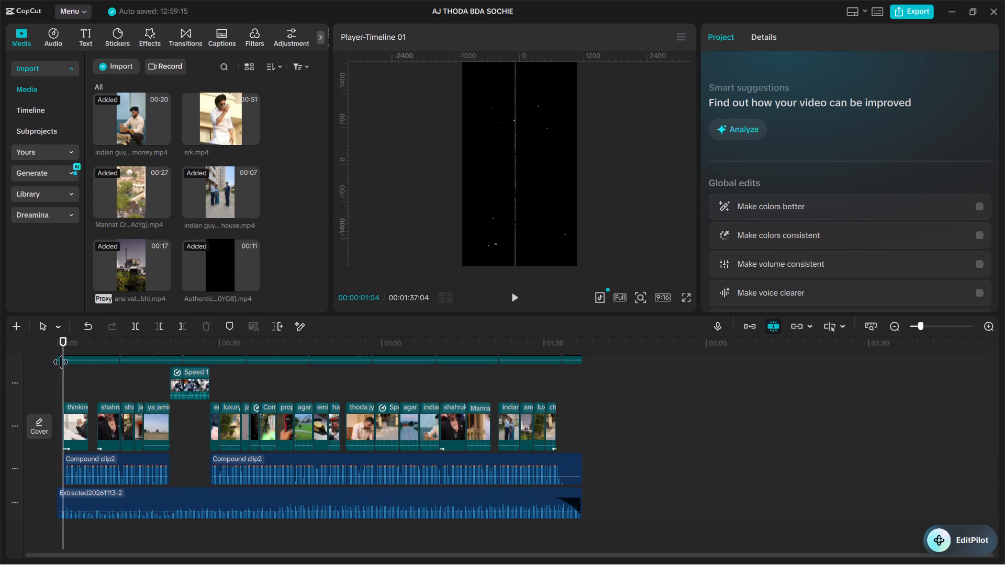
drag(63, 380, 72, 382)
key(space)
Play the first shahruk khan clips and check the cut between them at about 12 seconds.
click(93, 381)
drag(93, 381, 99, 381)
key(space)
click(119, 383)
click(119, 383)
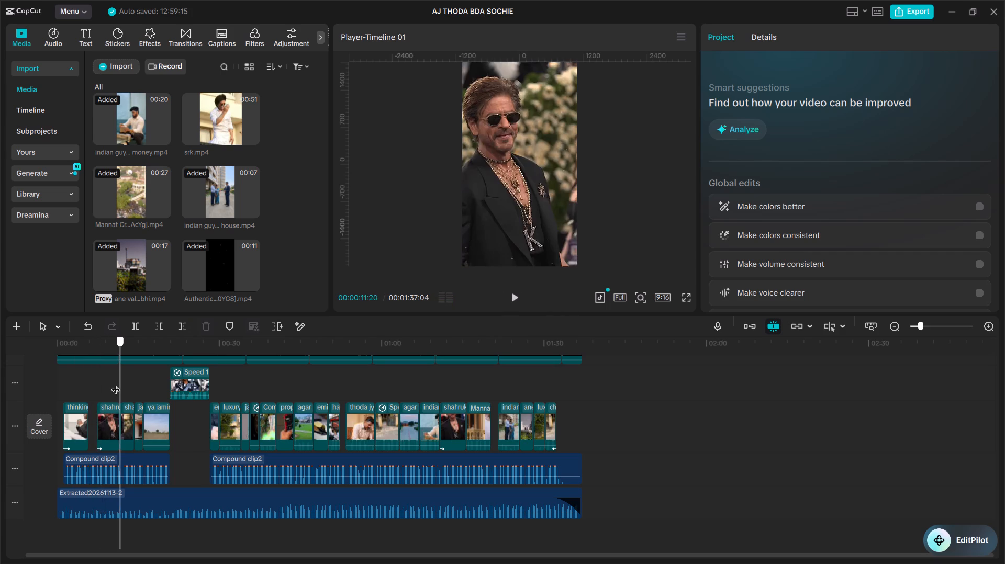
key(space)
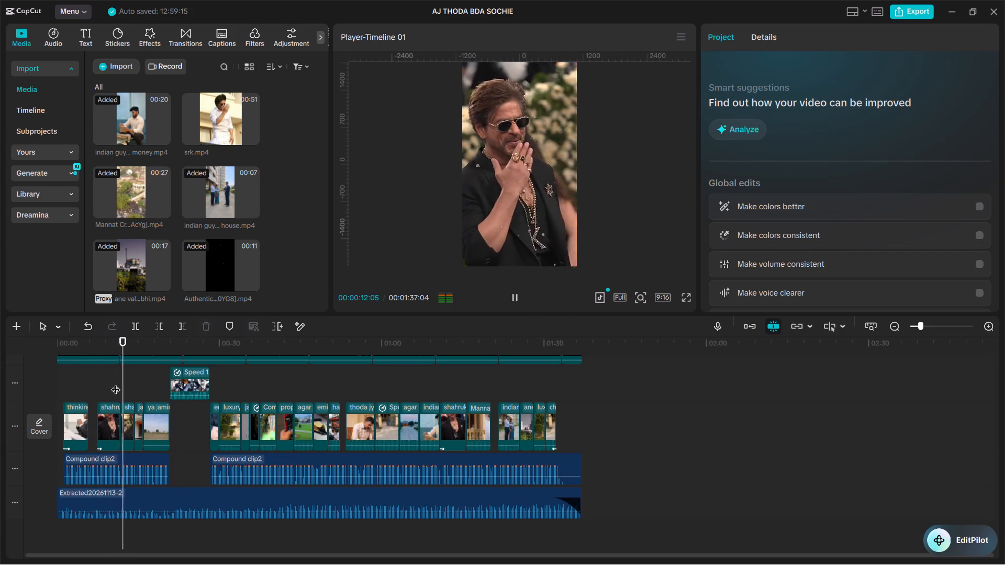
key(space)
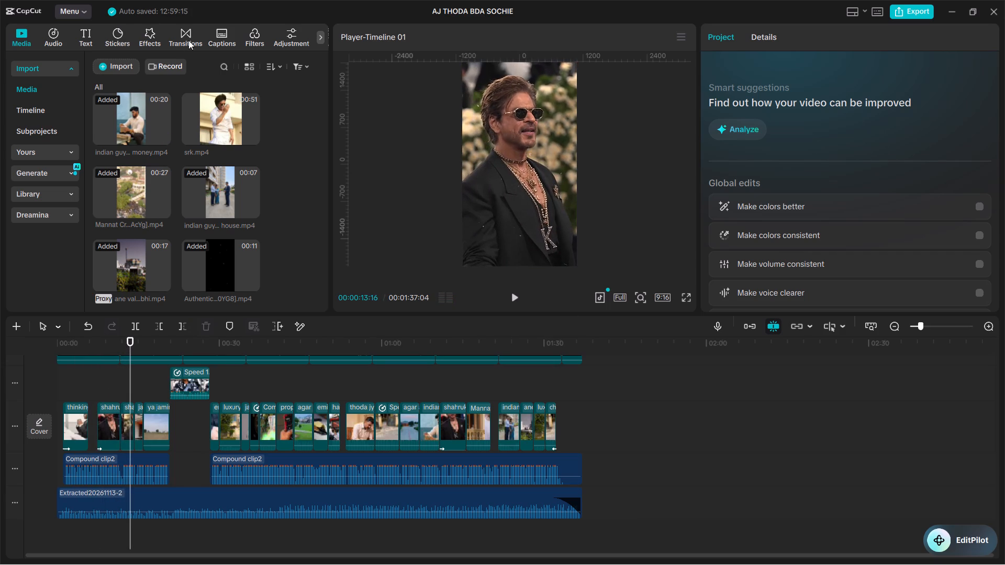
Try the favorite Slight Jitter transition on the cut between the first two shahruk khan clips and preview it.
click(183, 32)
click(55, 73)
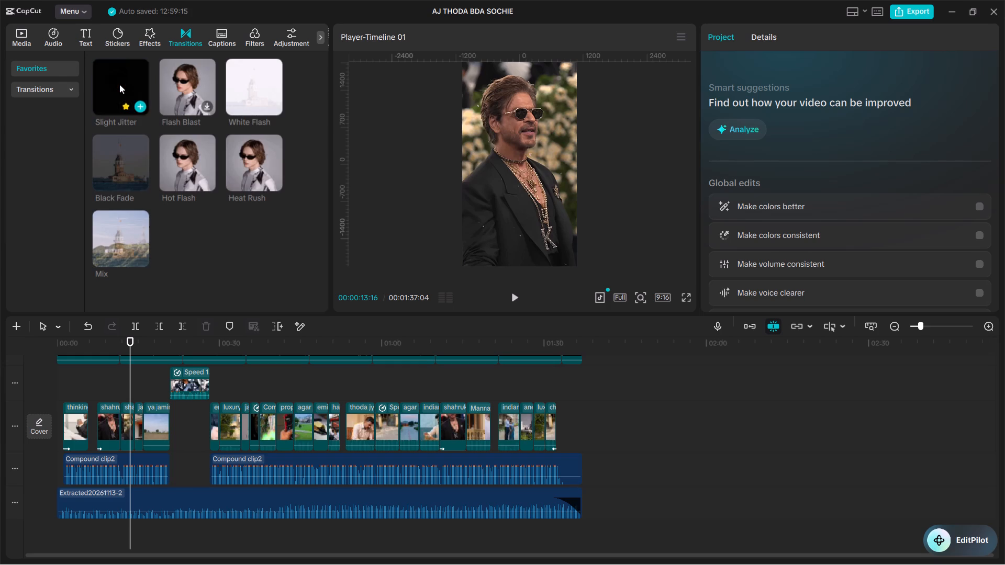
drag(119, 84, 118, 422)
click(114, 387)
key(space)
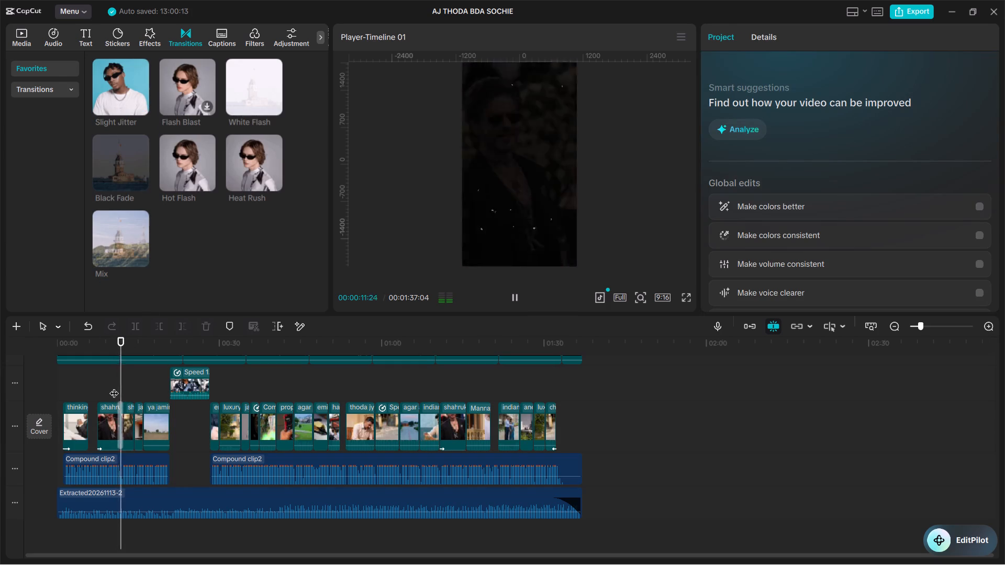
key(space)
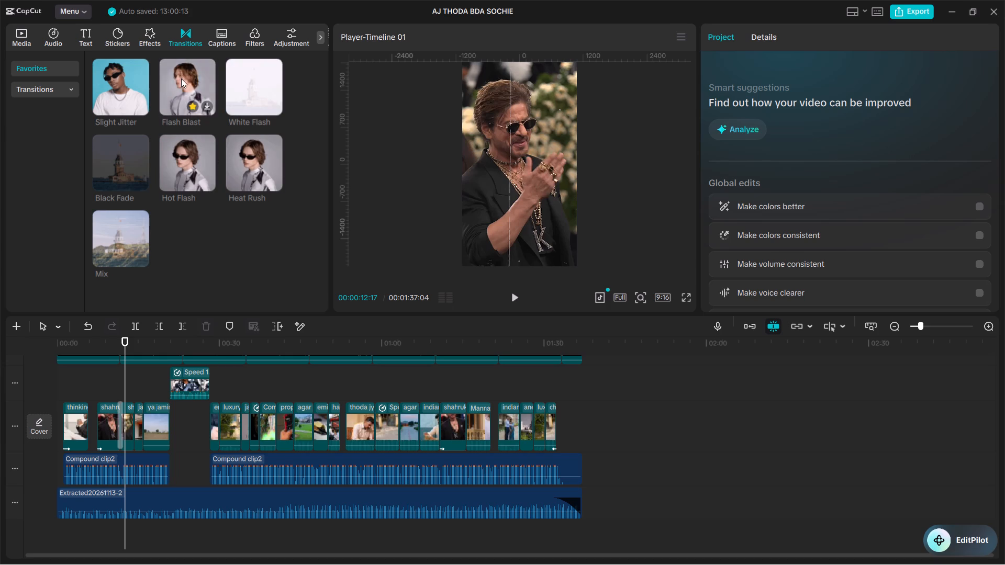
Apply the Flash Blast transition at the cut between the first two shahruk khan clips and preview it.
drag(184, 79, 117, 419)
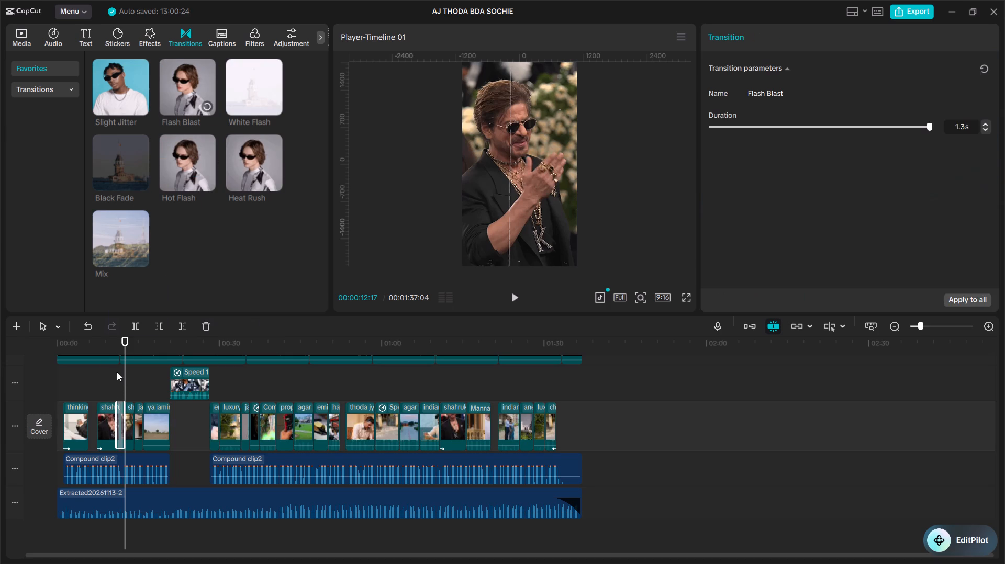
click(111, 381)
key(space)
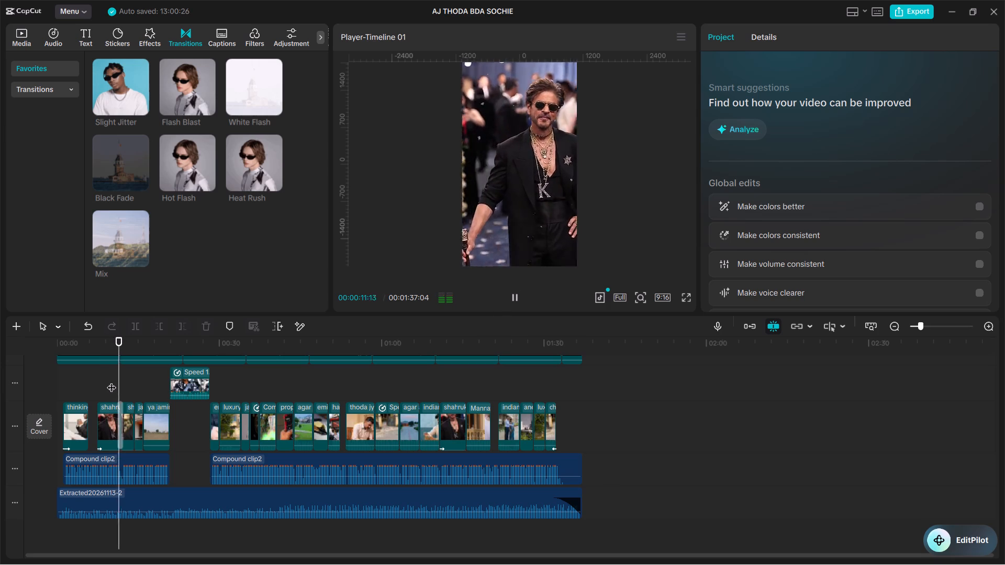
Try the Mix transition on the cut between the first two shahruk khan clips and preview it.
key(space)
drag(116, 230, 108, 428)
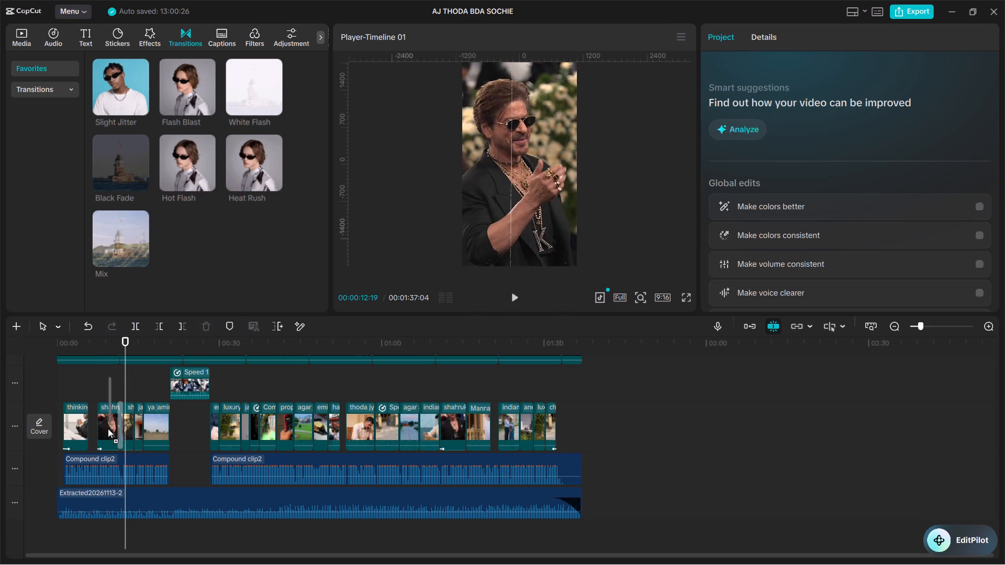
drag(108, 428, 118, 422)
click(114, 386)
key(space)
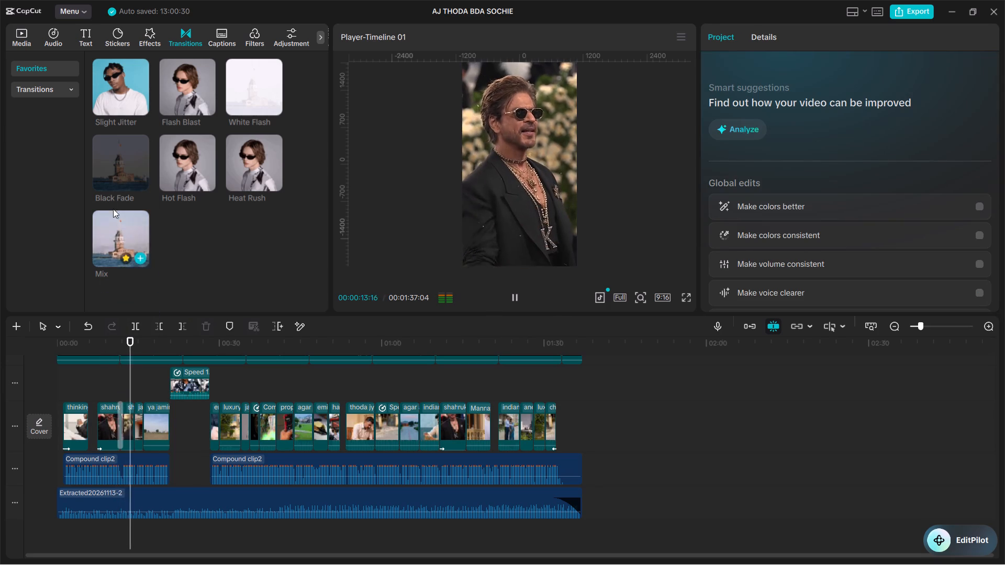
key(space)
Apply the Black Fade transition at the cut between the first two shahruk khan clips and preview it.
drag(115, 160, 118, 421)
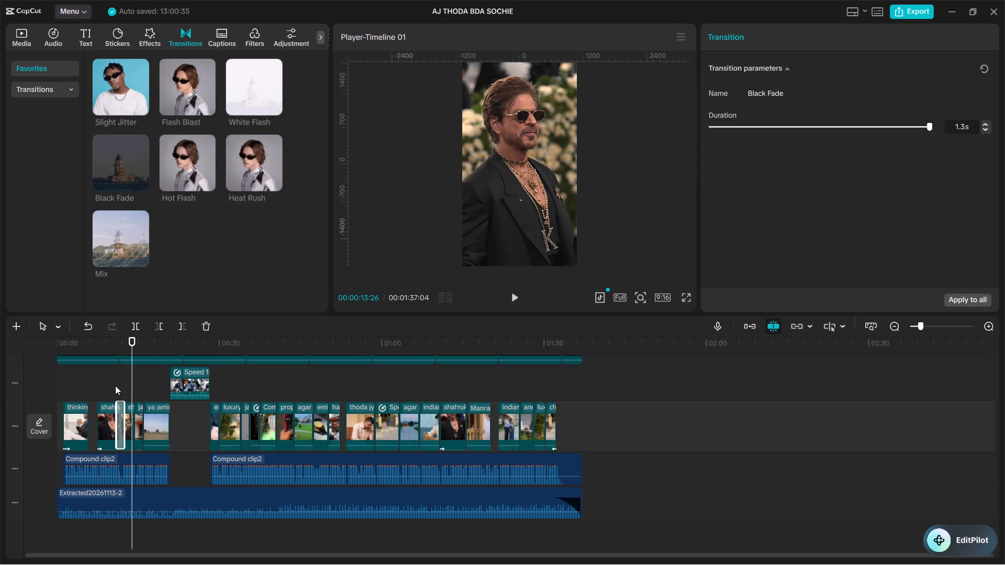
click(115, 386)
key(space)
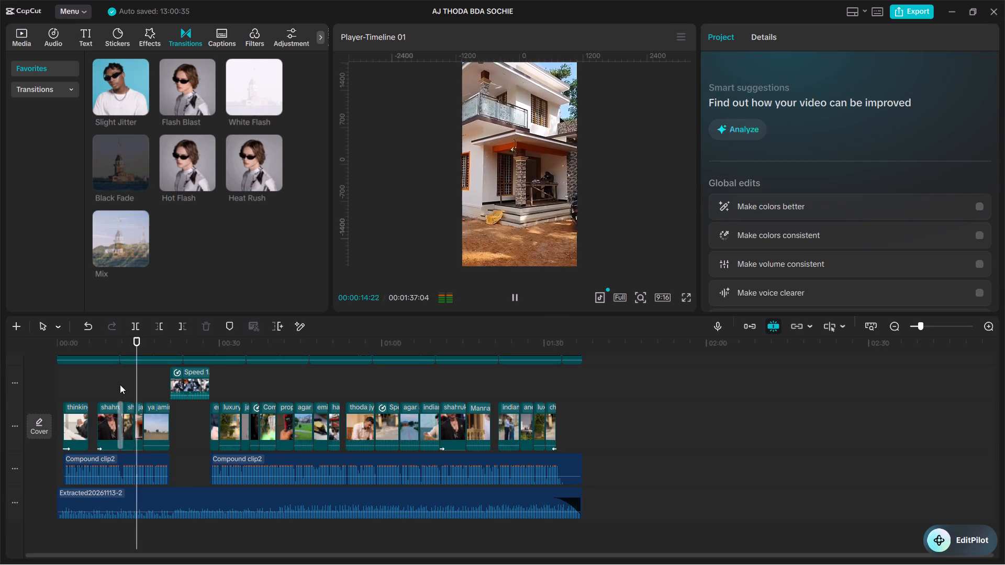
key(space)
Add the White Flash transition between the second shahruk khan clip and the jab bhi makan clip, and preview it.
ctrl+scroll(138, 399, up, 20)
ctrl+scroll(138, 399, up, 3)
click(117, 386)
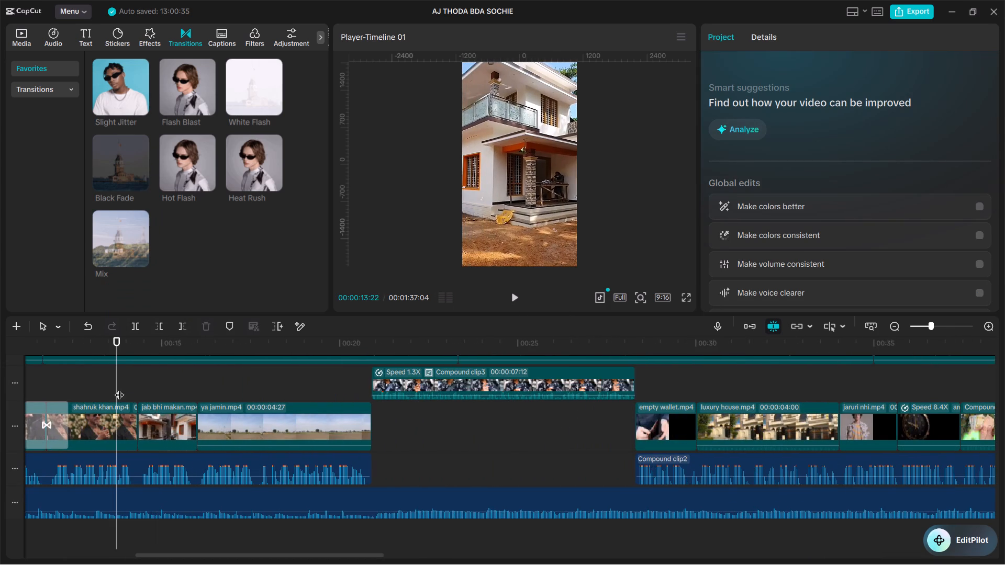
click(130, 391)
drag(258, 66, 130, 427)
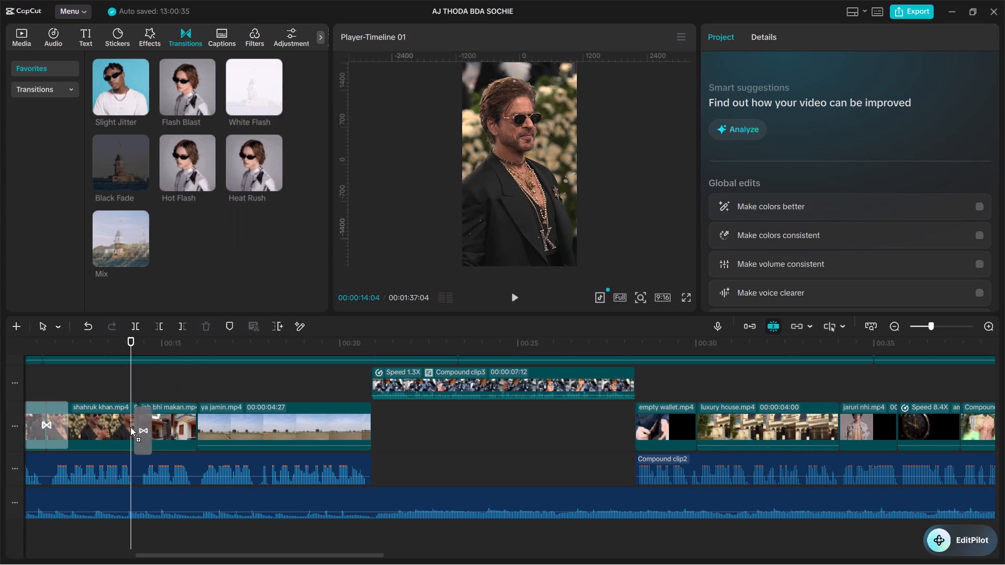
drag(130, 427, 130, 425)
click(116, 389)
key(space)
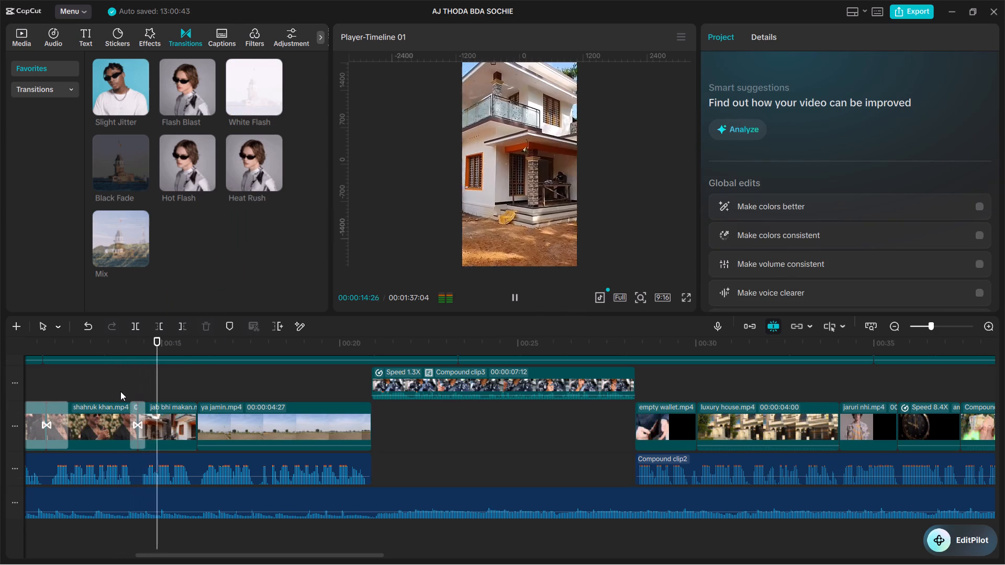
key(space)
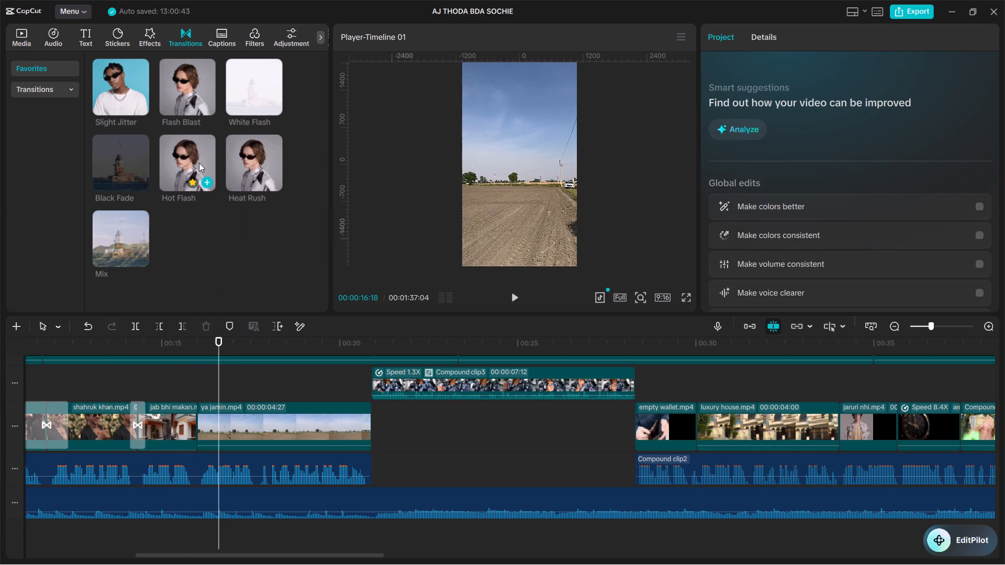
Add the Hot Flash transition between the jab bhi makan and ya jamin clips and preview it.
drag(191, 161, 183, 425)
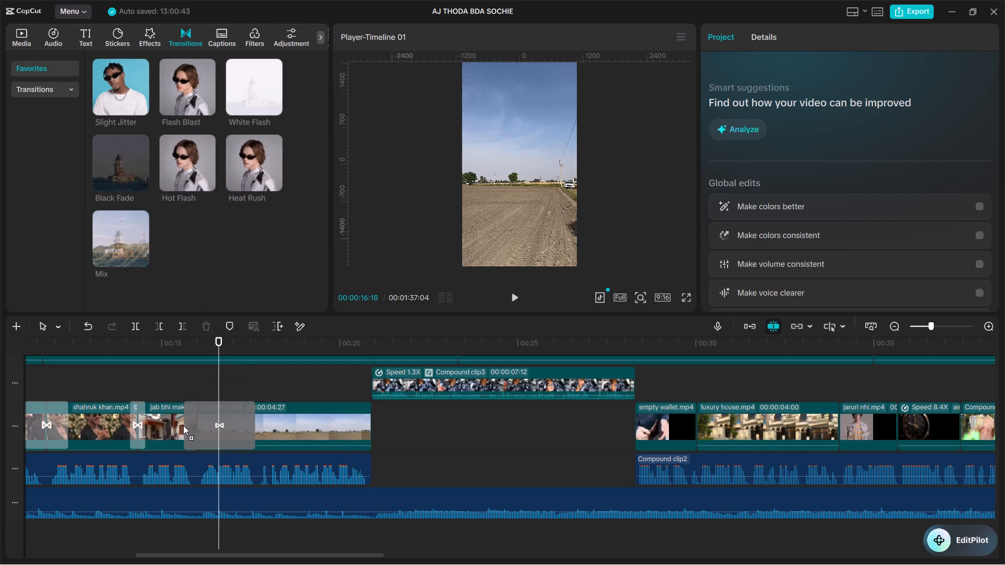
drag(183, 425, 184, 425)
click(556, 318)
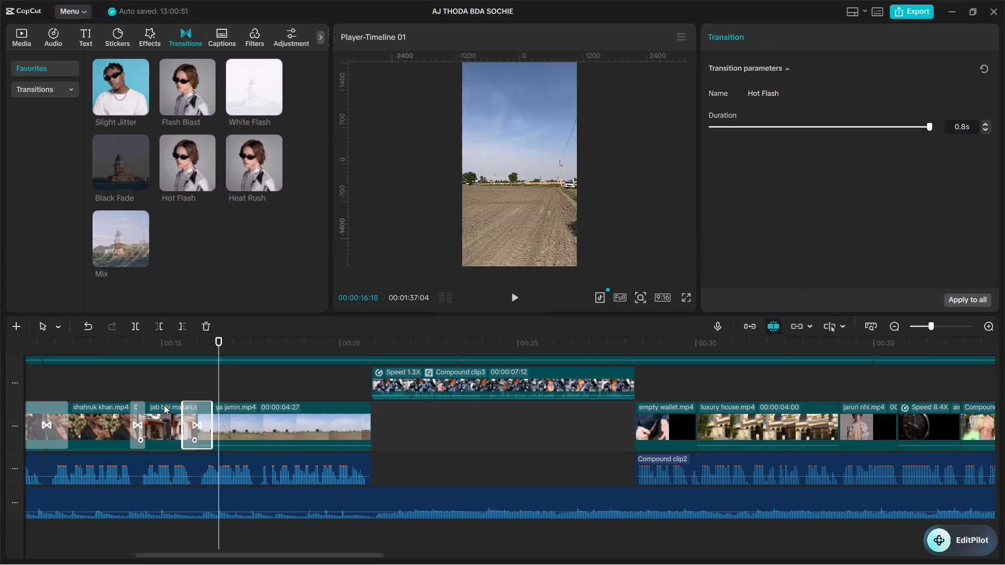
click(163, 393)
key(space)
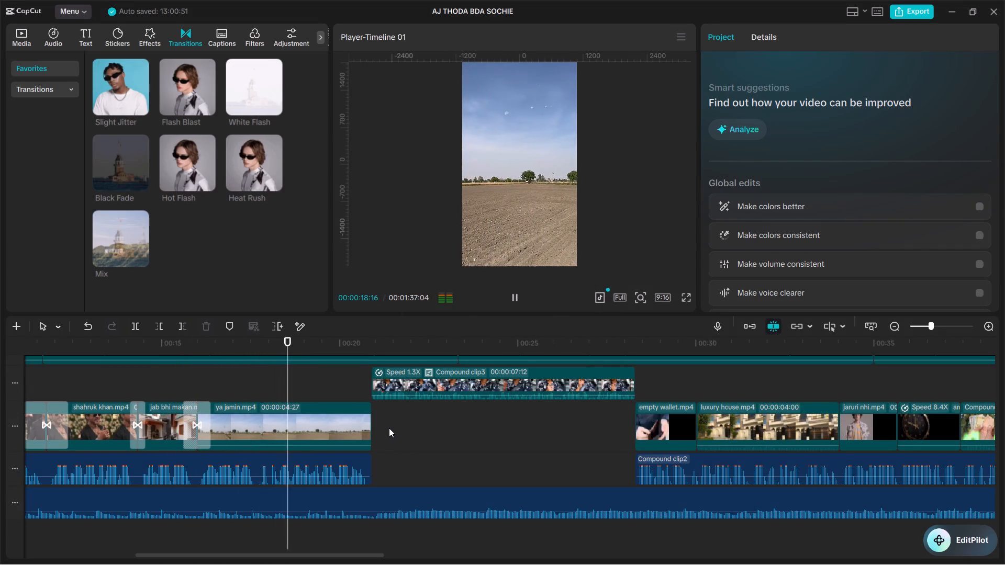
scroll(388, 428, down, 2)
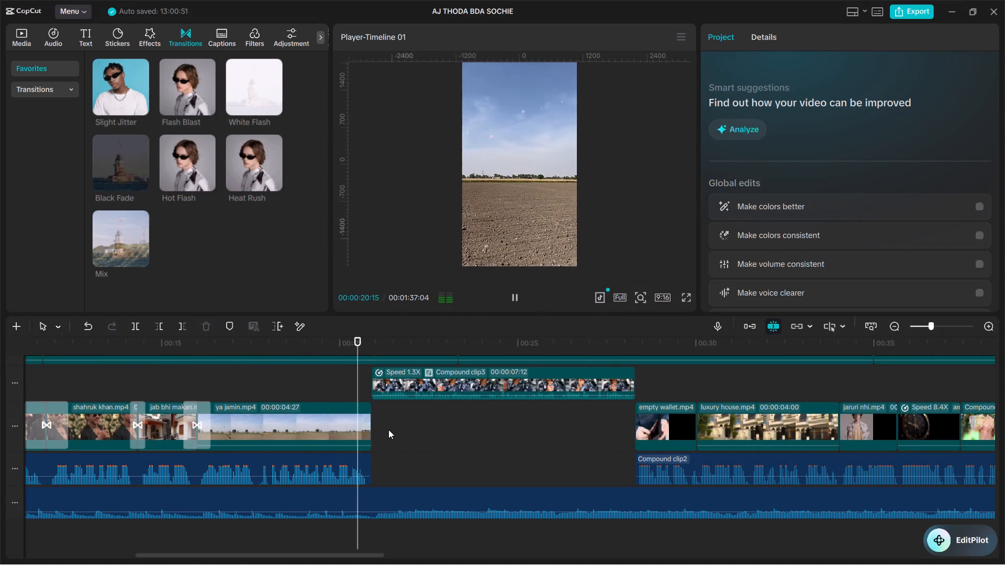
key(space)
Replay the change from the end of the ya jamin clip to Compound clip3 to judge how it cuts.
key(space)
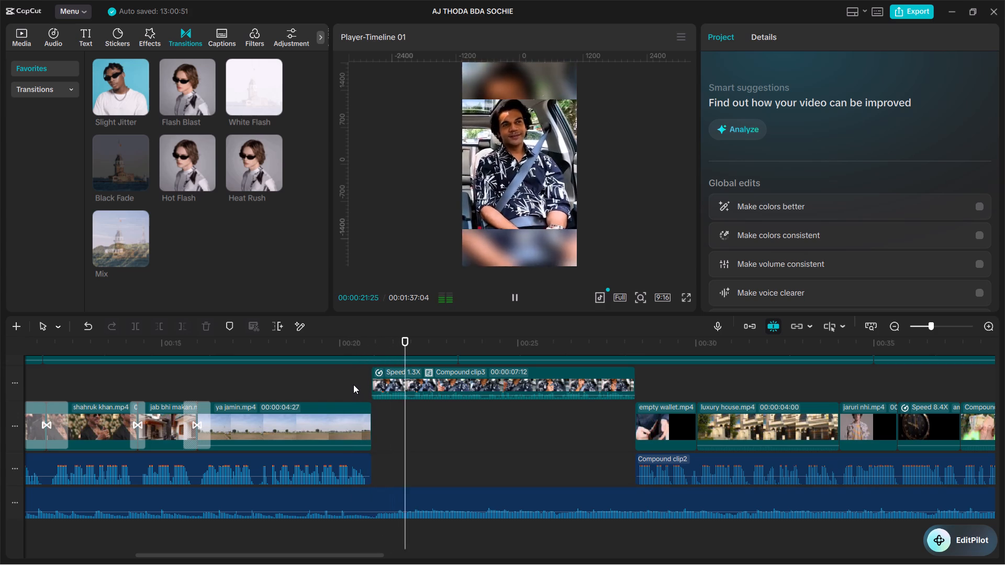
click(353, 385)
drag(353, 385, 361, 390)
click(362, 390)
key(space)
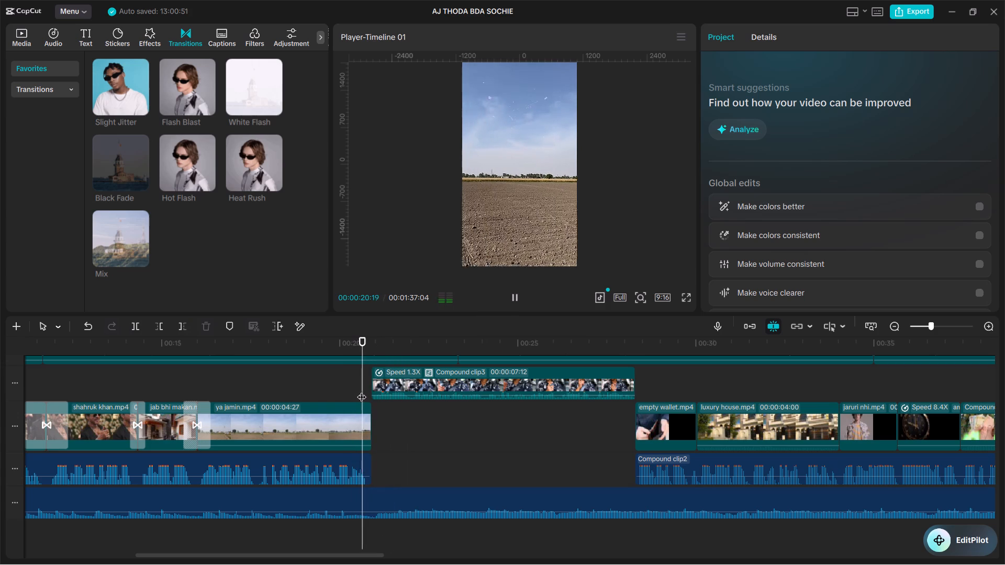
click(340, 383)
key(space)
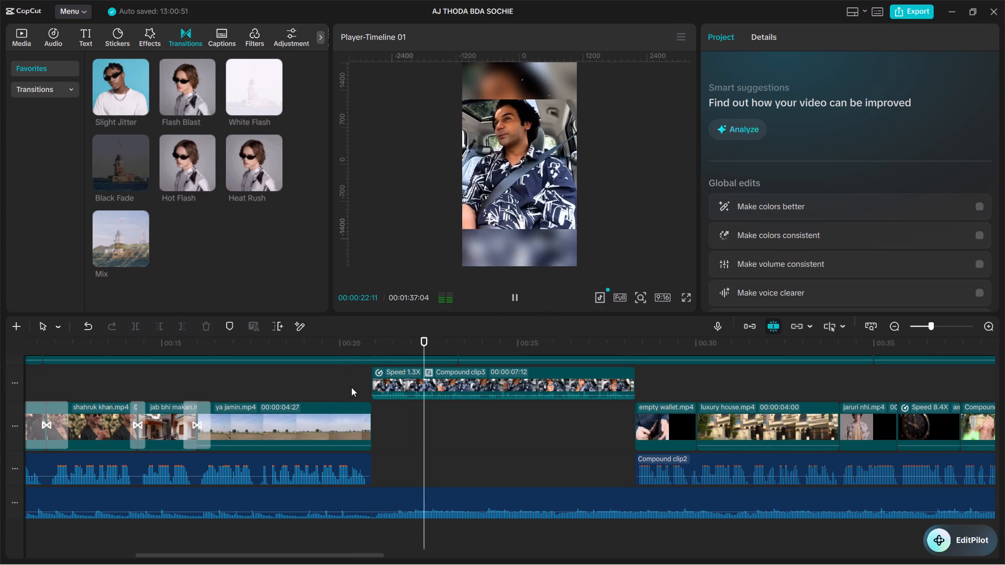
click(351, 387)
drag(351, 387, 360, 395)
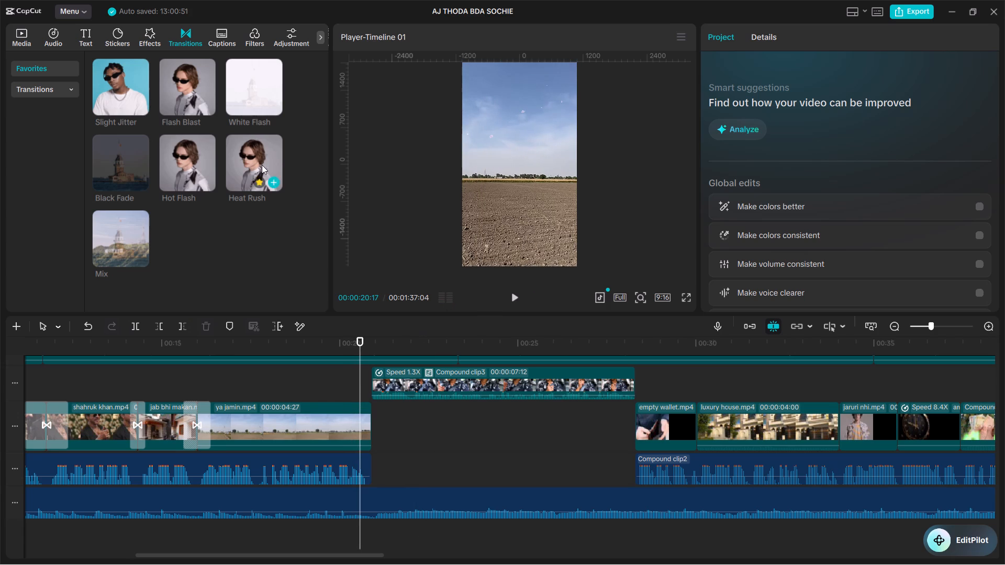
Give the ya jamin clip the Fade Out exit animation and preview its end.
click(325, 416)
click(845, 35)
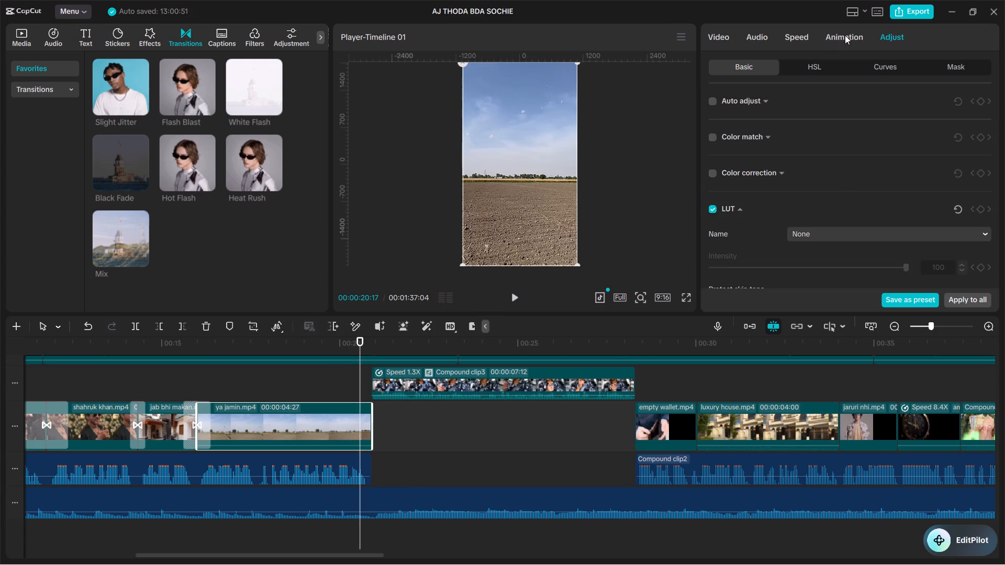
click(830, 67)
click(775, 150)
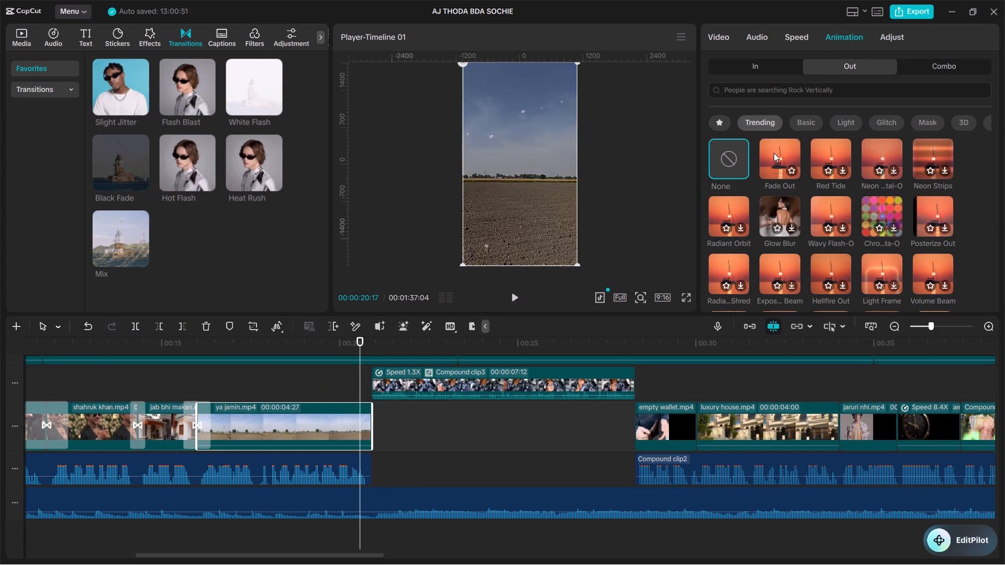
key(space)
Give Compound clip3 the Fade In entrance animation and play from just before it through to the empty wallet clip.
click(396, 385)
click(763, 60)
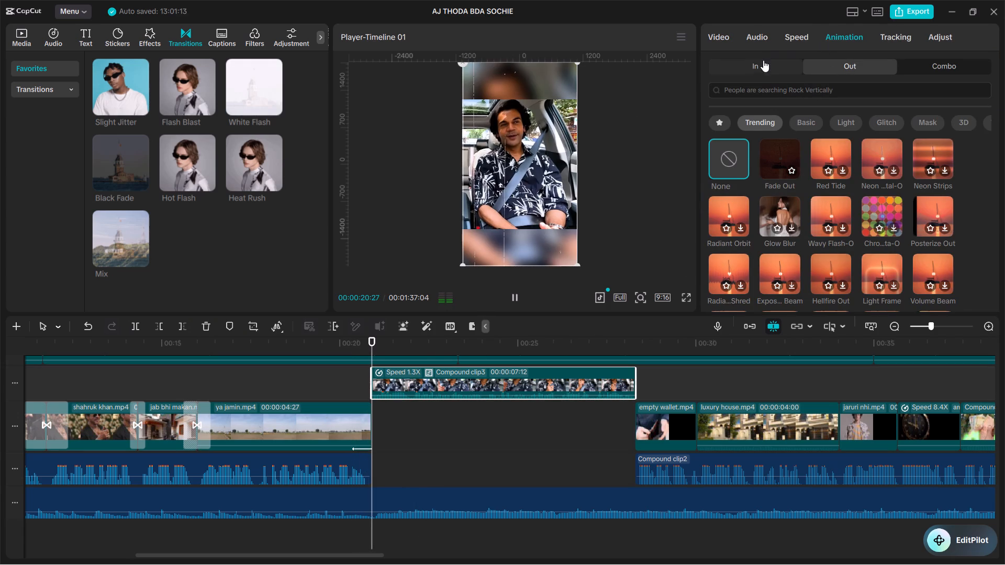
click(766, 159)
click(355, 380)
key(space)
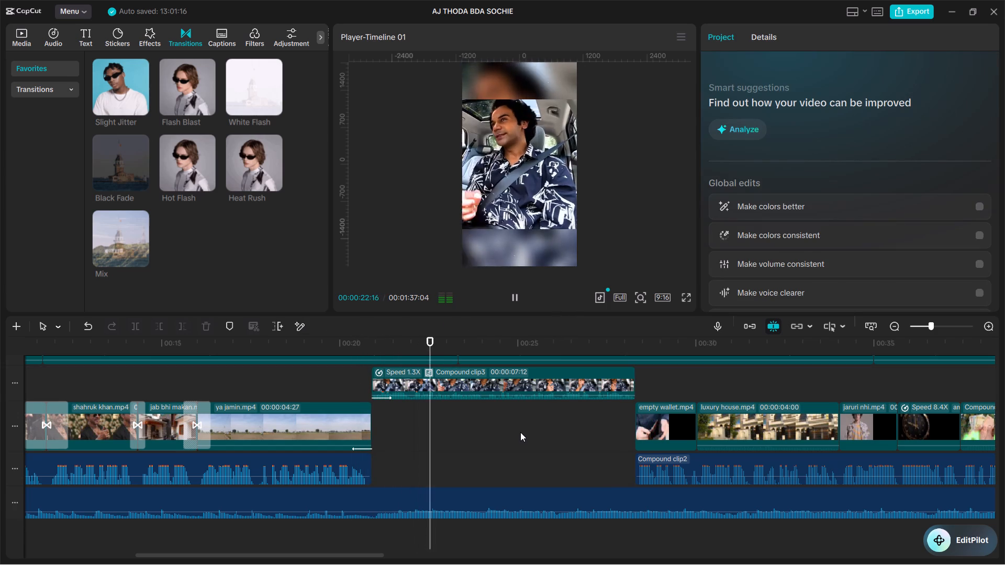
alt+scroll(533, 434, down, 3)
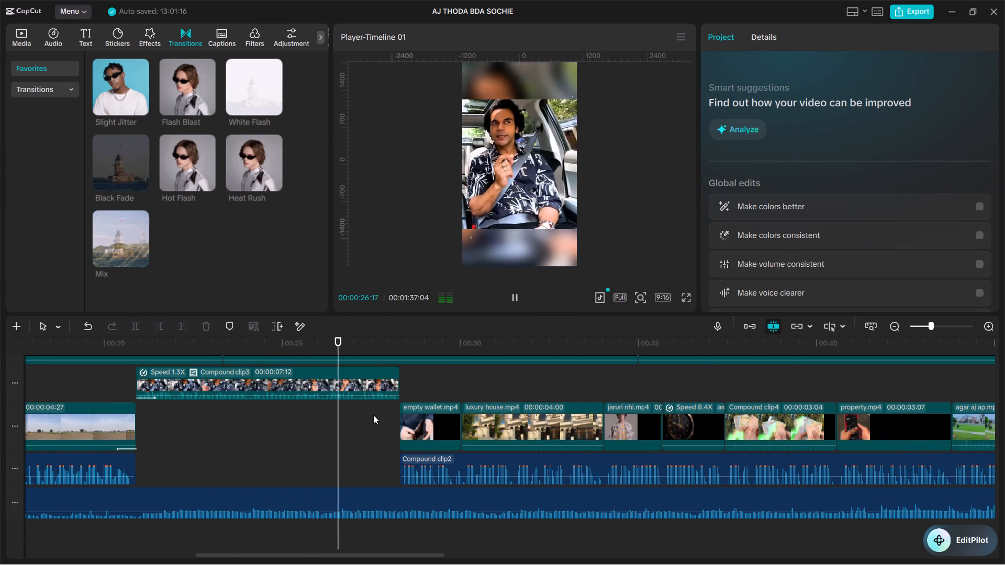
key(space)
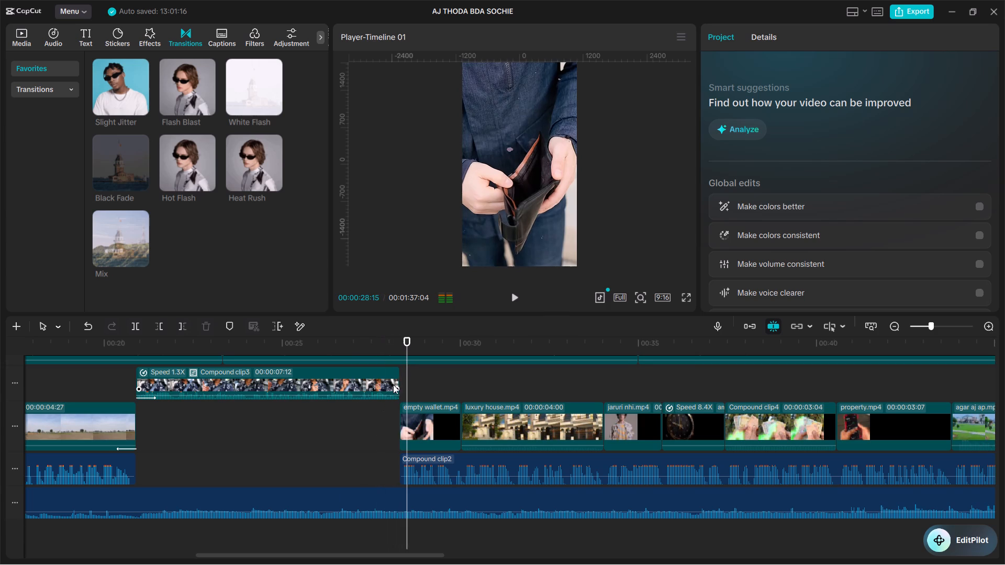
Give Compound clip3 the Fade Out exit animation.
click(382, 378)
click(838, 36)
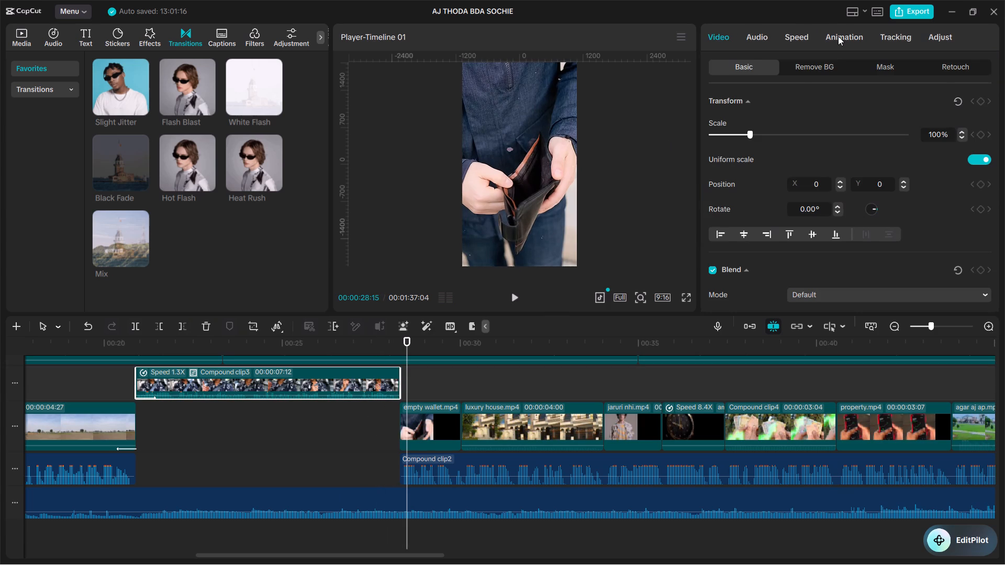
click(844, 65)
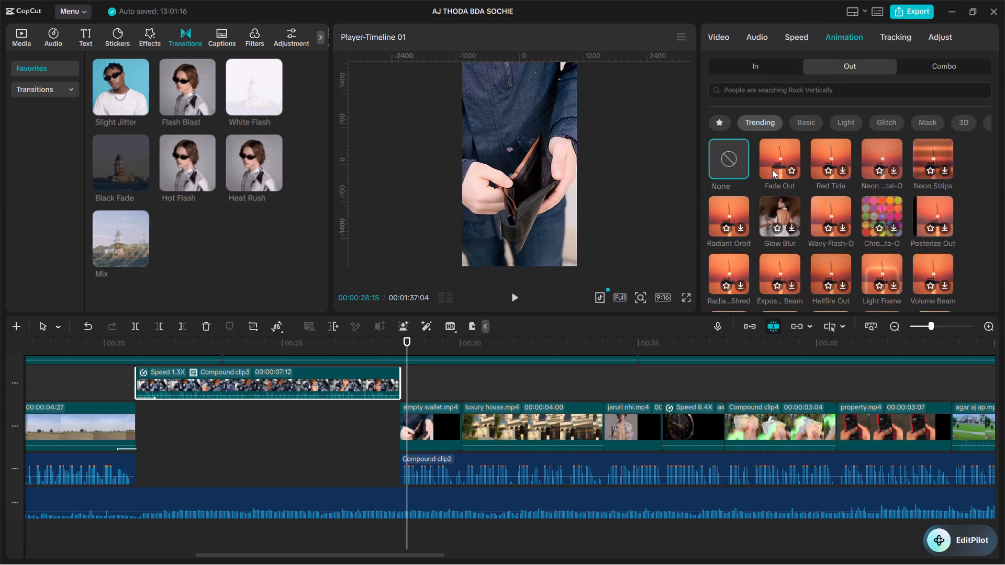
click(771, 165)
Give the empty wallet clip the Fade In entrance animation and preview the change from Compound clip3.
click(462, 427)
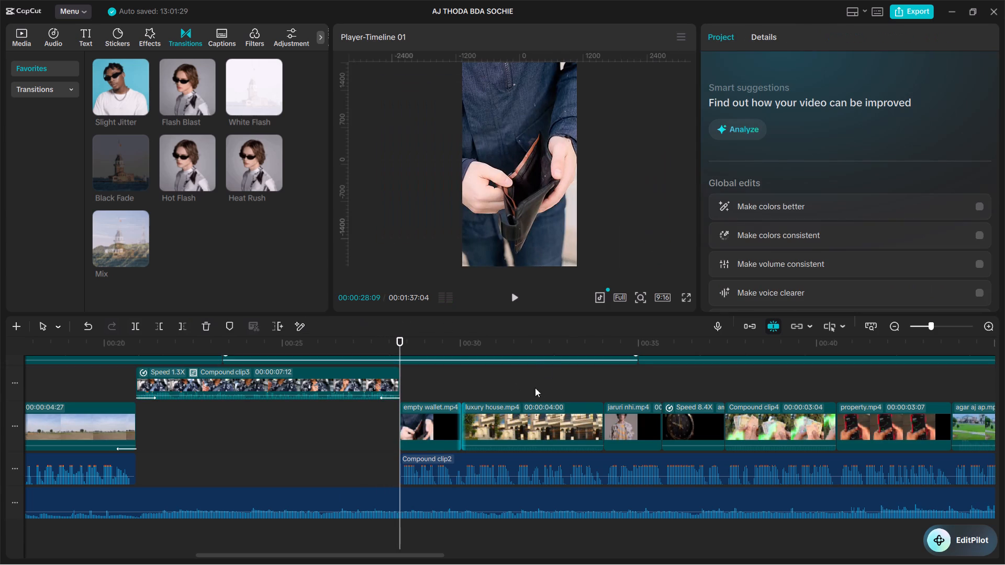
click(403, 439)
click(799, 37)
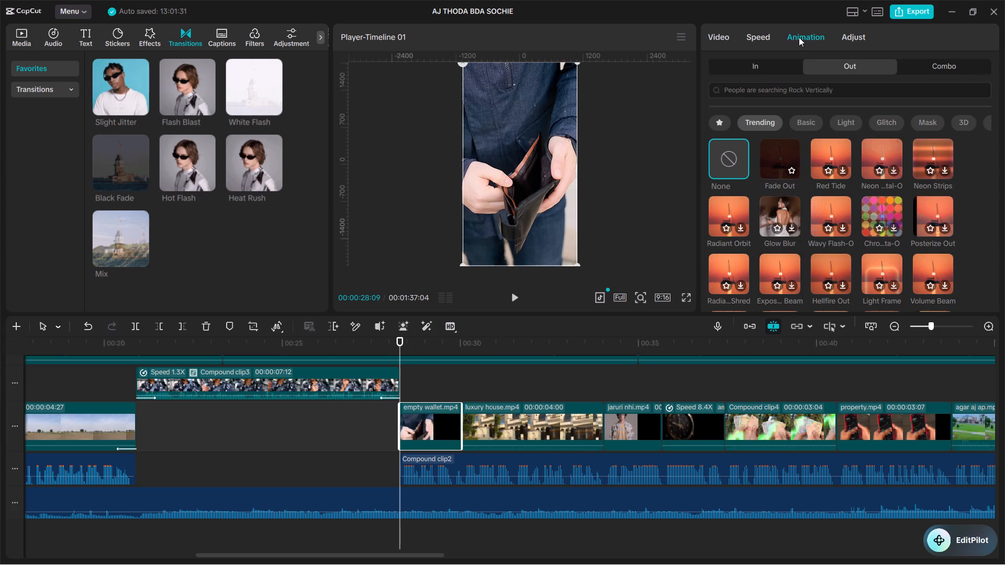
click(764, 70)
click(783, 167)
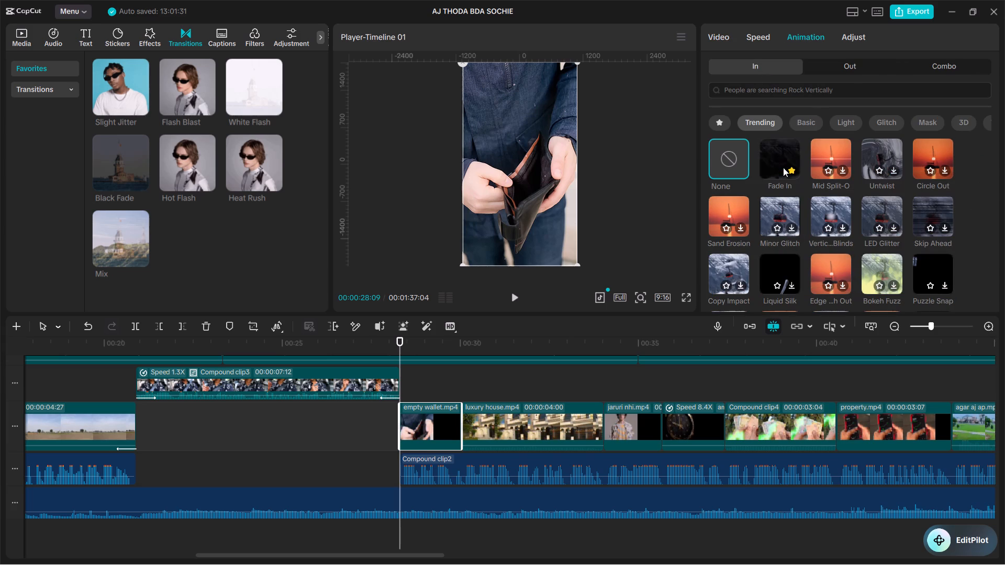
click(383, 425)
key(space)
click(368, 423)
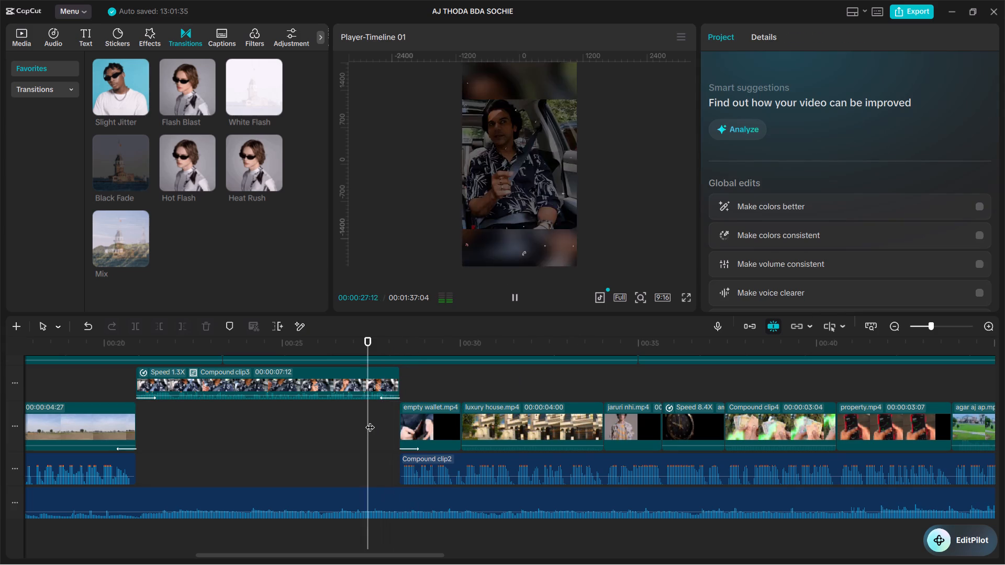
key(space)
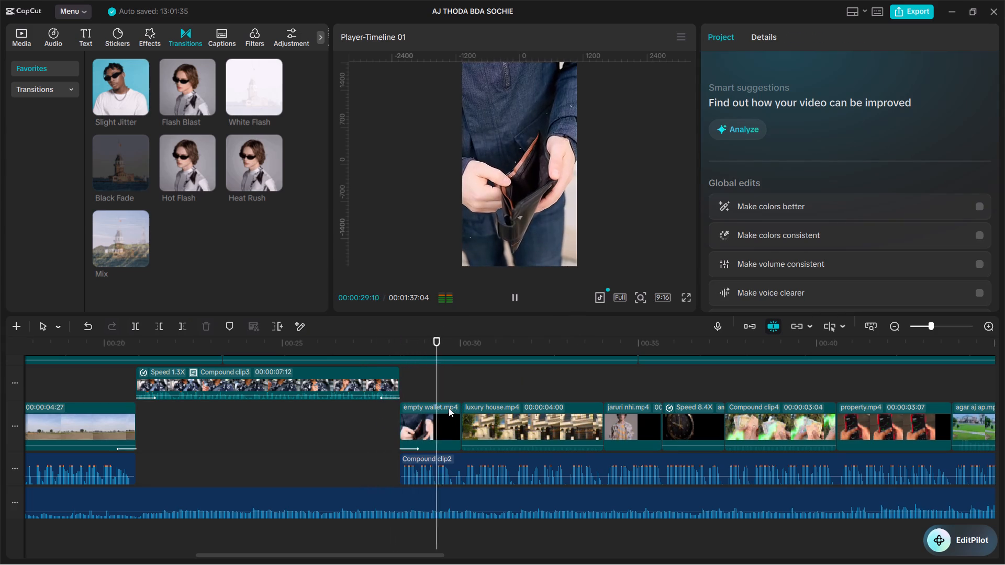
key(space)
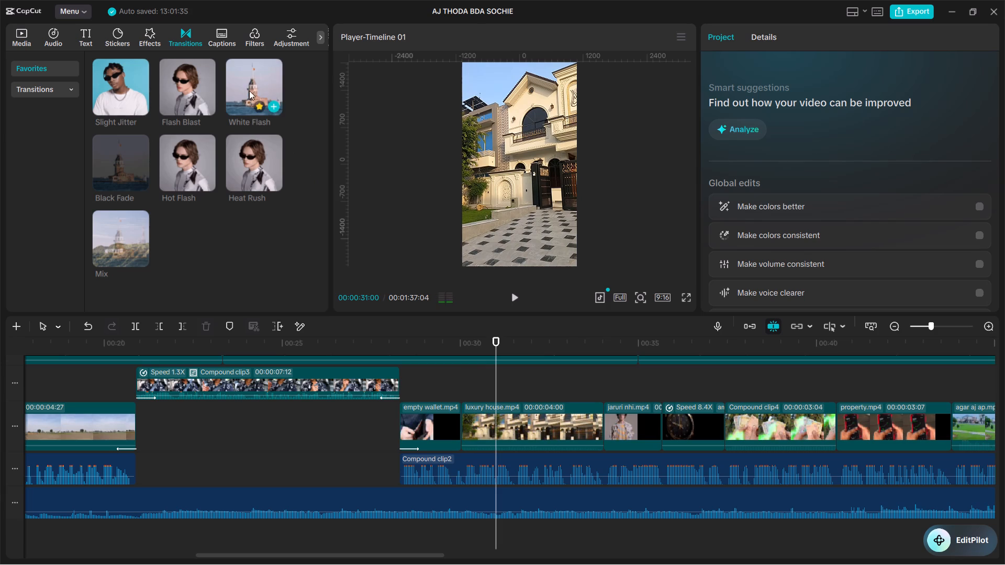
Add the White Flash transition between the empty wallet and luxury house clips and preview it.
drag(249, 87, 454, 421)
click(449, 390)
key(space)
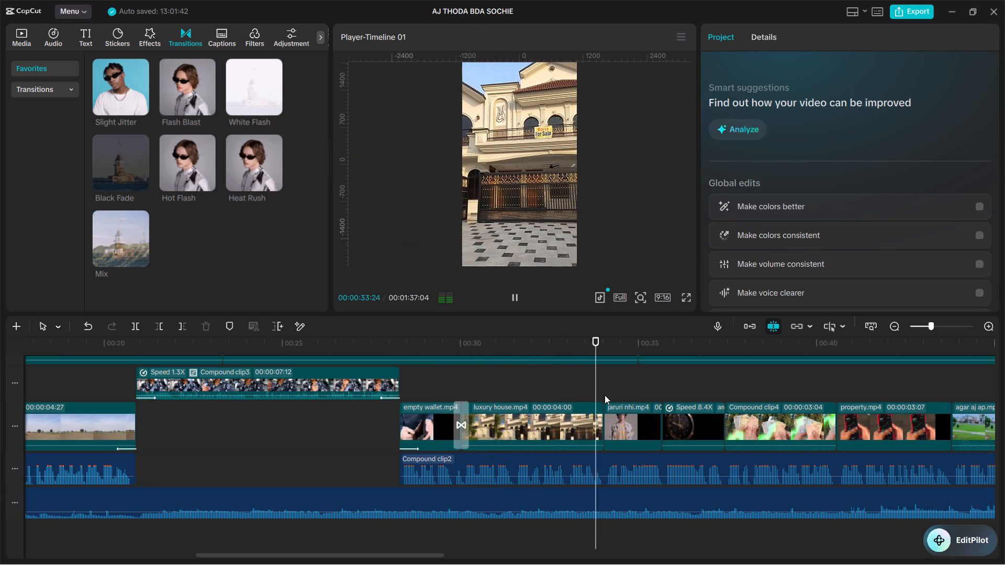
key(space)
Add the Hot Flash transition between the luxury house and jaruri nhi clips and preview it.
drag(184, 156, 571, 417)
click(558, 380)
key(space)
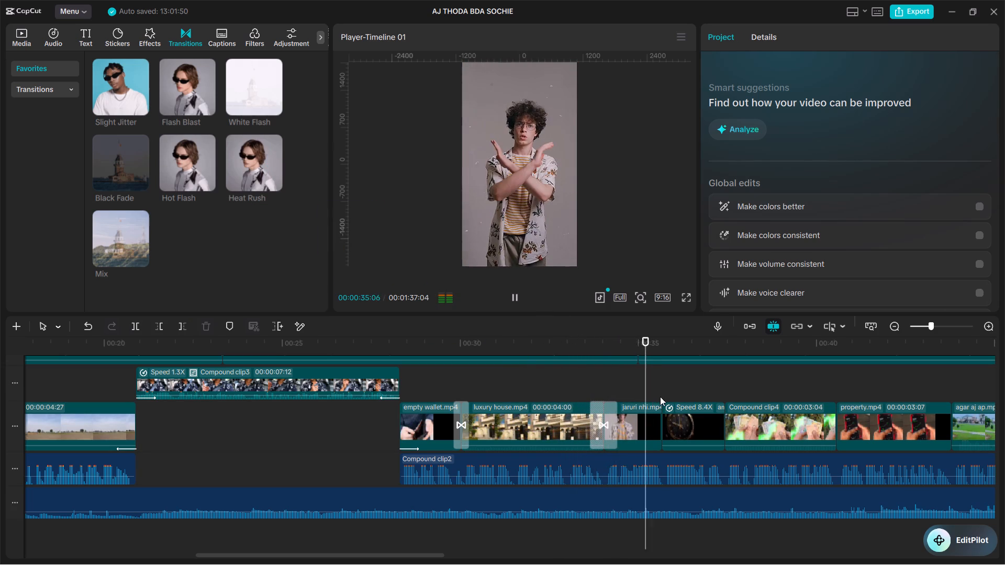
key(space)
Add the Black Fade transition between the jaruri nhi clip and the 8.4X watch clip, and preview it.
drag(125, 174, 653, 435)
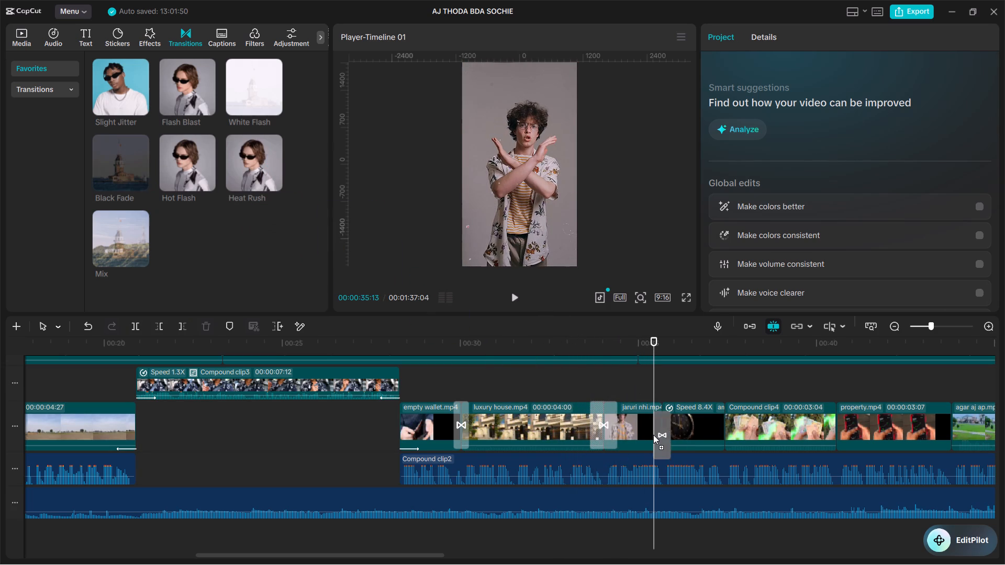
drag(653, 435, 653, 426)
click(645, 397)
key(space)
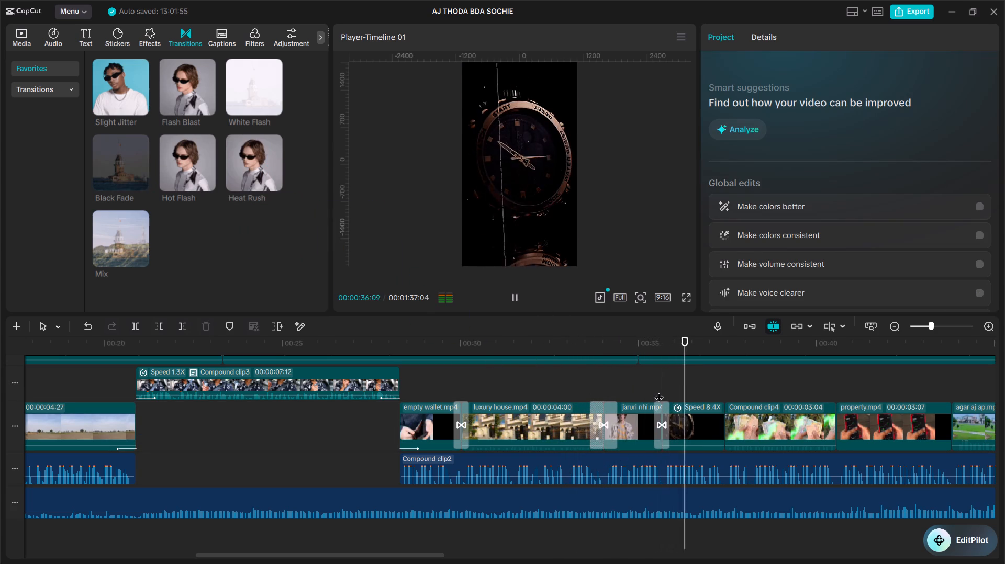
key(space)
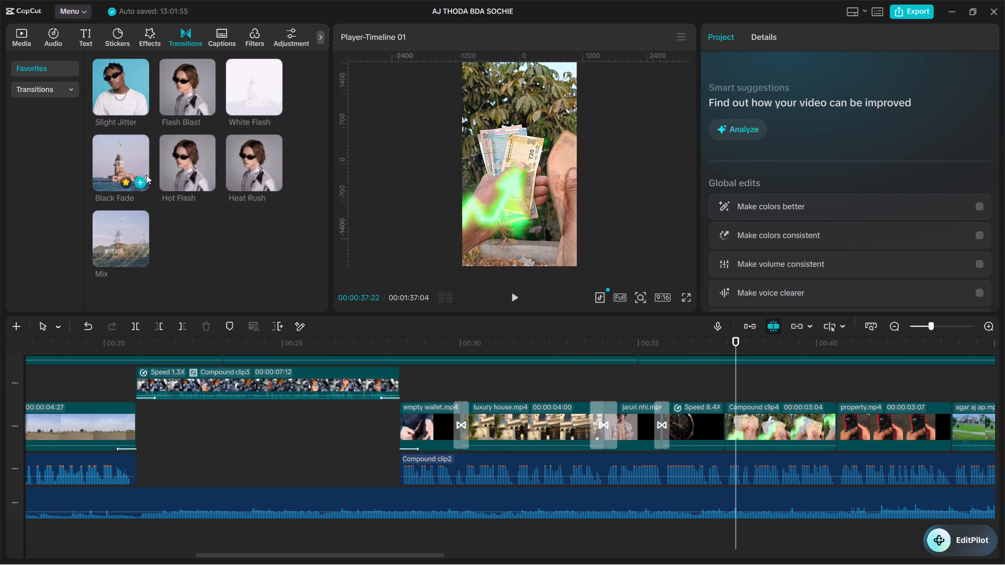
Add the Black Fade transition between the 8.4X watch clip and Compound clip4, and preview it.
drag(134, 167, 718, 423)
click(703, 380)
key(space)
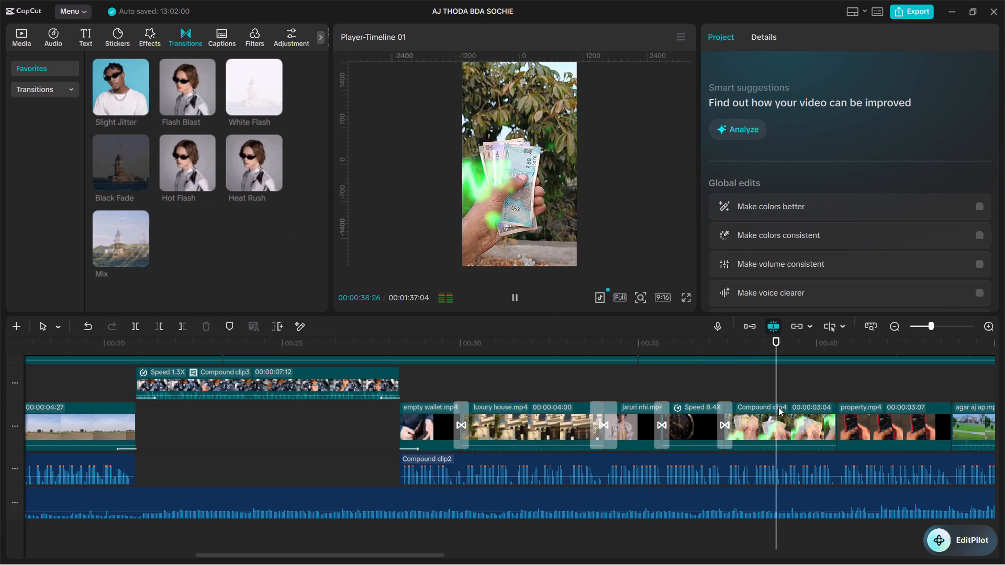
Add the White Flash transition between Compound clip4 and the property clip, and preview it.
alt+scroll(774, 421, down, 3)
key(space)
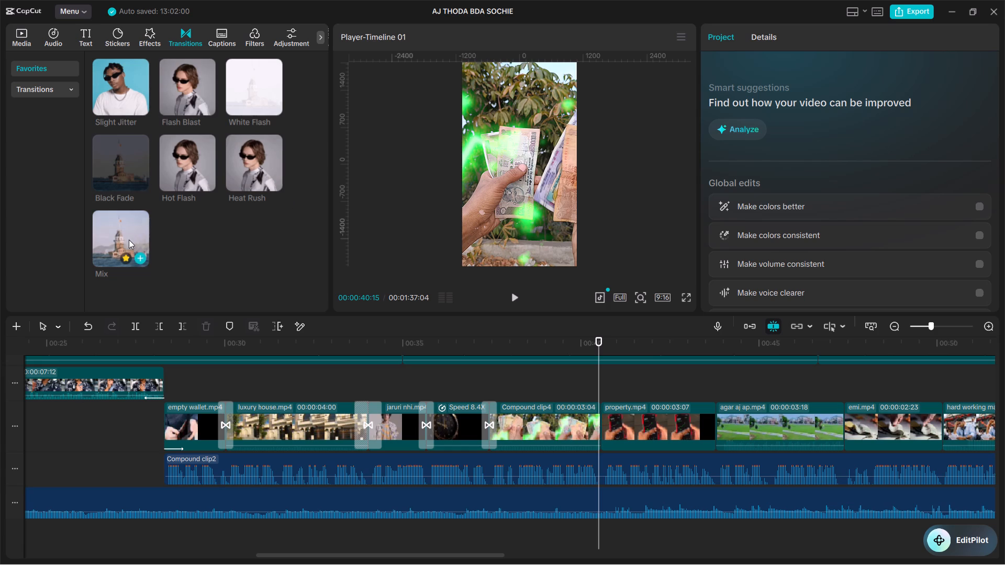
drag(254, 89, 589, 415)
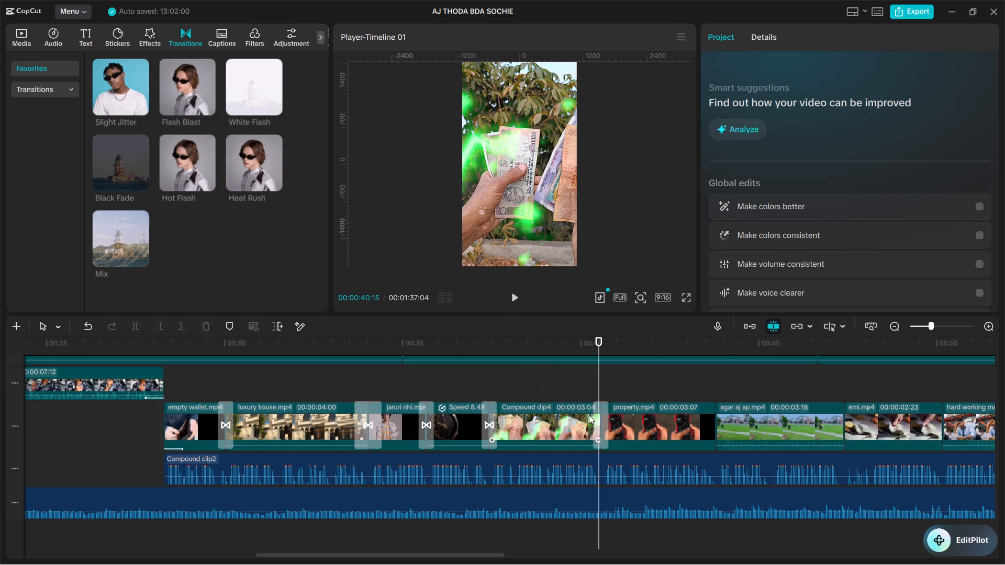
click(579, 389)
key(space)
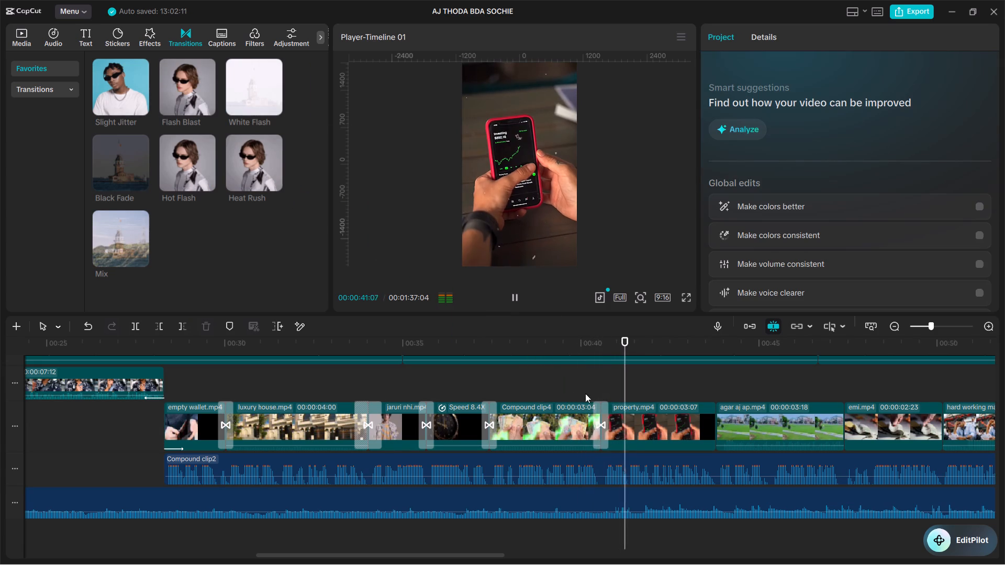
Add the Black Fade transition between the property clip and the first agar aj ap clip, and preview it.
alt+scroll(641, 411, down, 2)
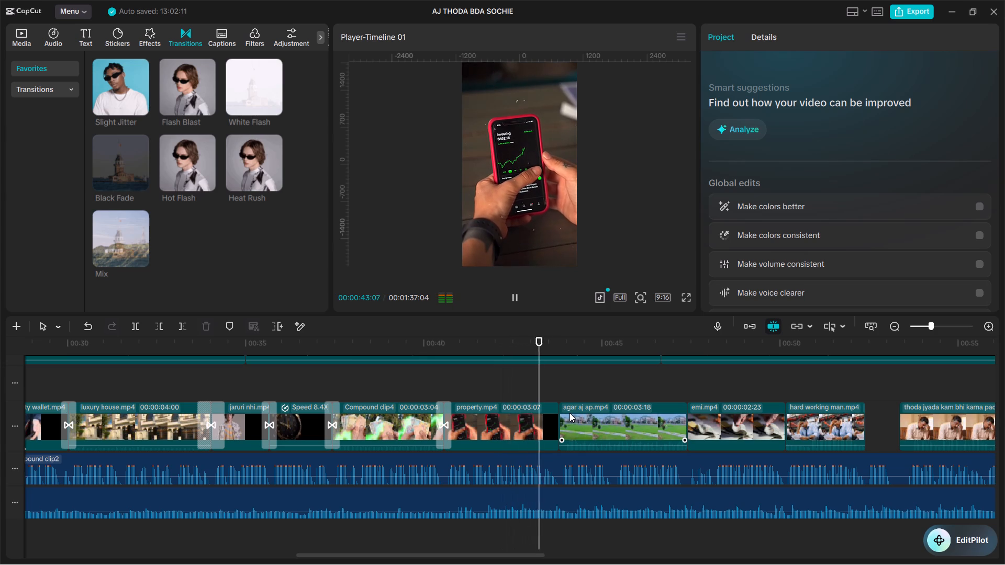
key(space)
drag(128, 166, 547, 424)
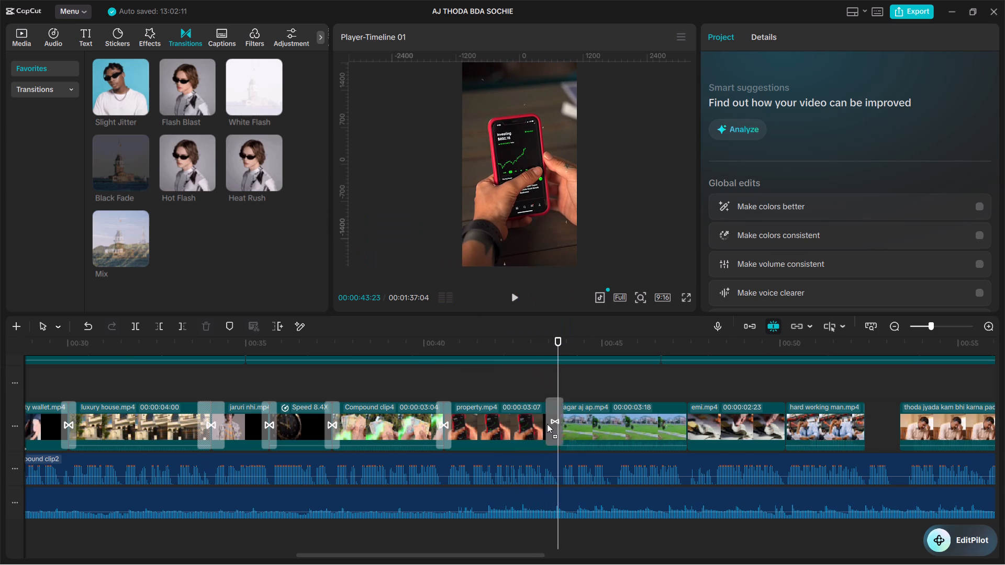
drag(547, 424, 550, 427)
click(545, 385)
key(space)
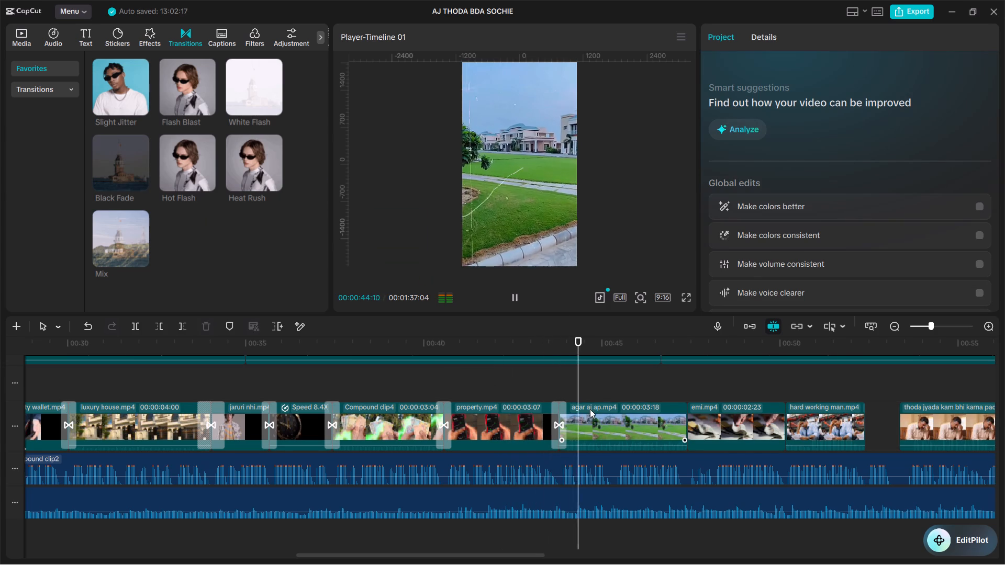
Add the Hot Flash transition between the first agar aj ap clip and the emi clip, and preview it.
alt+scroll(651, 408, down, 3)
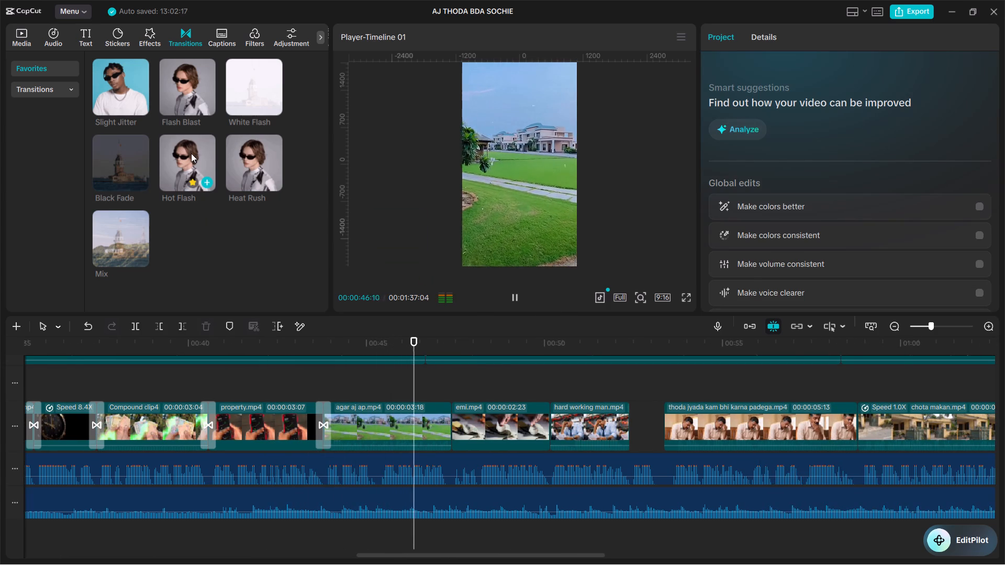
drag(186, 152, 422, 417)
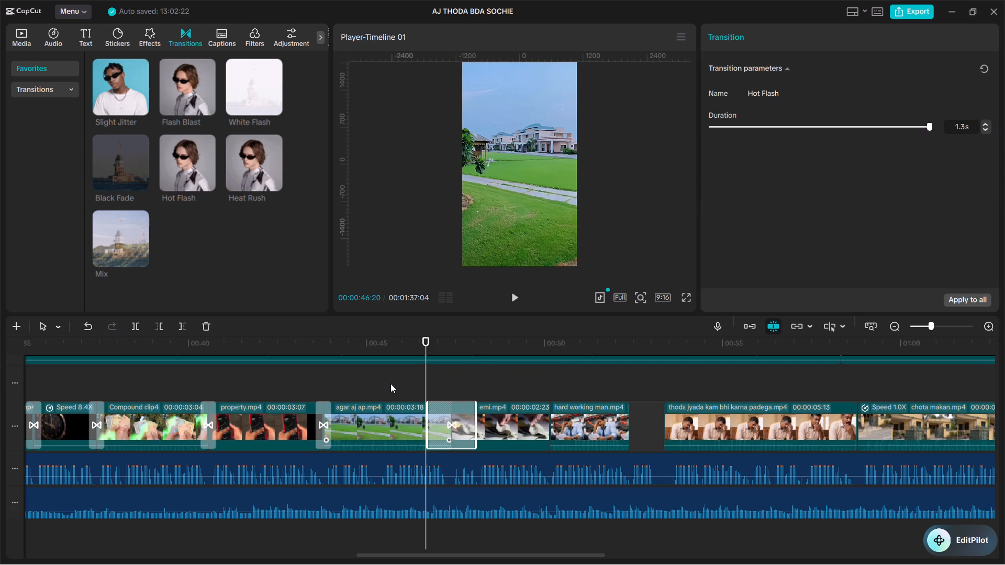
click(387, 385)
key(space)
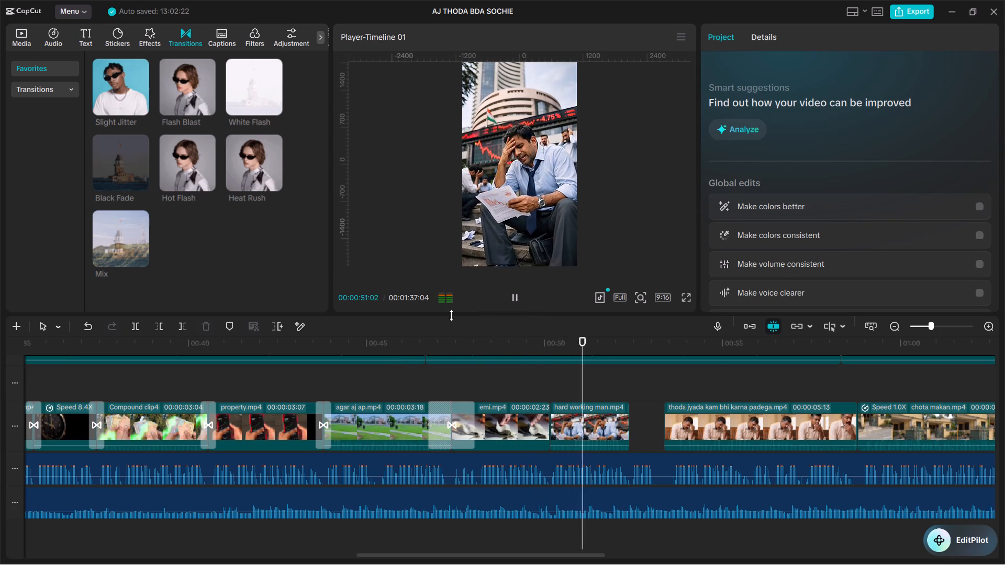
Add the White Flash transition between the emi and hard working man clips and preview it.
click(546, 386)
drag(546, 386, 535, 381)
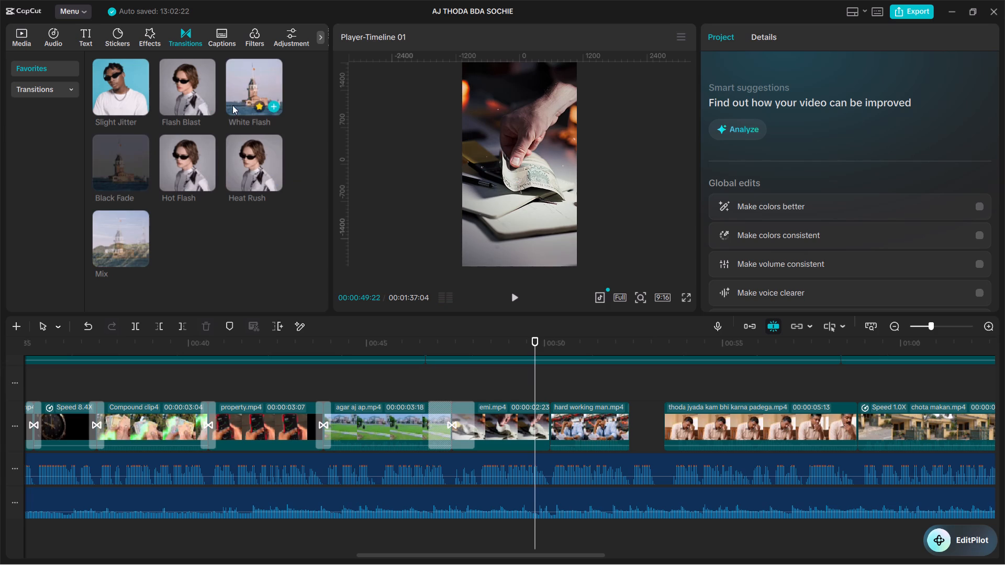
drag(250, 92, 545, 423)
click(529, 386)
key(space)
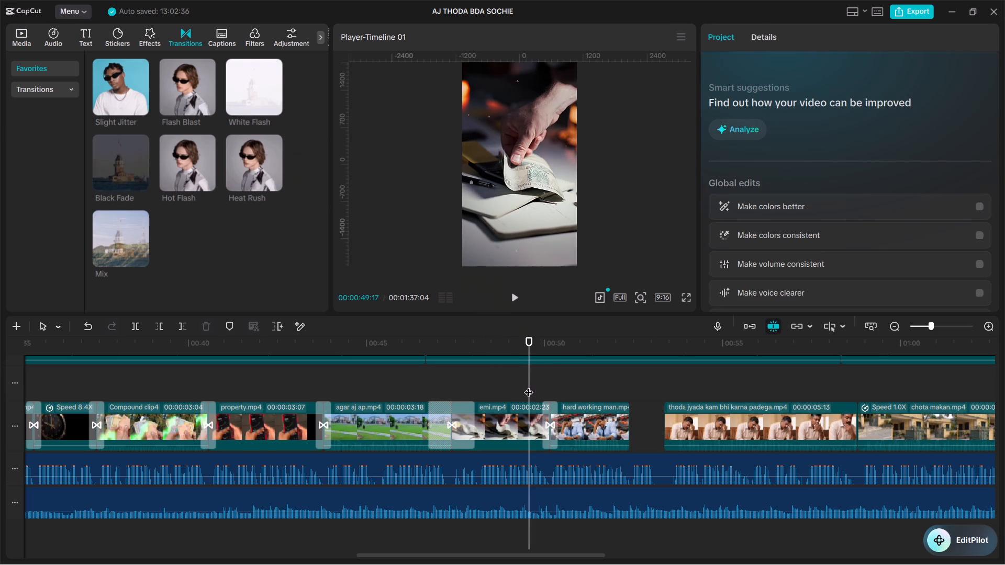
Give the thoda jyada kam bhi karna padega clip the Fade In entrance animation and play the clip.
alt+scroll(662, 425, down, 2)
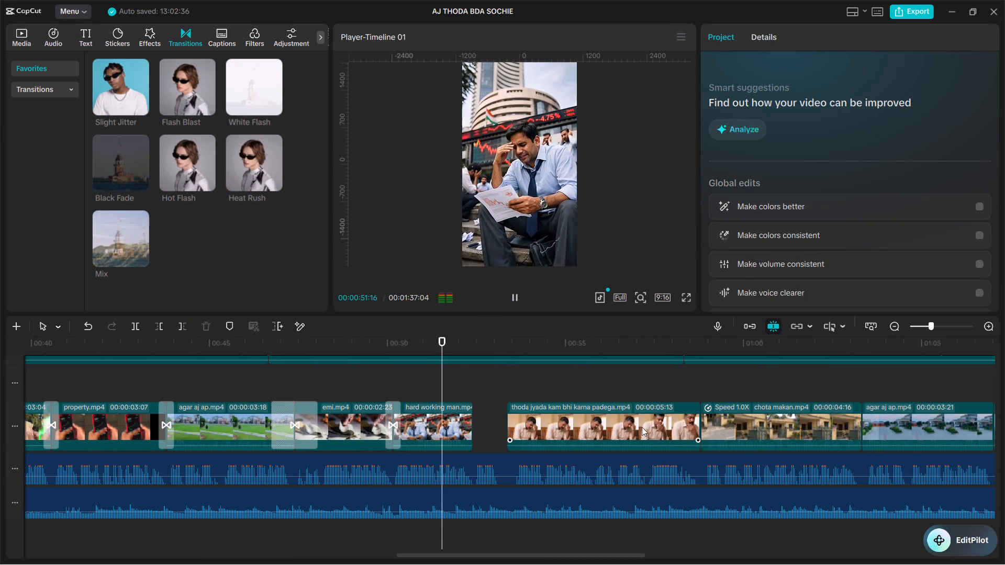
click(532, 419)
key(space)
click(833, 37)
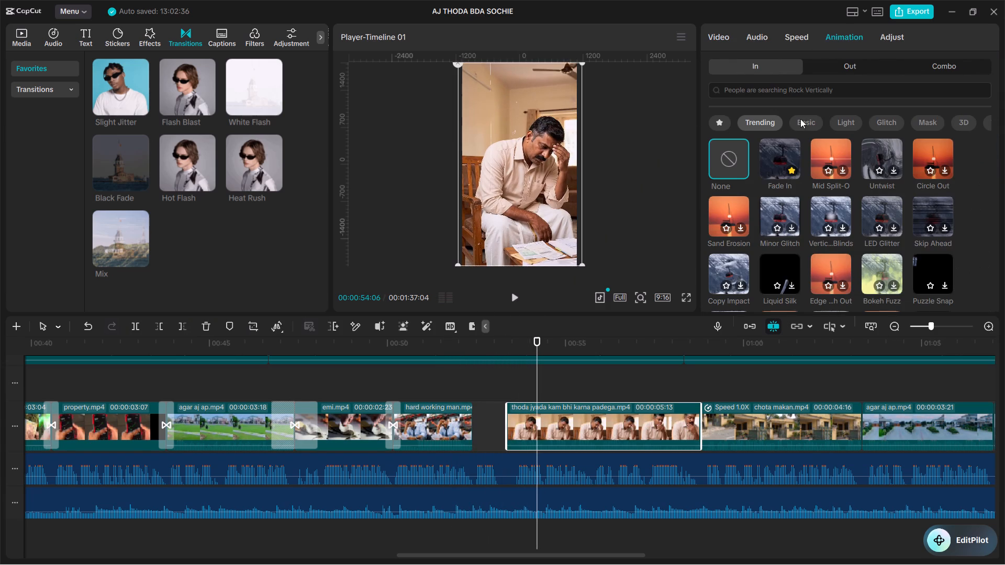
click(778, 164)
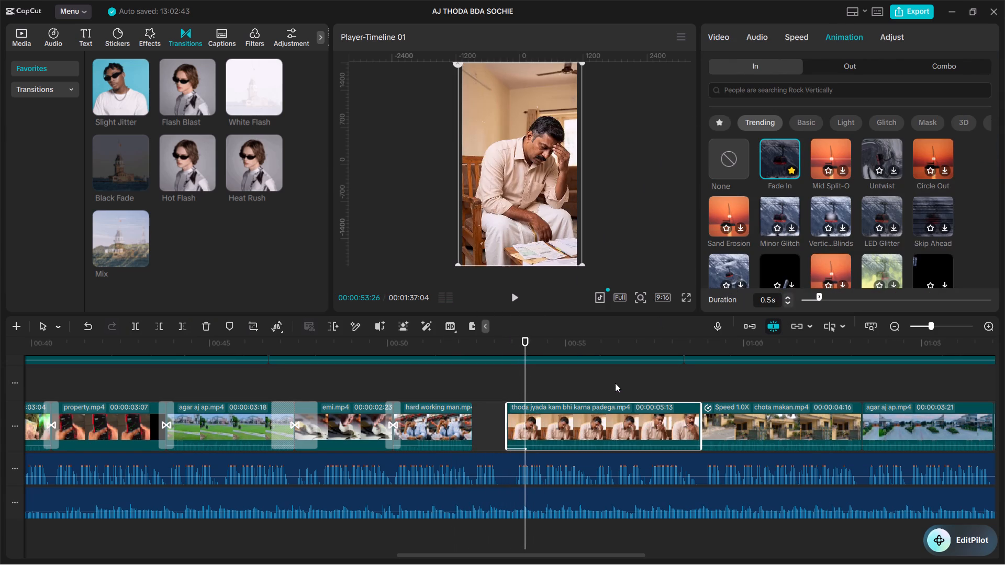
key(space)
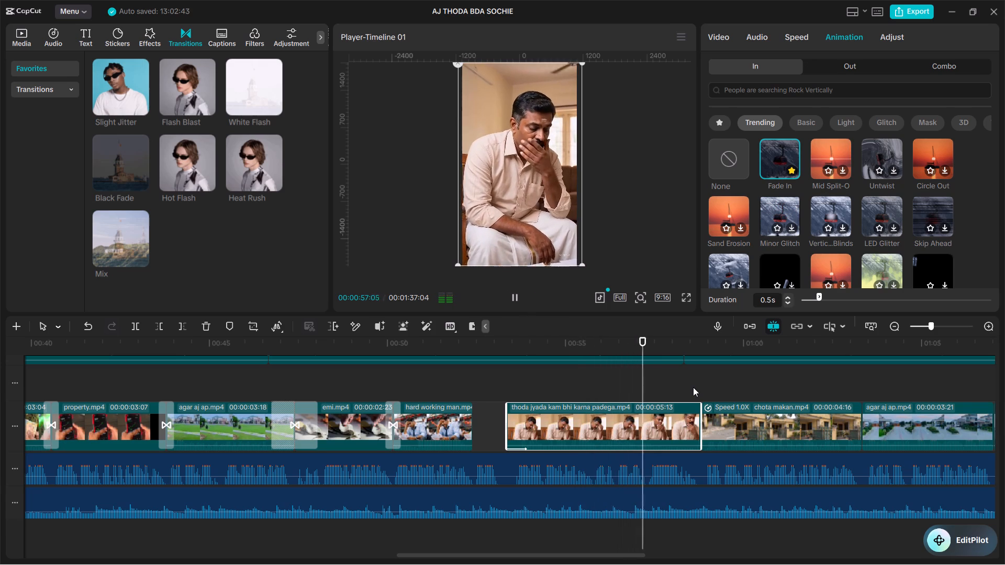
Add the Hot Flash transition between the thoda jyada kam bhi karna padega and chota makan clips, and preview it.
click(680, 389)
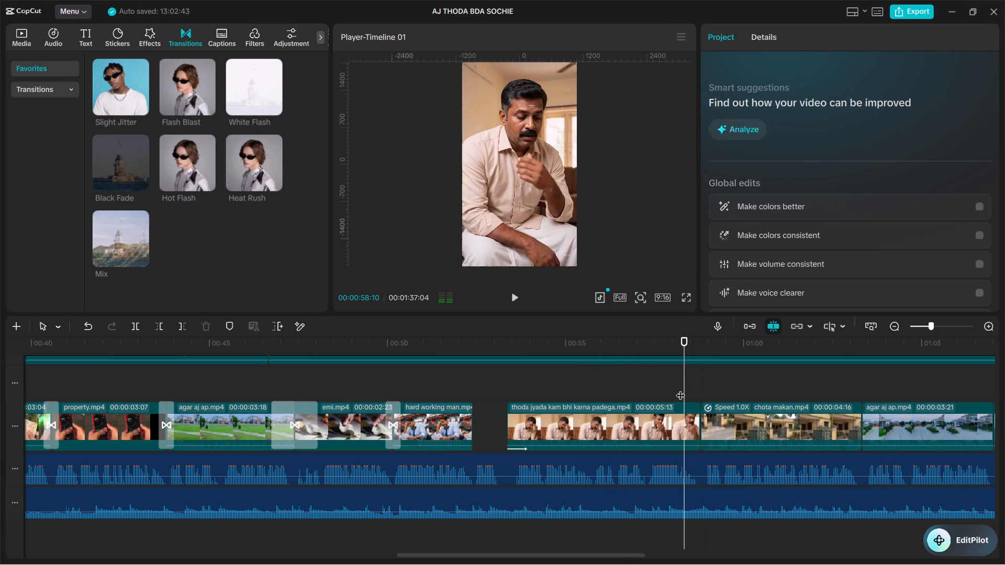
drag(680, 389, 688, 391)
drag(186, 155, 699, 423)
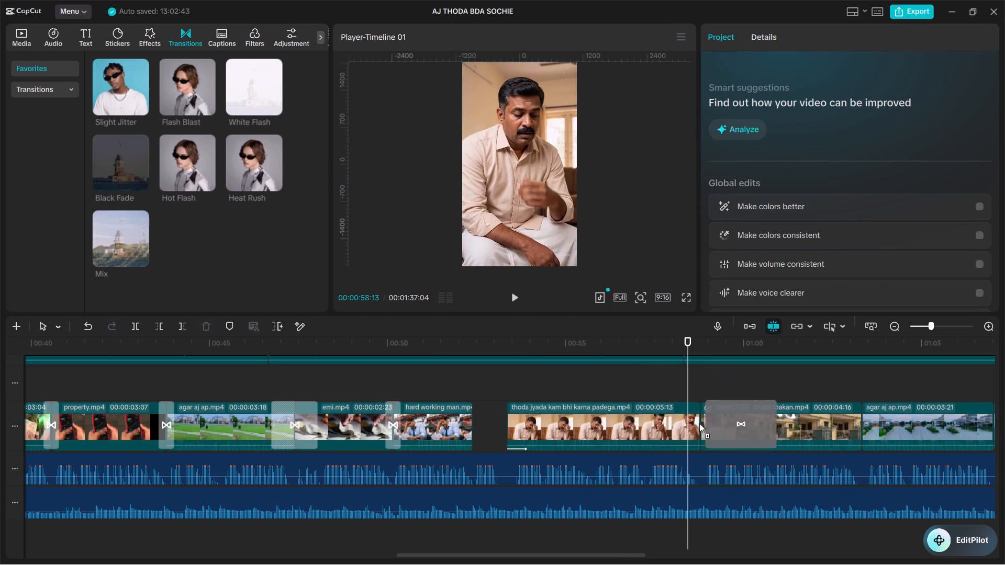
drag(699, 423, 673, 425)
click(666, 391)
key(space)
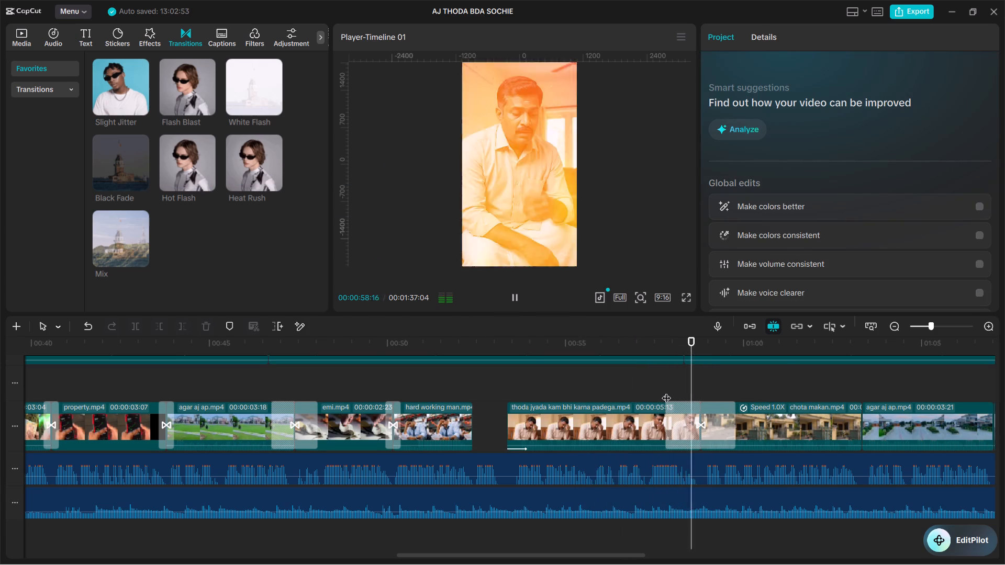
click(631, 382)
key(space)
key(space)
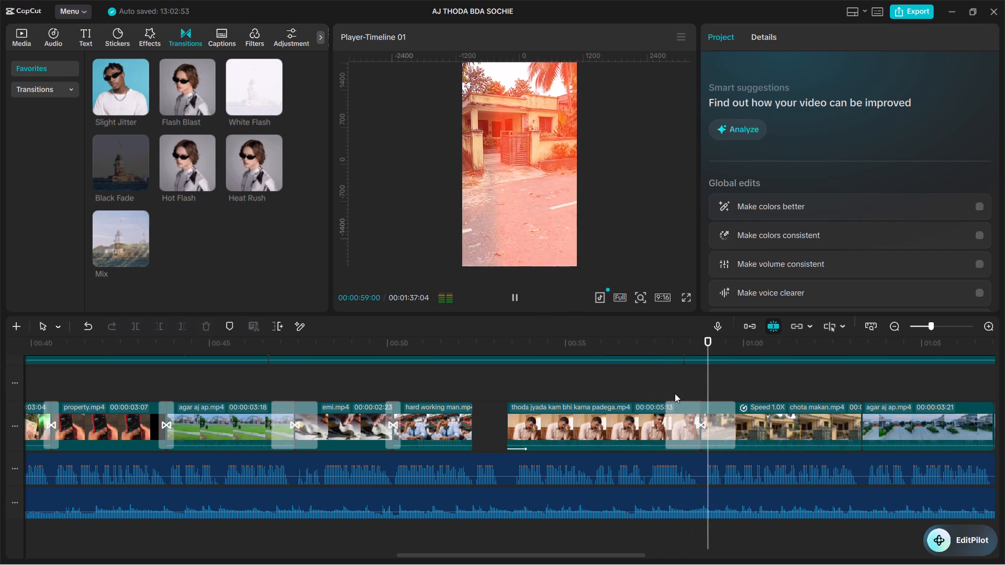
Play back the chota makan clip and its change into the second agar aj ap clip.
alt+scroll(748, 419, down, 3)
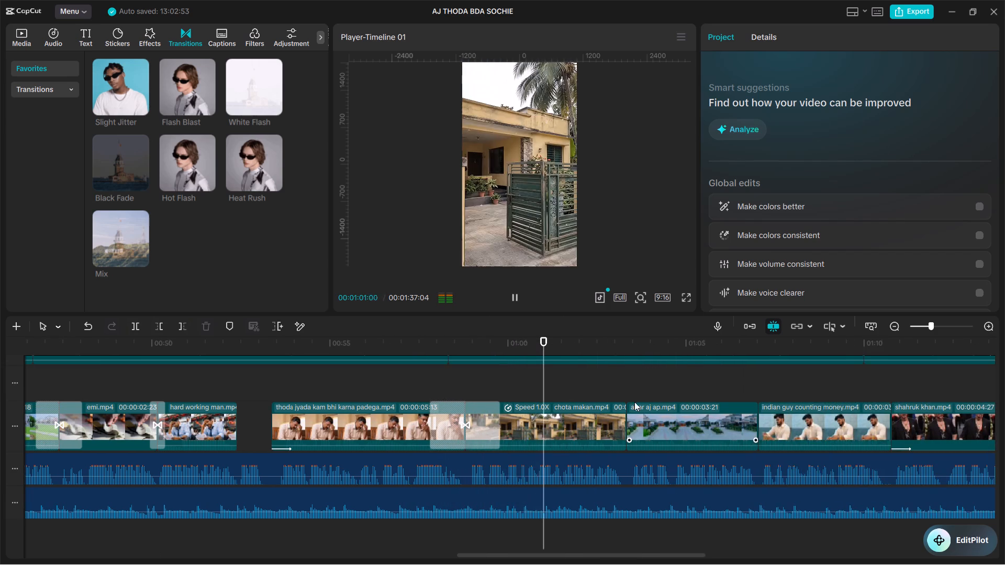
alt+scroll(633, 391, down, 1)
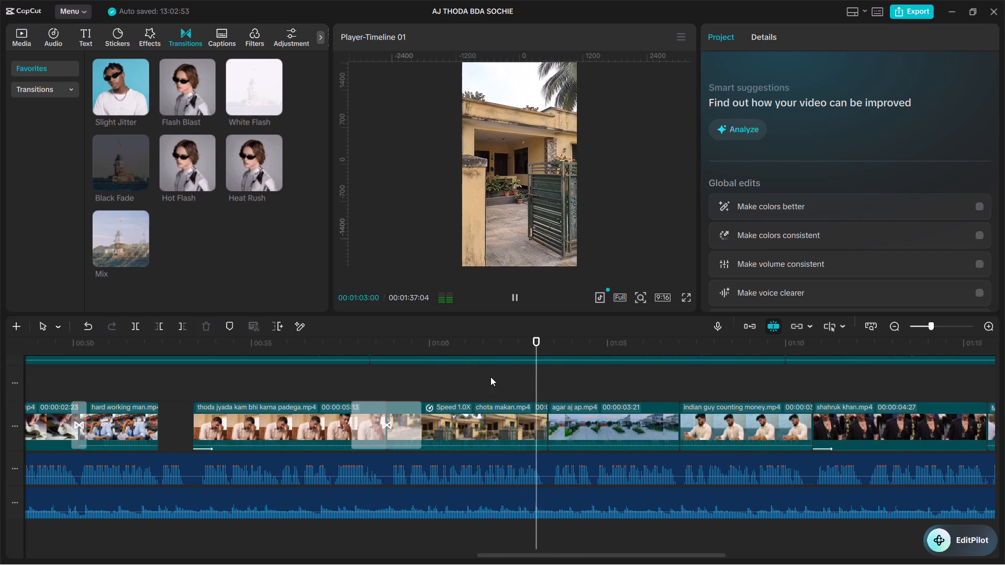
click(487, 377)
click(472, 380)
click(462, 383)
key(space)
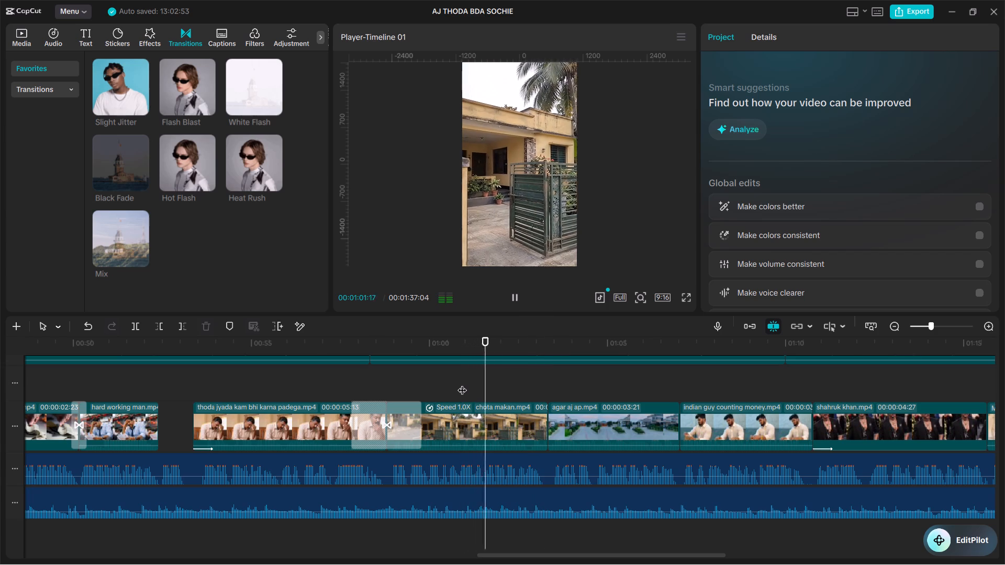
click(423, 385)
key(space)
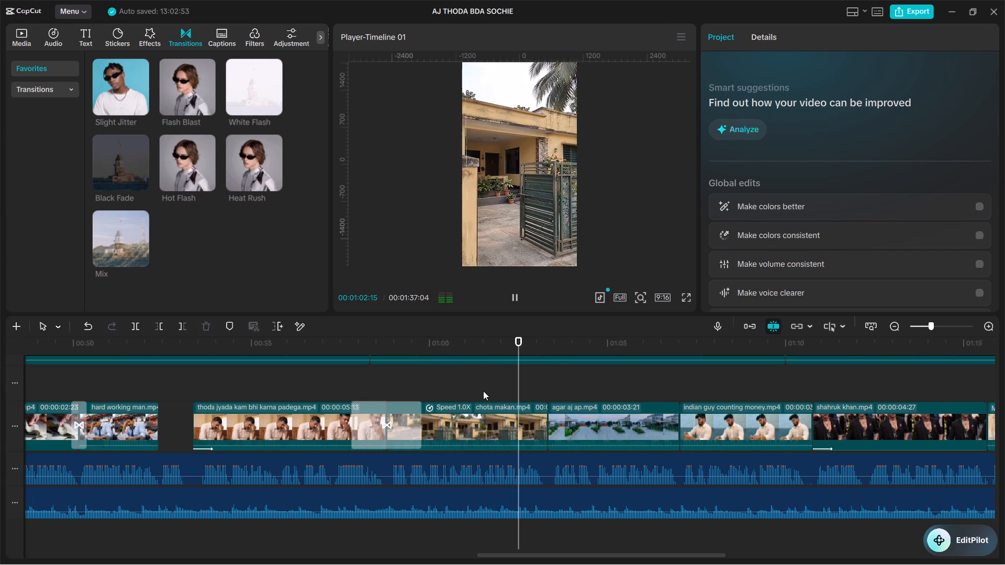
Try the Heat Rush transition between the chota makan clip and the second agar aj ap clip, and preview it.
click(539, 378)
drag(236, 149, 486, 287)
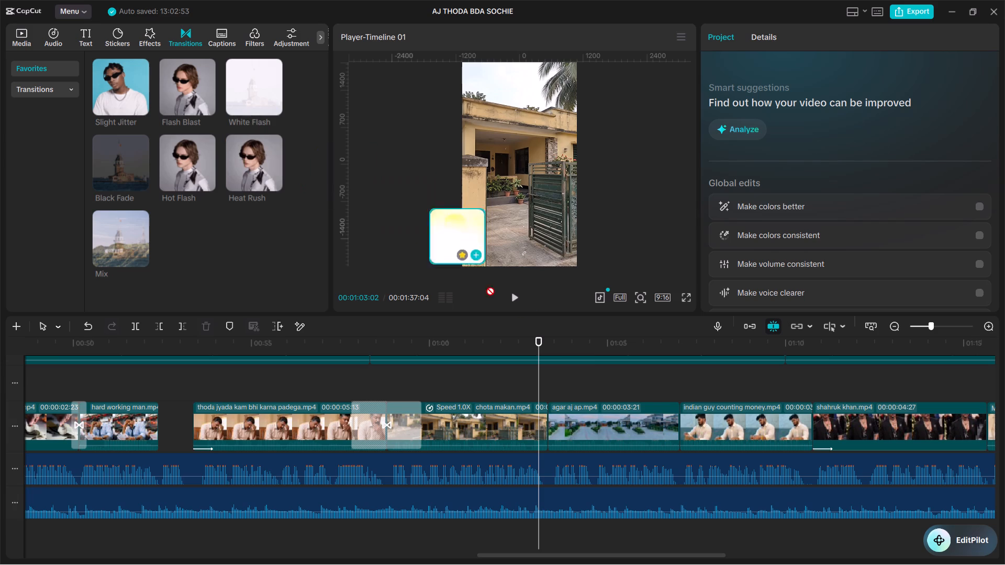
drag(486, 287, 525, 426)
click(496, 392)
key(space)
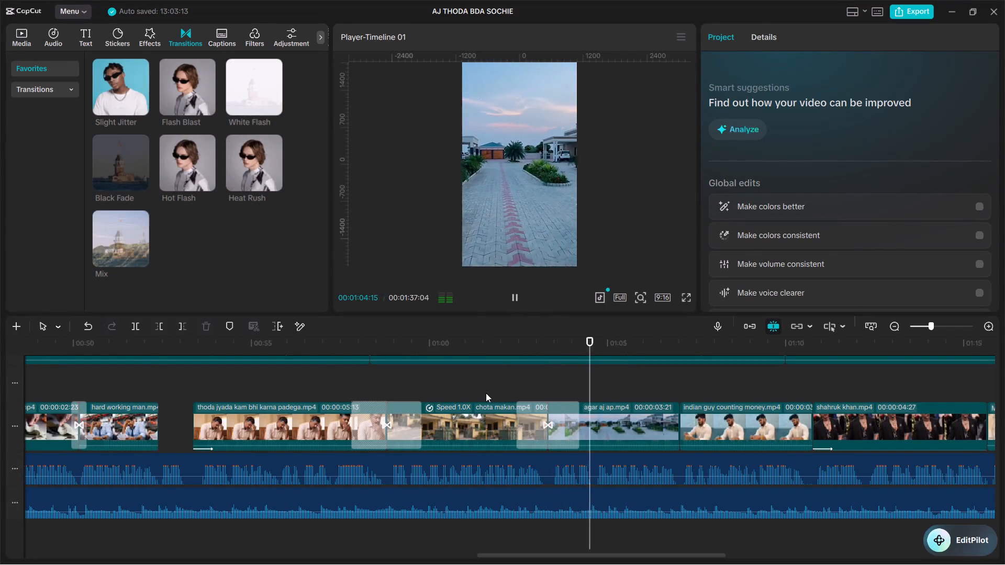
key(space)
Apply White Flash between the chota makan clip and the second agar aj ap clip, set its duration to 0.4 s, and preview it.
drag(255, 82, 544, 417)
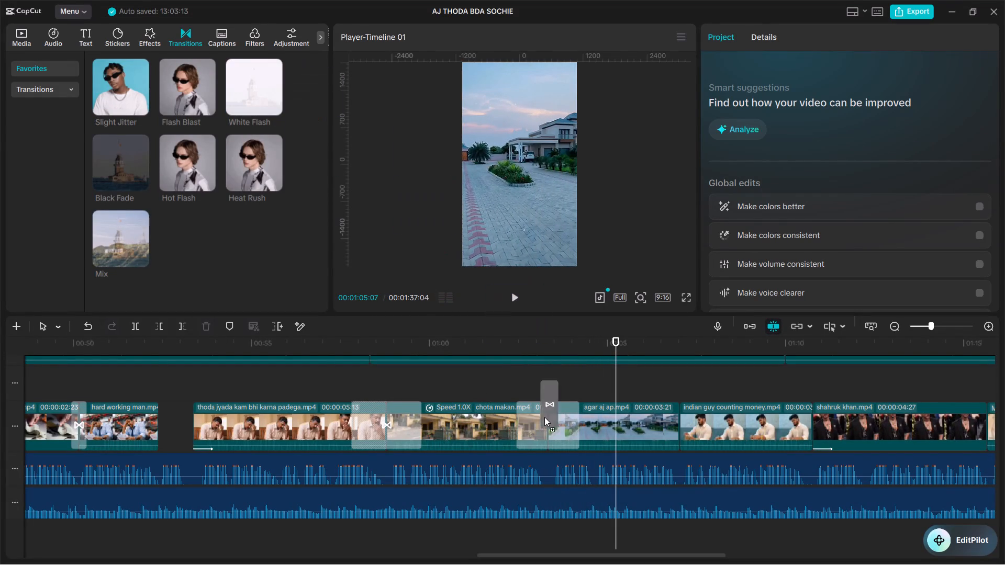
drag(544, 417, 542, 424)
drag(928, 126, 918, 128)
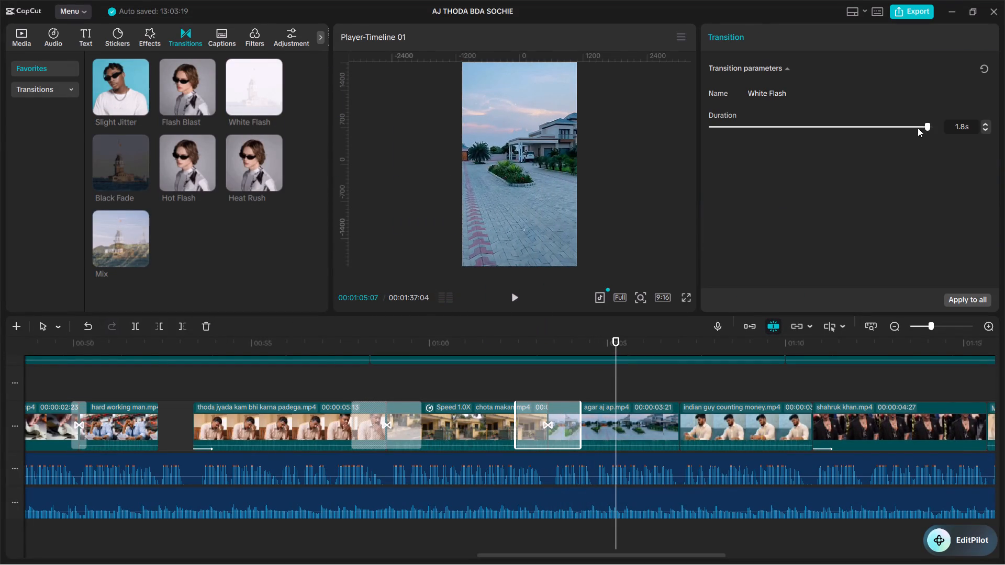
drag(918, 128, 753, 188)
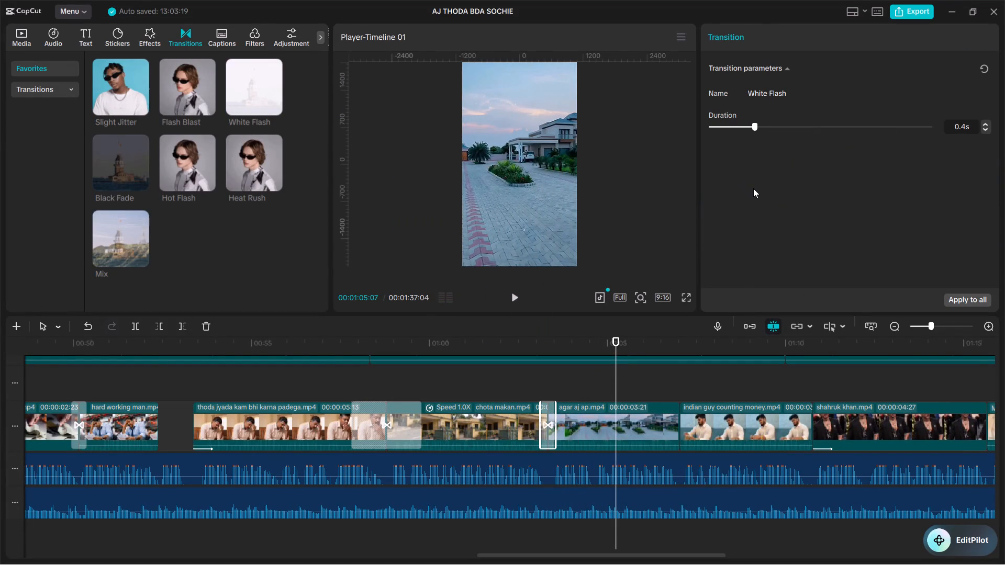
drag(753, 188, 759, 194)
click(534, 383)
key(space)
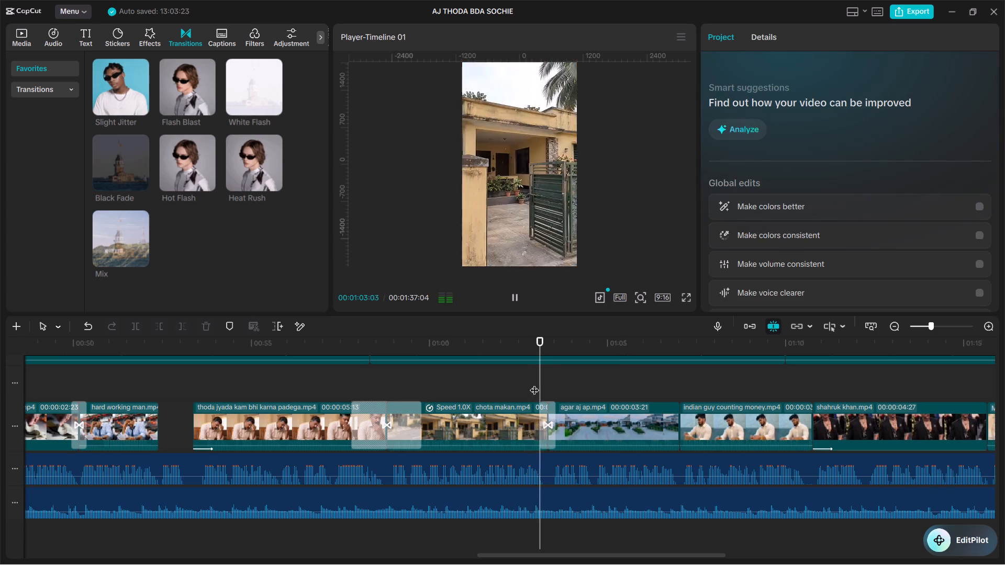
Add the Black Fade transition between the second agar aj ap clip and the indian guy counting money clip, and preview it.
alt+scroll(665, 446, down, 4)
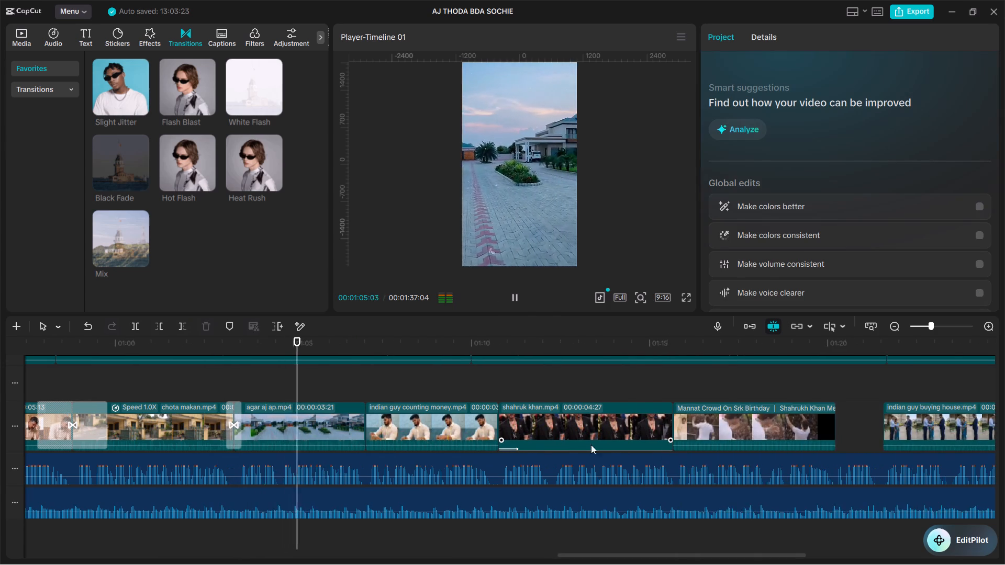
alt+scroll(578, 447, up, 2)
key(space)
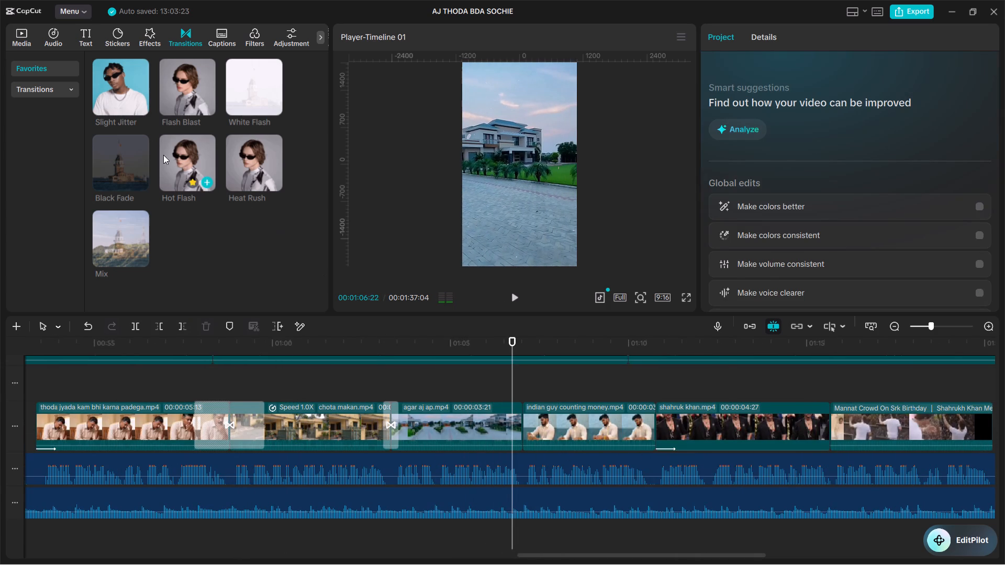
drag(109, 148, 513, 423)
key(space)
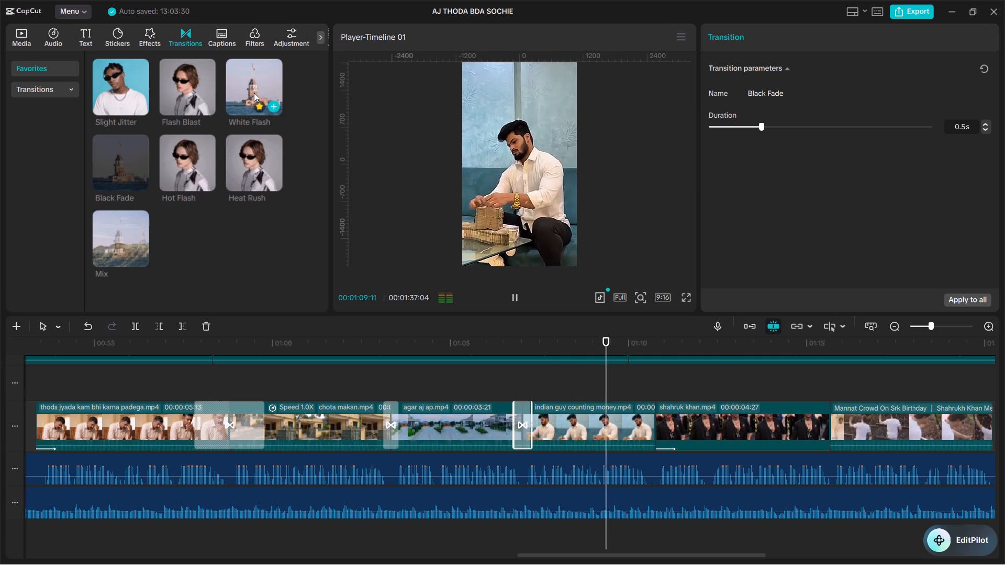
Add the White Flash transition between the indian guy counting money and shahruk khan clips and preview it.
click(272, 104)
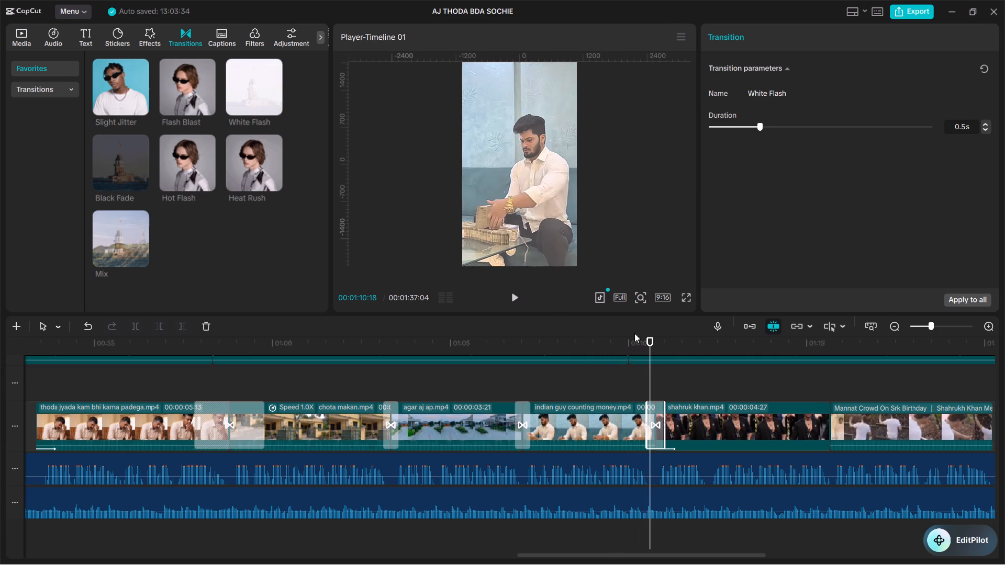
key(space)
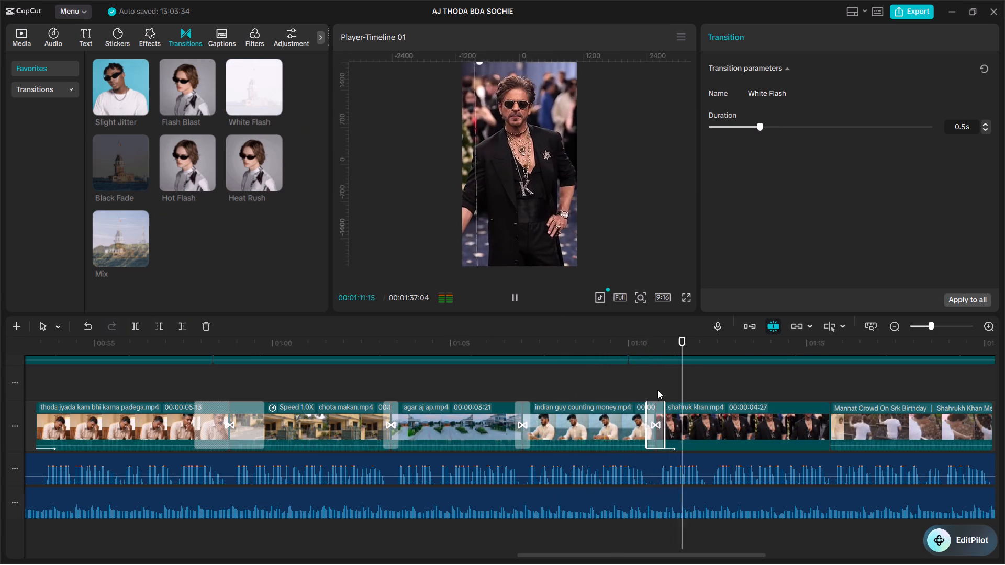
Add the Black Fade transition between the shahruk khan and Mannat Crowd clips and preview it.
click(647, 385)
key(space)
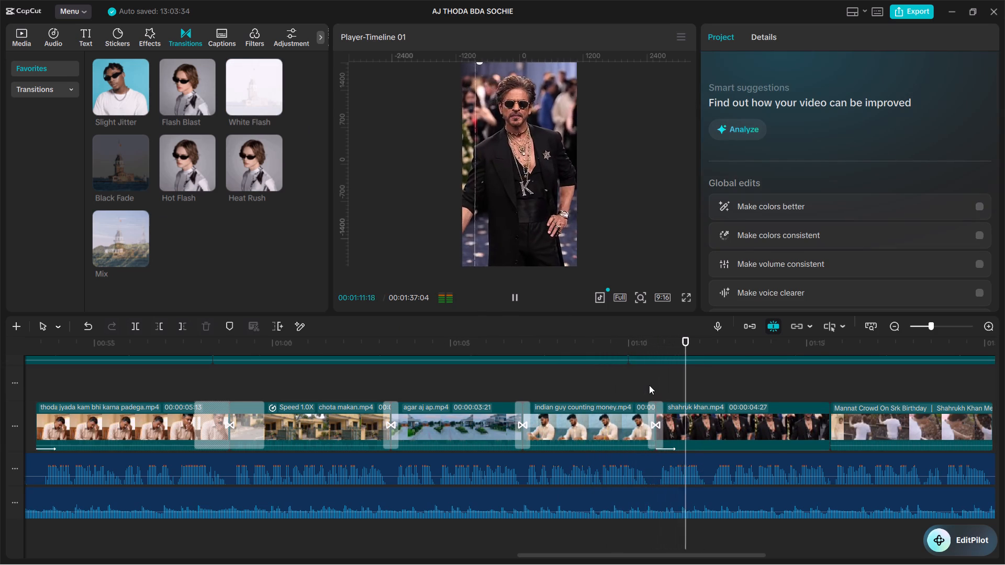
alt+scroll(657, 402, down, 4)
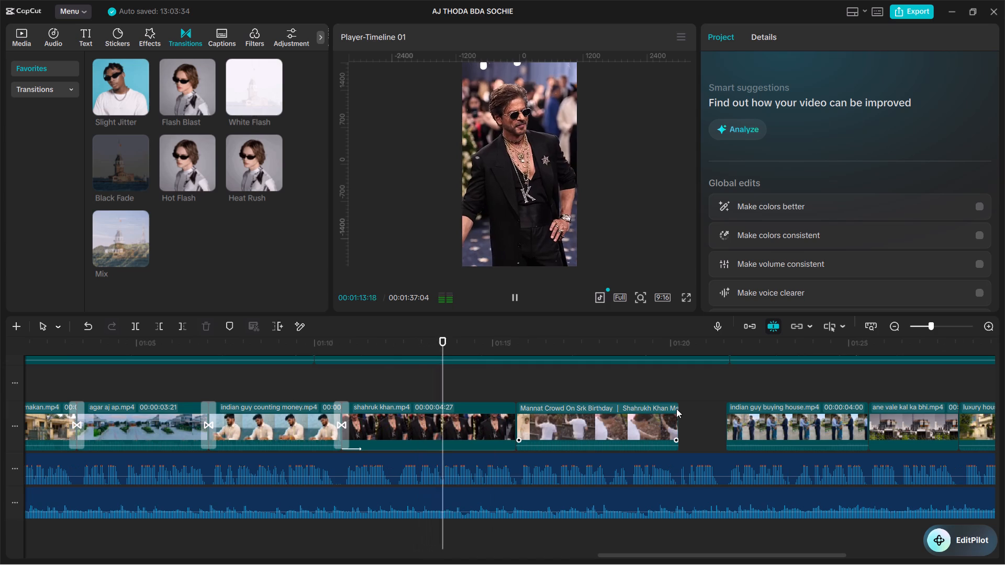
click(141, 184)
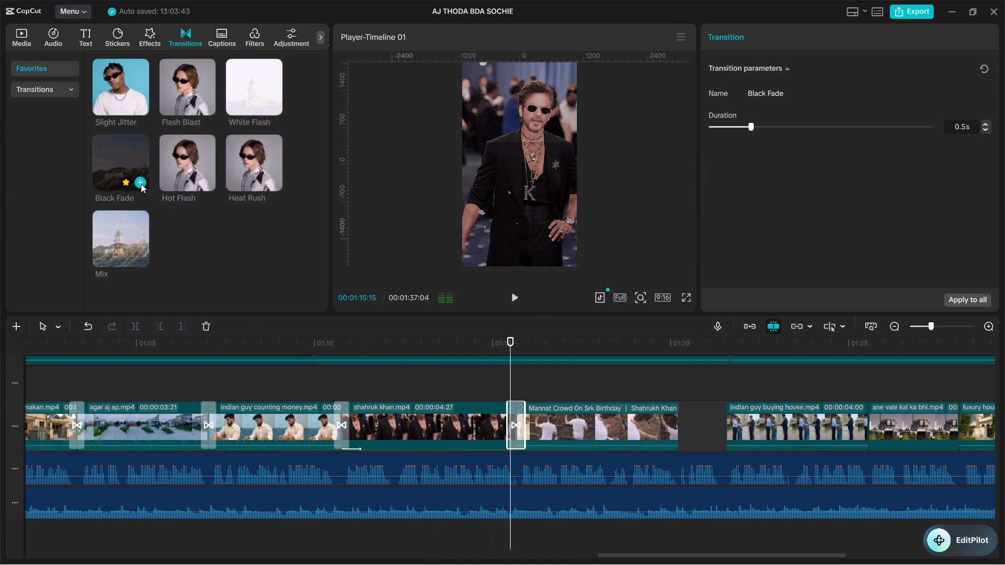
key(space)
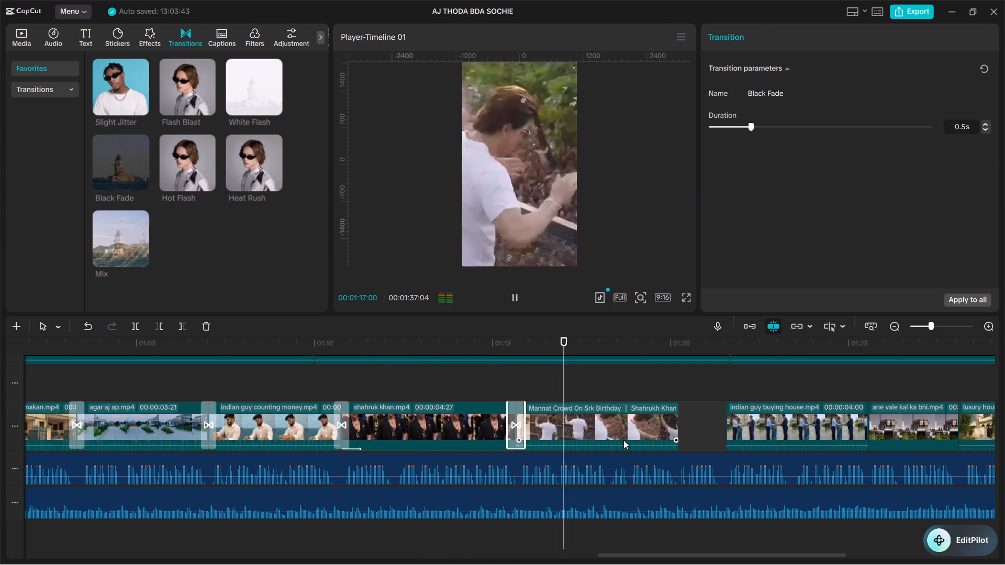
alt+scroll(658, 448, down, 4)
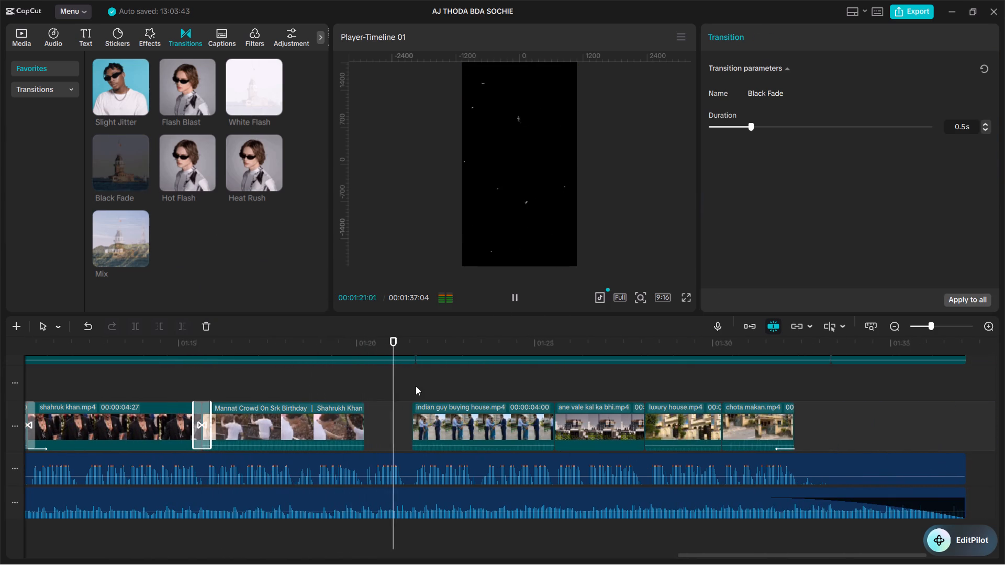
key(space)
Apply the Fade In animation to the indian guy buying house clip and preview it.
click(494, 423)
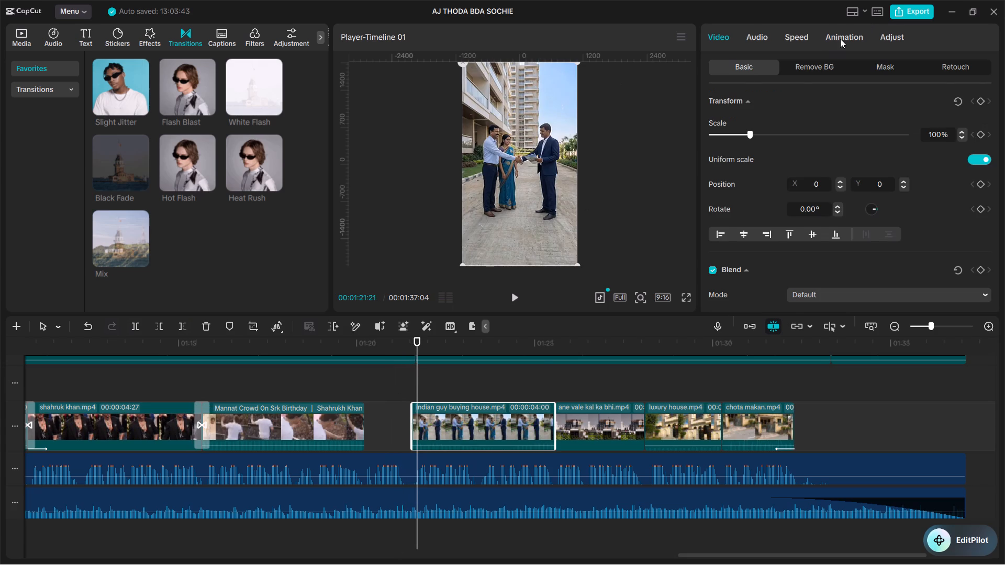
click(840, 39)
click(785, 148)
key(space)
key(space)
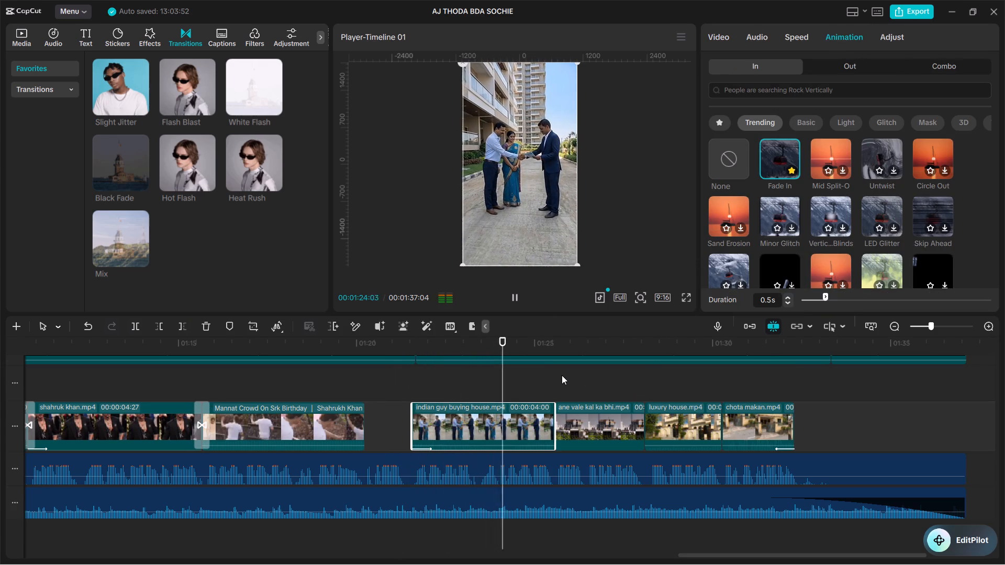
key(space)
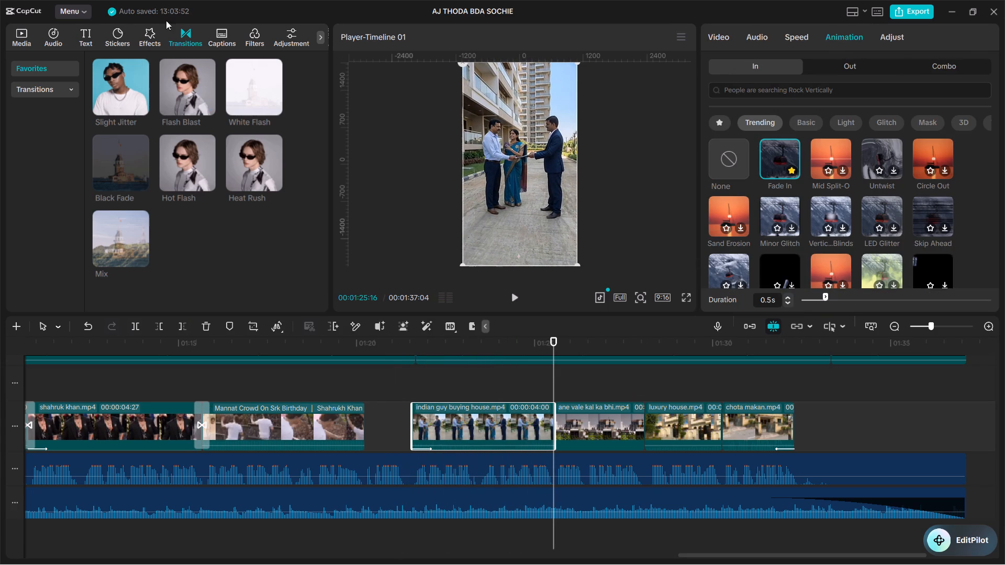
Add the White Flash transition at both the start and the end of the ane vale kal ka bhi clip, previewing each.
click(276, 107)
key(space)
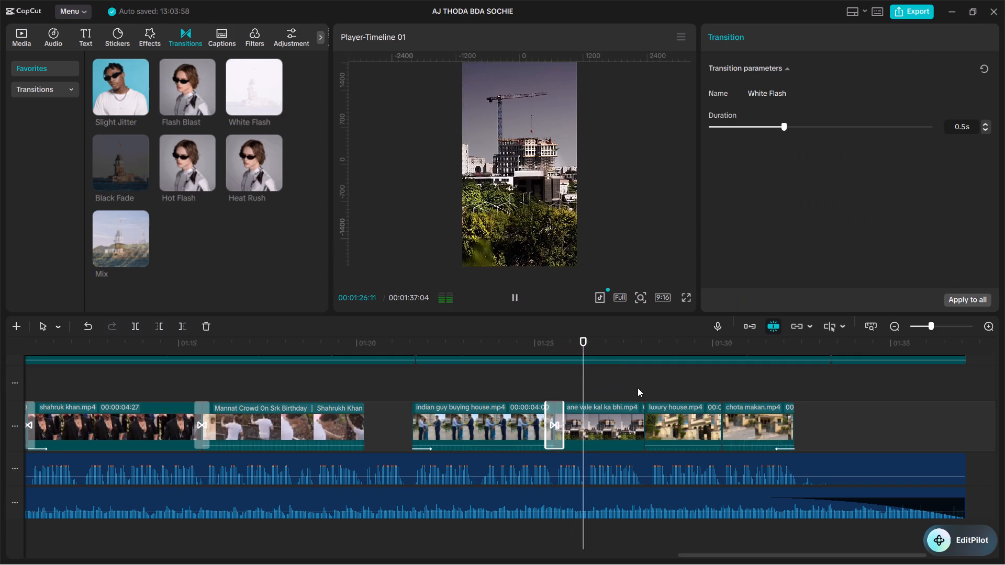
key(space)
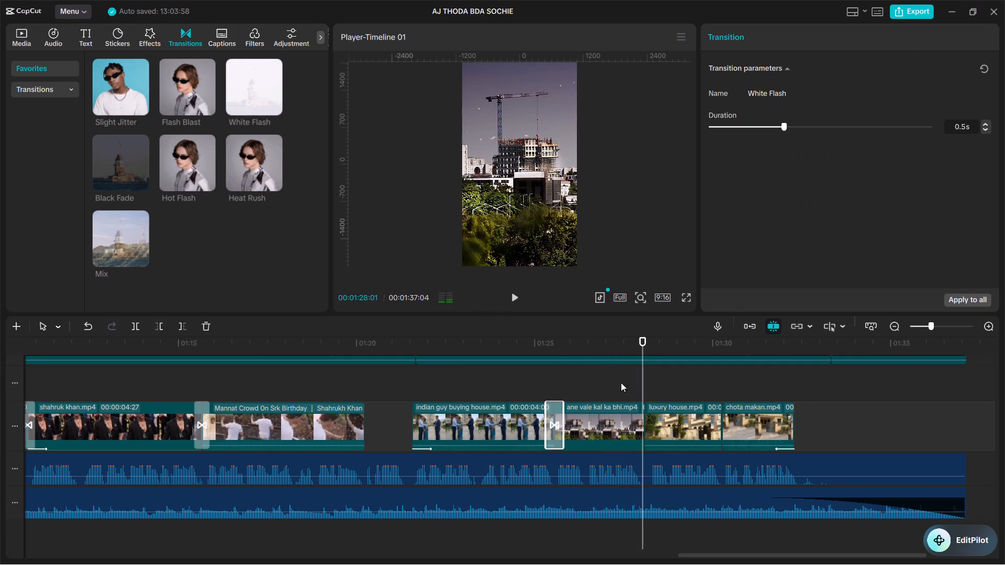
click(272, 105)
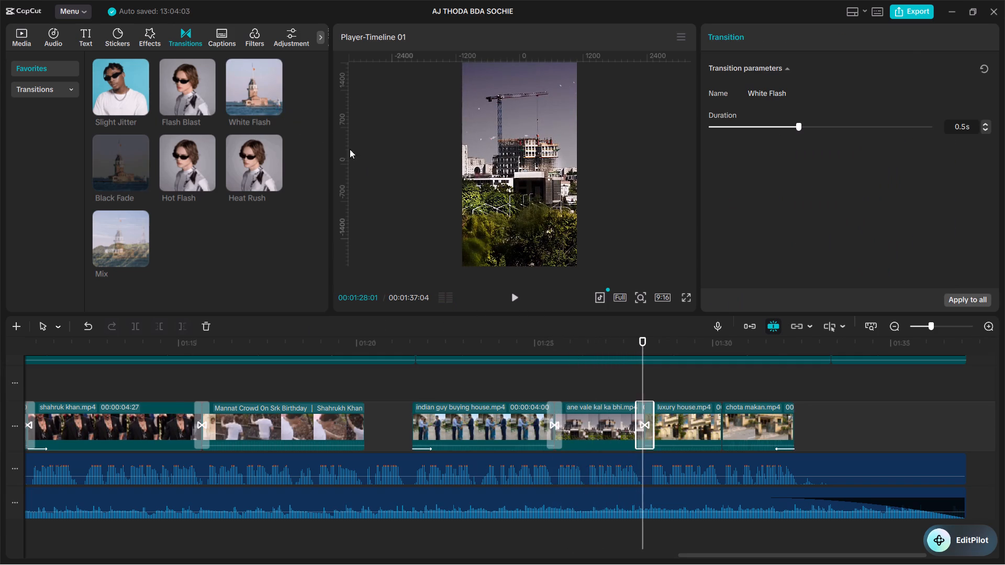
key(space)
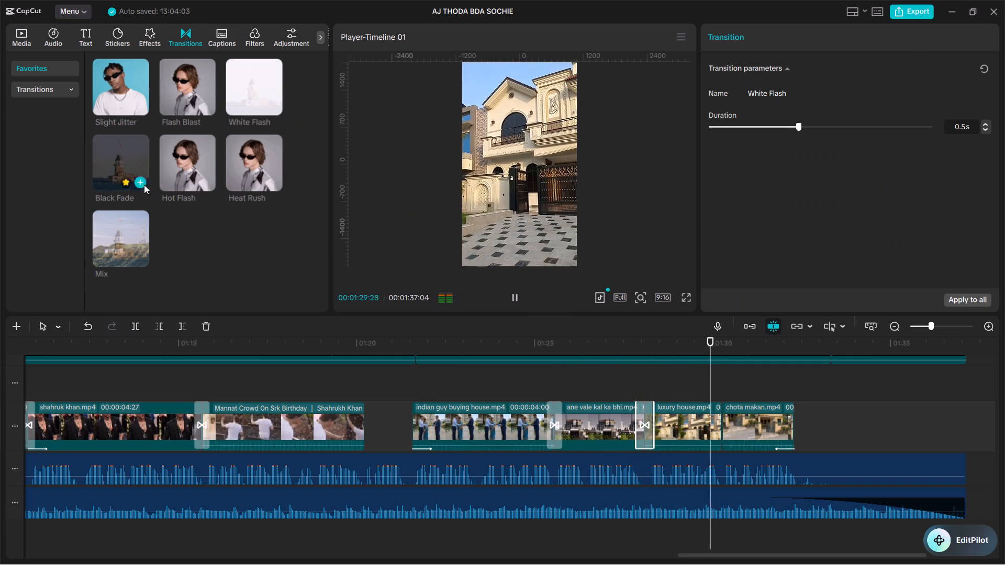
Add the Black Fade transition between the luxury house clip and the final chota makan clip, and preview it.
click(143, 182)
key(space)
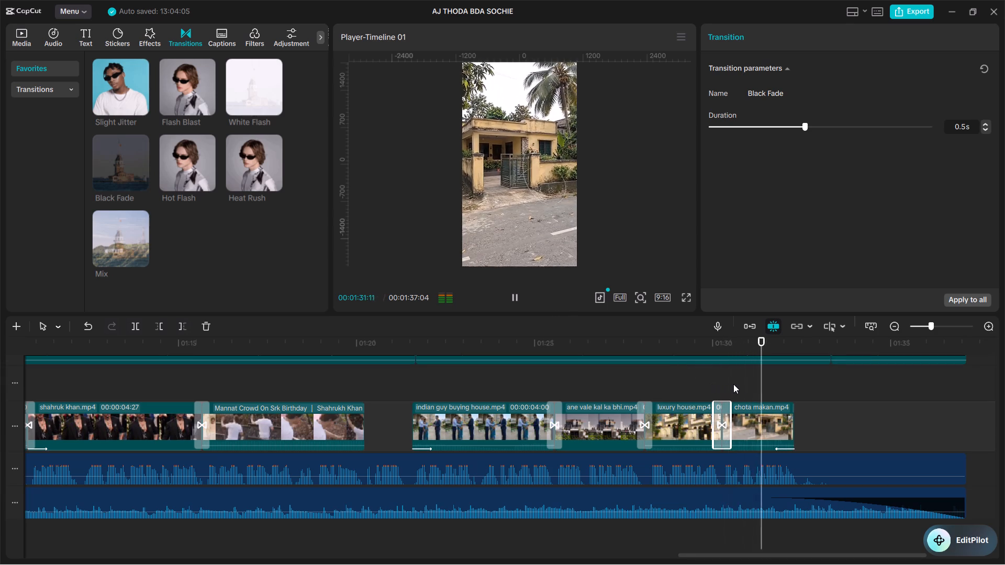
ctrl+scroll(806, 408, down, 5)
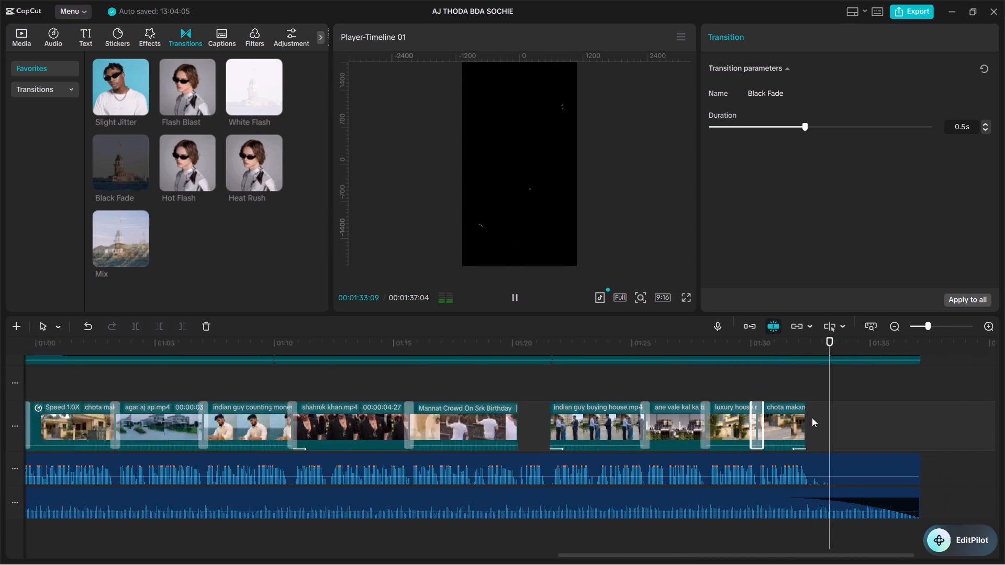
Return to the beginning of the video and preview the opening of the thinking clip.
ctrl+scroll(812, 417, down, 17)
ctrl+scroll(188, 417, down, 6)
click(80, 382)
drag(83, 378, 58, 377)
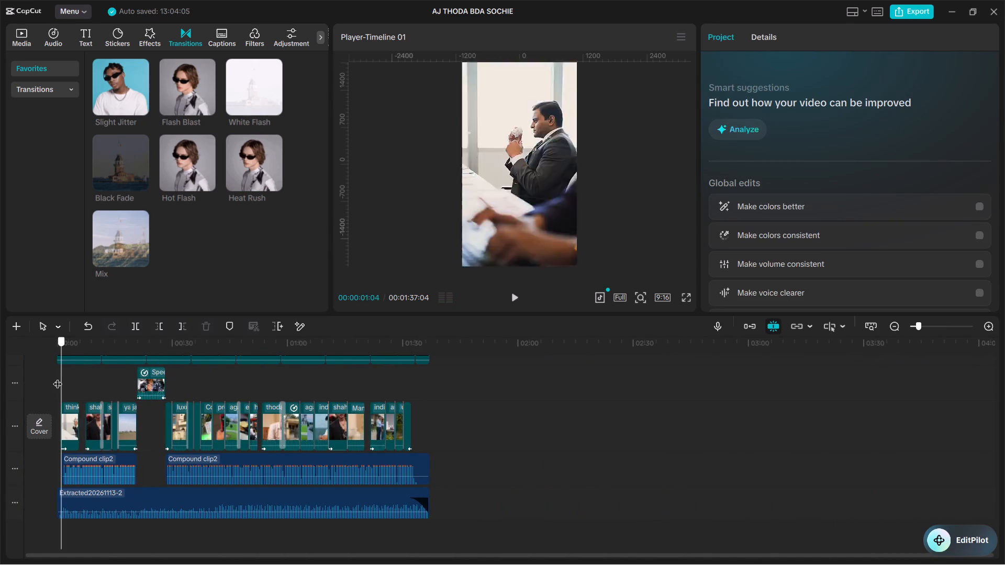
drag(58, 377, 57, 377)
key(space)
key(space)
key(space)
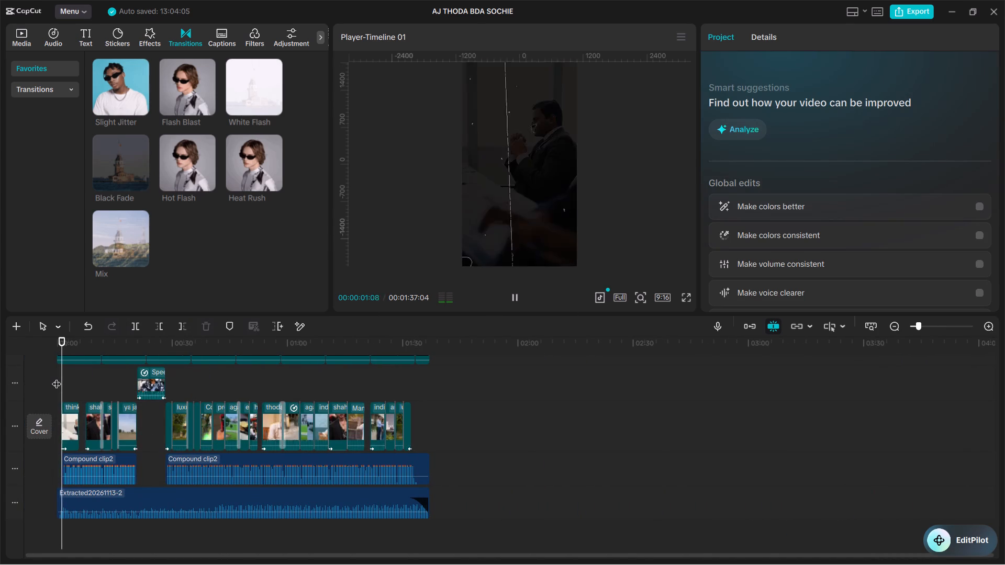
key(space)
Add a default text to the timeline at 00:00:01:08, just after the thinking clip starts.
ctrl+scroll(97, 402, up, 10)
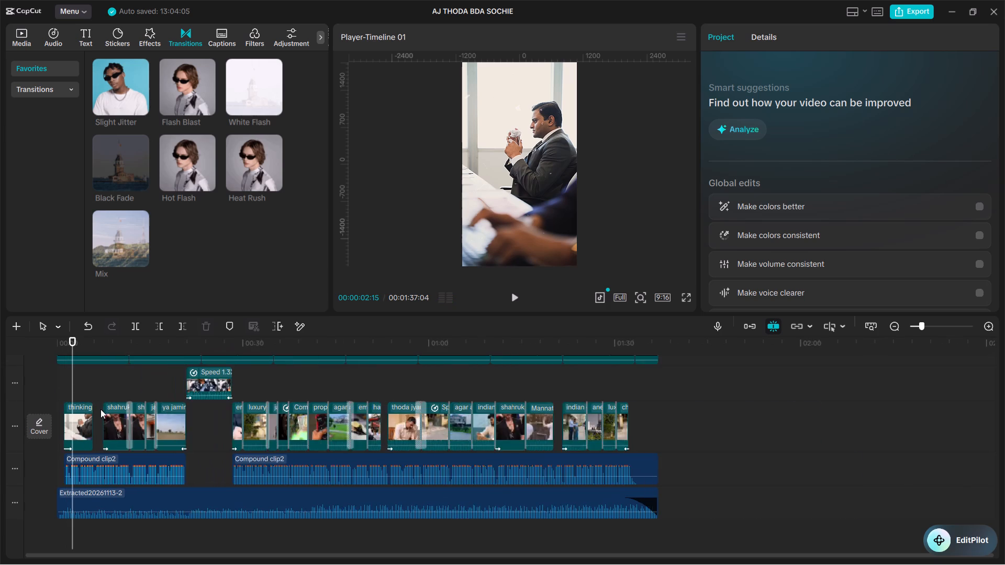
ctrl+scroll(100, 409, up, 12)
click(55, 382)
drag(55, 382, 80, 387)
key(space)
key(space)
click(81, 380)
ctrl+scroll(106, 392, up, 12)
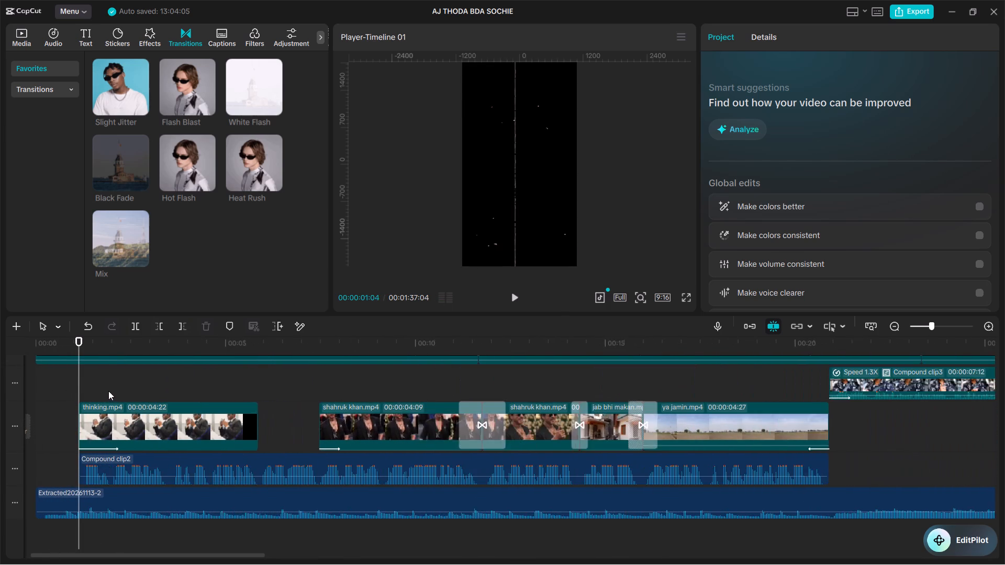
ctrl+scroll(108, 391, up, 2)
key(Right)
key(Right)
key(Right)
key(Right)
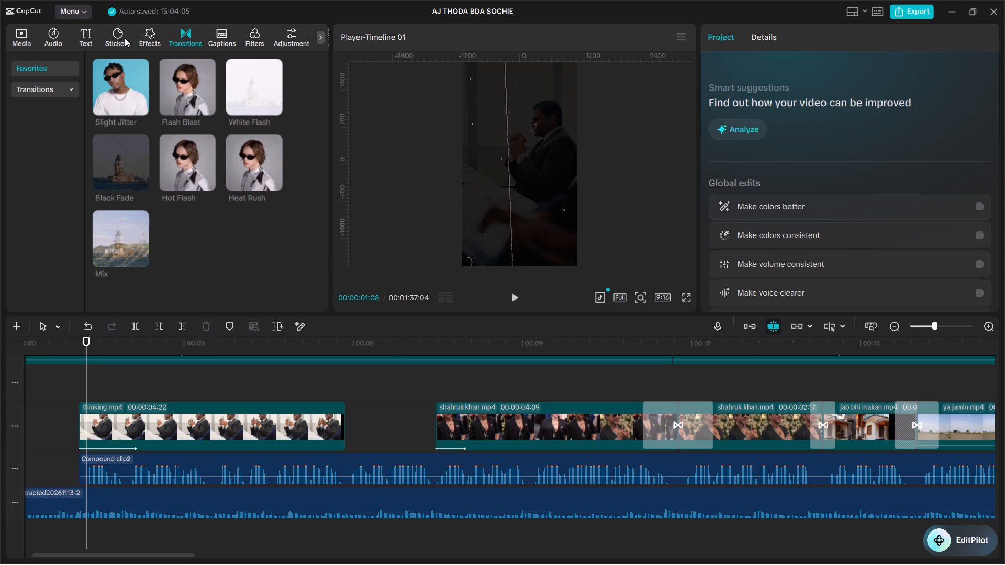
click(81, 38)
click(139, 108)
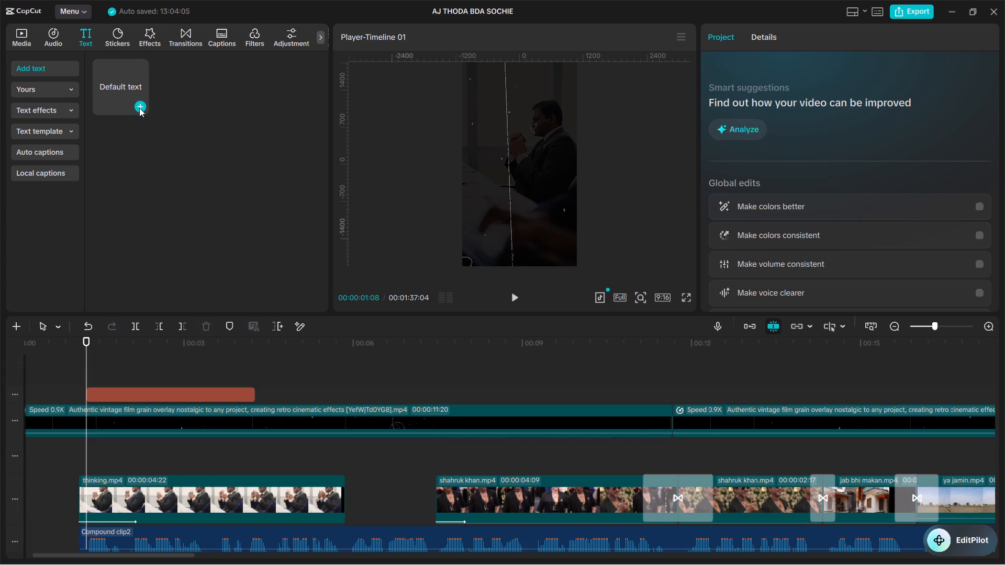
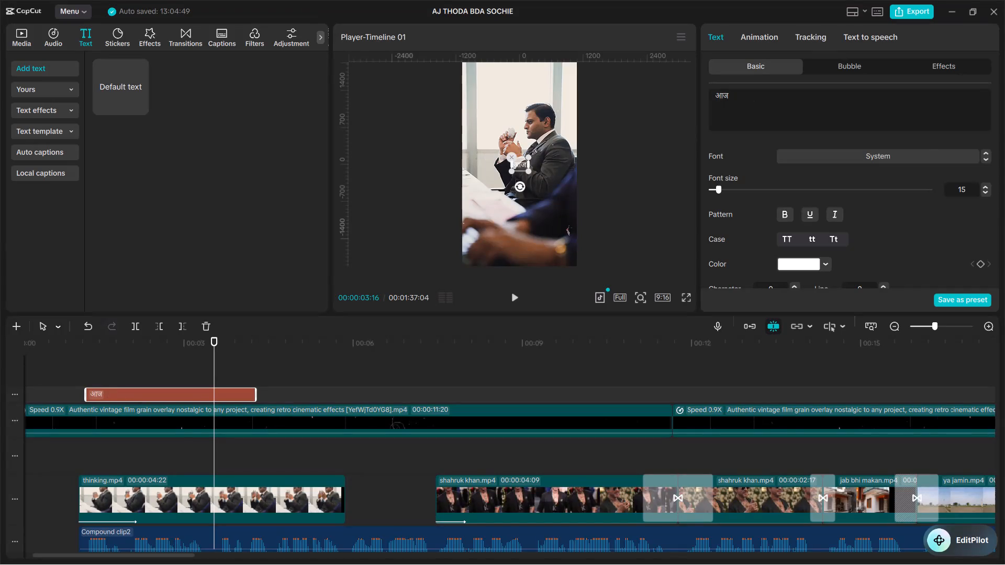
Enlarge the आज text over the thinking clip, setting its scale to 170%.
drag(526, 171, 549, 191)
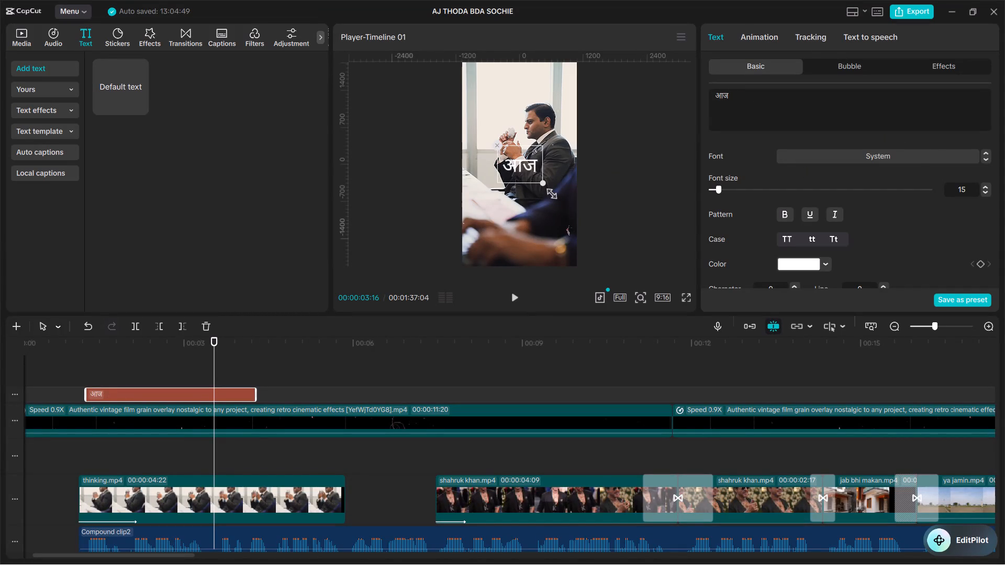
drag(549, 191, 538, 180)
scroll(776, 199, down, 3)
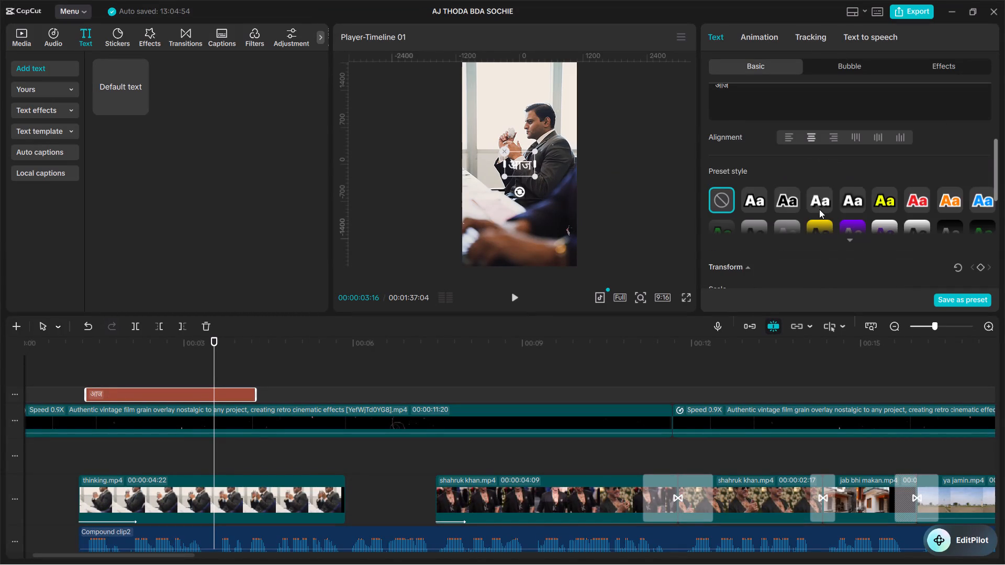
scroll(823, 208, down, 2)
double_click(934, 184)
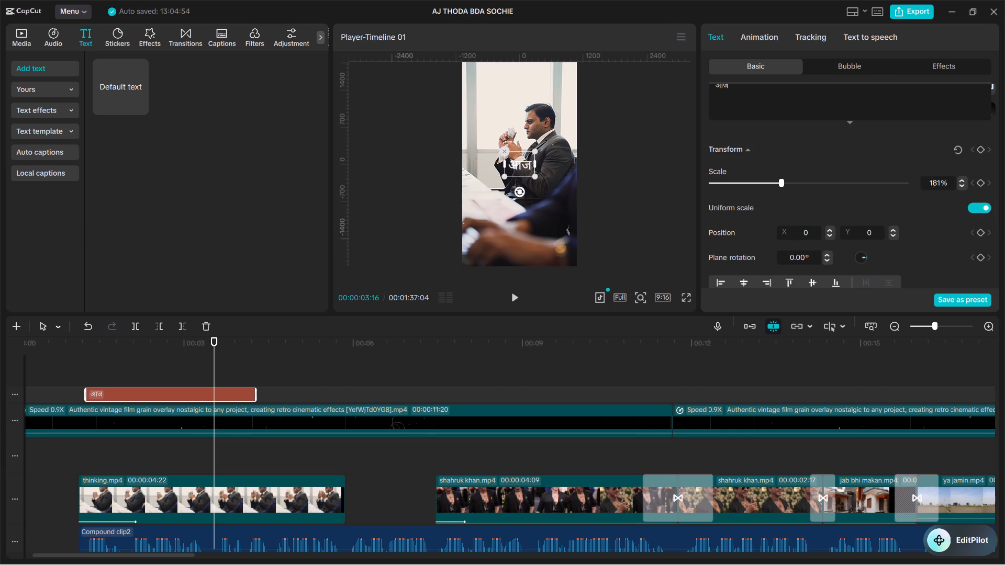
text(170)
key(Return)
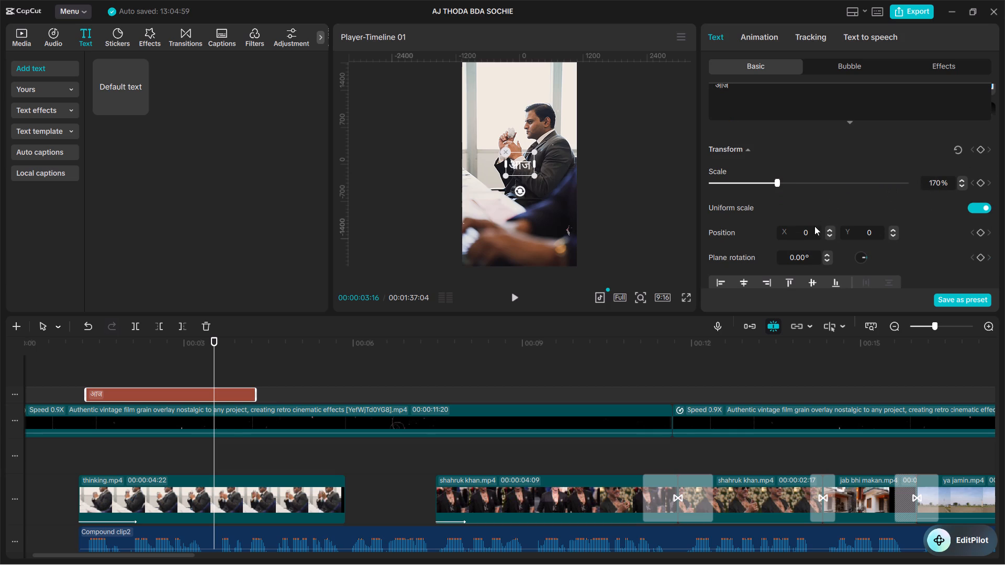
Search the font library for "aparajita" for the आज text.
scroll(812, 225, down, 3)
scroll(811, 224, up, 6)
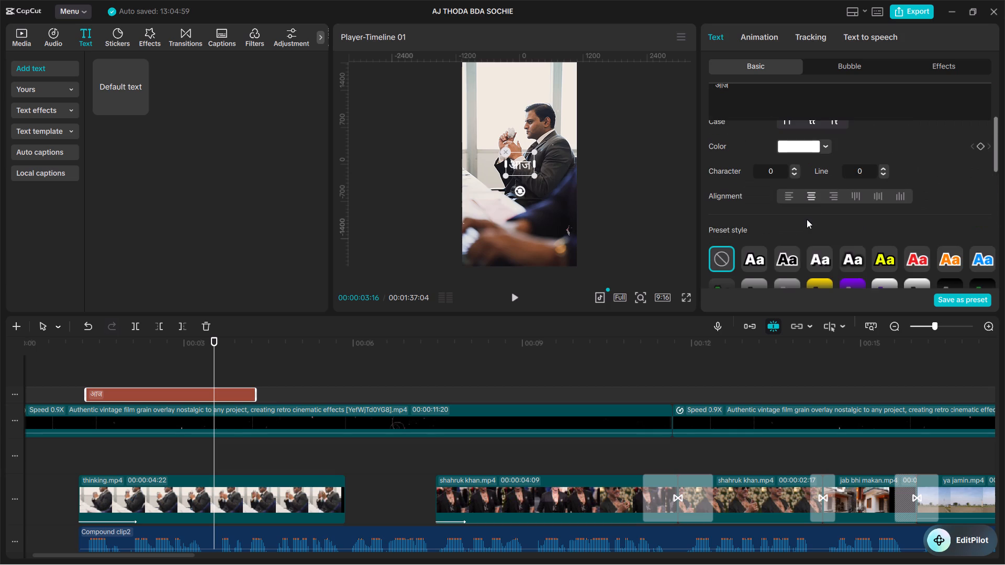
scroll(815, 197, up, 5)
click(869, 156)
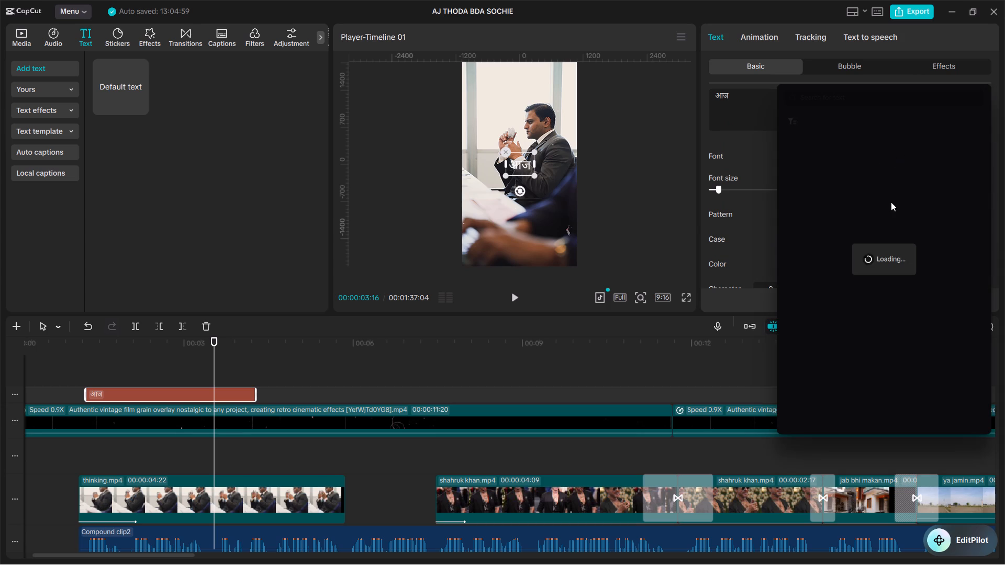
click(834, 98)
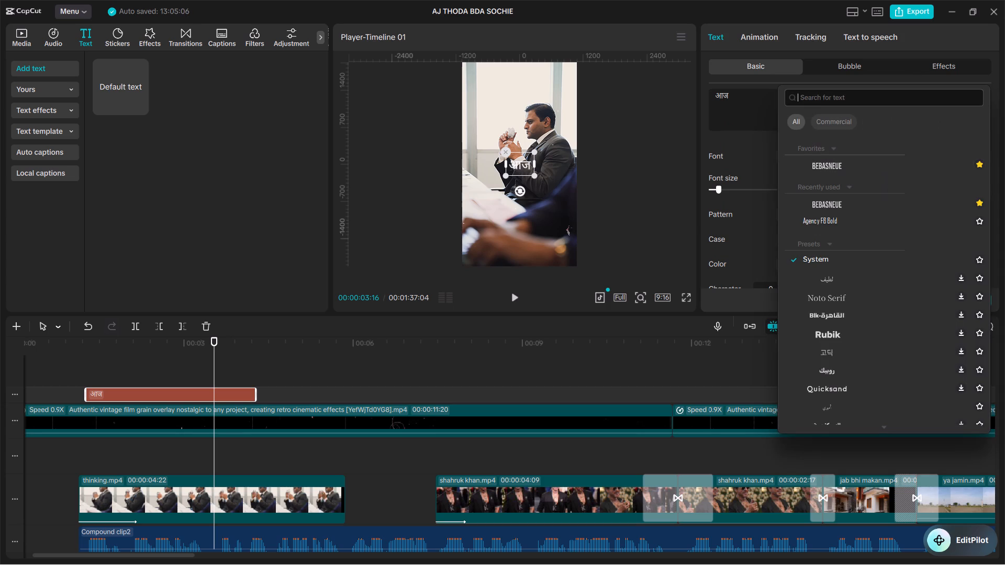
text(para)
key(BackSpace)
key(BackSpace)
key(BackSpace)
key(BackSpace)
key(a)
key(p)
text(ara)
text(gita)
key(BackSpace)
key(BackSpace)
key(BackSpace)
key(BackSpace)
key(j)
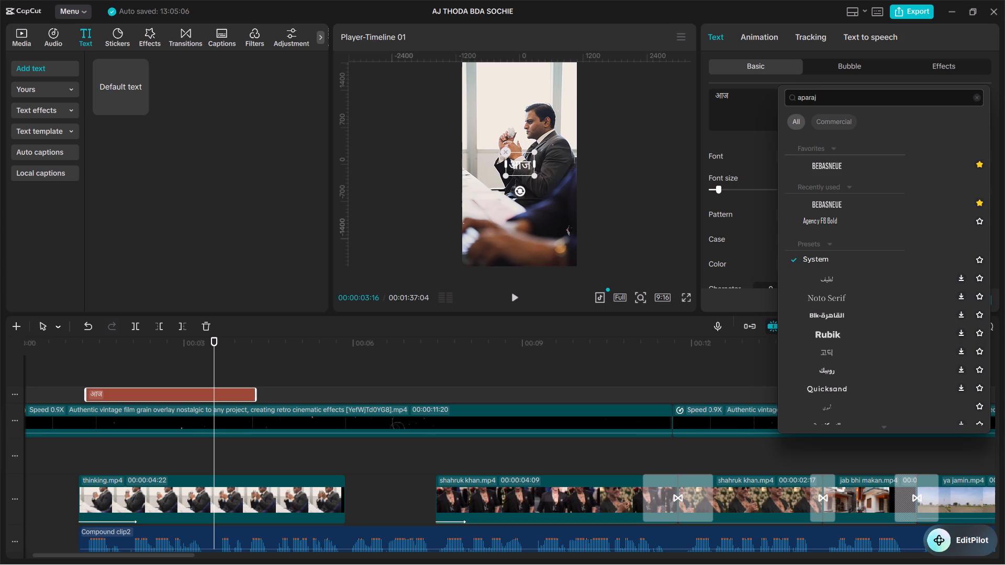
text(ita)
key(Return)
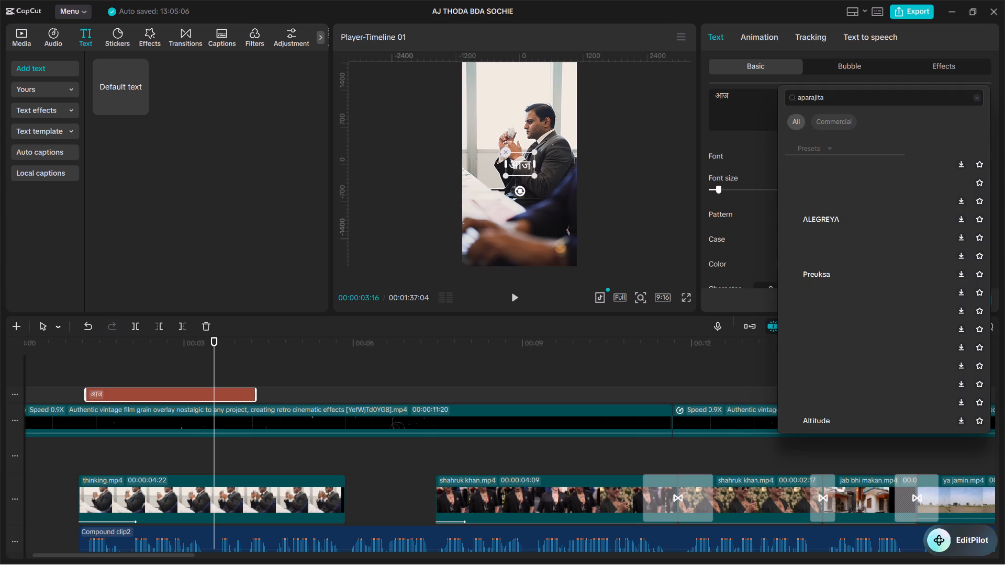
Shorten the font search term to "apara" and search again.
drag(843, 101, 813, 97)
key(BackSpace)
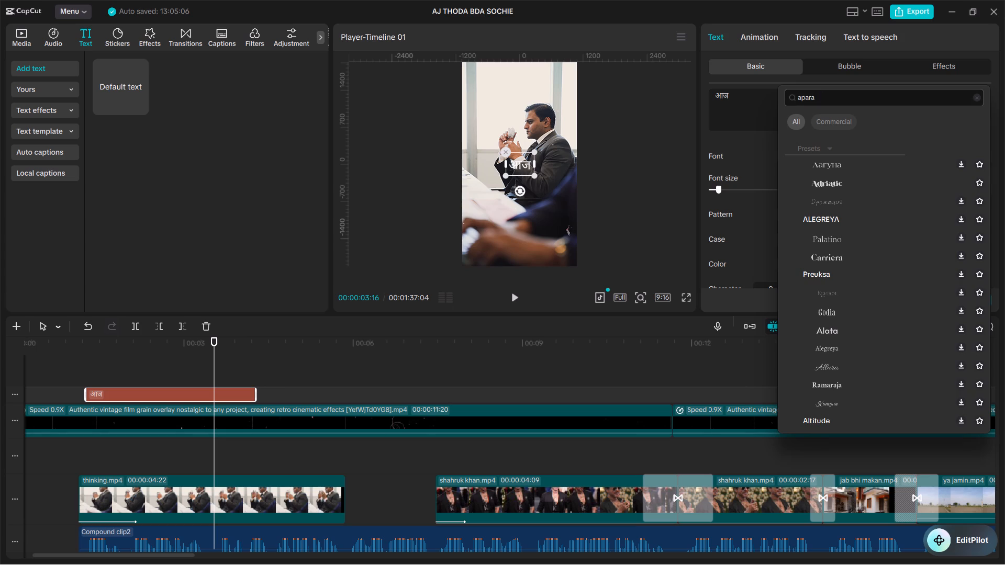
key(Return)
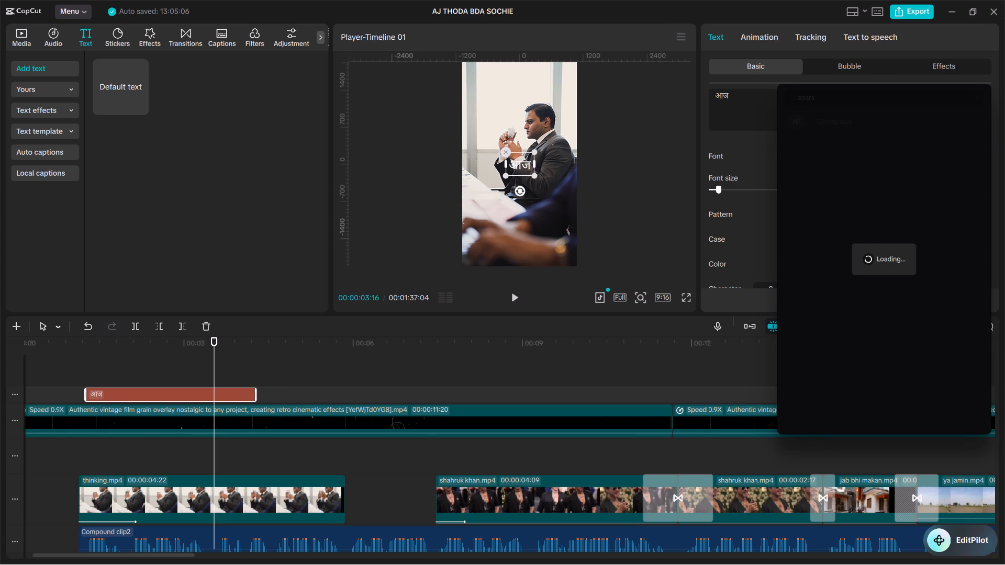
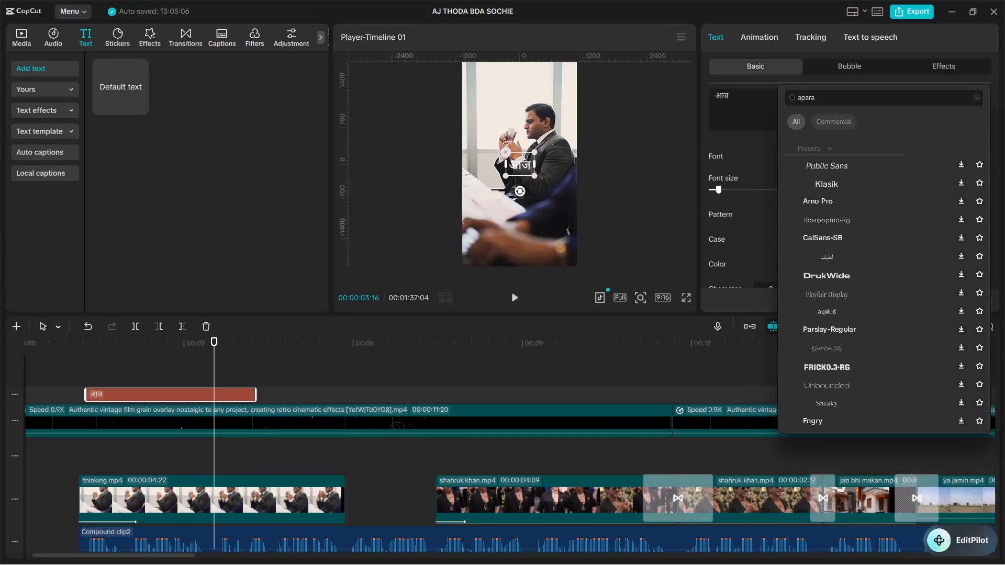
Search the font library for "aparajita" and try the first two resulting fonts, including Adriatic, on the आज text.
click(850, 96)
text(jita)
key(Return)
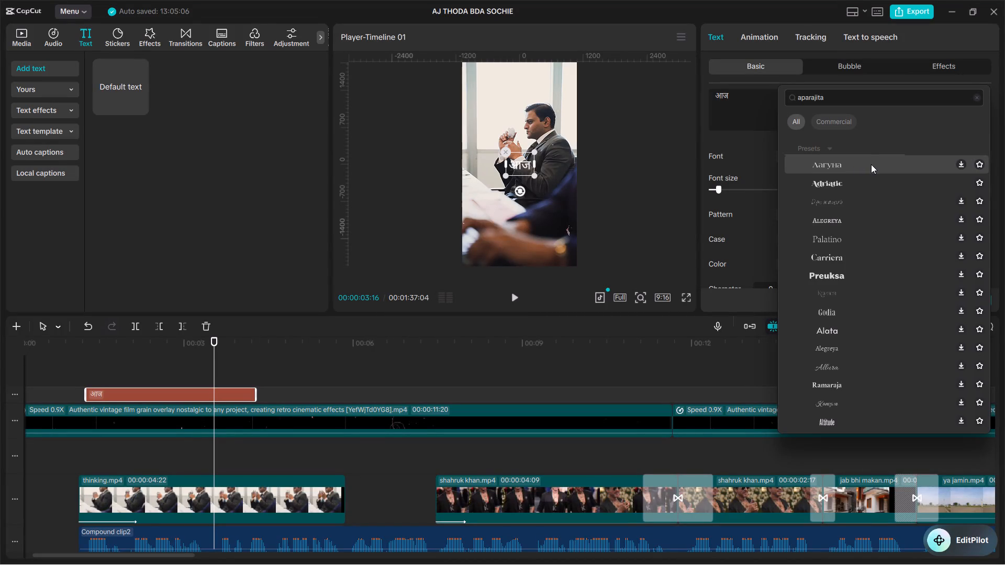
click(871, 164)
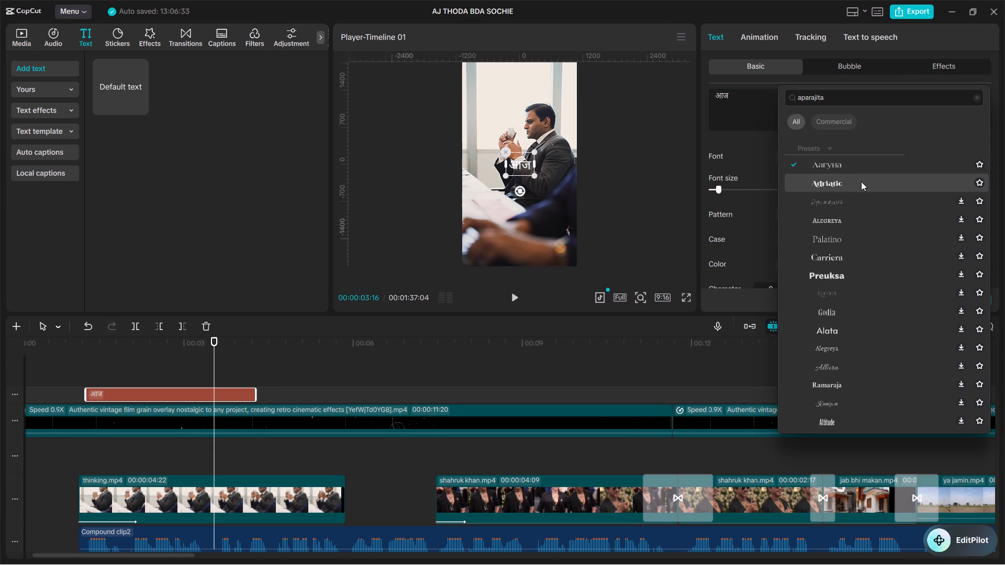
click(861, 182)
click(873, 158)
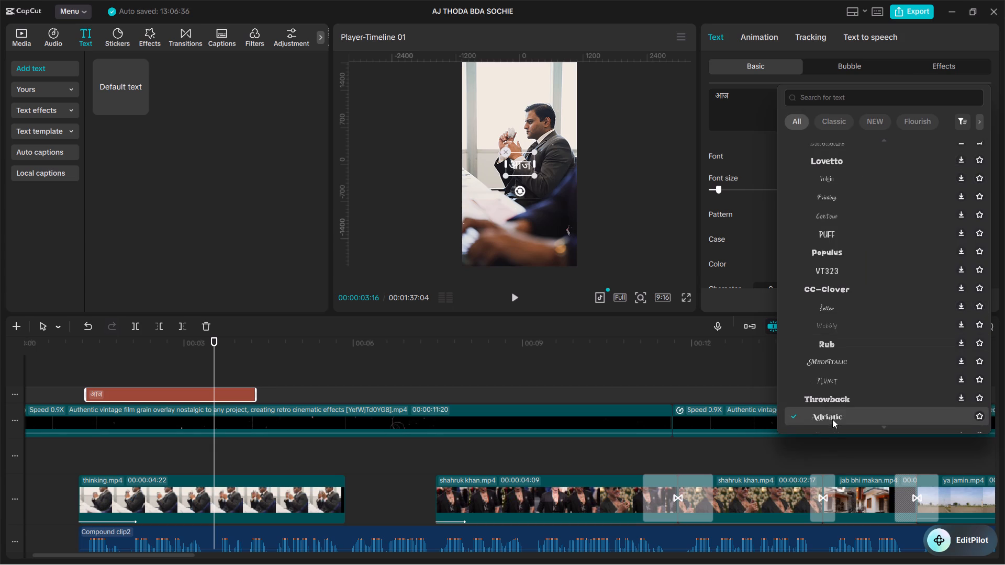
Set the आज text's font to System from the preset fonts.
scroll(828, 408, down, 3)
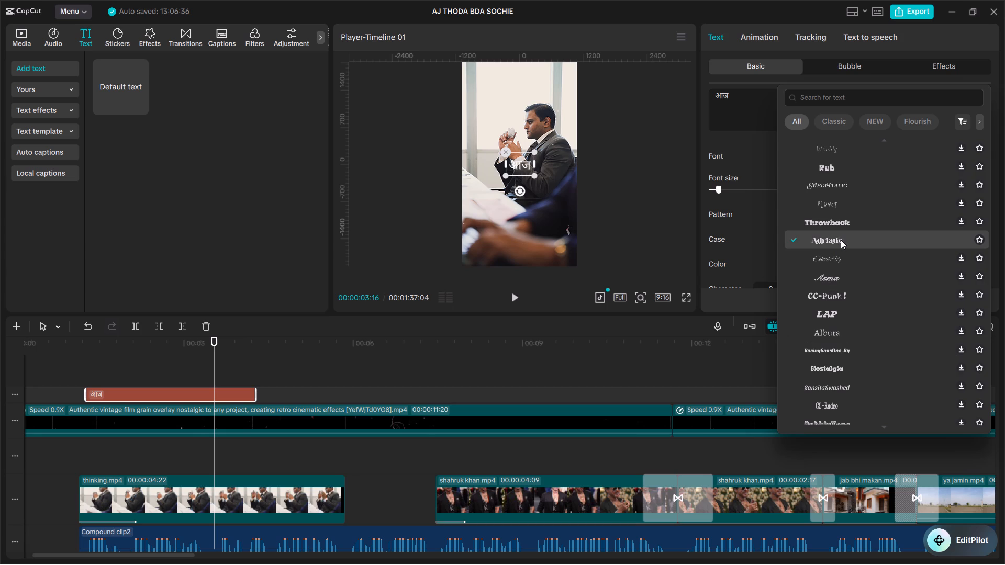
scroll(841, 240, up, 20)
scroll(841, 240, up, 15)
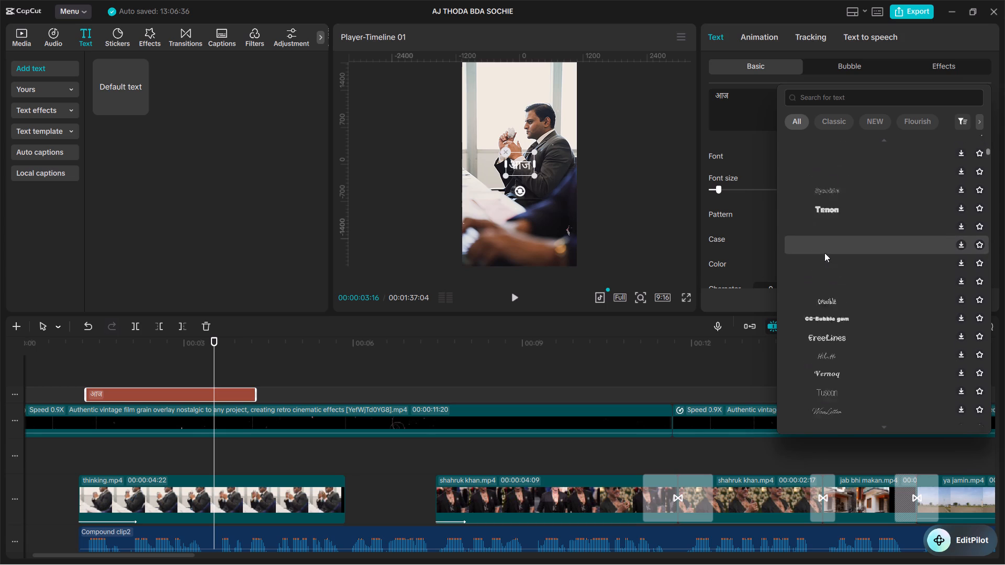
scroll(824, 253, up, 20)
scroll(824, 253, up, 20)
scroll(824, 253, up, 20)
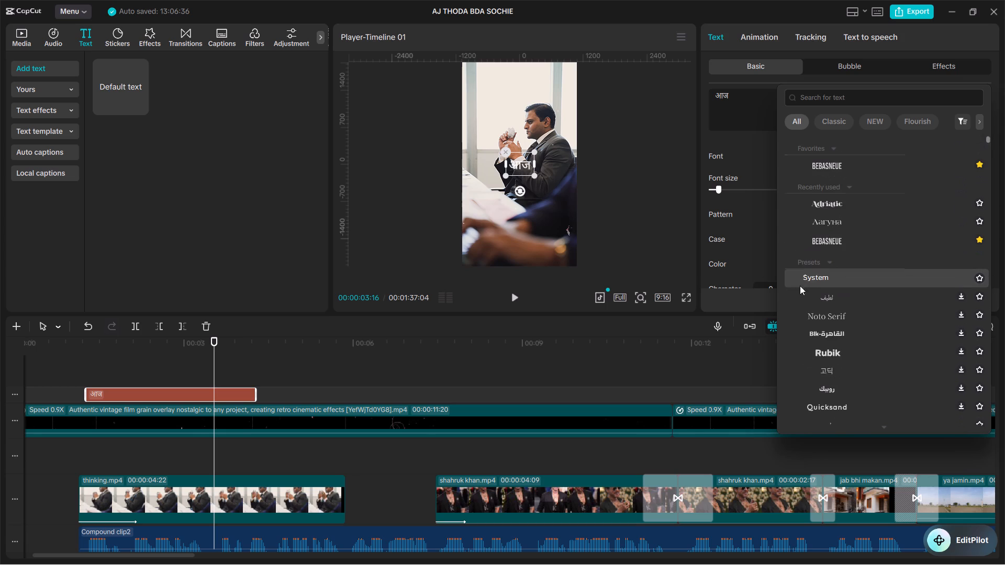
scroll(800, 286, up, 17)
click(867, 274)
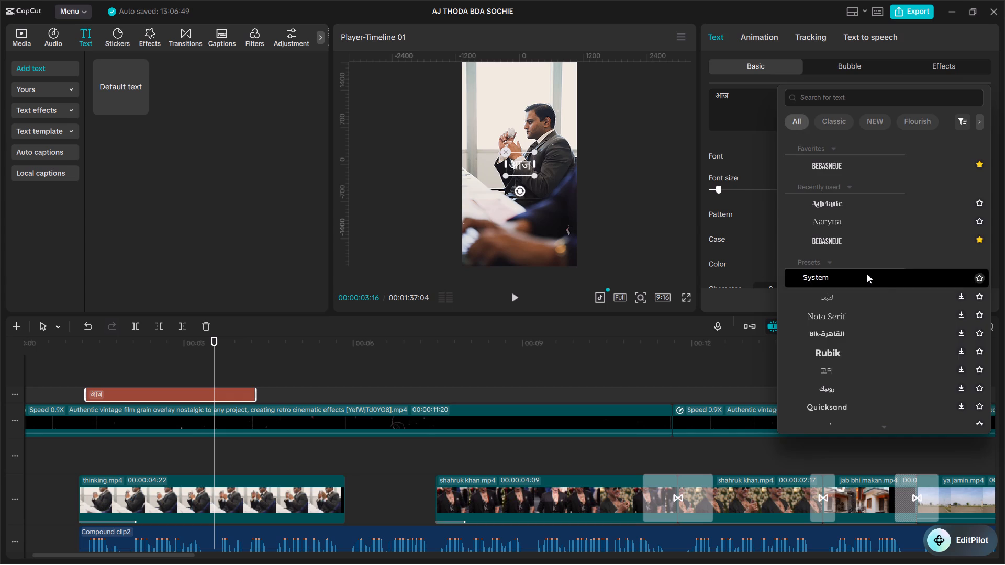
Apply the preset style with black lettering on a white background box to the आज text.
click(71, 372)
key(space)
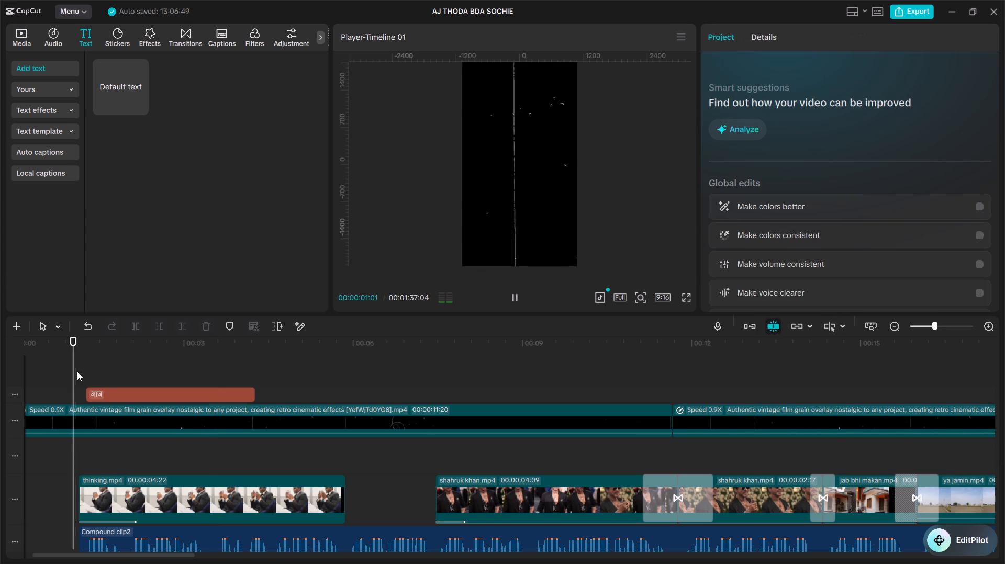
key(space)
click(130, 390)
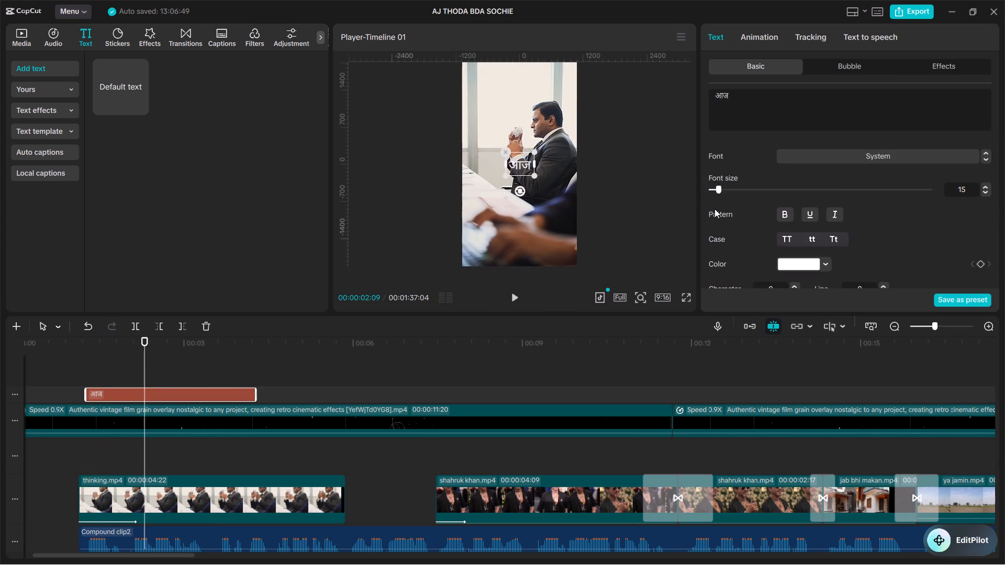
scroll(868, 181, down, 4)
scroll(867, 182, up, 3)
scroll(865, 189, down, 3)
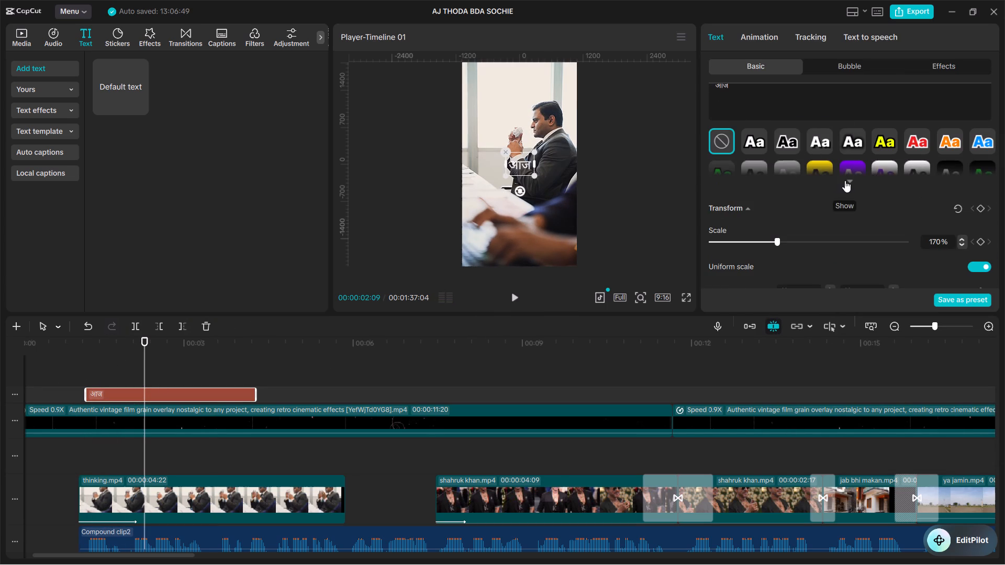
click(845, 180)
click(926, 173)
Switch the आज text's background to the second box style and set its height to 5%.
scroll(785, 239, down, 2)
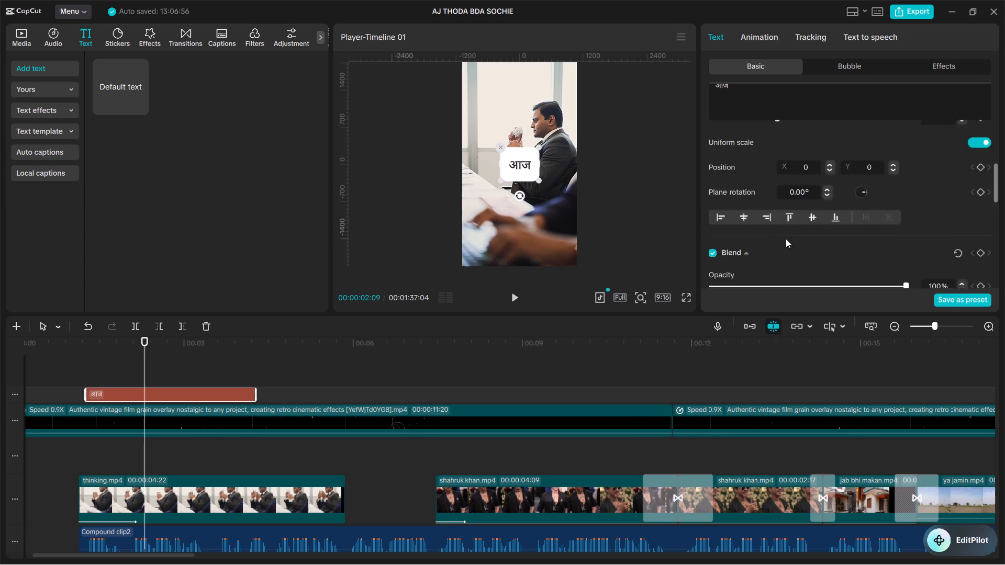
scroll(786, 239, down, 4)
click(779, 228)
scroll(873, 230, down, 2)
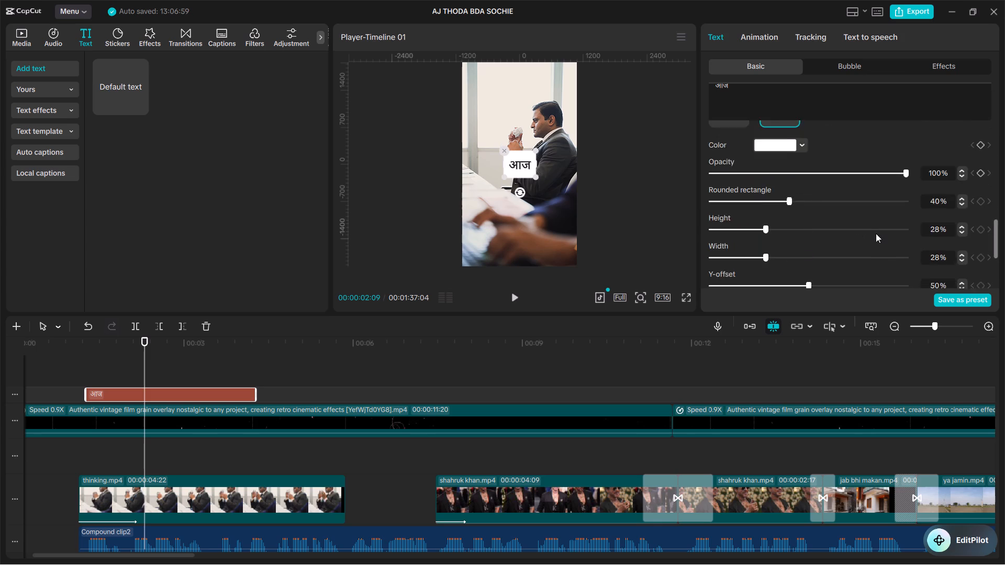
scroll(876, 233, down, 1)
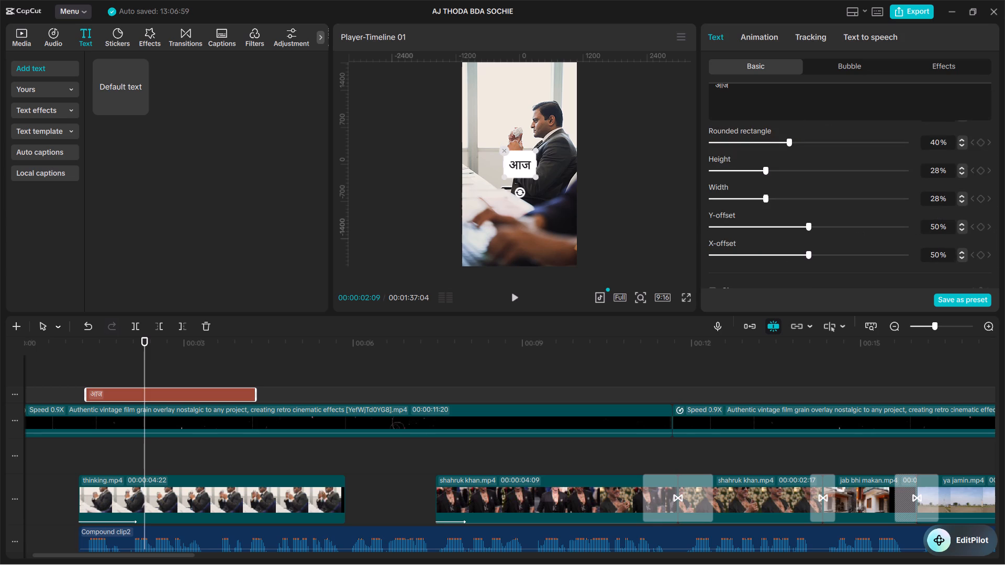
double_click(933, 171)
key(5)
key(Return)
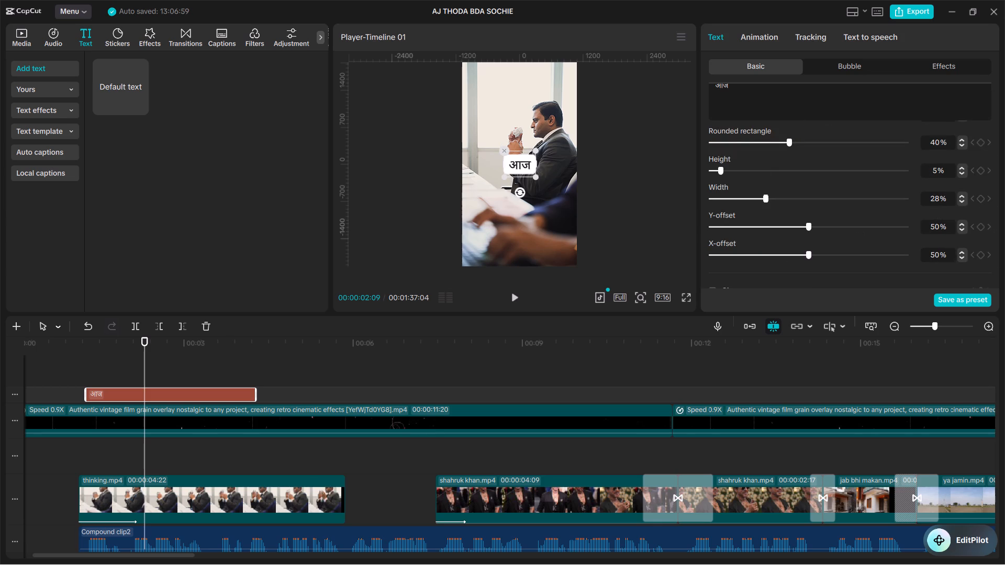
Play back the opening to check the styled आज text and its timing over the thinking clip.
click(50, 374)
key(space)
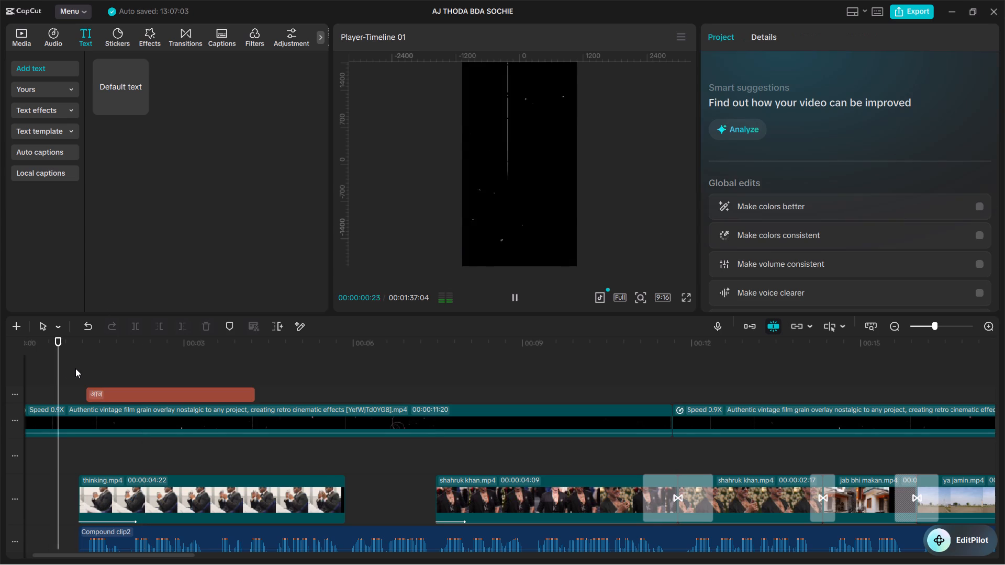
key(space)
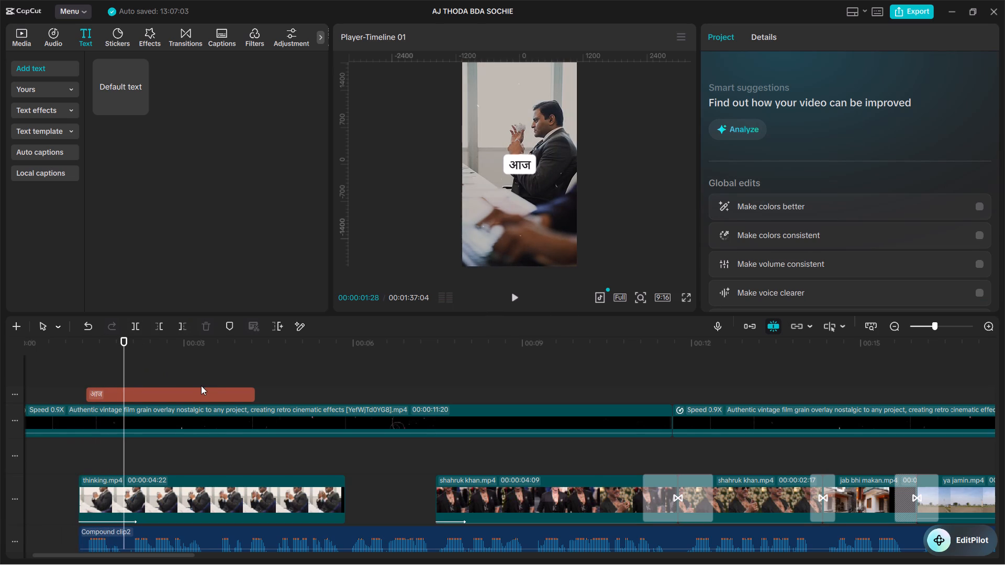
key(space)
key(space)
key(space)
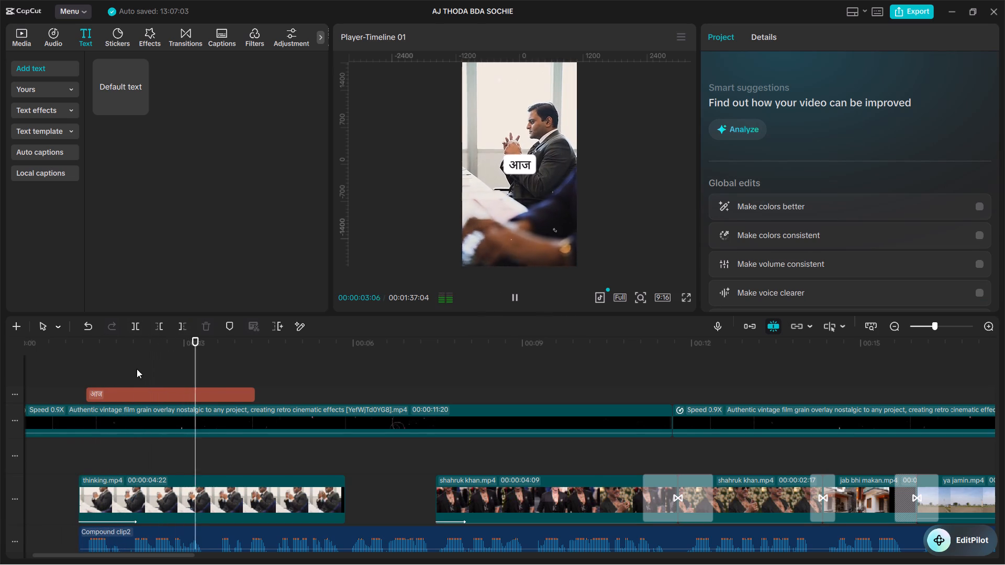
click(137, 369)
drag(136, 369, 131, 368)
key(space)
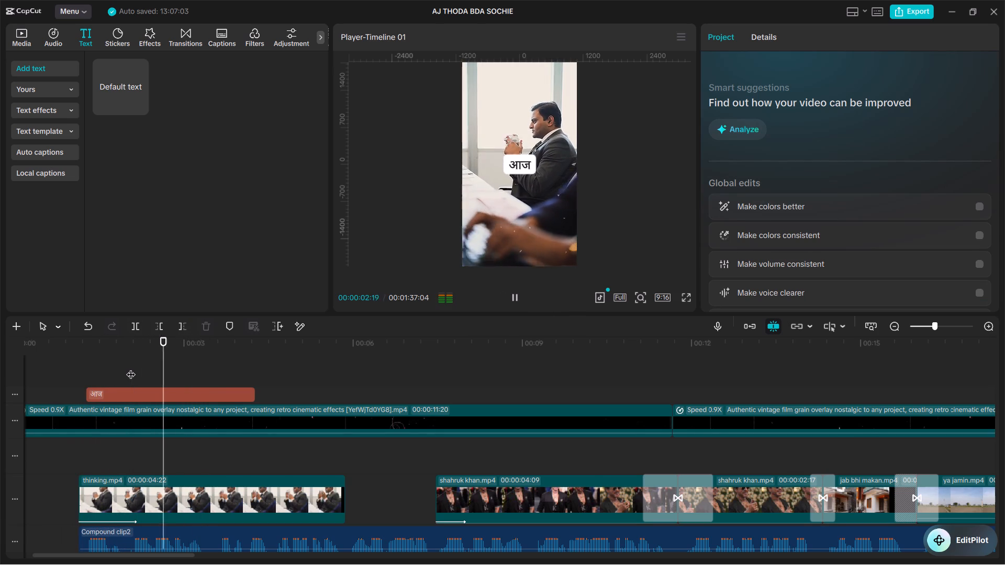
click(131, 368)
Extend the आज text clip to the end of the video at 00:01:37:04.
click(145, 392)
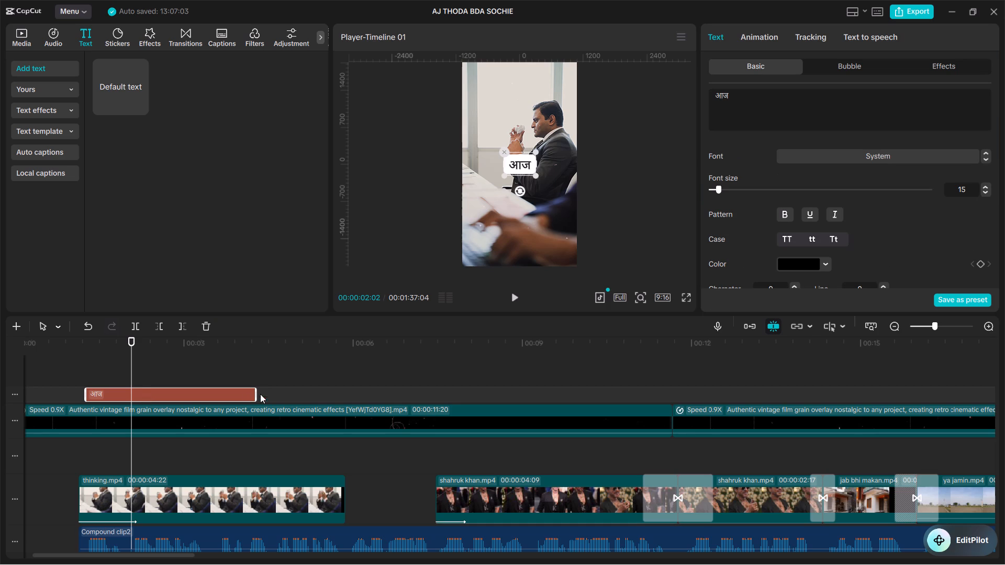
drag(256, 392, 775, 380)
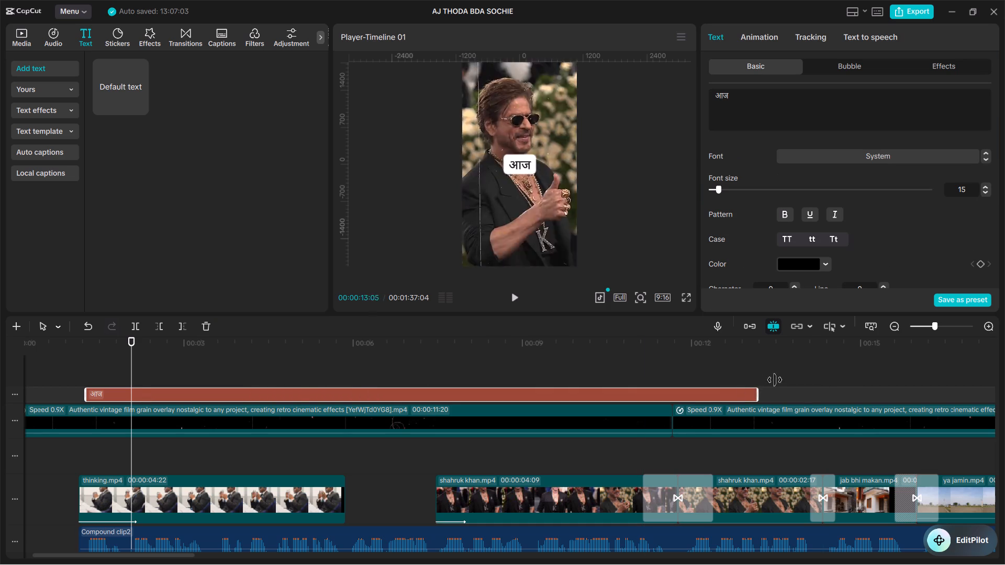
drag(775, 380, 965, 381)
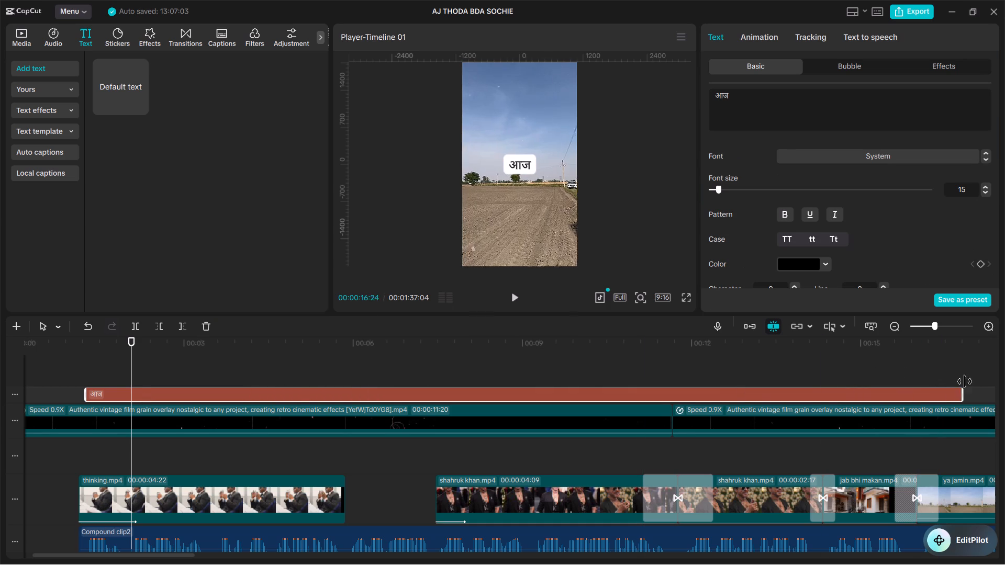
drag(965, 381, 989, 383)
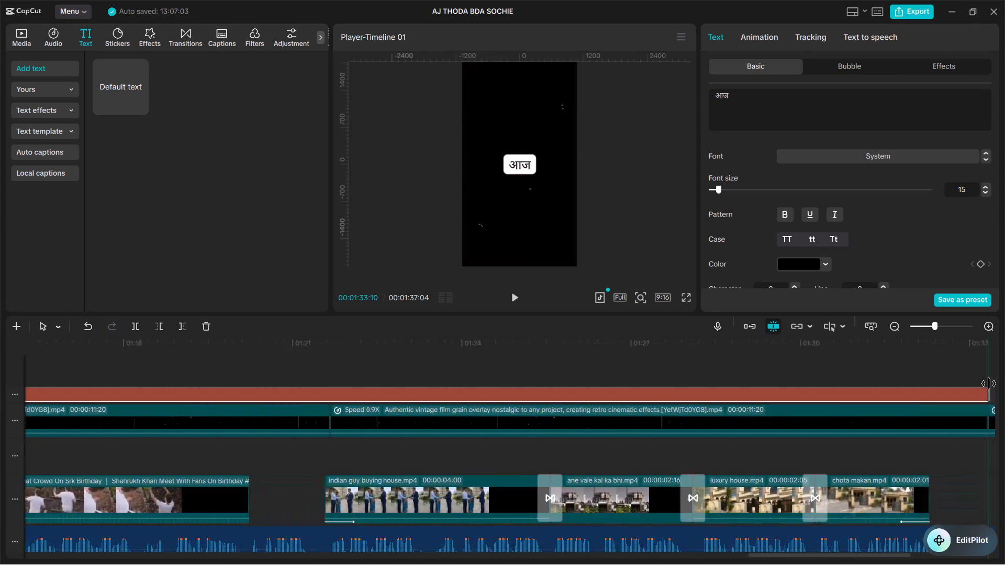
drag(989, 383, 187, 393)
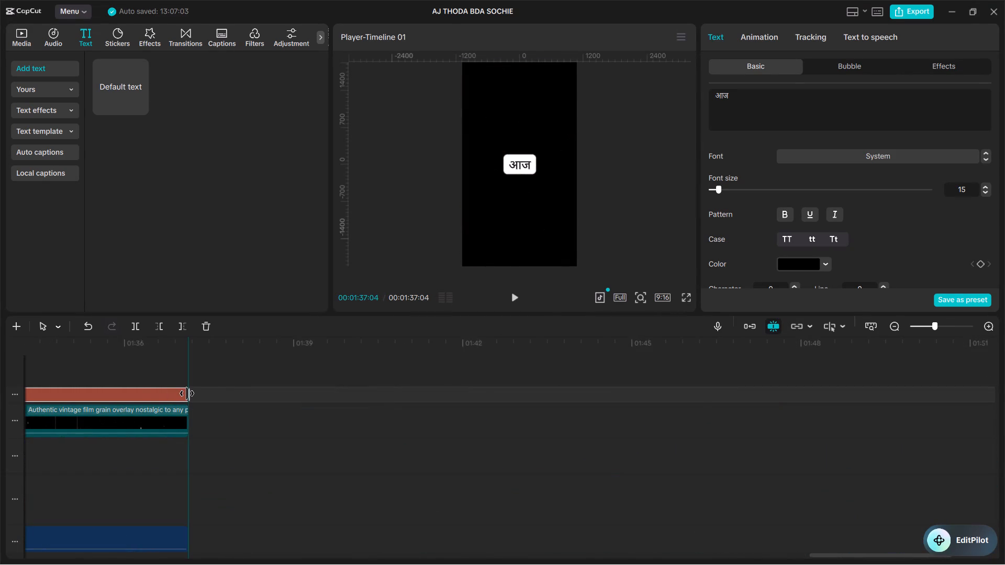
drag(187, 393, 187, 393)
Split the long आज text clip at 00:00:02:00, over the thinking clip near the start.
scroll(226, 399, up, 13)
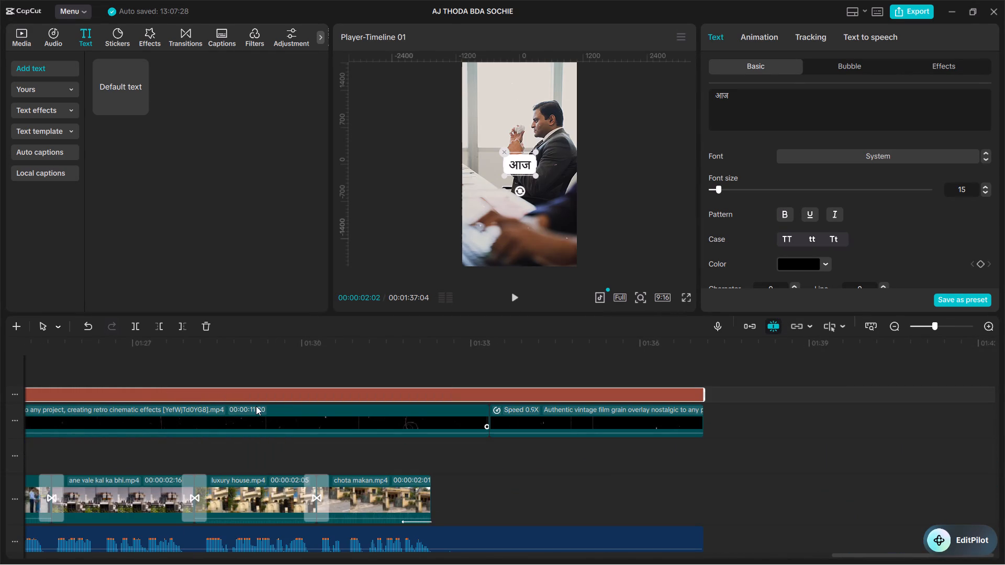
scroll(256, 406, up, 2)
alt+scroll(256, 406, down, 16)
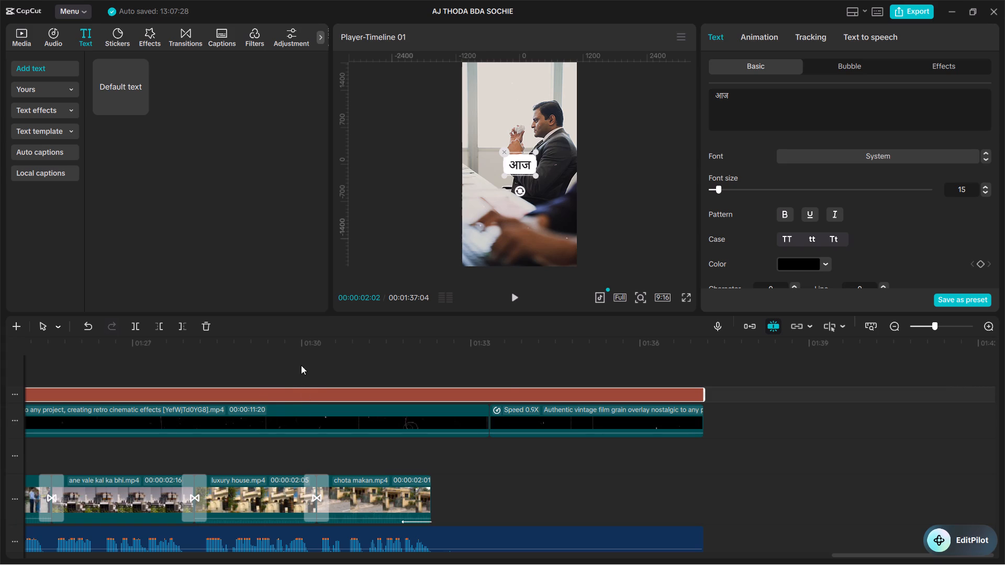
click(301, 353)
alt+scroll(290, 377, up, 20)
alt+scroll(290, 377, up, 20)
alt+scroll(290, 377, up, 10)
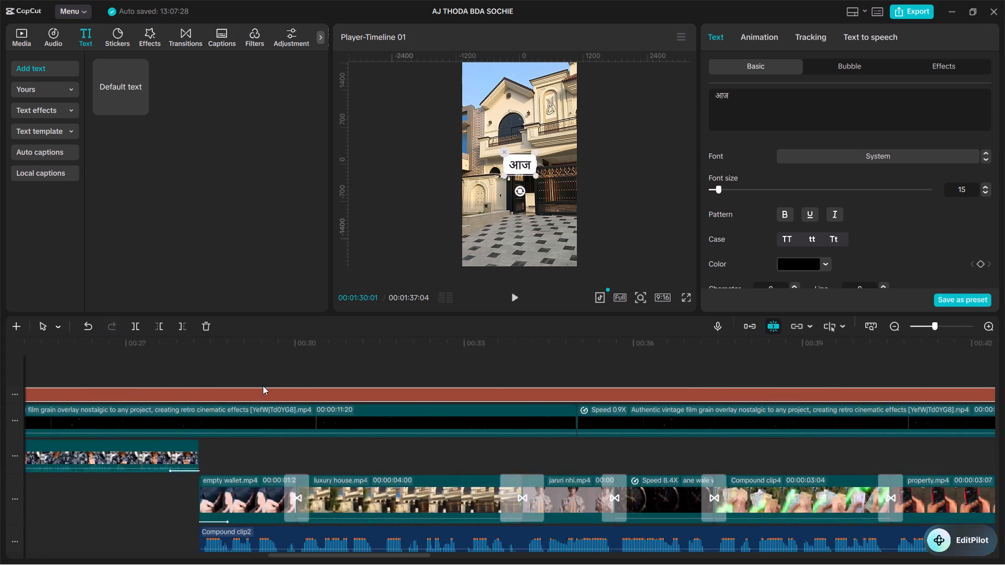
alt+scroll(263, 386, up, 20)
alt+scroll(263, 386, up, 2)
alt+scroll(189, 405, up, 6)
click(127, 367)
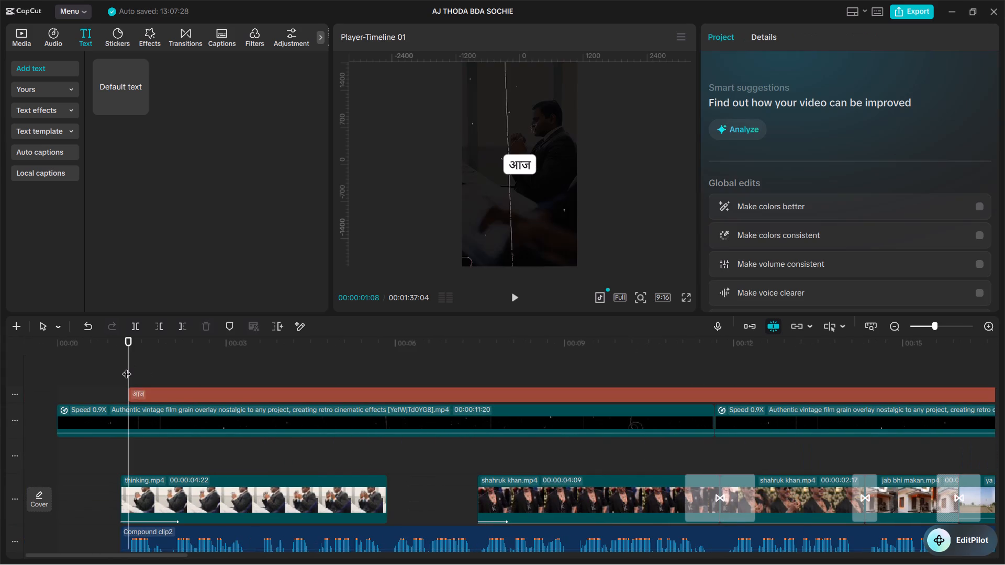
key(space)
key(space)
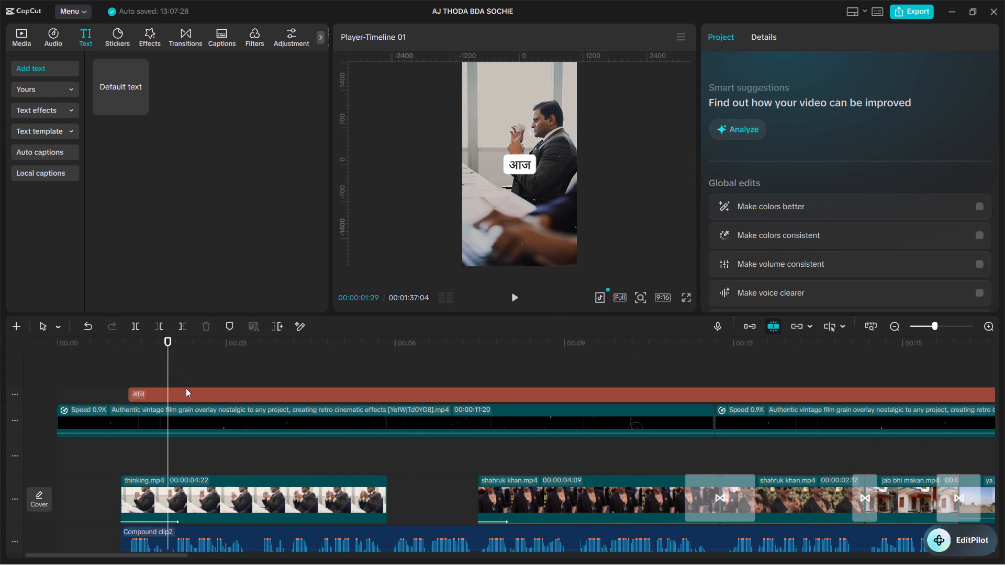
click(182, 394)
key(space)
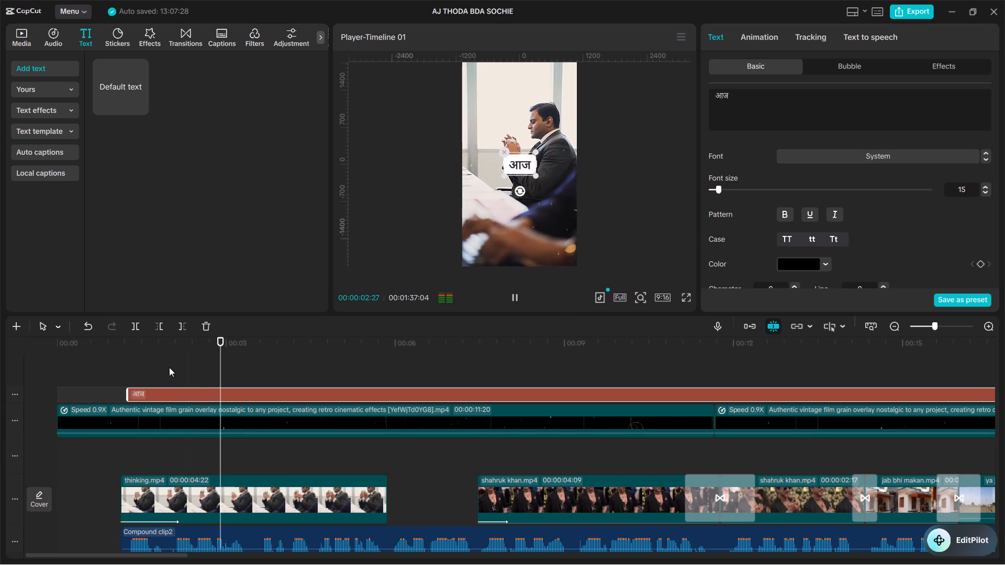
double_click(169, 367)
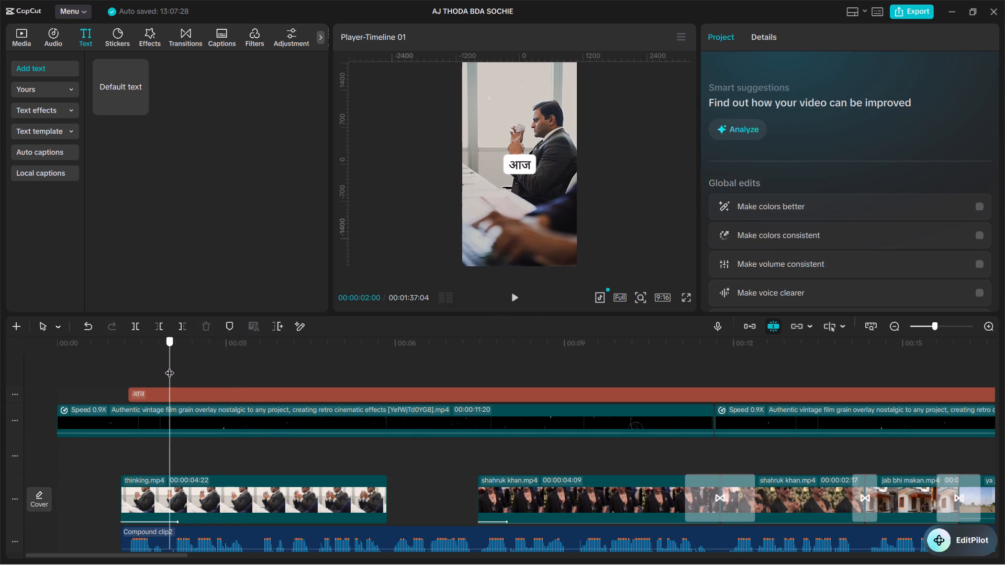
click(191, 391)
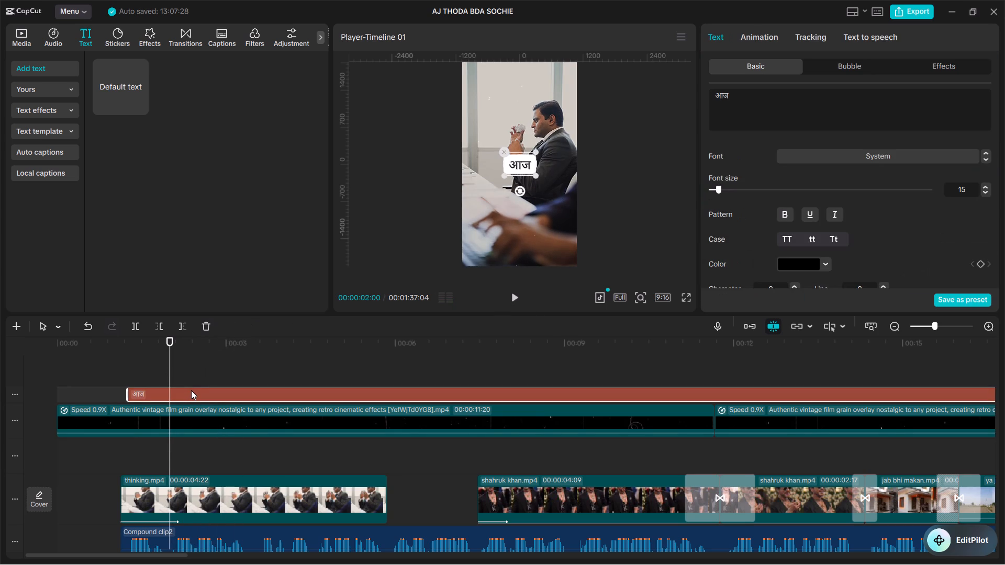
key(ctrl+b)
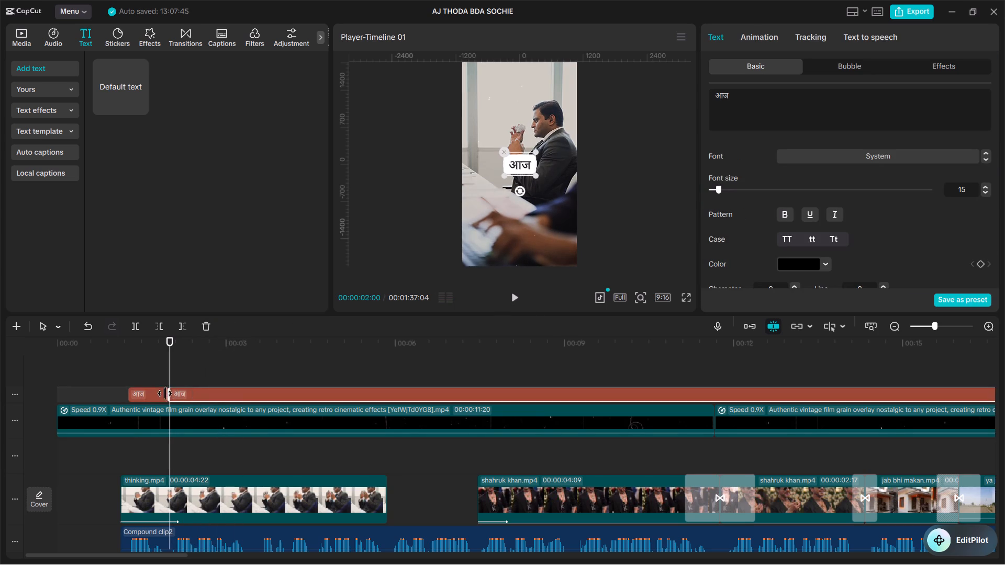
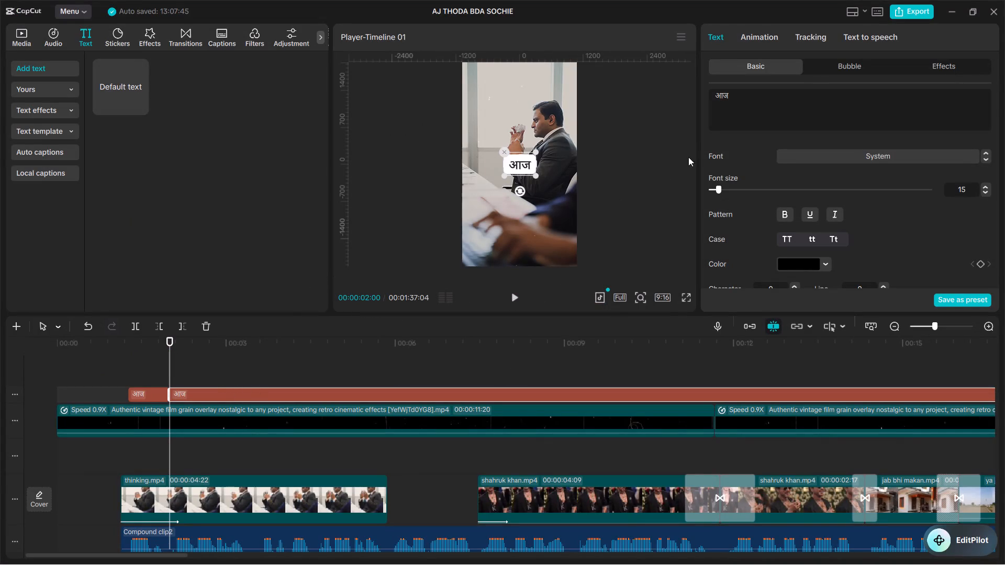
Replace the text of the long clip after the 00:00:02:00 split with "थोड़ा बड़ा सोचिए !!".
double_click(738, 108)
key(ctrl+v)
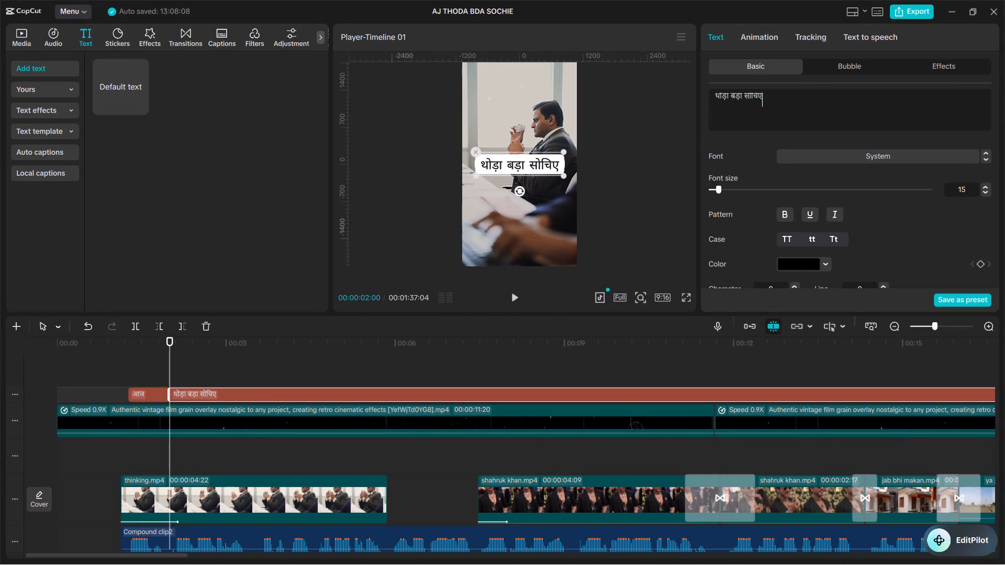
key(space)
text(!!)
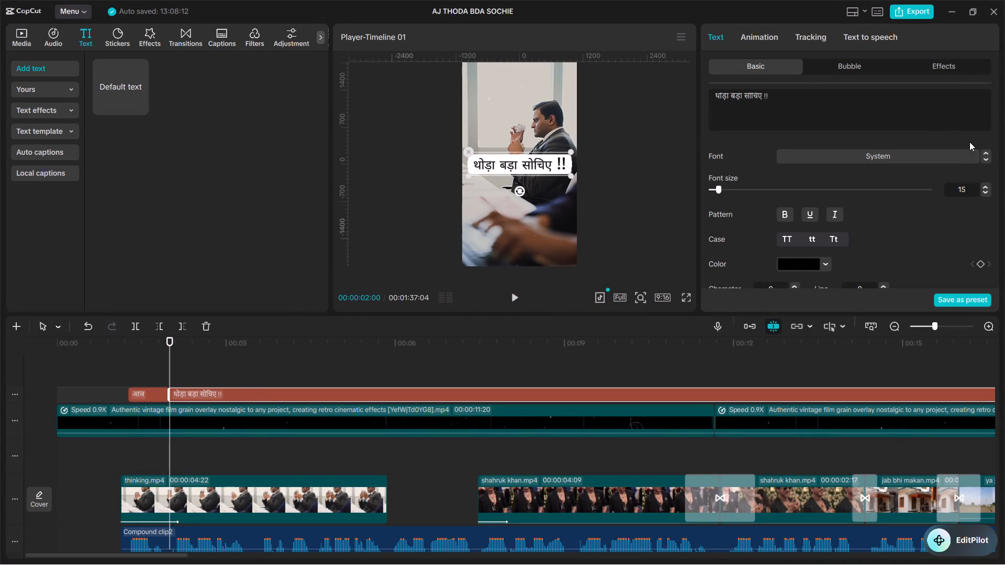
Reduce only the "!!" in the थोड़ा बड़ा सोचिए text to font size 10.
double_click(764, 95)
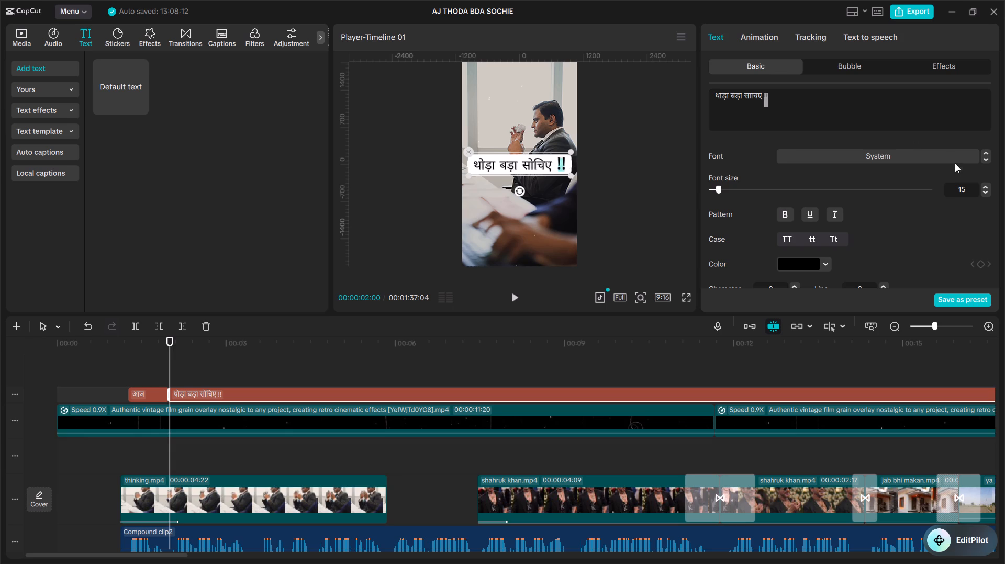
triple_click(986, 191)
double_click(986, 191)
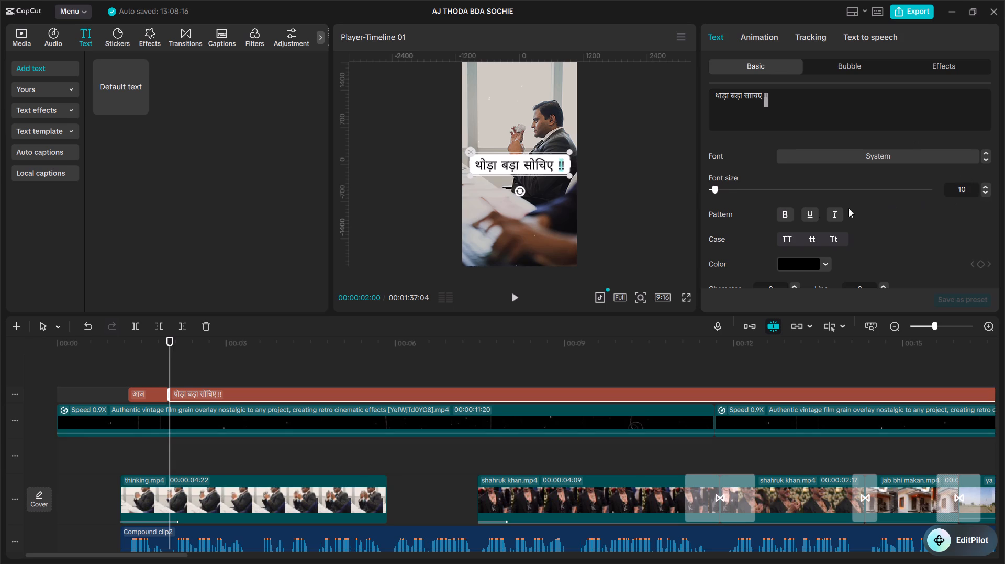
Append " !!" to the text of the short आज clip at the start of the text track.
click(146, 369)
click(155, 393)
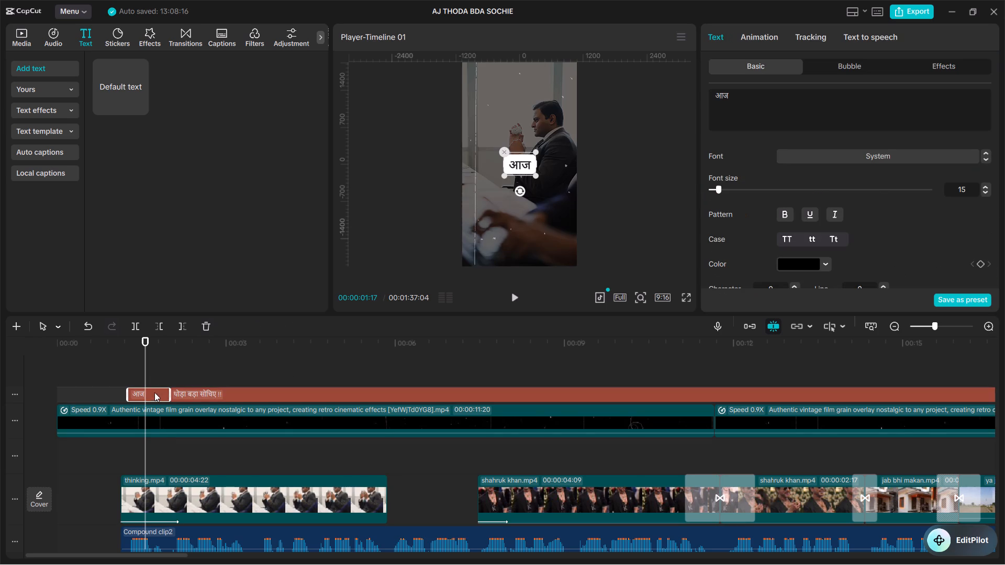
click(751, 96)
key(space)
text(!!)
Reduce only the "!!" in the आज text to font size 10.
click(734, 95)
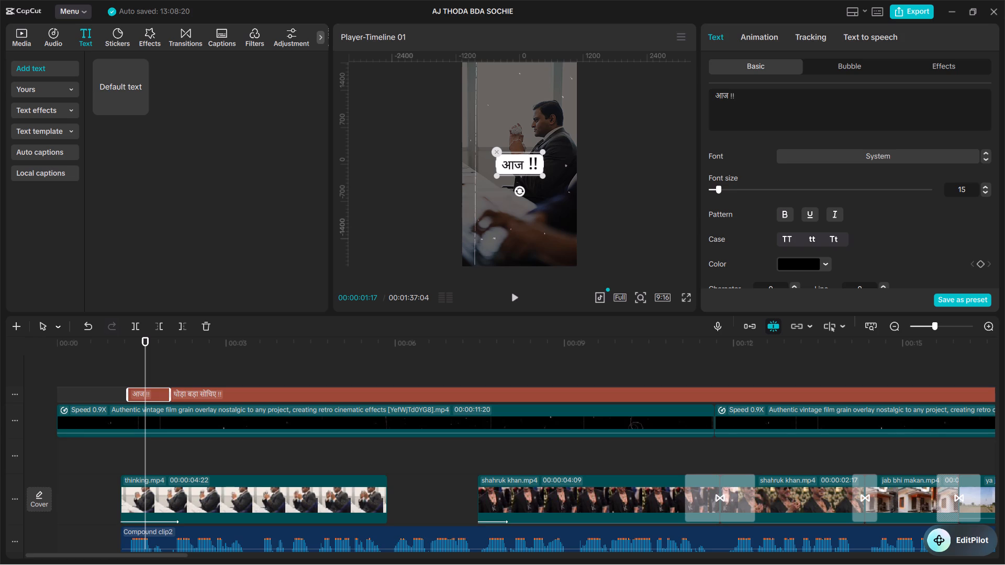
double_click(730, 96)
triple_click(984, 192)
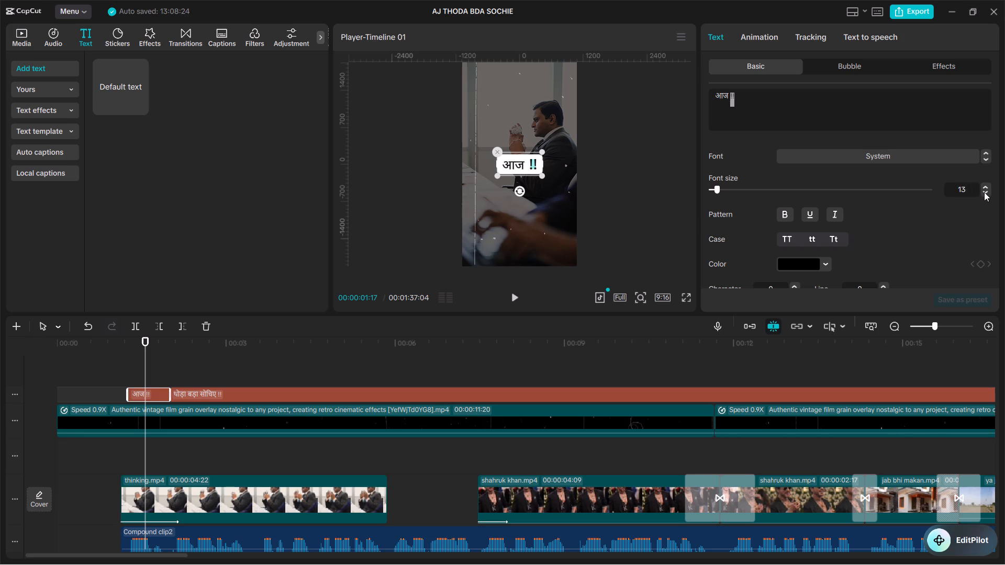
double_click(984, 192)
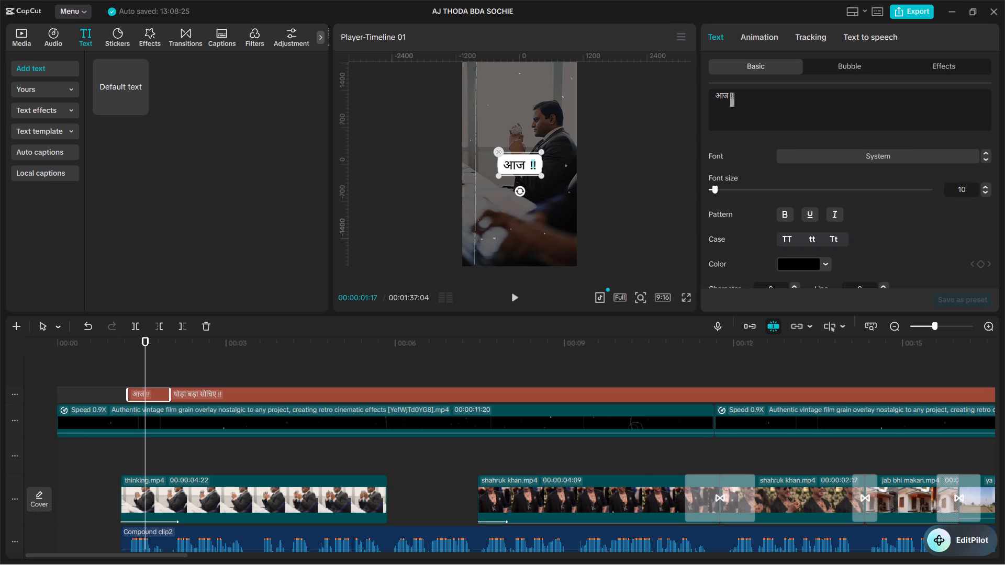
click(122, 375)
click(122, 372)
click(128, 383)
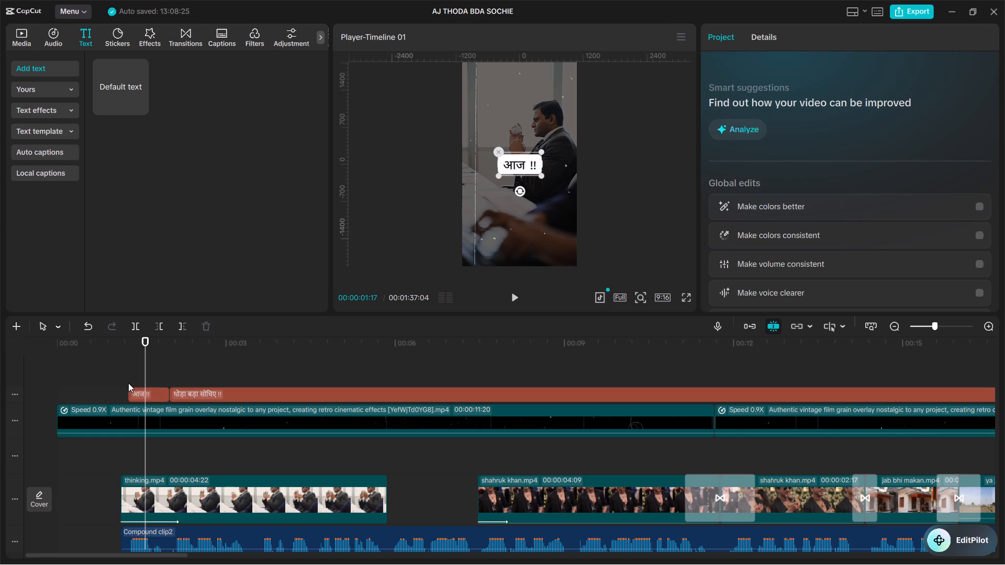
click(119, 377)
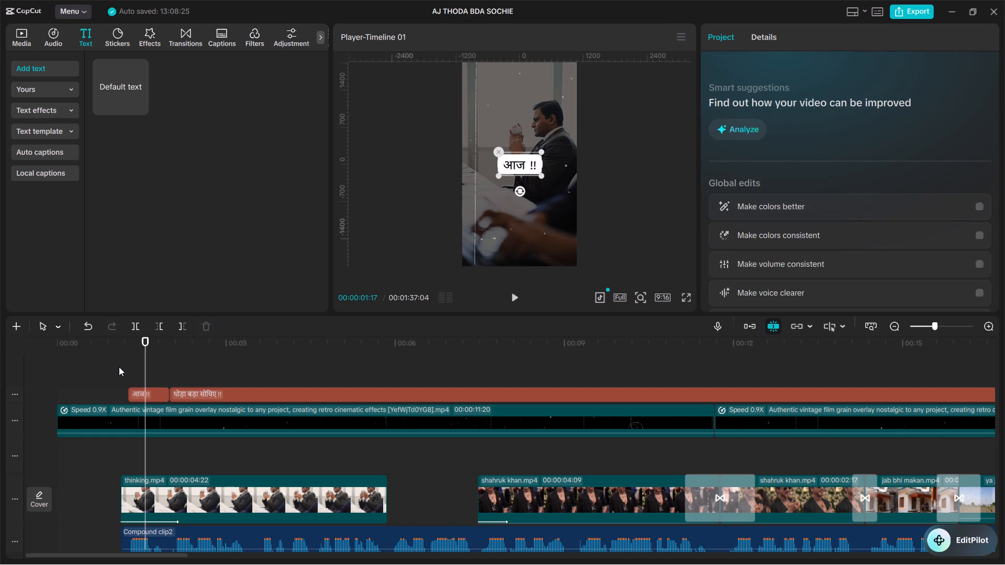
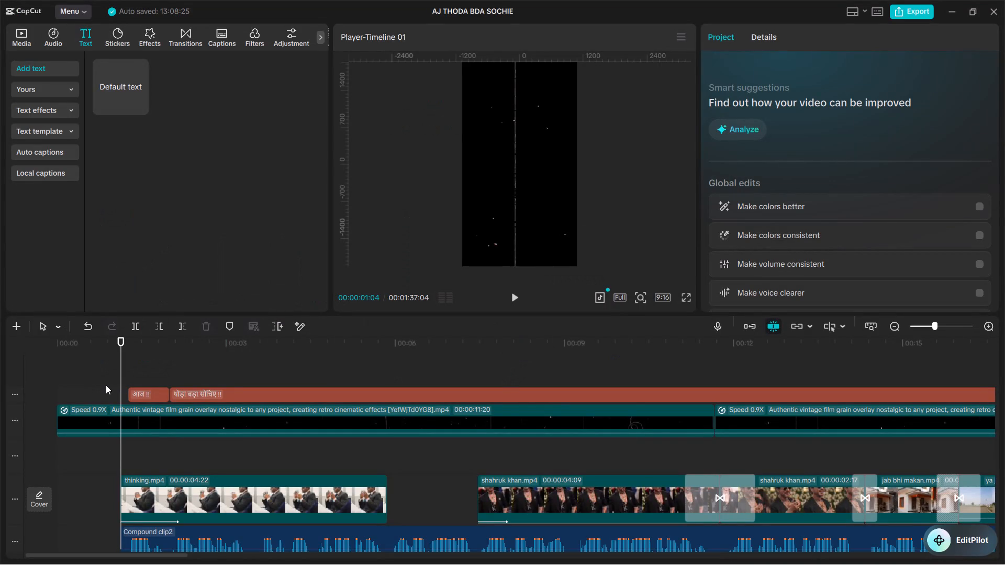
Play back the opening captions against the audio and split the long थोड़ा बड़ा सोचिए !! text clip at 00:00:03:16.
click(107, 385)
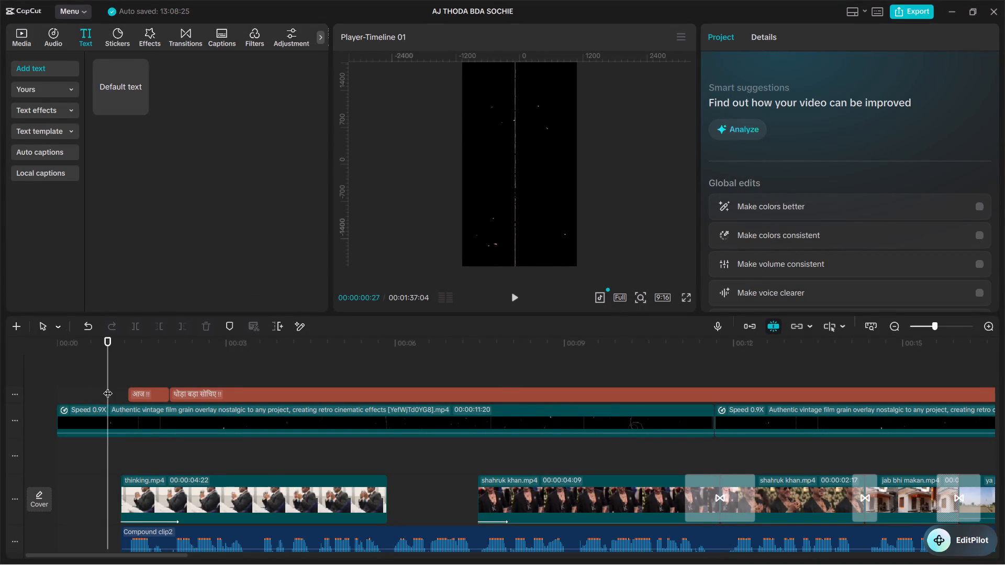
click(104, 391)
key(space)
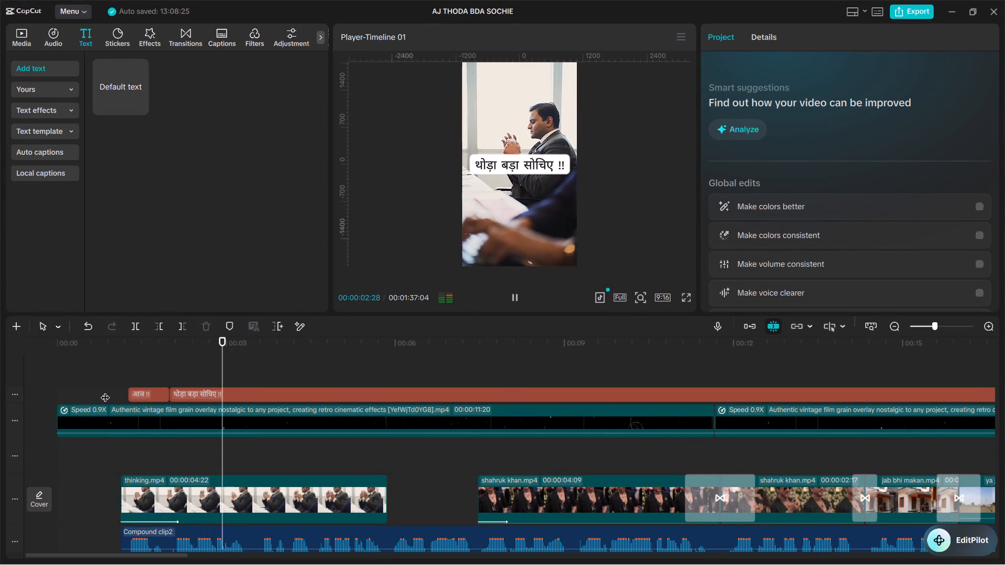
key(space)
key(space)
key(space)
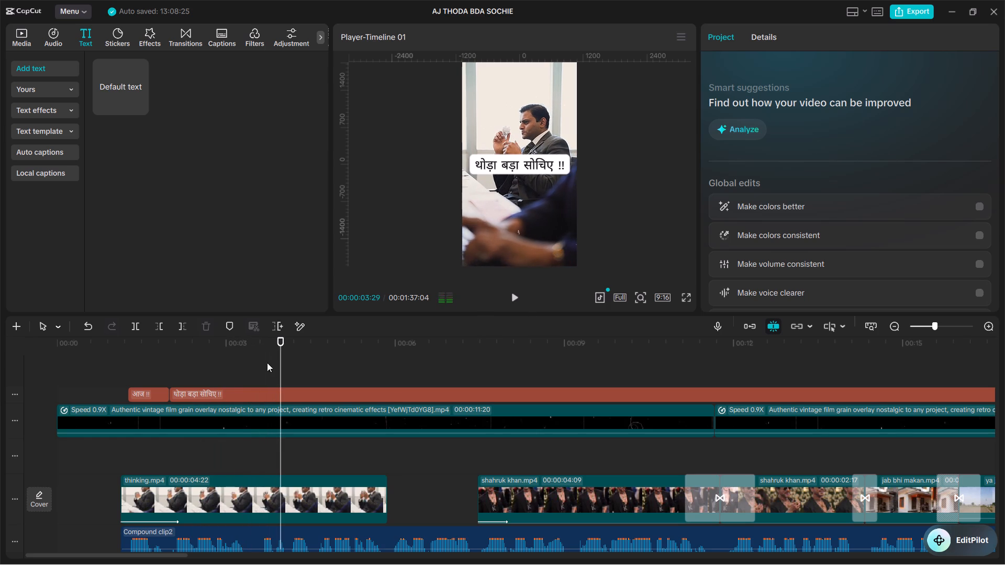
click(244, 375)
drag(244, 375, 254, 382)
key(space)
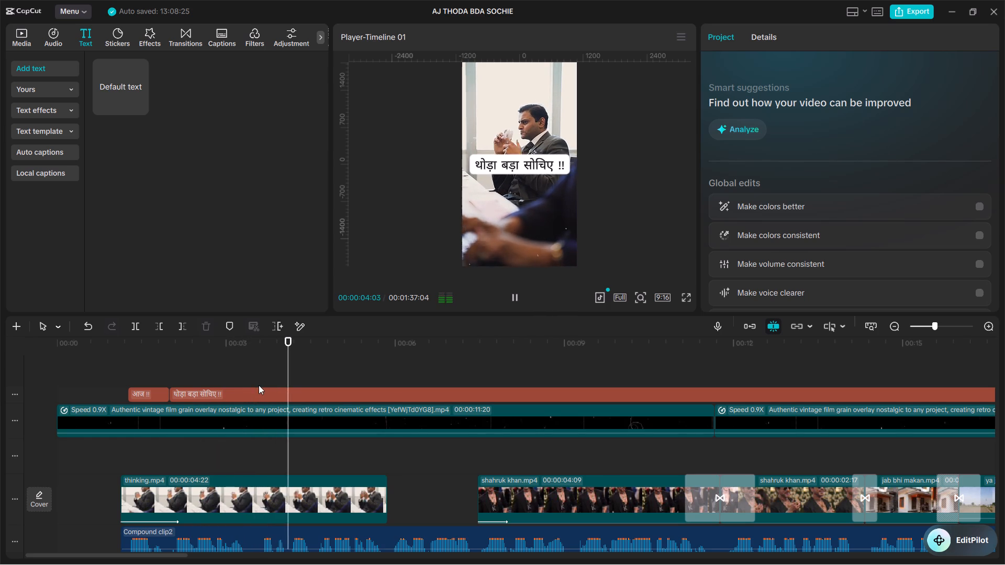
click(262, 377)
click(261, 377)
click(262, 392)
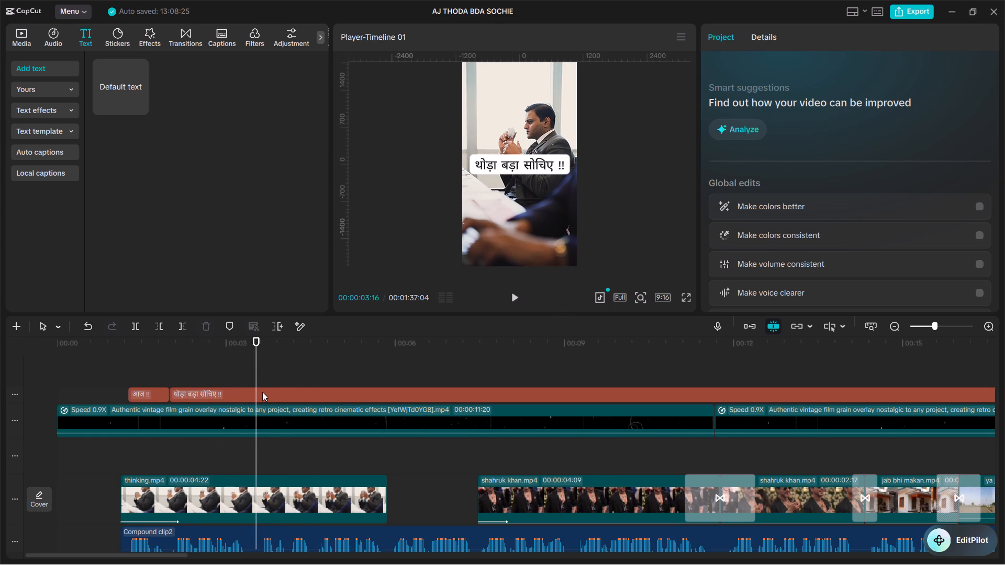
key(ctrl+b)
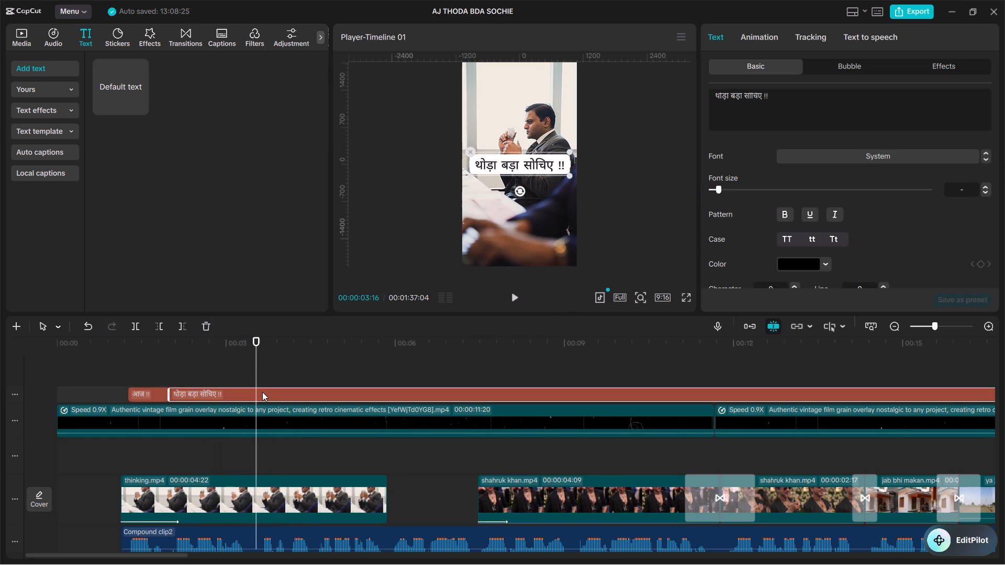
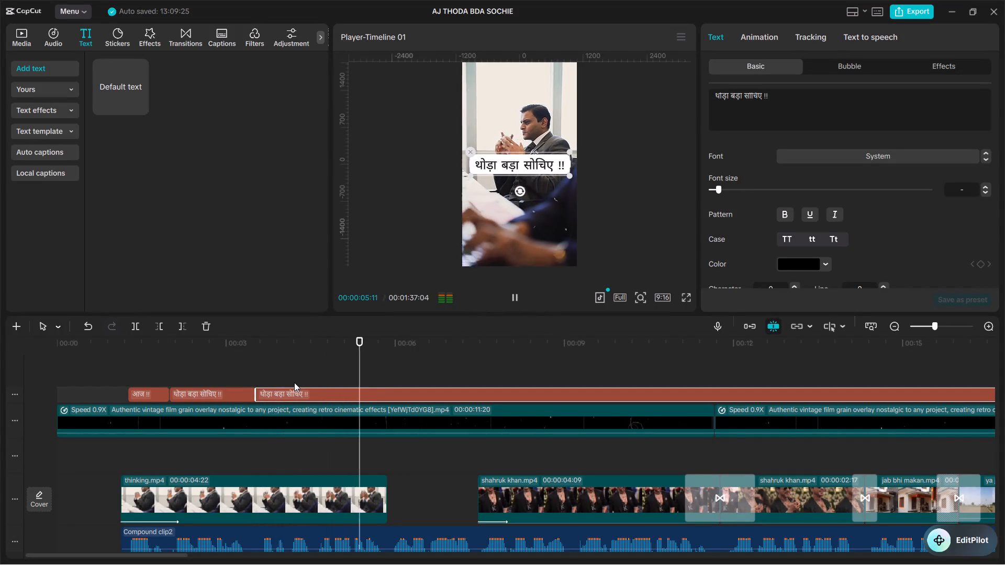
Play back the last थोड़ा बड़ा सोचिए !! text clip near the end of thinking.mp4 to check its timing against the audio.
key(space)
key(space)
key(space)
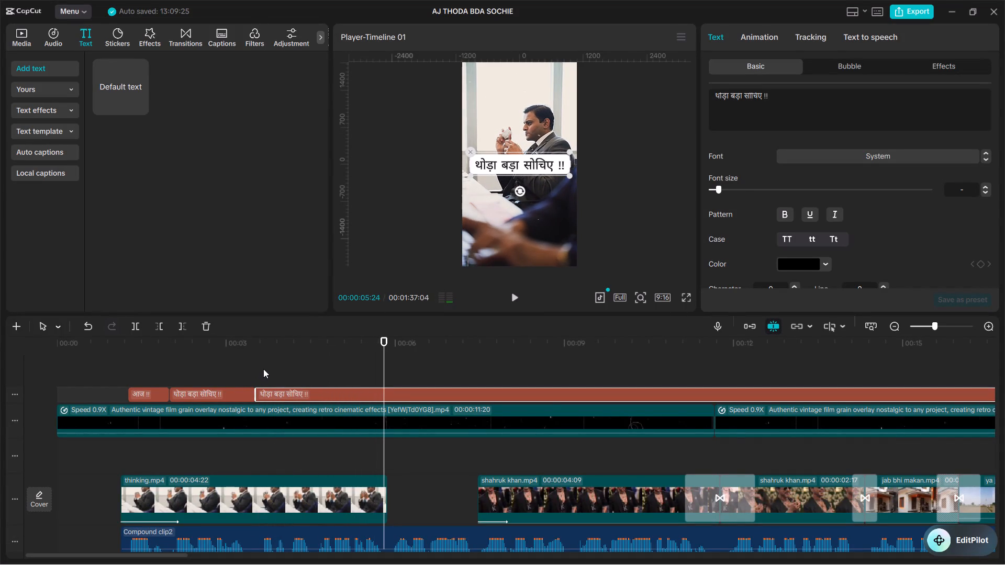
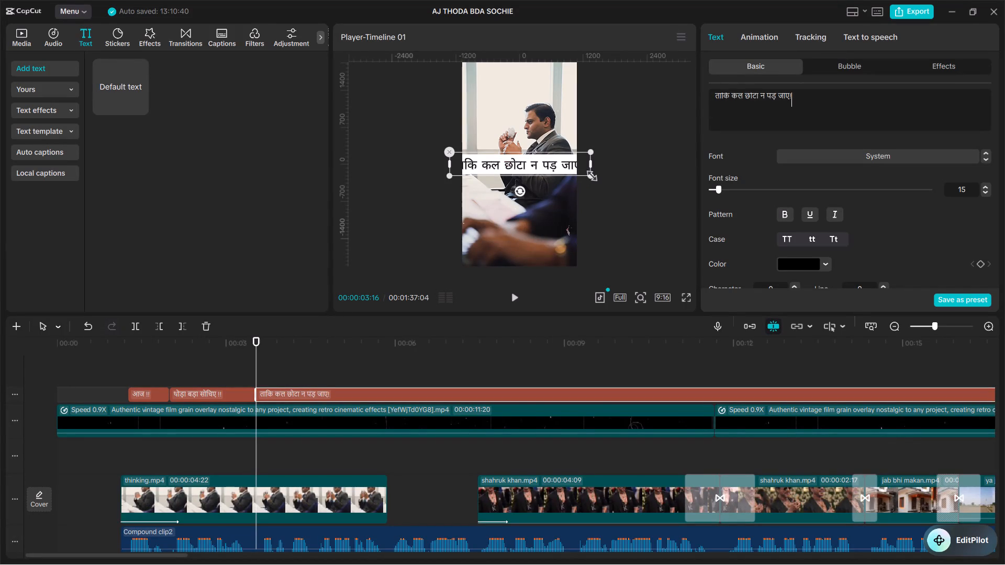
Scale down the ताकि कल छोटा न पड़ जाए! text so its white box fits within the video frame's width.
drag(589, 174, 558, 169)
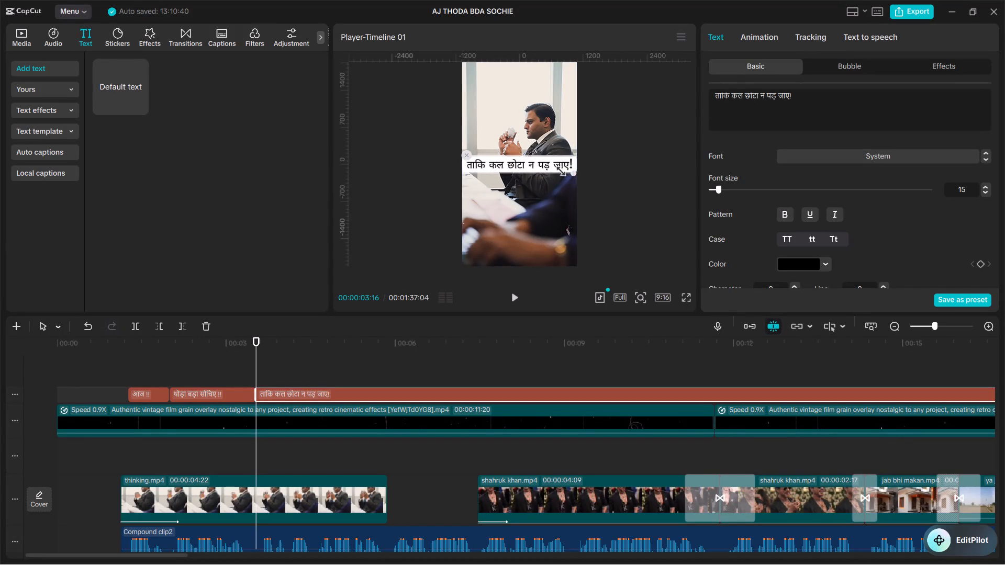
drag(558, 169, 556, 168)
Change the ending of the ताकि कल छोटा न पड़ जाए text to a space followed by !!.
click(790, 96)
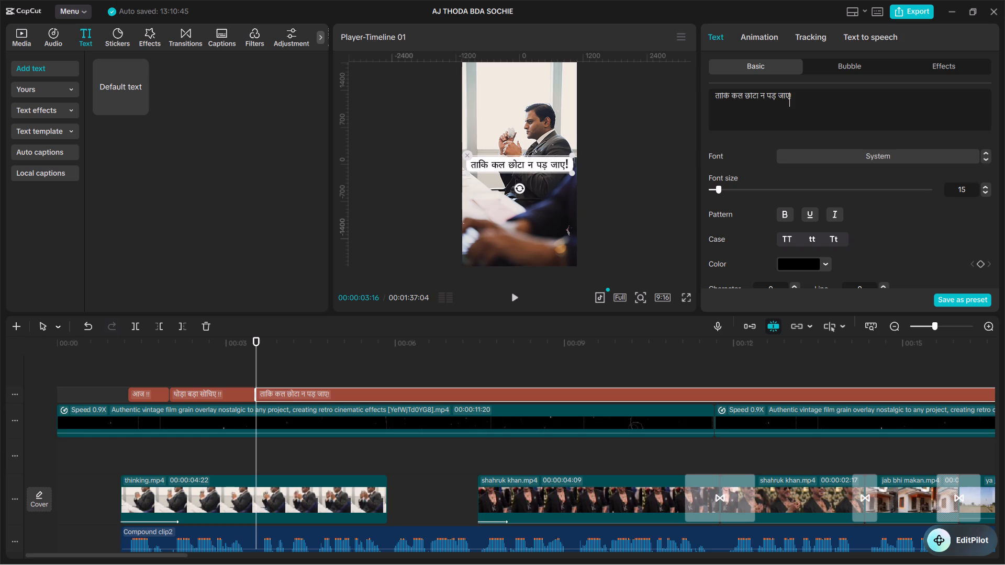
key(Right)
key(BackSpace)
key(space)
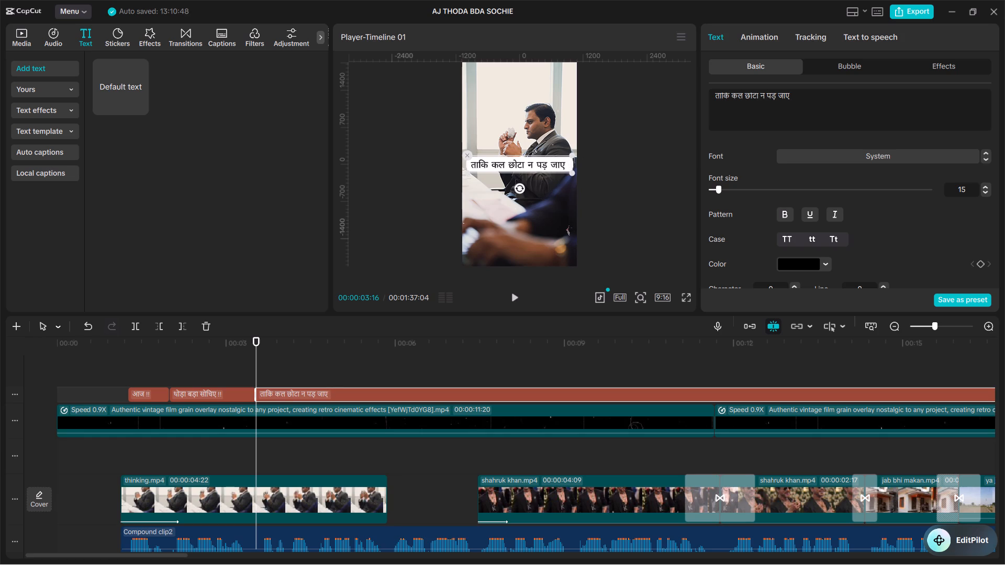
text(!!)
Set the font size of only the !! characters in the ताकि कल छोटा न पड़ जाए !! text to 10.
double_click(793, 92)
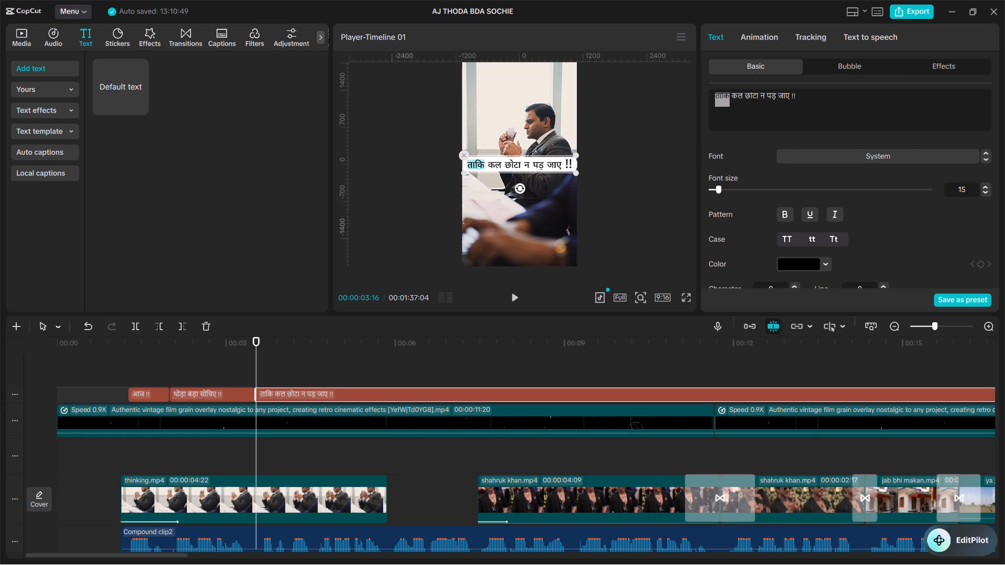
click(790, 94)
double_click(794, 95)
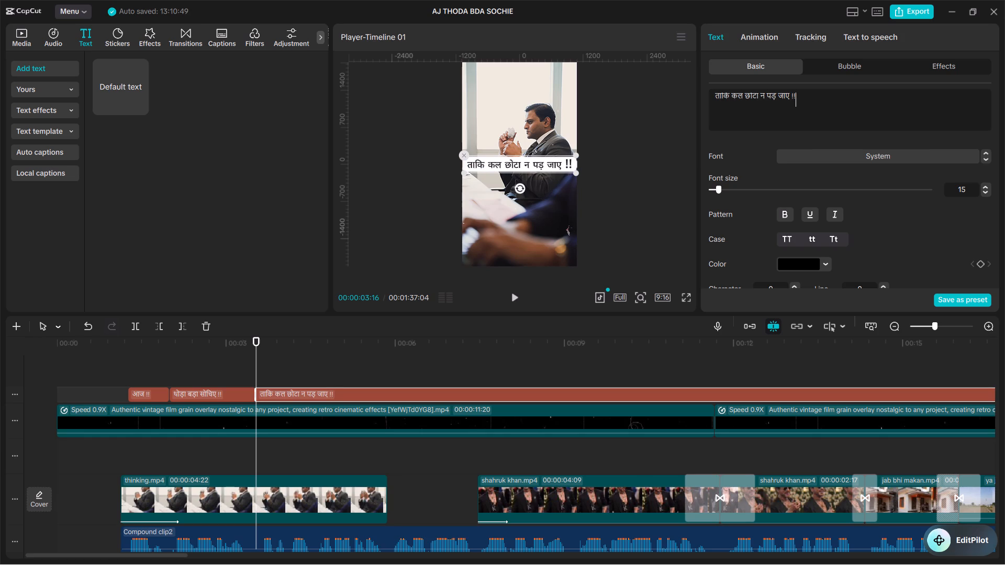
double_click(792, 96)
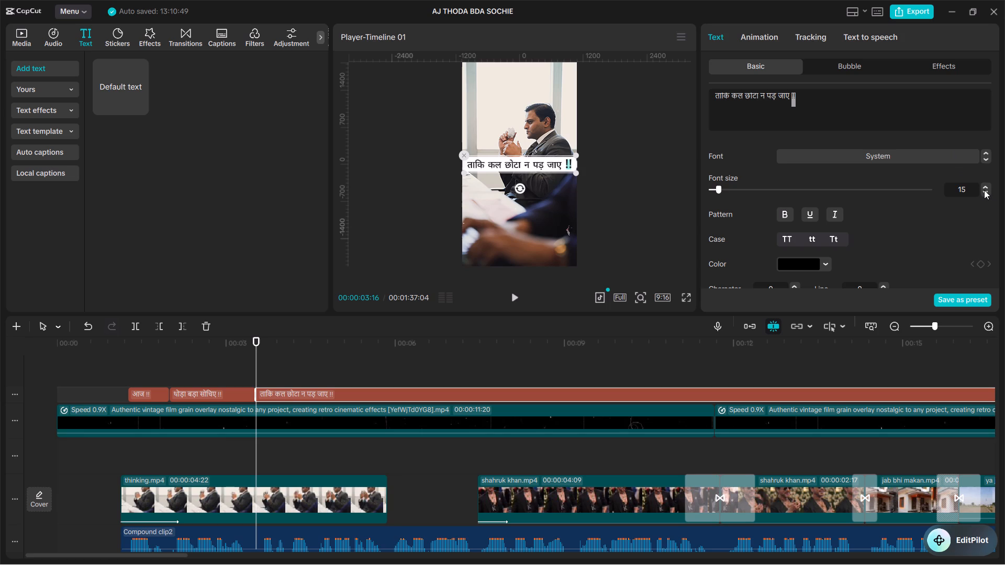
triple_click(984, 191)
double_click(984, 191)
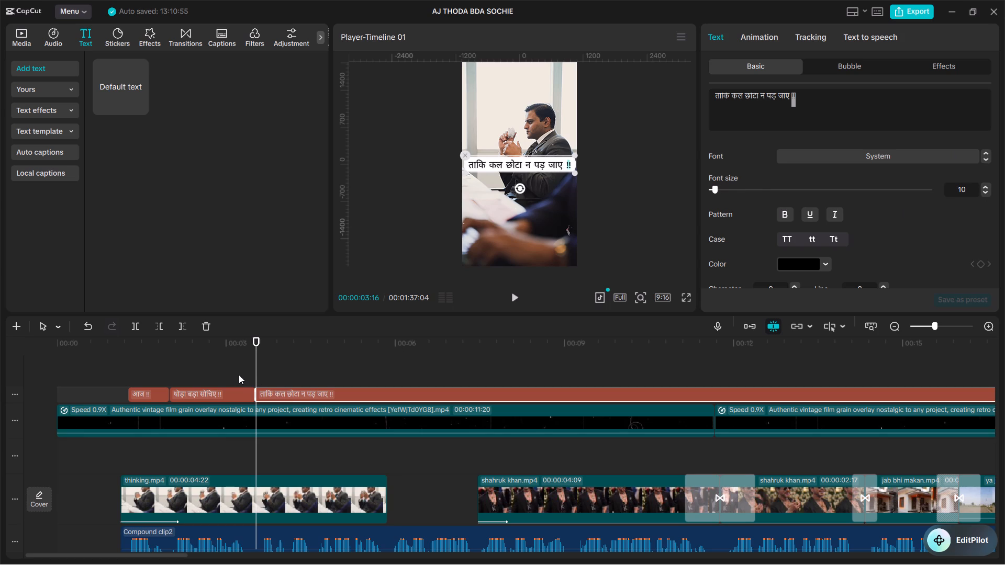
Play the phrase against the audio and split the ताकि कल छोटा न पड़ जाए !! text clip at 00:00:05:26, by the end of thinking.mp4.
click(239, 375)
key(space)
key(space)
key(space)
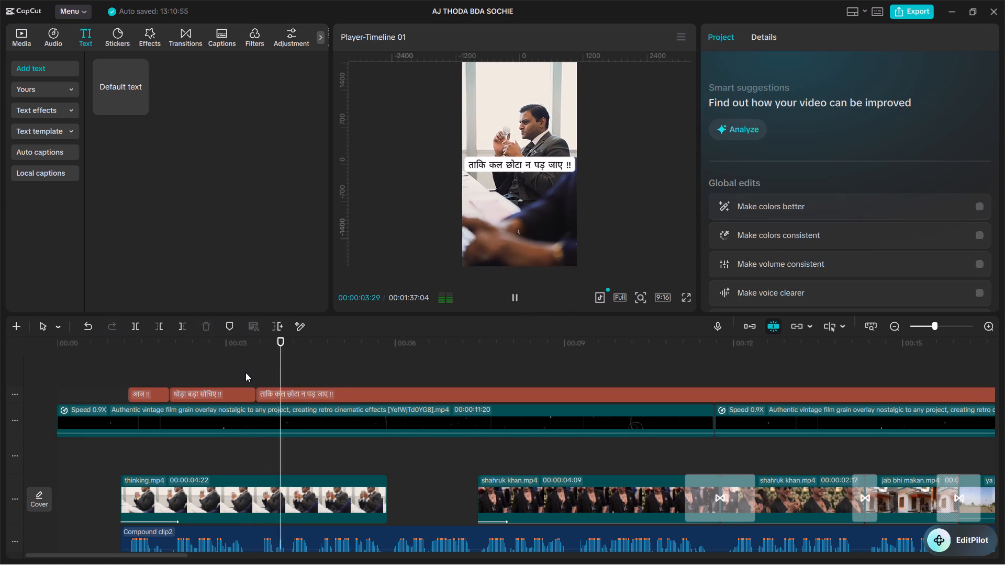
key(space)
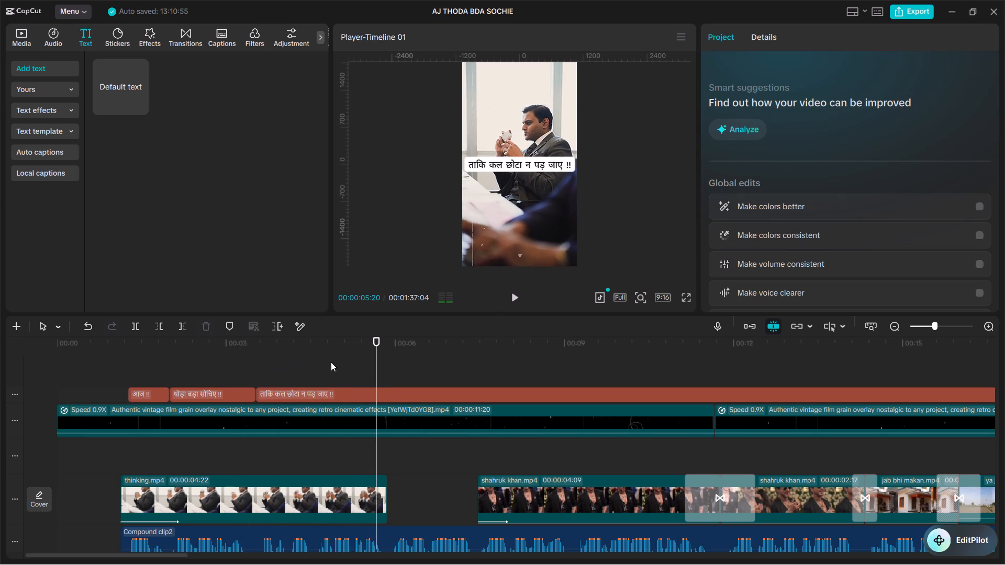
key(space)
key(space)
double_click(384, 364)
key(space)
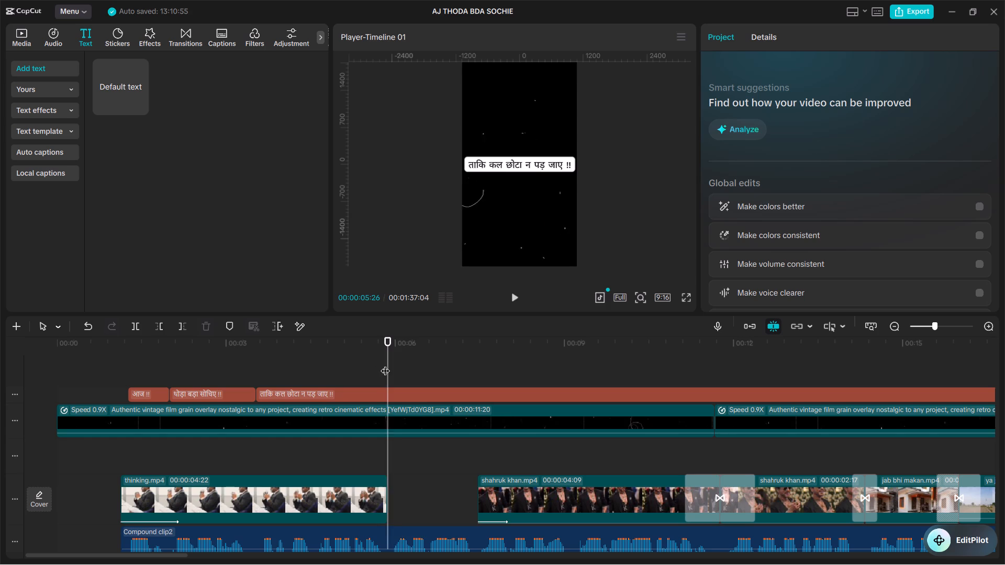
double_click(387, 364)
click(398, 393)
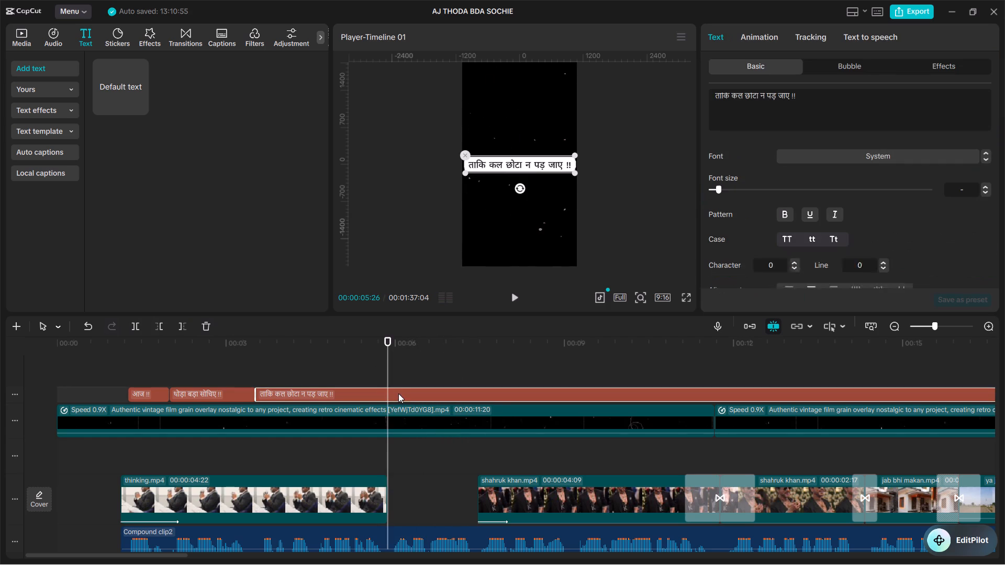
key(ctrl+b)
Play the following audio and split the remaining text clip at 00:00:07:14, by the start of the first shahruk khan.mp4 clip.
key(space)
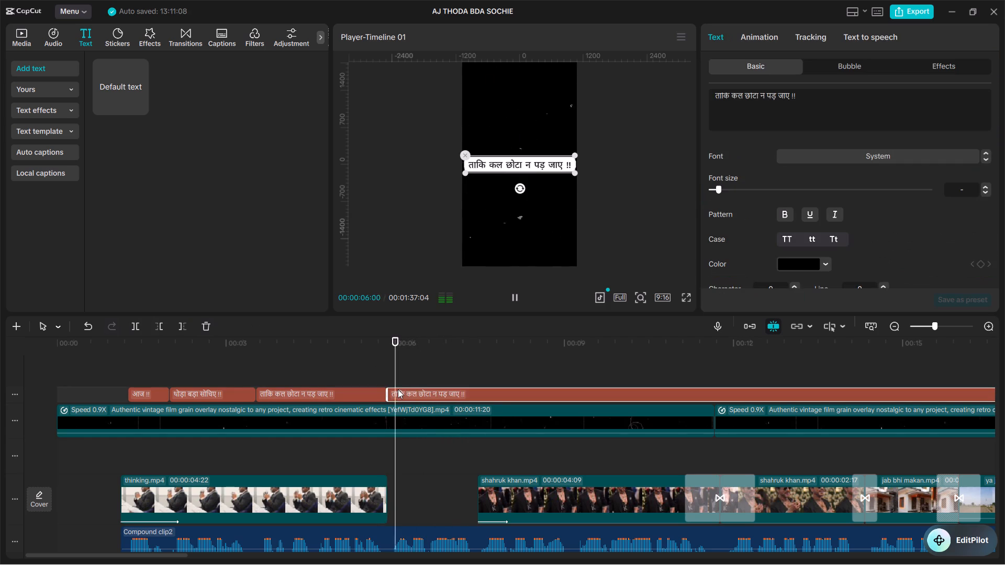
key(space)
key(space)
key(space)
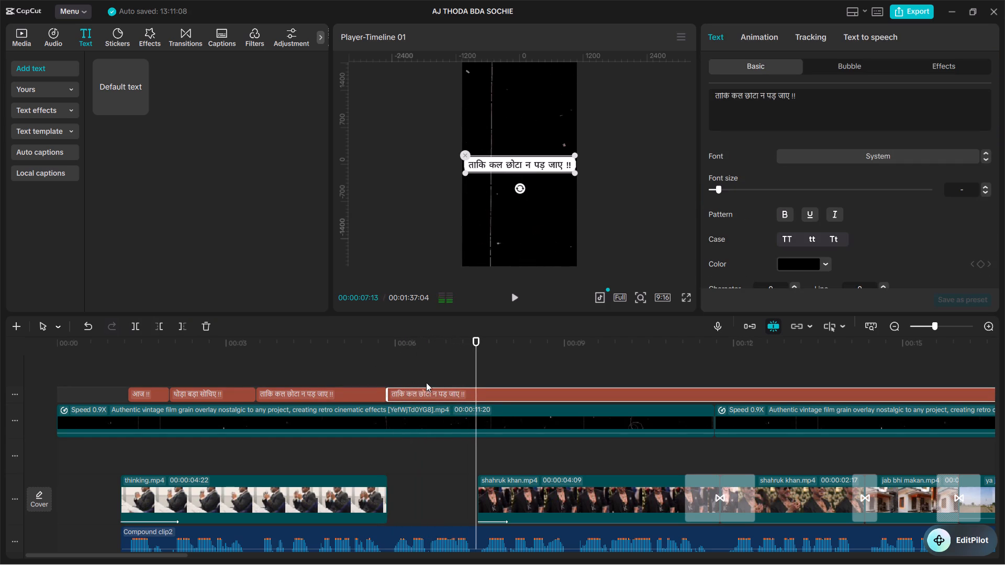
click(476, 370)
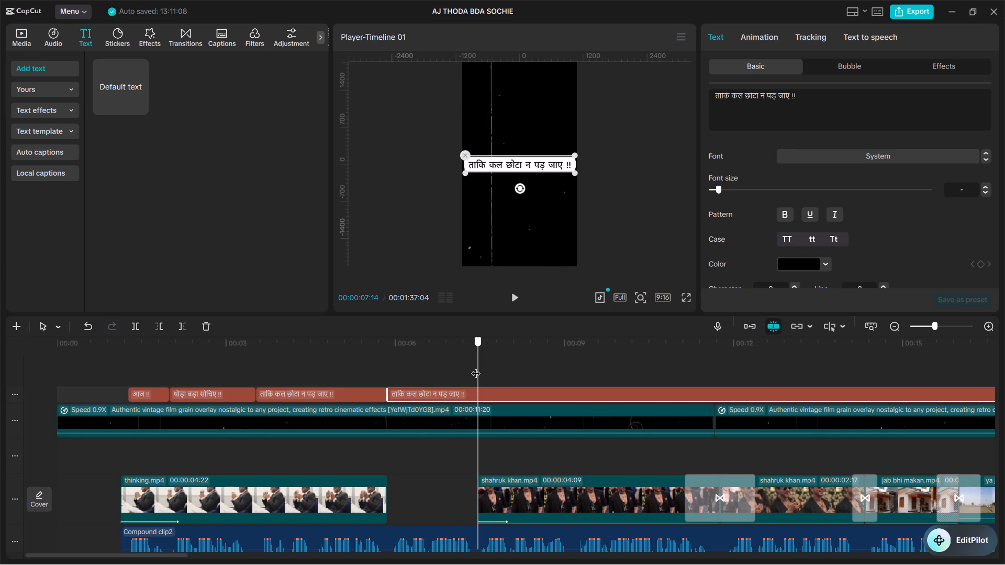
click(485, 393)
key(ctrl+b)
Select the text clip over the gap between thinking.mp4 and shahruk khan.mp4 and preview it at 00:00:06:13.
click(442, 394)
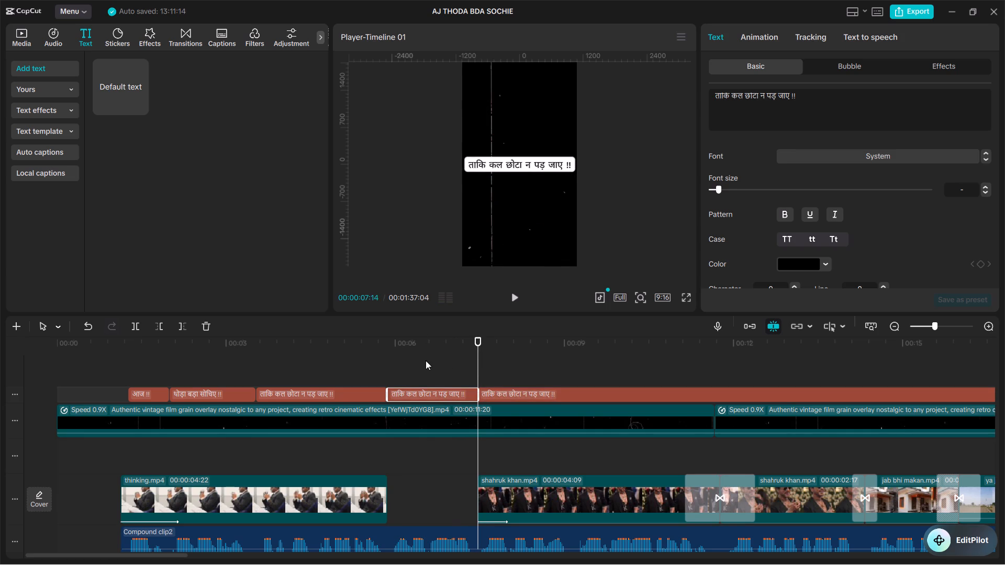
click(426, 360)
drag(425, 360, 419, 360)
click(437, 392)
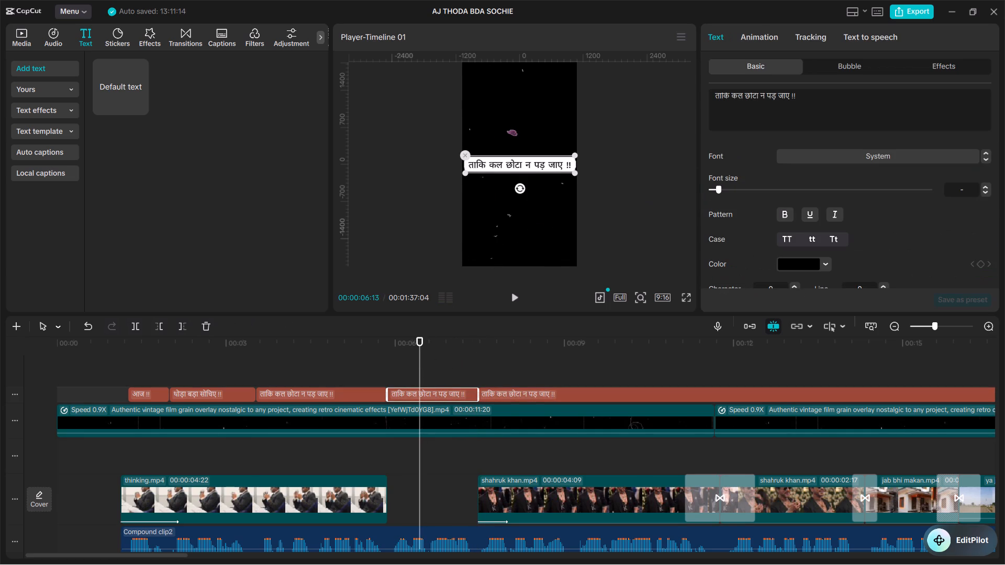
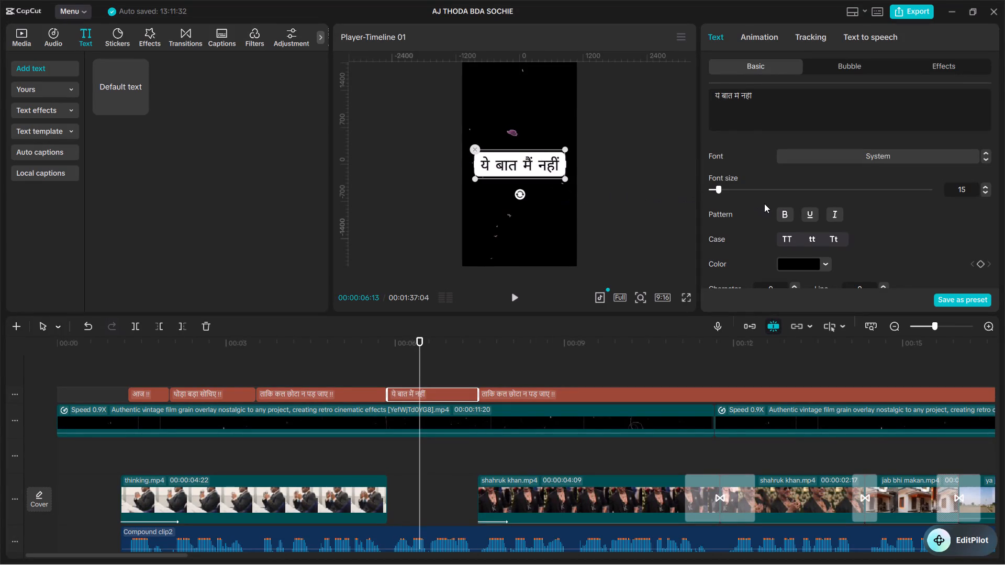
Make the ये बात मैं नहीं text bold and play its clip against the audio.
click(779, 213)
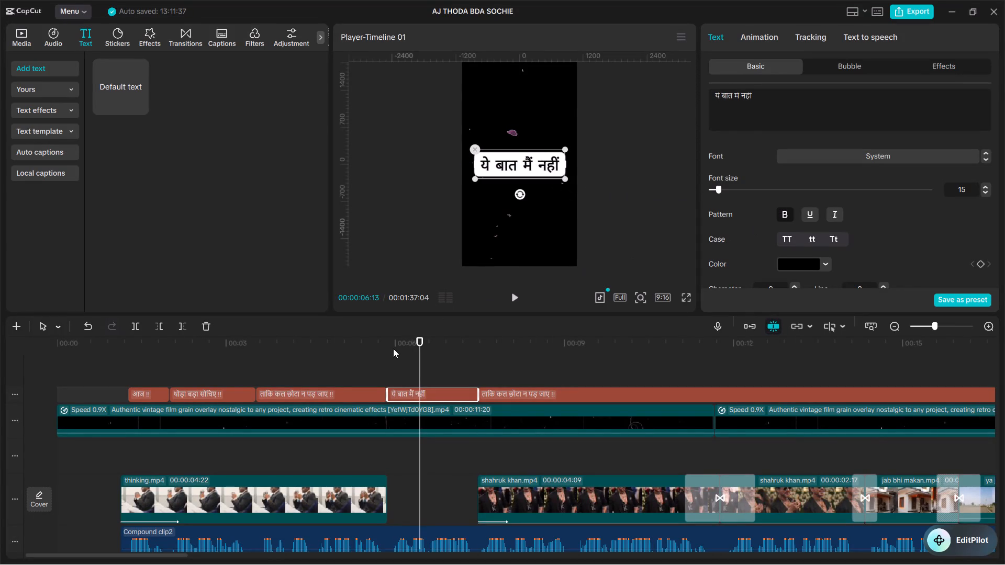
click(389, 354)
key(space)
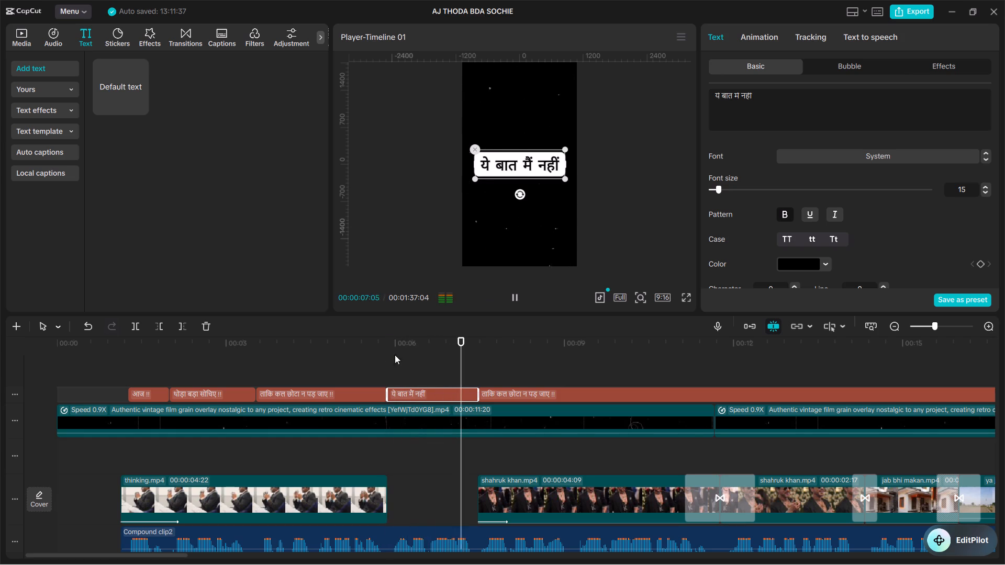
key(space)
Append !! after a space to the end of the ये बात मैं नहीं text.
click(789, 86)
click(764, 100)
key(space)
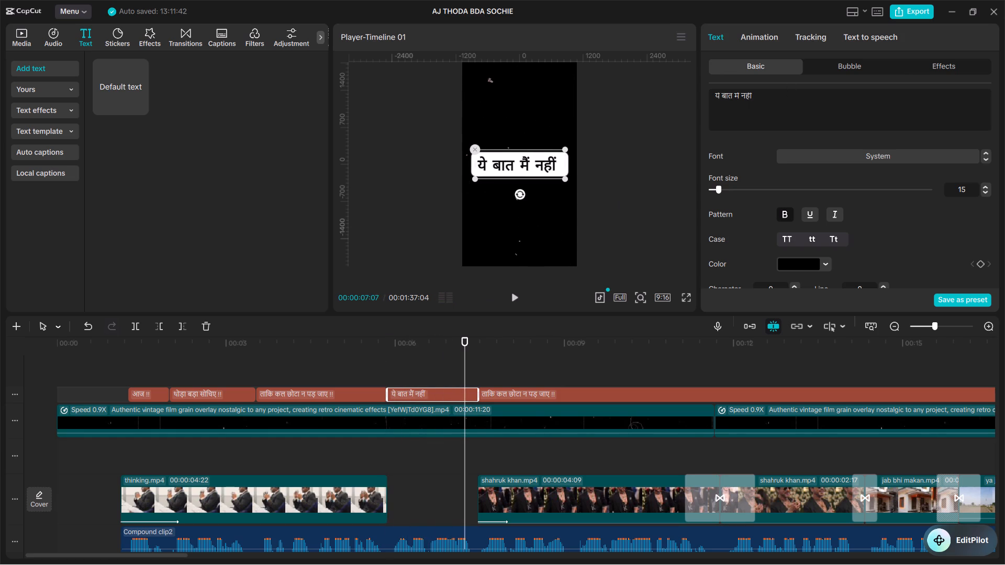
key(shift+exclam)
key(shift+exclam)
Set the font size of only the !! characters in the ये बात मैं नहीं !! text to 10.
double_click(755, 94)
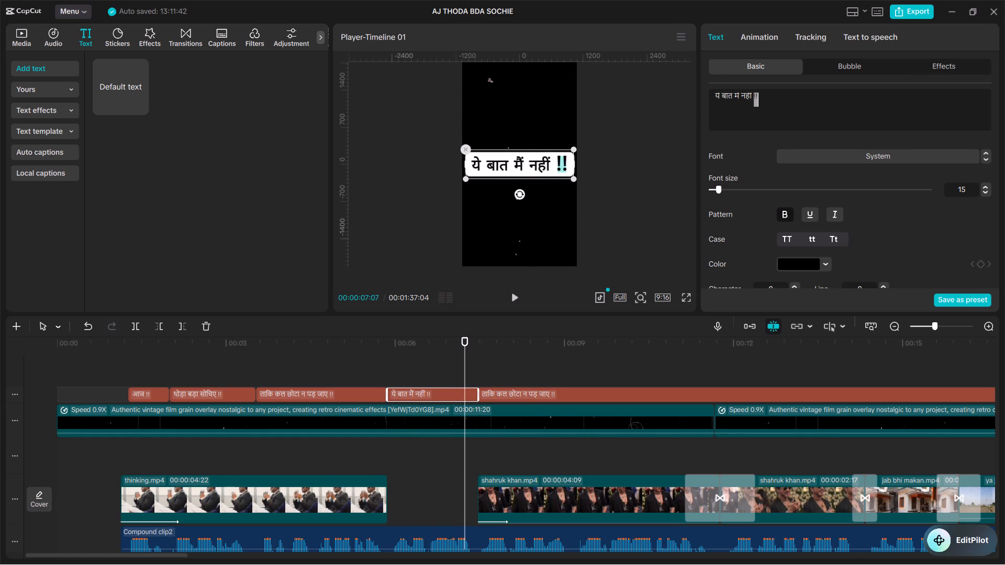
triple_click(983, 193)
double_click(983, 193)
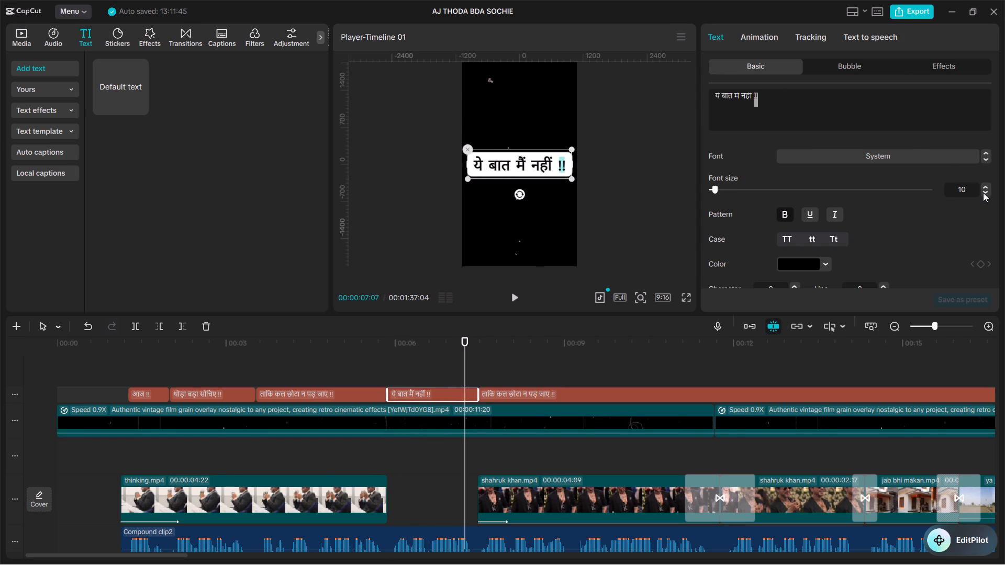
Replay the ये बात मैं नहीं !! clip with the audio, and check the following phrase from 00:00:07:14, where the first shahruk khan.mp4 clip starts.
click(422, 367)
drag(421, 367, 389, 351)
key(space)
key(space)
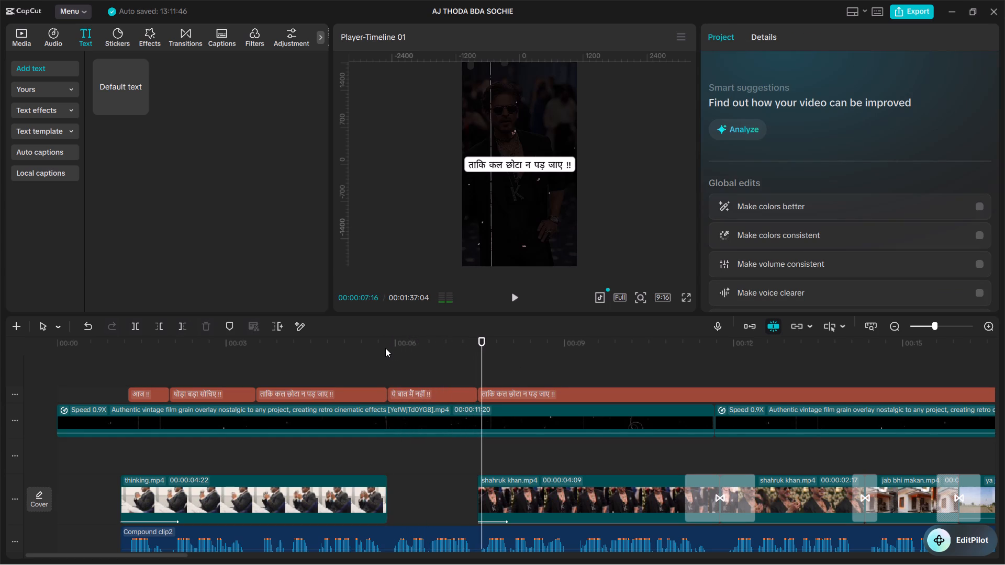
click(466, 359)
drag(466, 359, 477, 363)
key(space)
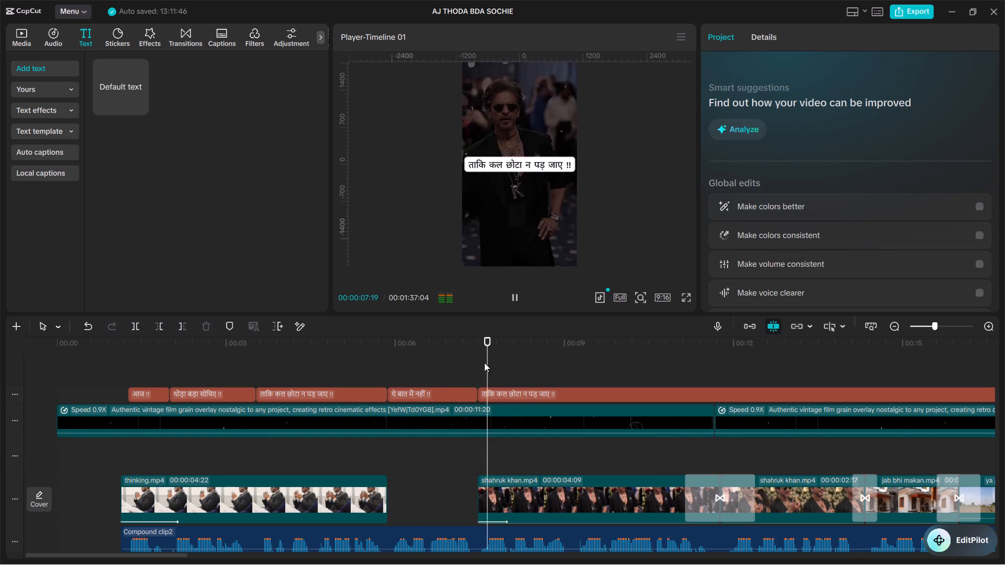
click(476, 356)
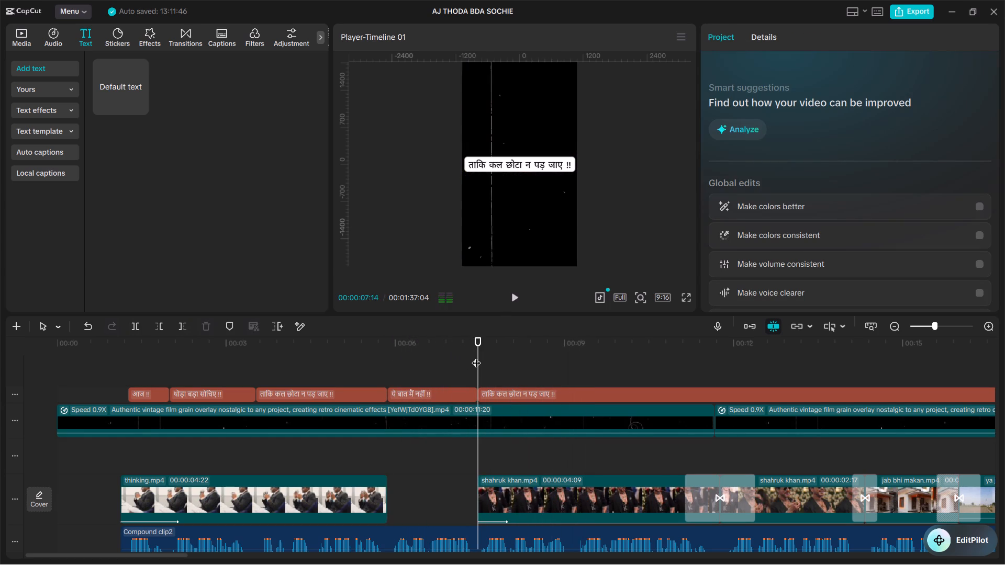
key(space)
click(478, 358)
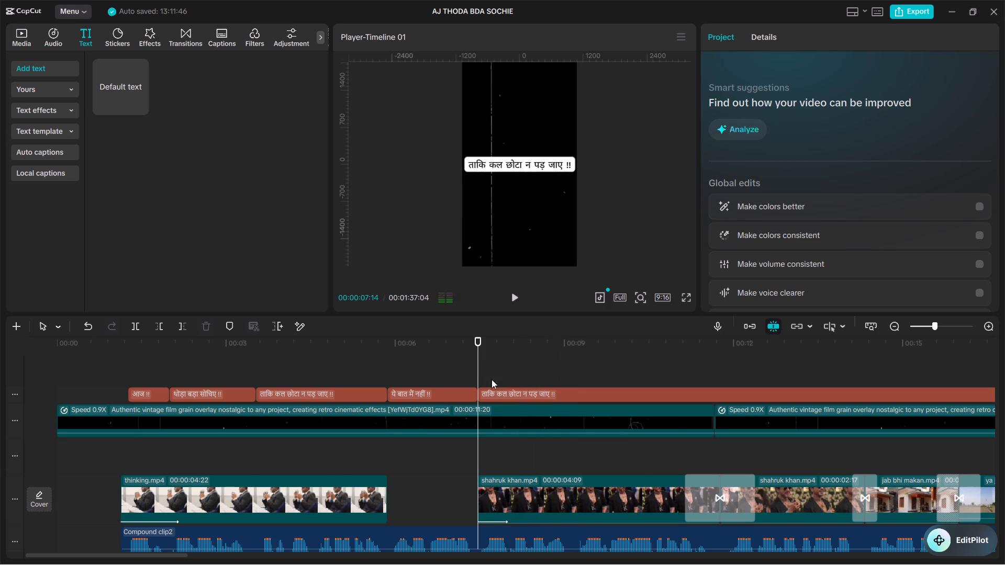
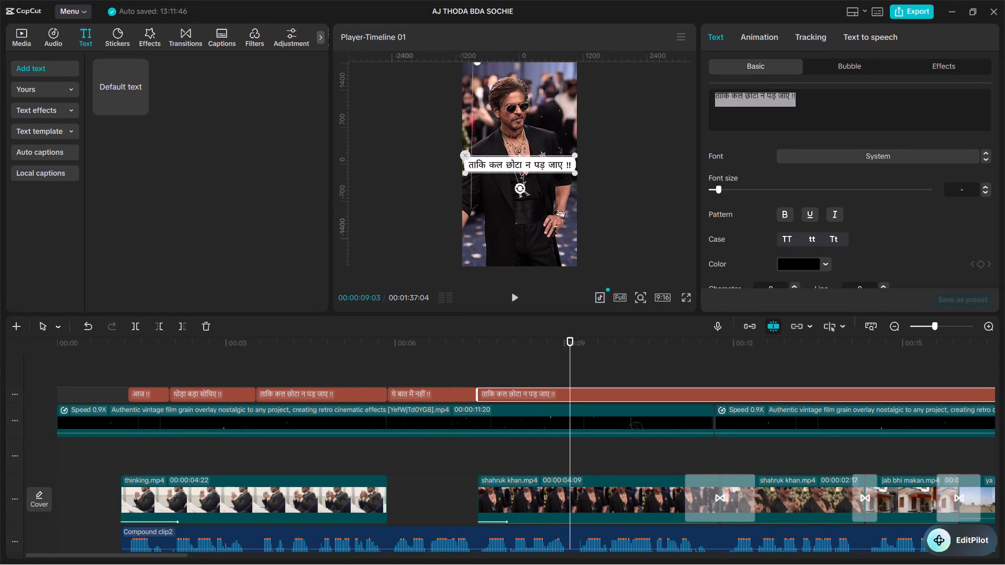
Replace the copied ताकि कल छोटा न पड़ जाए !! text above the first shahruk khan.mp4 clip with शाहरुख खान साहब ने !!.
key(ctrl+v)
key(space)
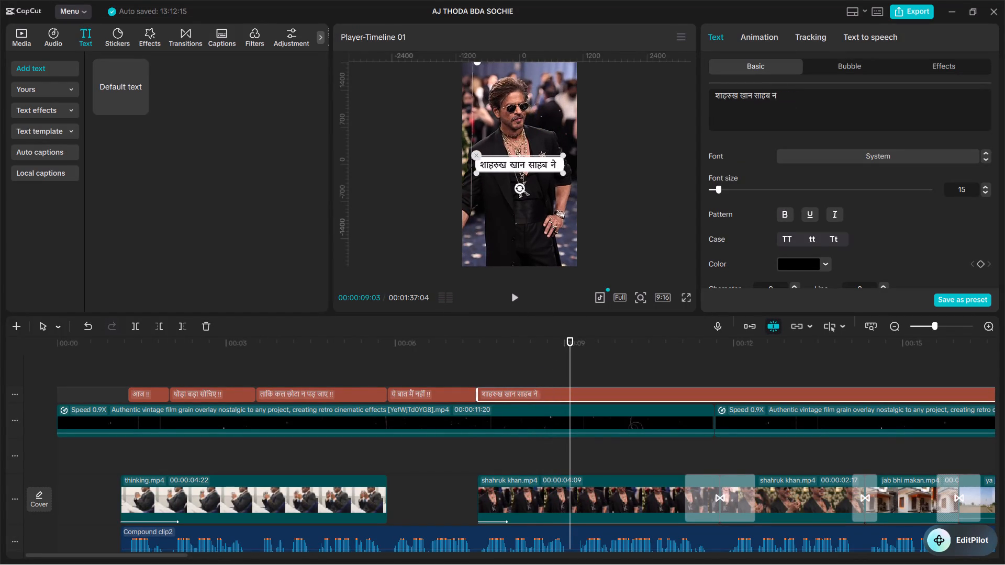
text(!!)
Set the font size of only the !! characters in the शाहरुख खान साहब ने !! text to 10.
double_click(779, 95)
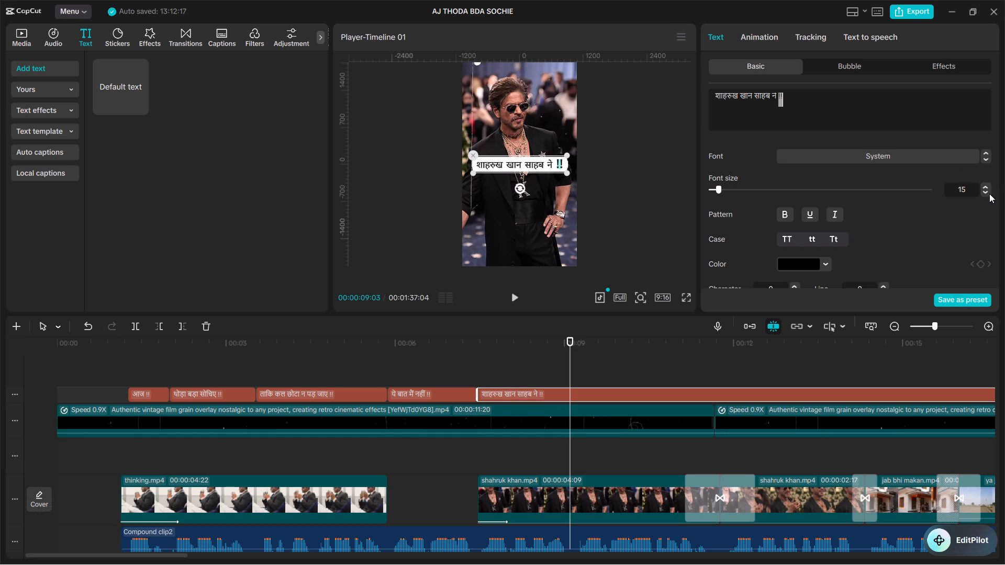
triple_click(987, 191)
double_click(987, 191)
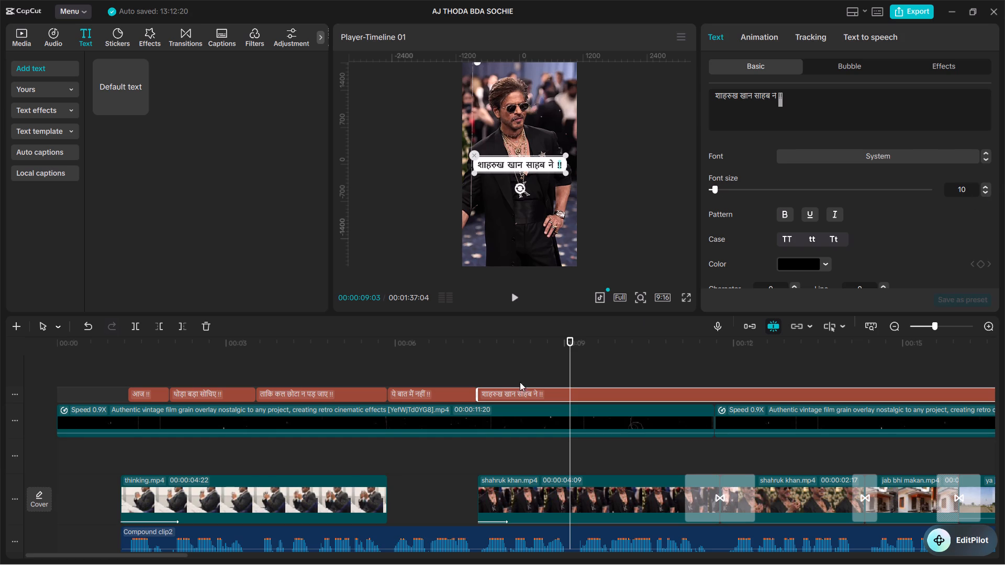
Play the शाहरुख खान साहब ने !! clip against the audio from its start and replay around 00:00:09 to check where the phrase ends.
click(479, 366)
key(space)
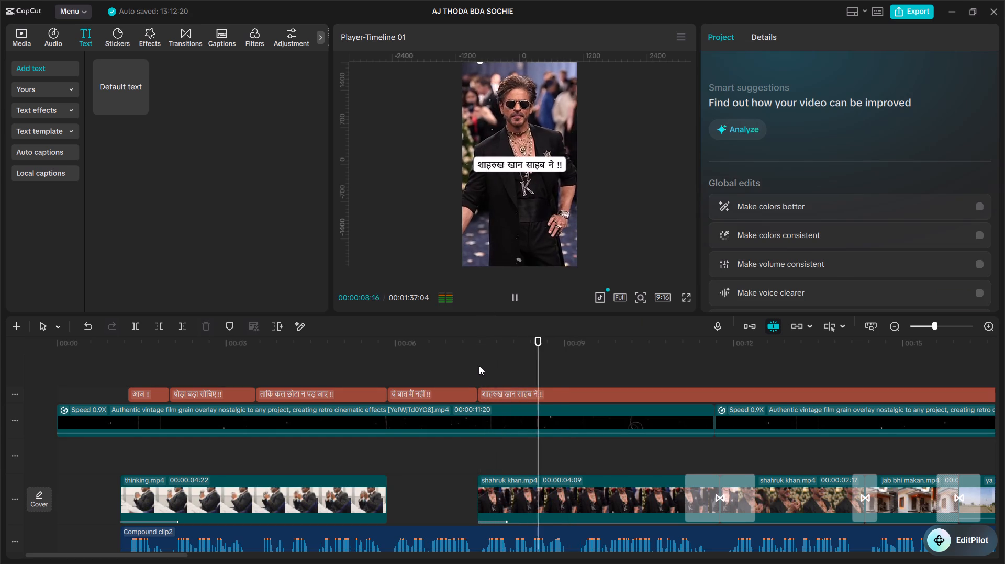
key(space)
key(space)
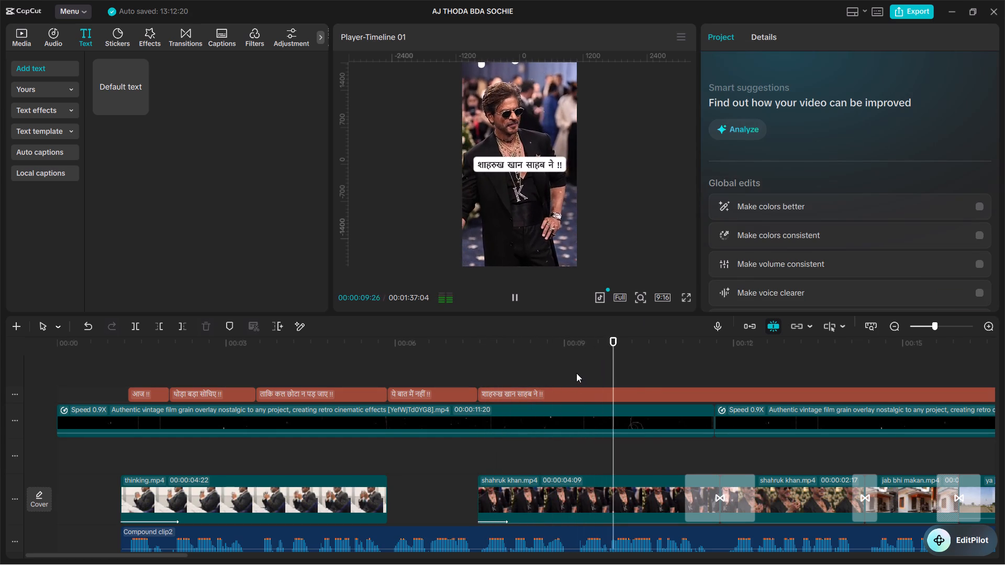
double_click(579, 380)
key(space)
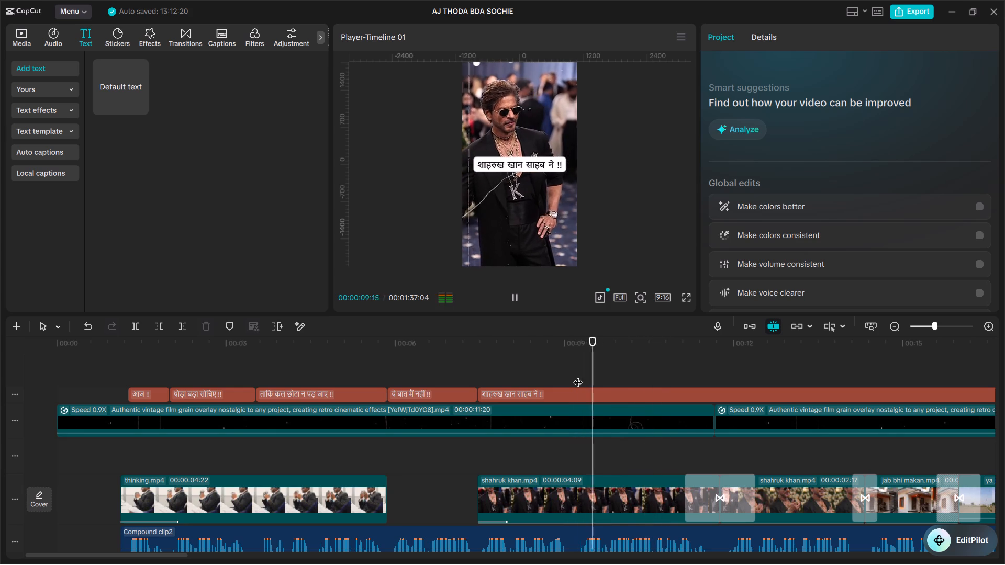
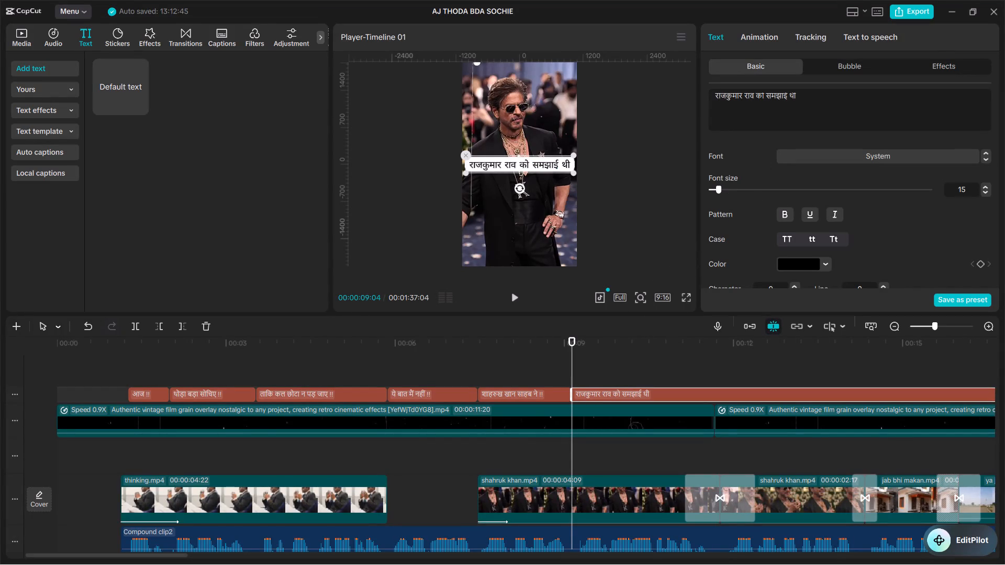
Append !! to the राजकुमार राव को समझाई थी text and set only those characters to font size 10.
key(space)
key(shift+exclam)
key(shift+exclam)
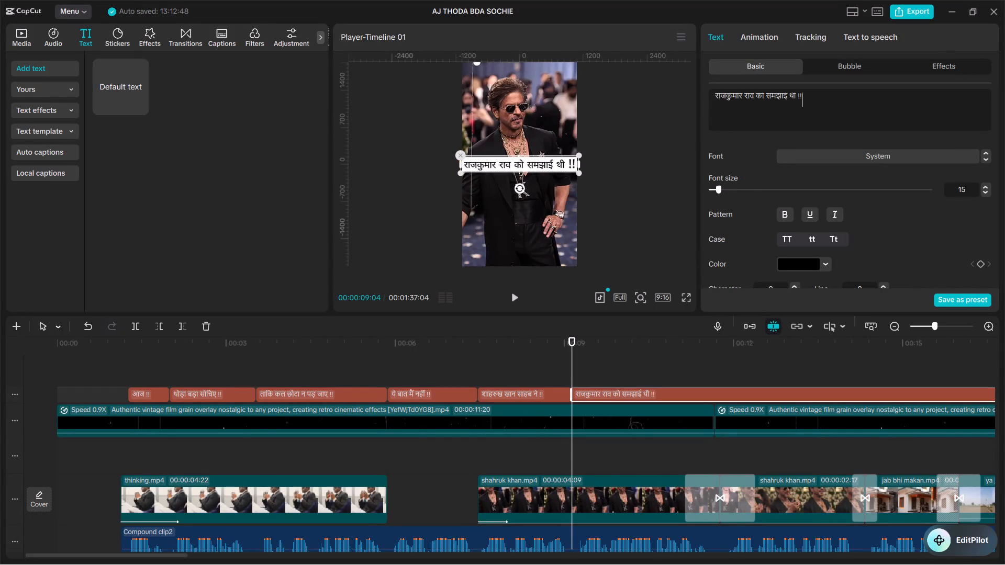
double_click(800, 95)
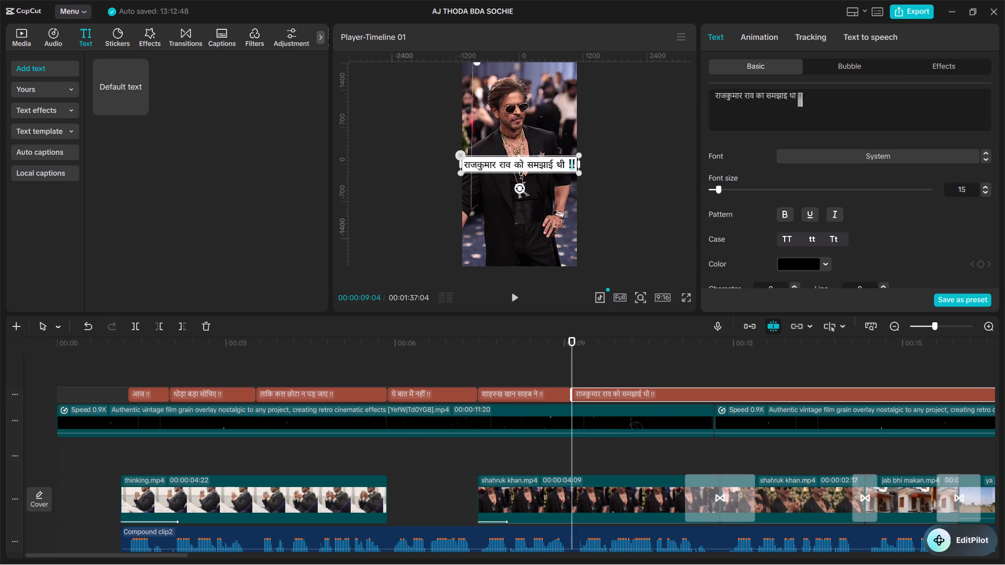
triple_click(987, 191)
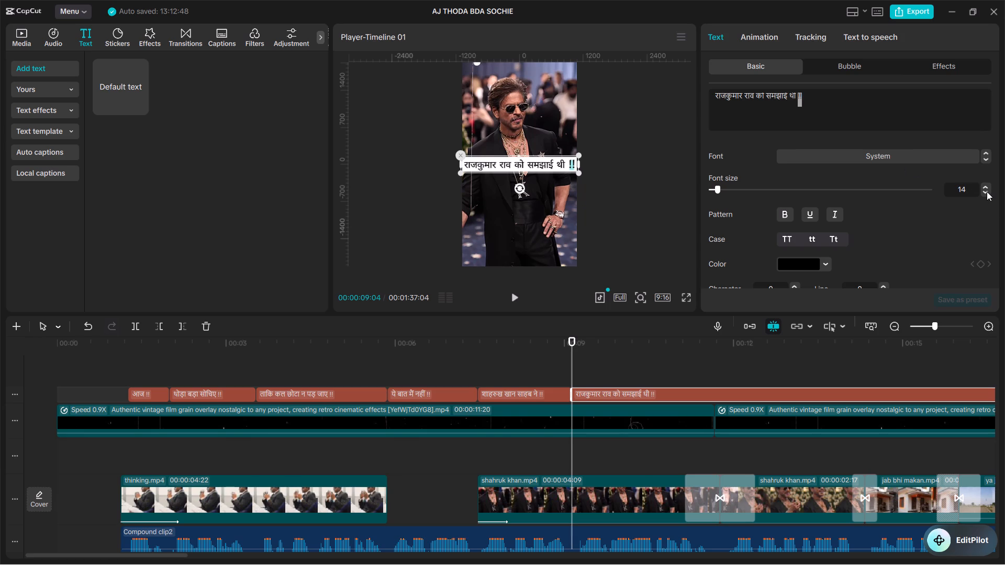
click(987, 191)
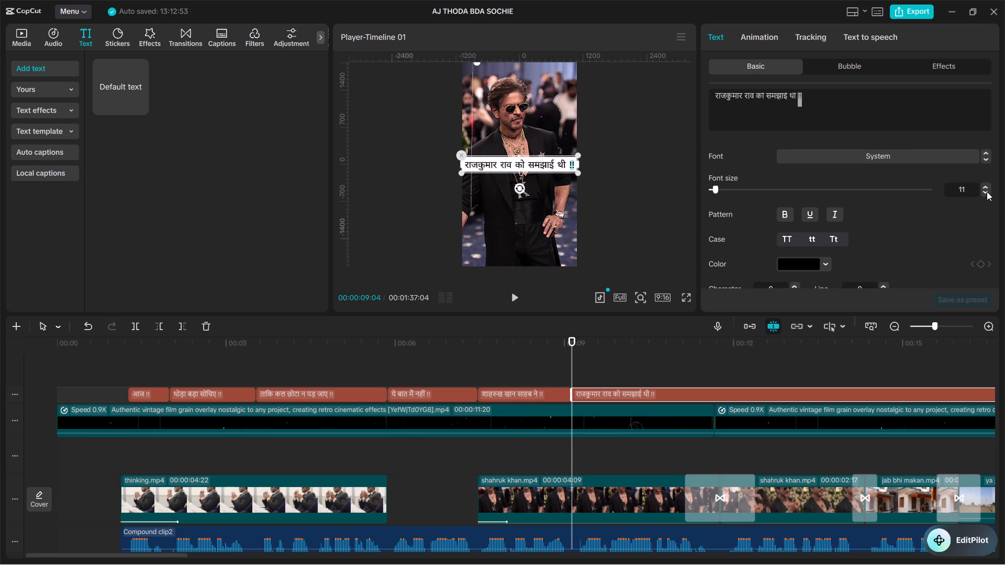
click(985, 191)
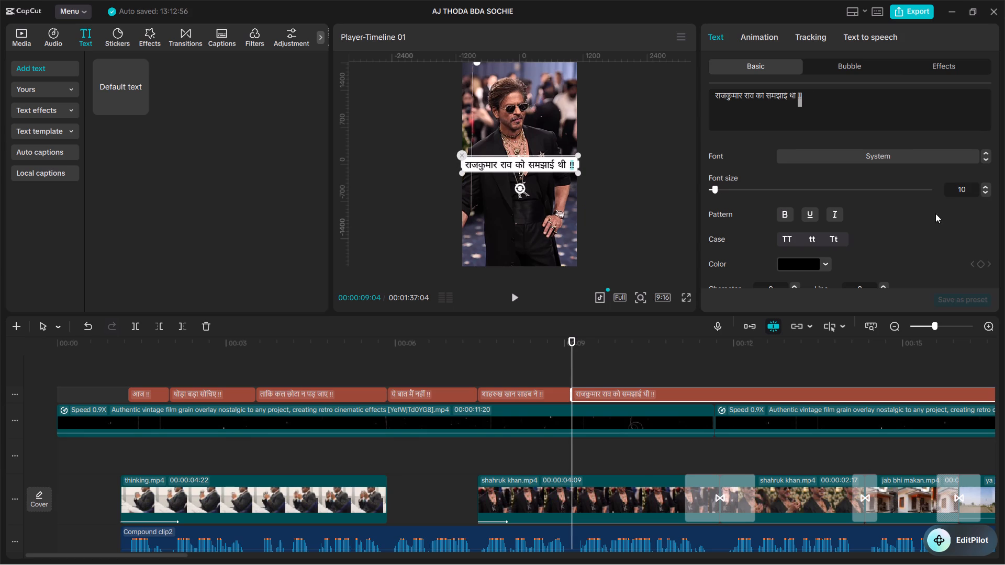
Play the audio from about 00:00:07:10 to find the phrase's end and split the राजकुमार राव को समझाई थी !! text at 00:00:11:20.
click(567, 365)
click(563, 368)
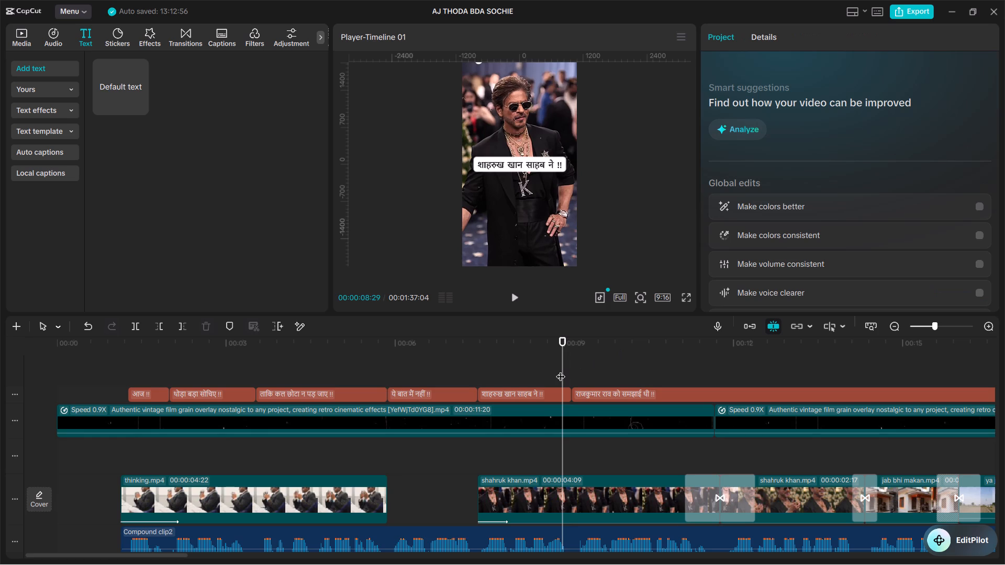
click(555, 370)
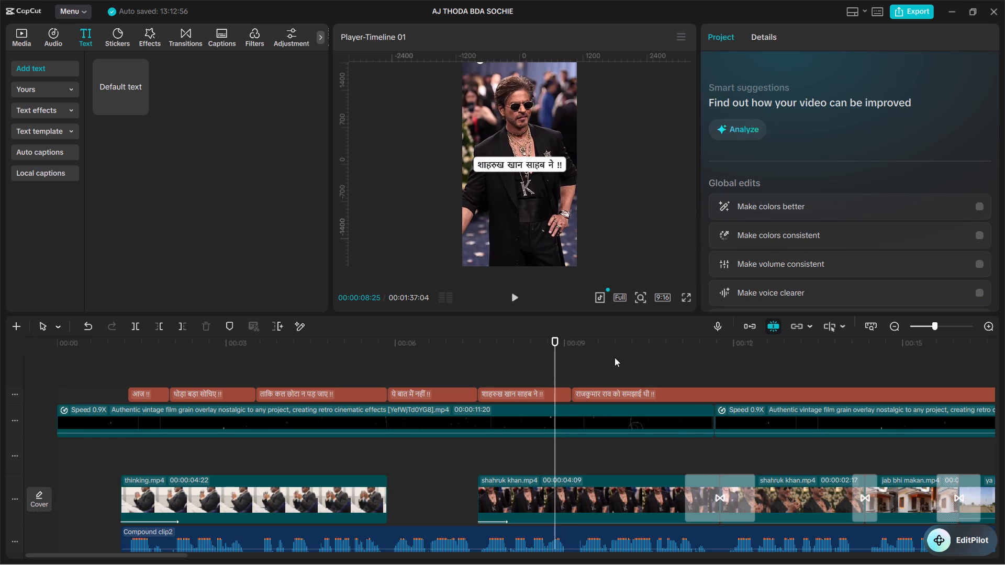
click(471, 364)
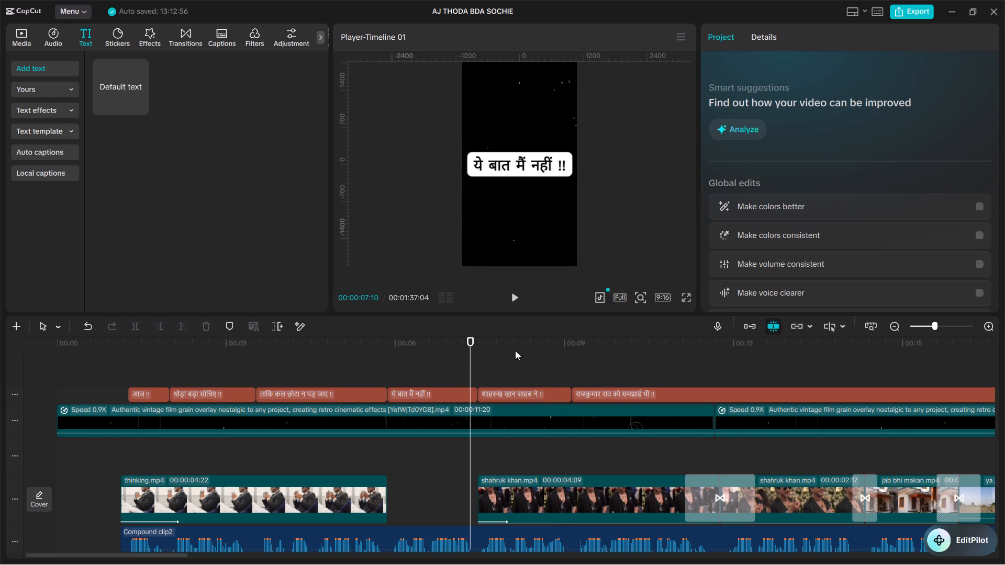
key(space)
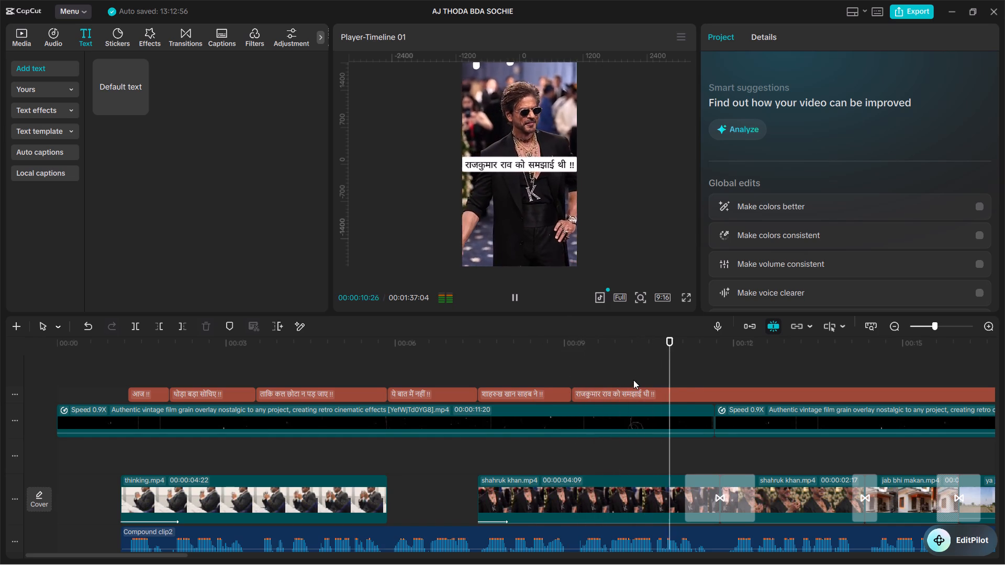
key(space)
key(space)
key(space)
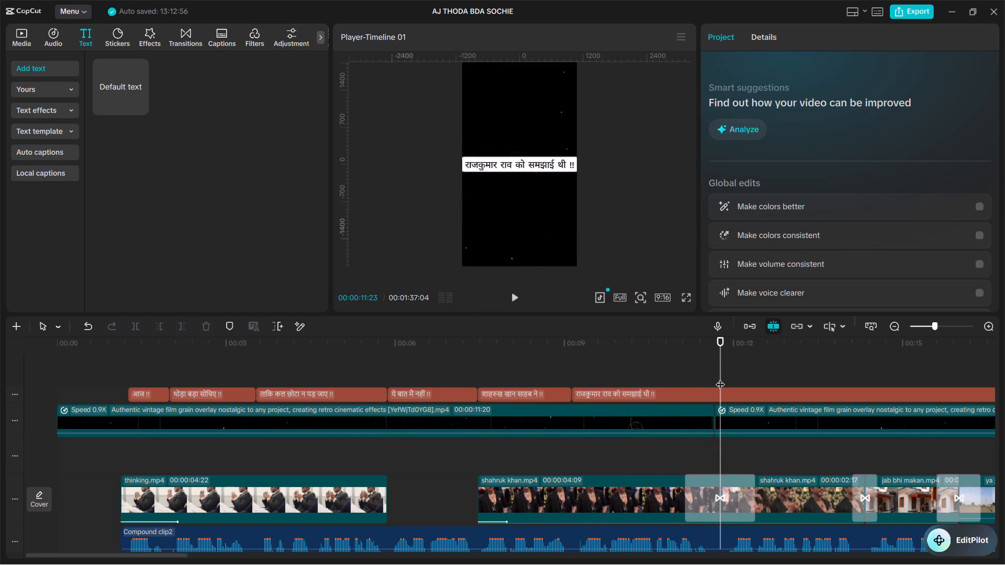
click(726, 367)
drag(722, 366, 714, 365)
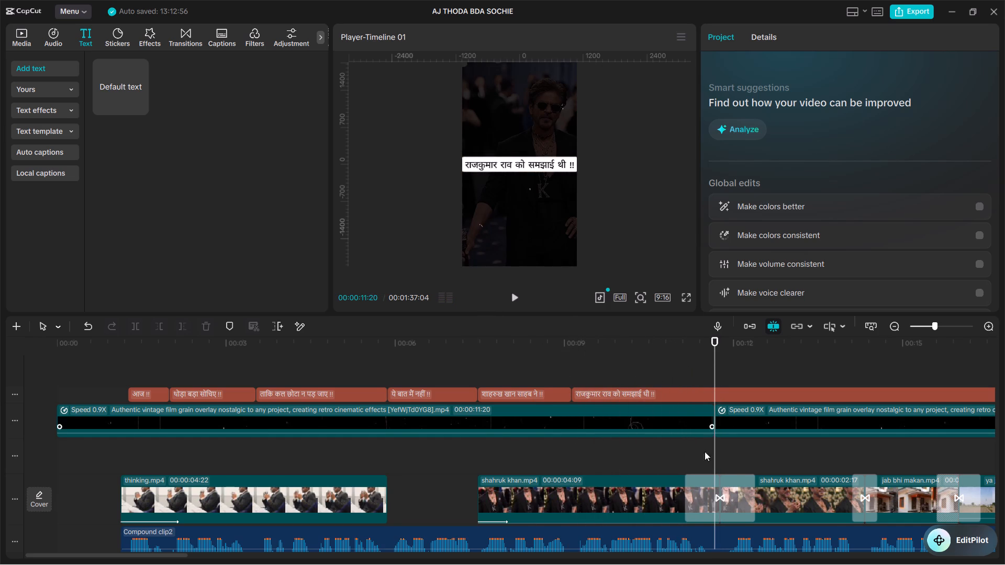
click(664, 394)
key(ctrl+b)
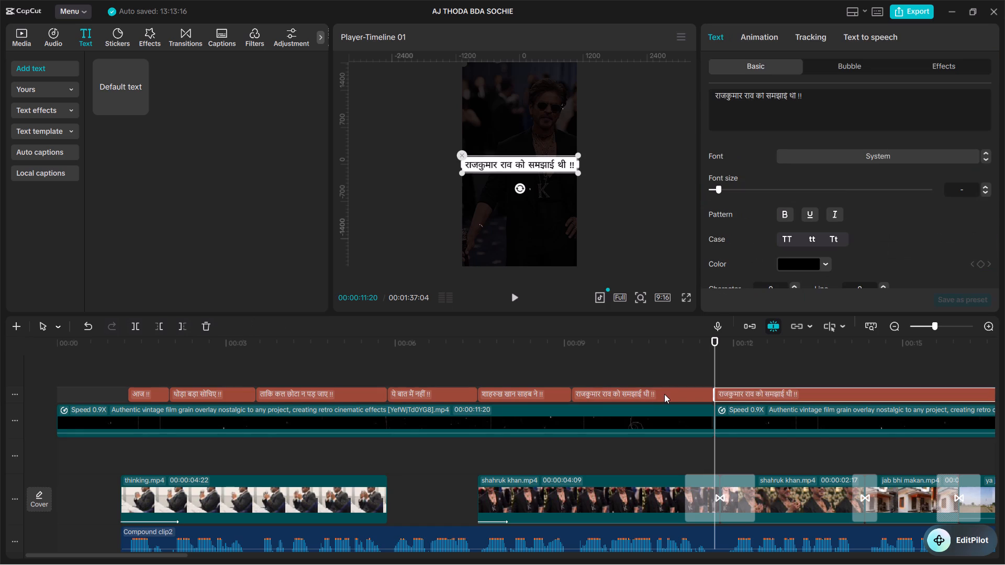
Replay the audio after the split and trim the start of the second राजकुमार राव को समझाई थी !! piece to 00:00:11:23.
key(space)
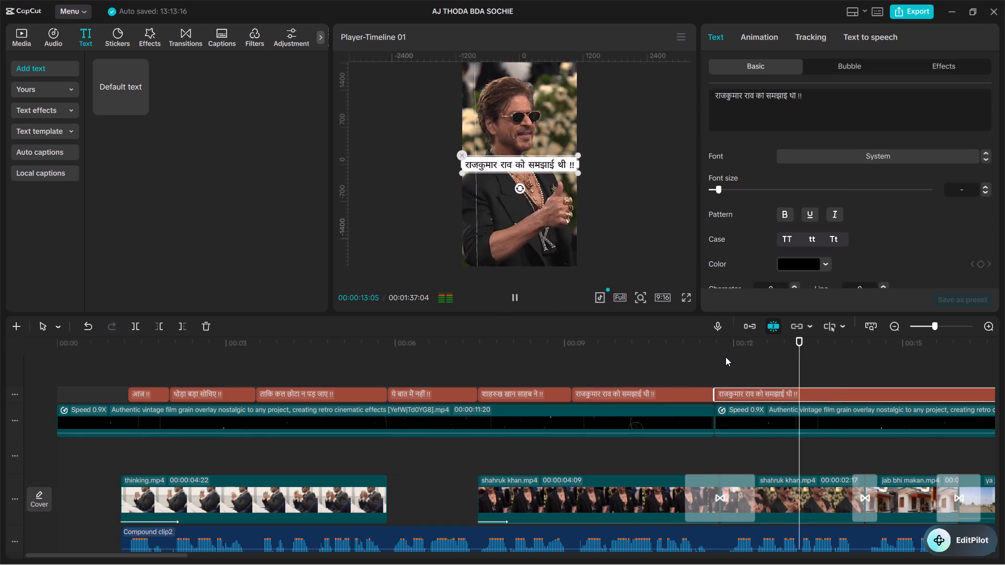
click(721, 351)
drag(721, 351, 716, 346)
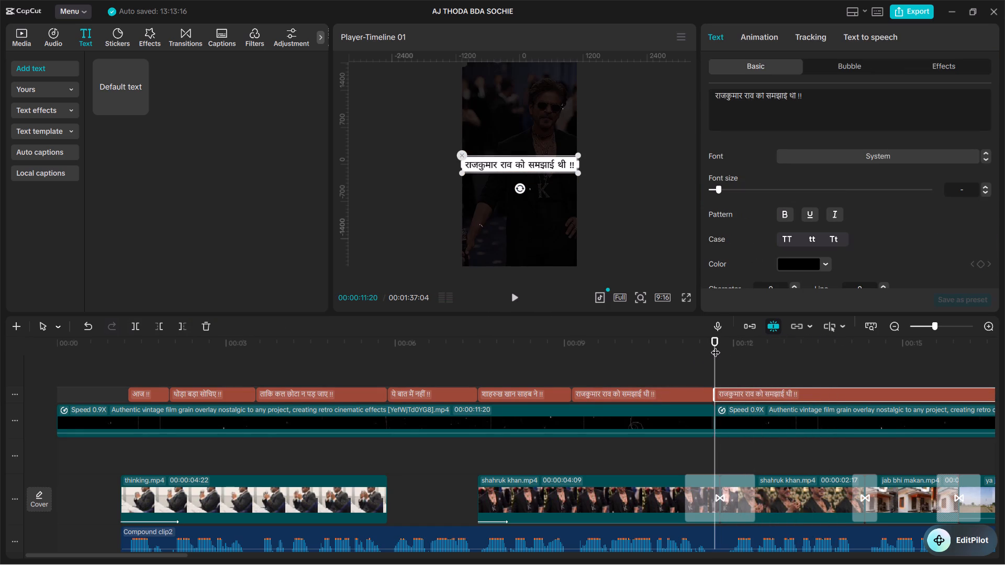
key(space)
click(725, 353)
key(space)
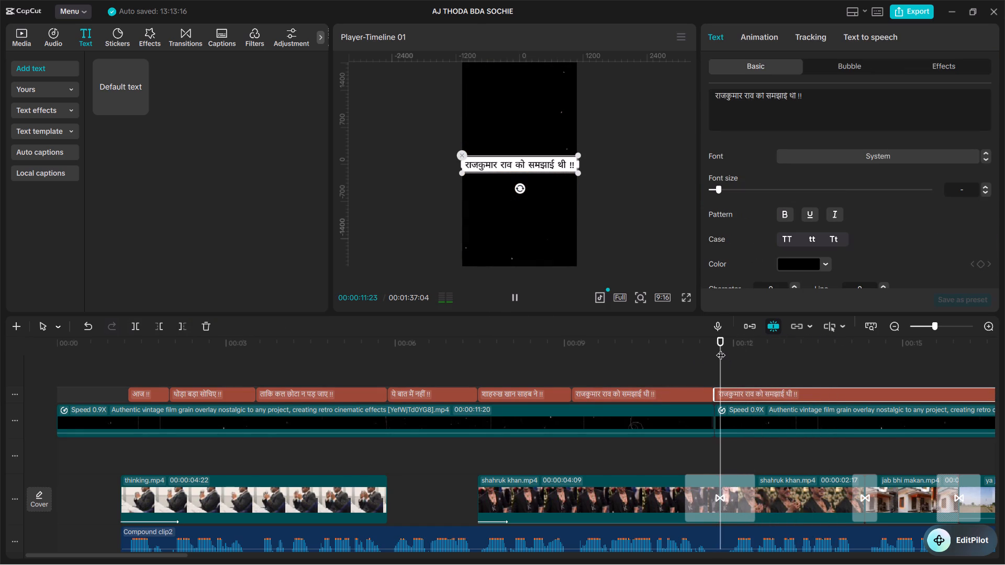
key(space)
double_click(721, 348)
drag(713, 390, 719, 390)
Play the audio from 00:00:11:23 to hear the next phrase and find where it ends.
key(space)
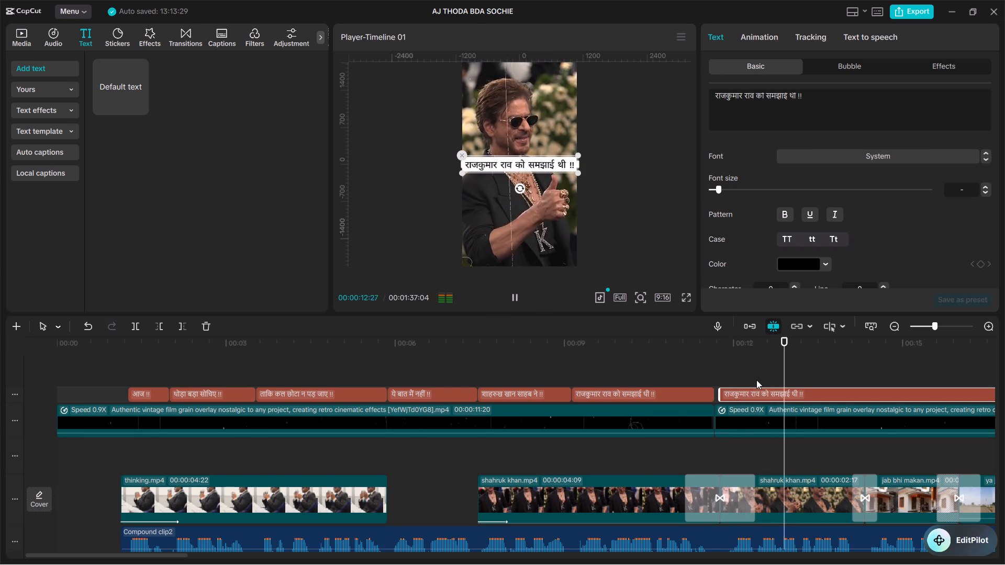
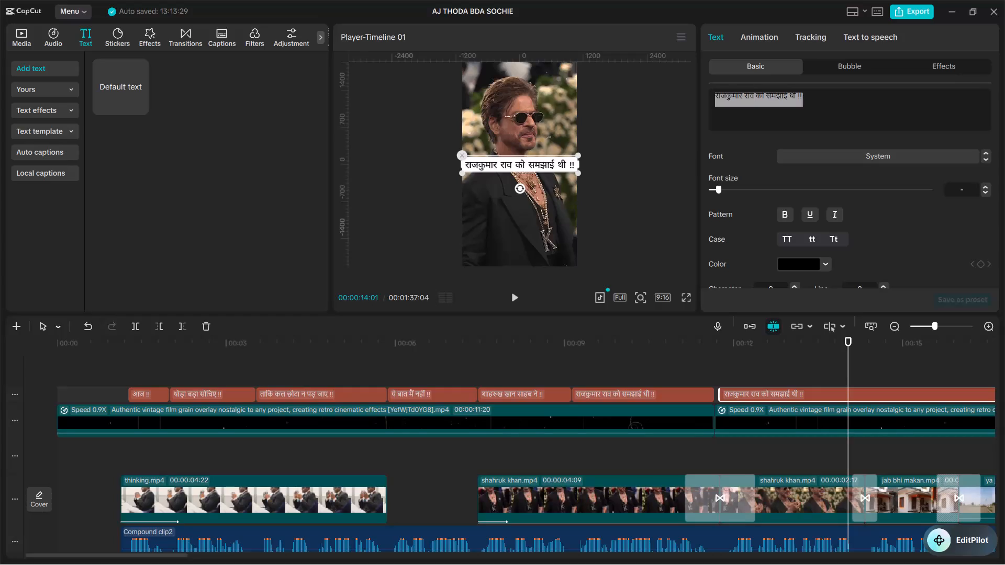
Replace the selected text with शाहरुख खान साहब का कहना था !! and set only the !! to font size 10.
key(ctrl+v)
key(space)
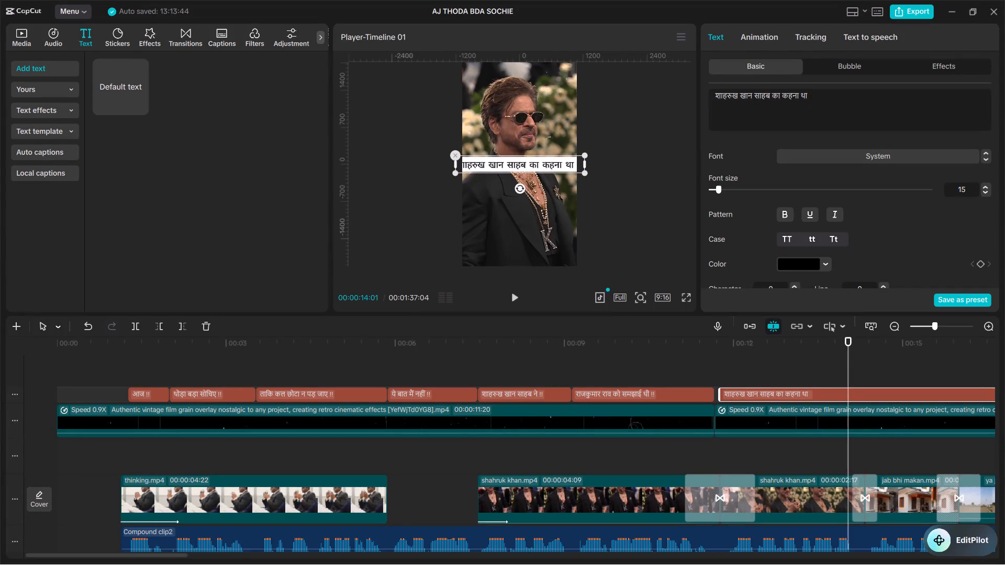
key(BackSpace)
key(BackSpace)
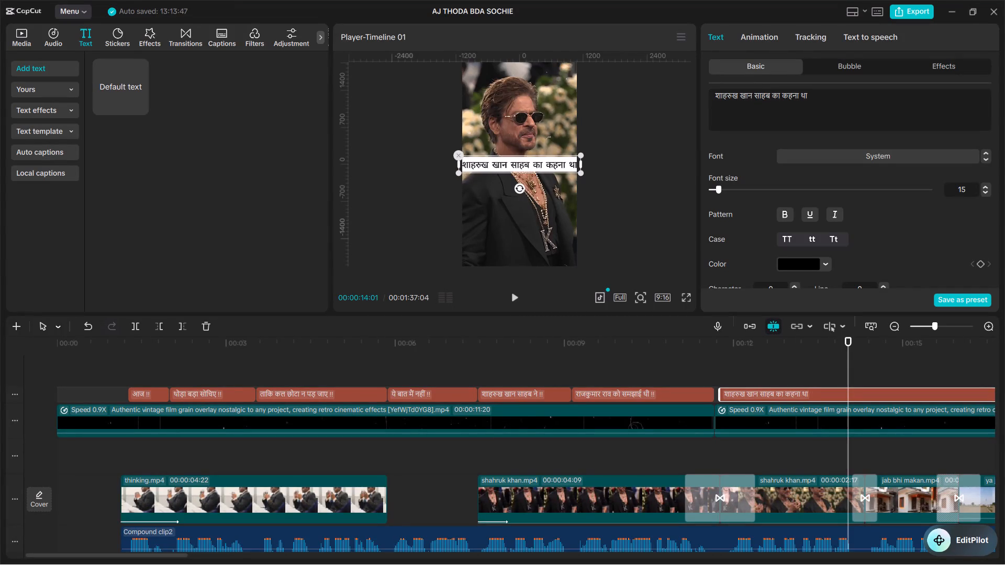
key(space)
text(!!)
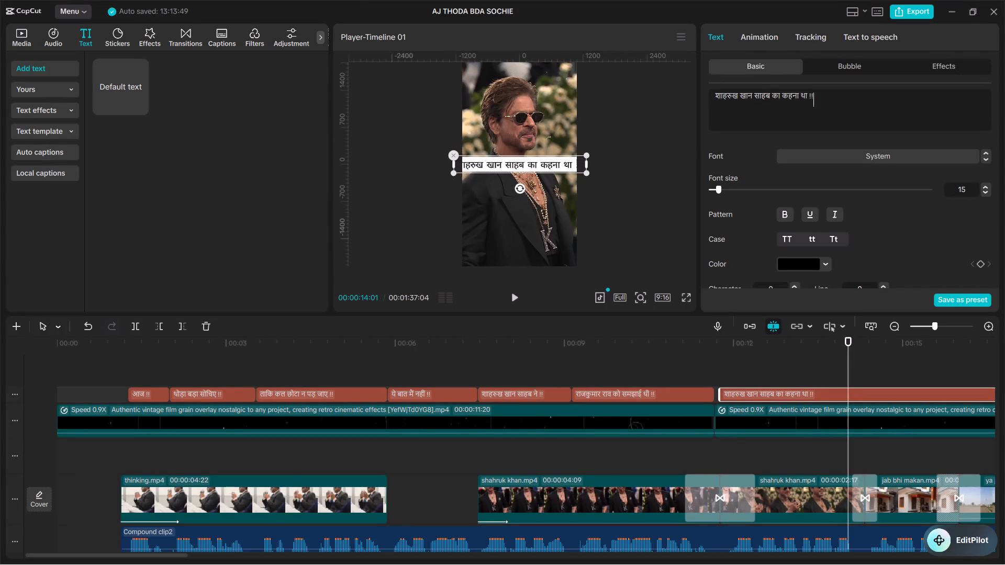
double_click(810, 95)
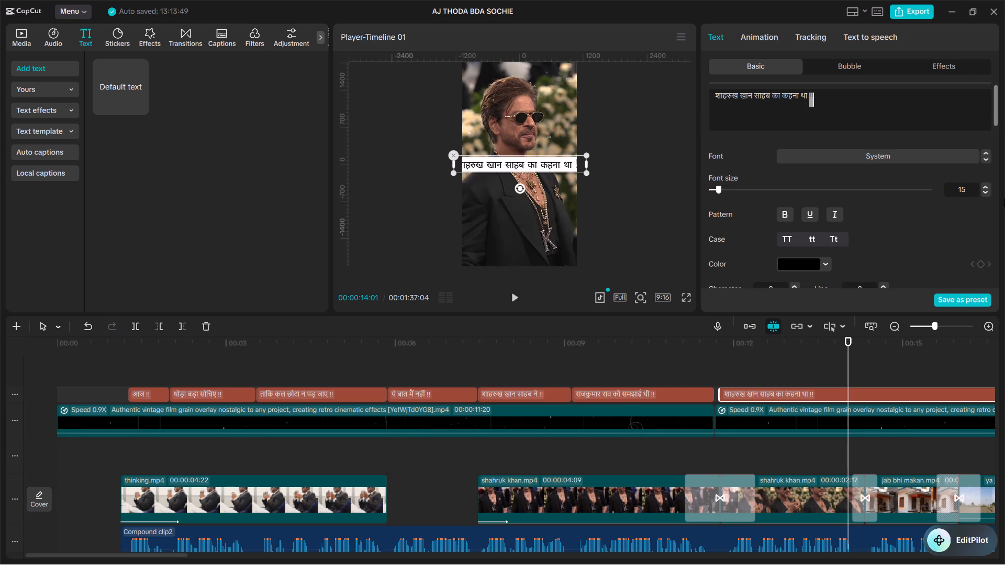
triple_click(987, 190)
double_click(987, 190)
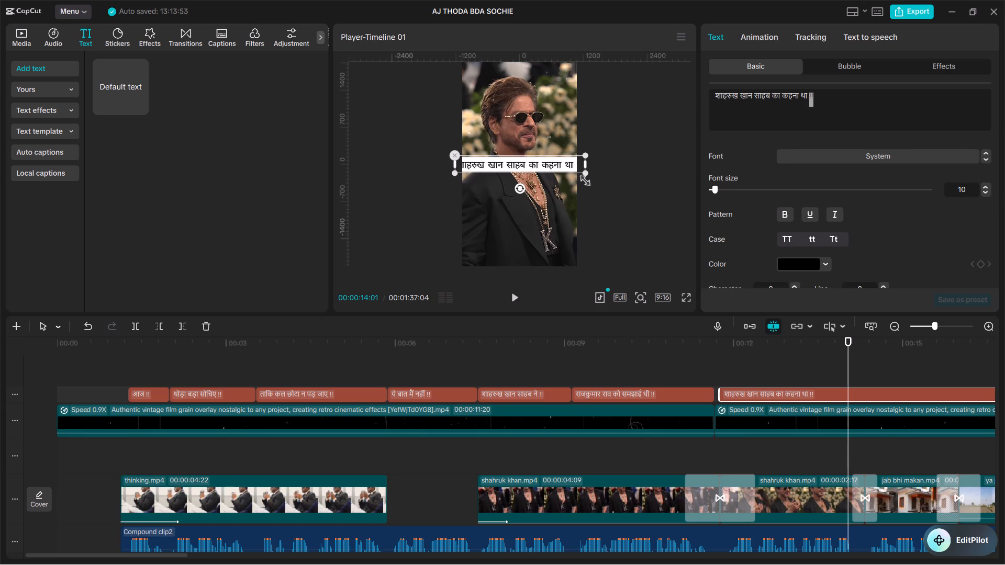
Scale the शाहरुख खान साहब का कहना था !! text down in the preview to fit within the frame's width.
drag(581, 174, 568, 163)
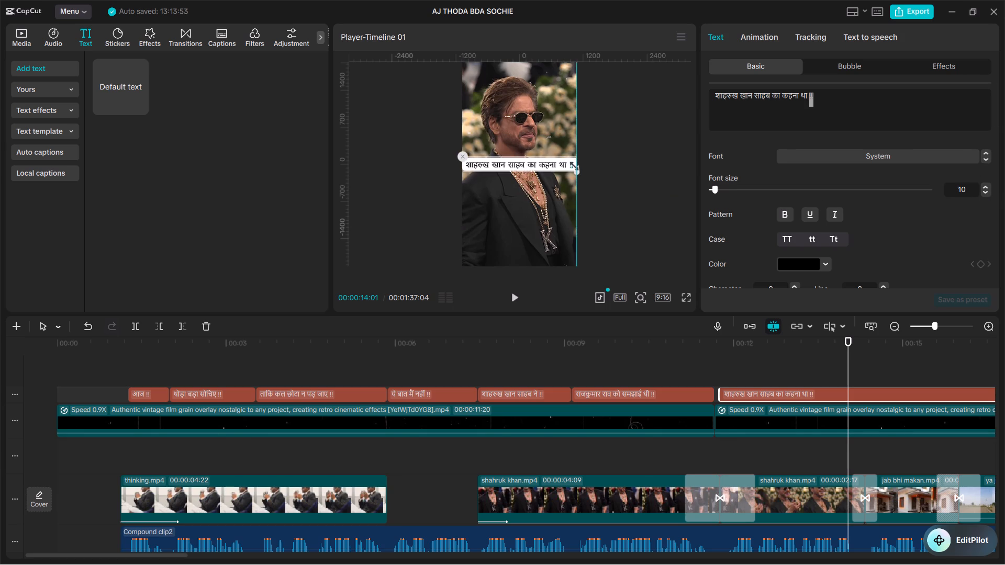
drag(568, 163, 567, 163)
Play the audio from 00:00:11:20 to find the phrase's end and split the शाहरुख खान साहब का कहना था !! text at 00:00:14:03.
click(712, 365)
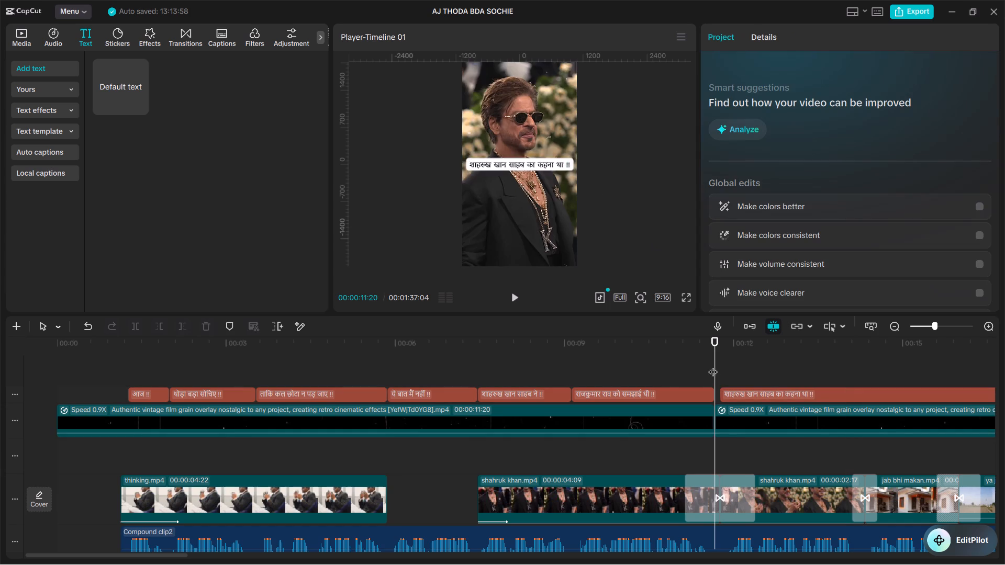
click(716, 368)
key(space)
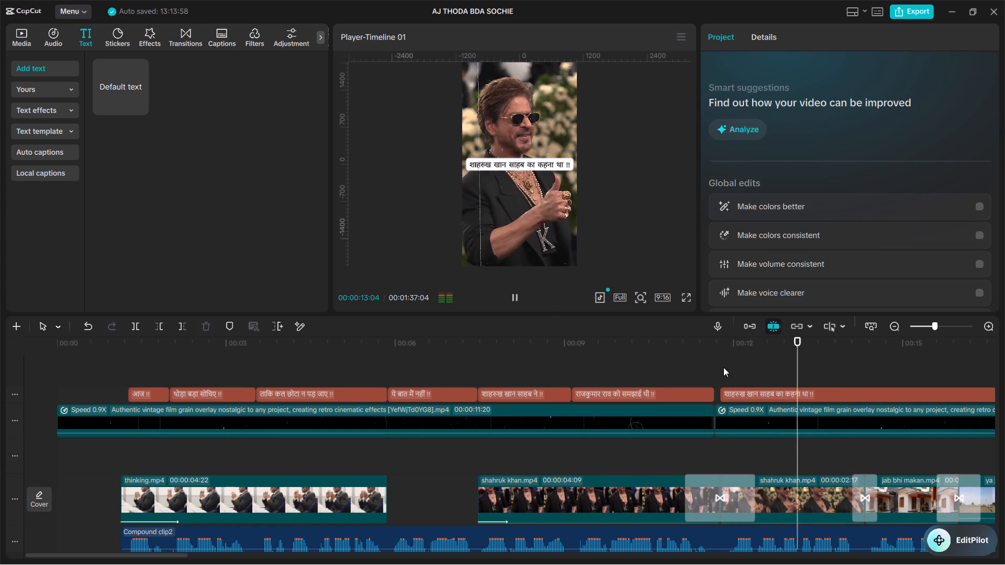
key(space)
key(space)
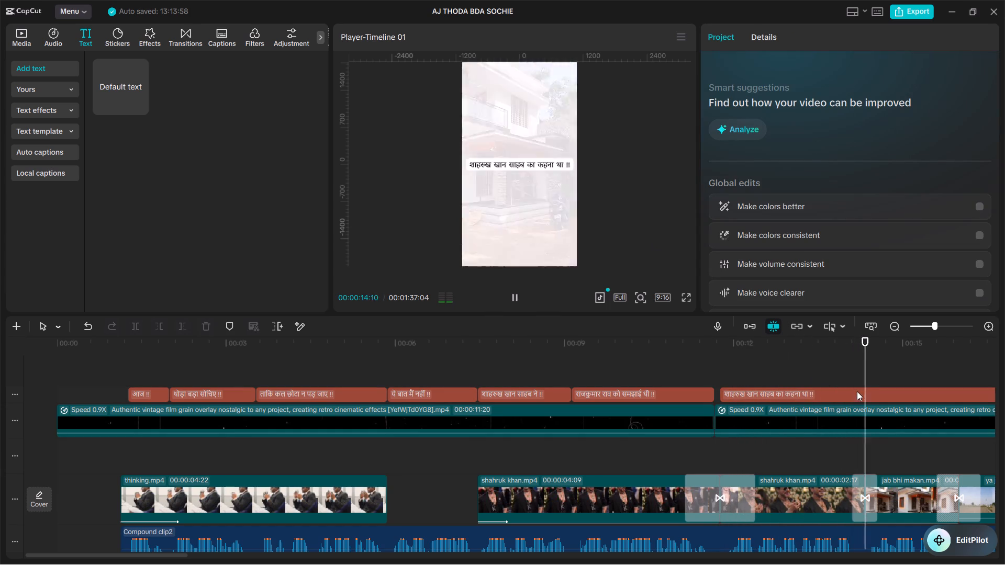
key(space)
double_click(851, 370)
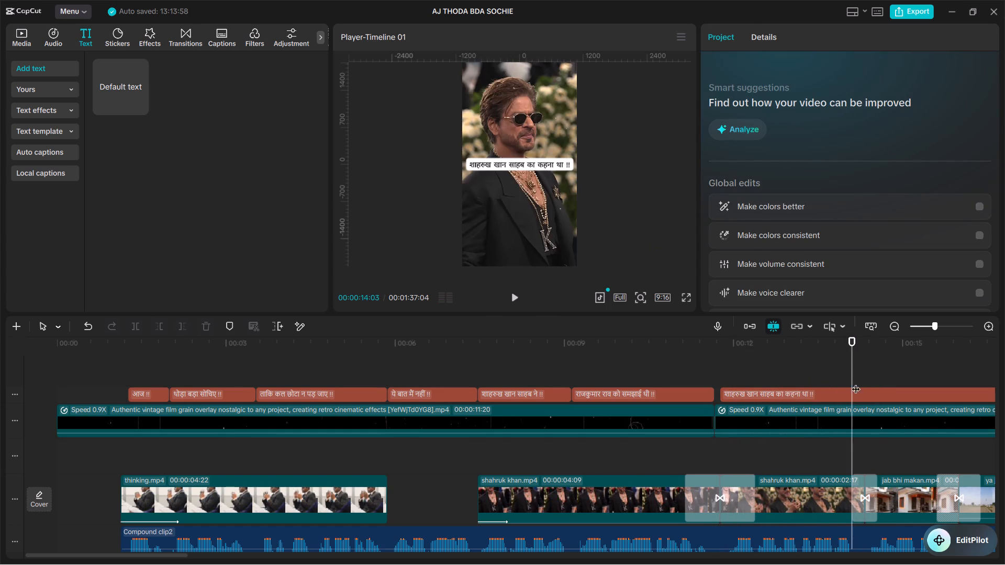
click(855, 390)
key(ctrl+b)
Play on to find the next phrase's start, split the second text piece at 00:00:14:10 and delete the short leftover before it.
key(space)
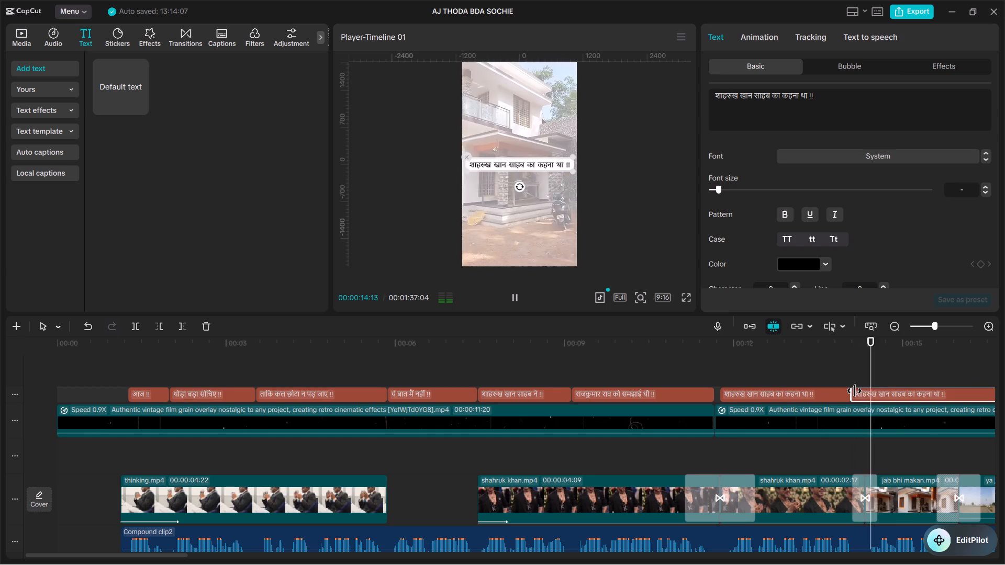
alt+scroll(854, 391, down, 3)
alt+scroll(697, 379, down, 3)
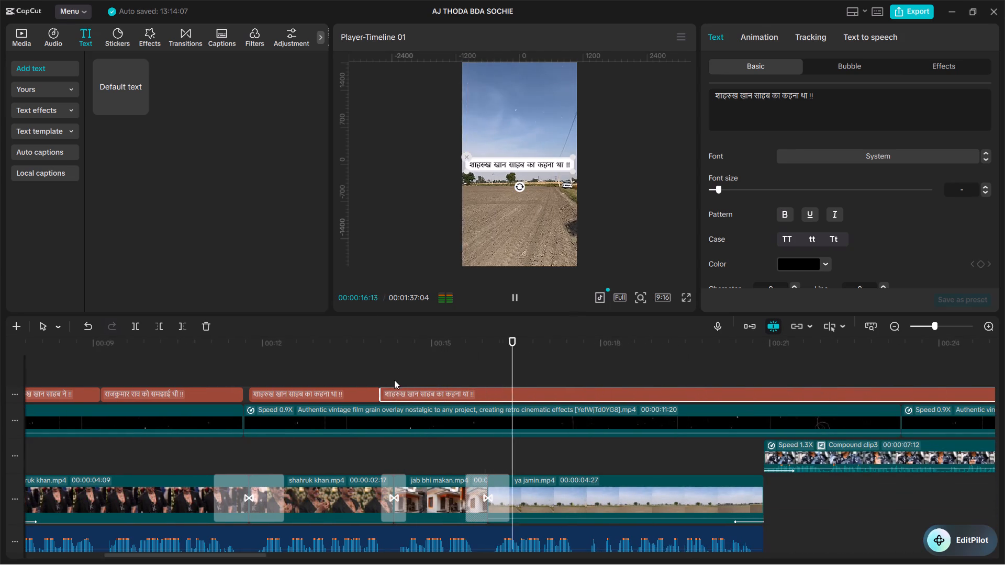
double_click(396, 368)
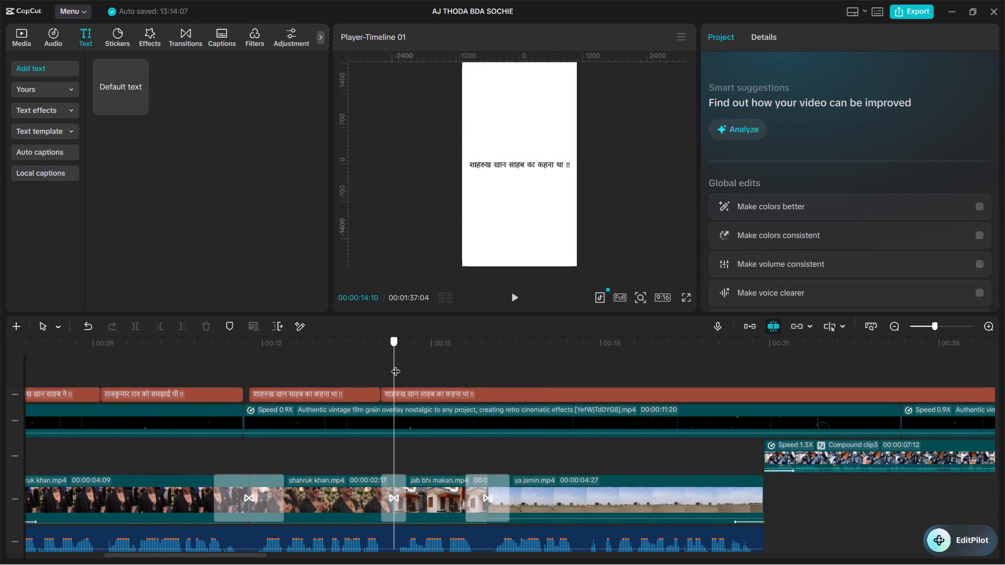
click(408, 395)
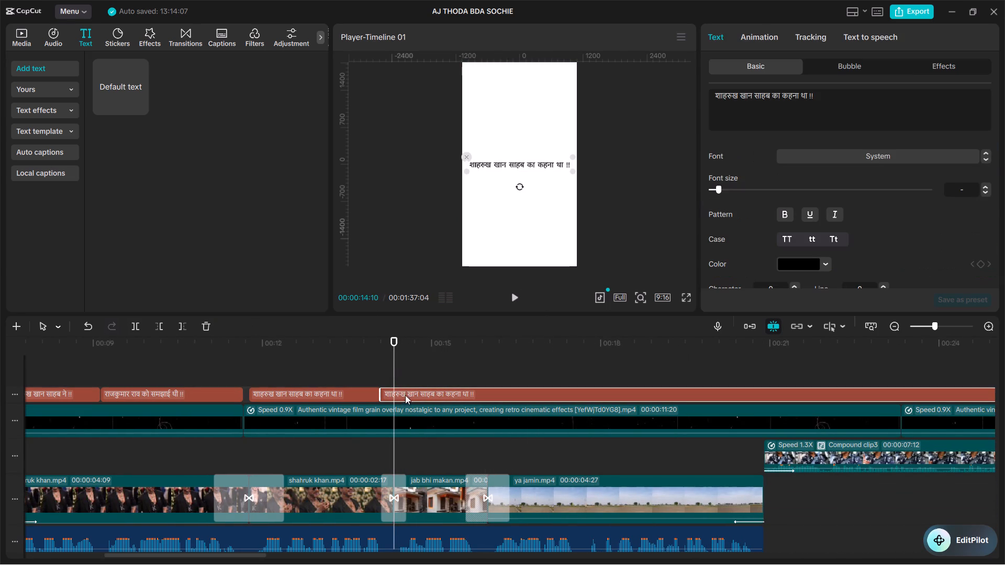
key(ctrl+b)
click(386, 395)
key(BackSpace)
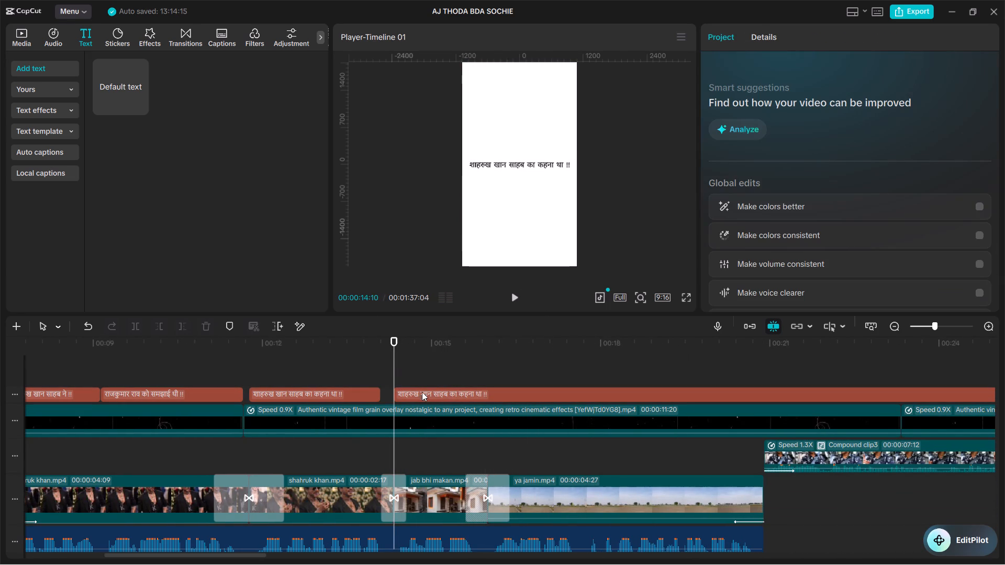
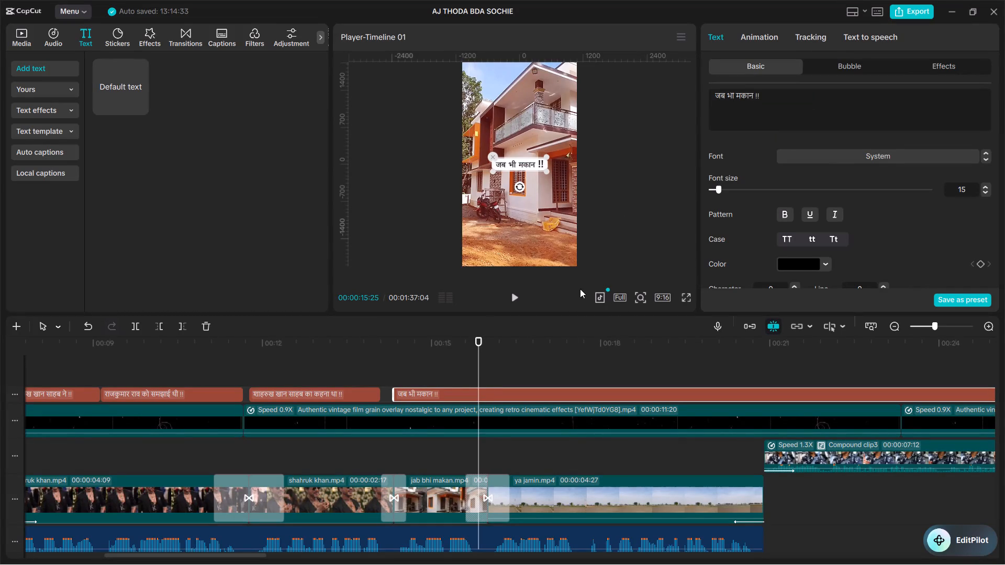
Set only the !! in the जब भी मकान !! text to font size 10.
double_click(758, 95)
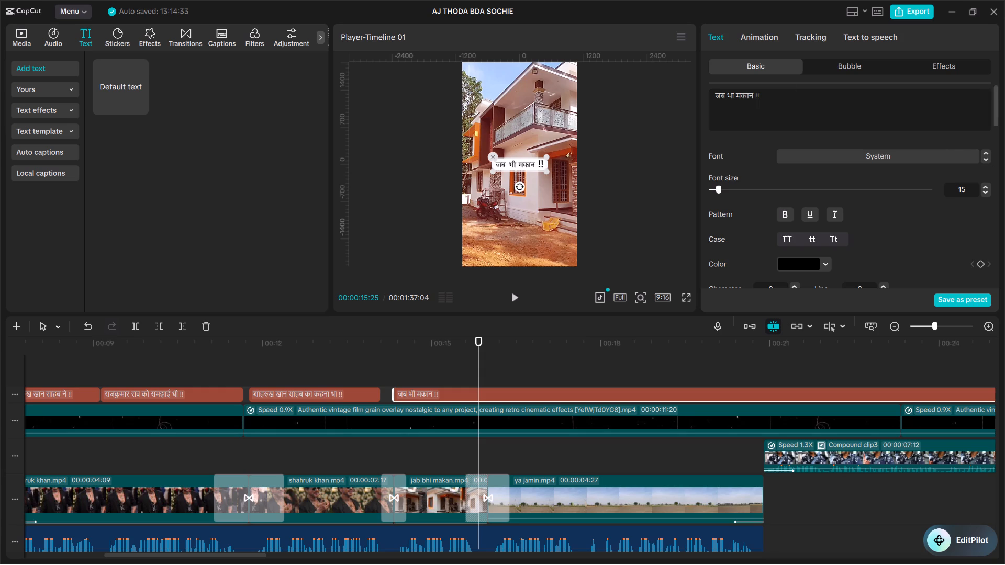
double_click(757, 94)
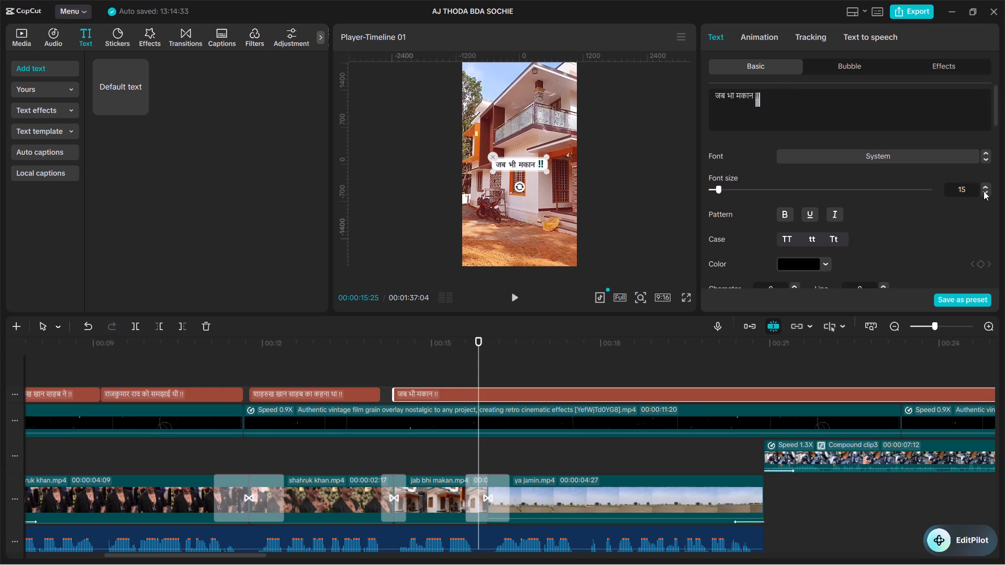
triple_click(984, 191)
double_click(984, 191)
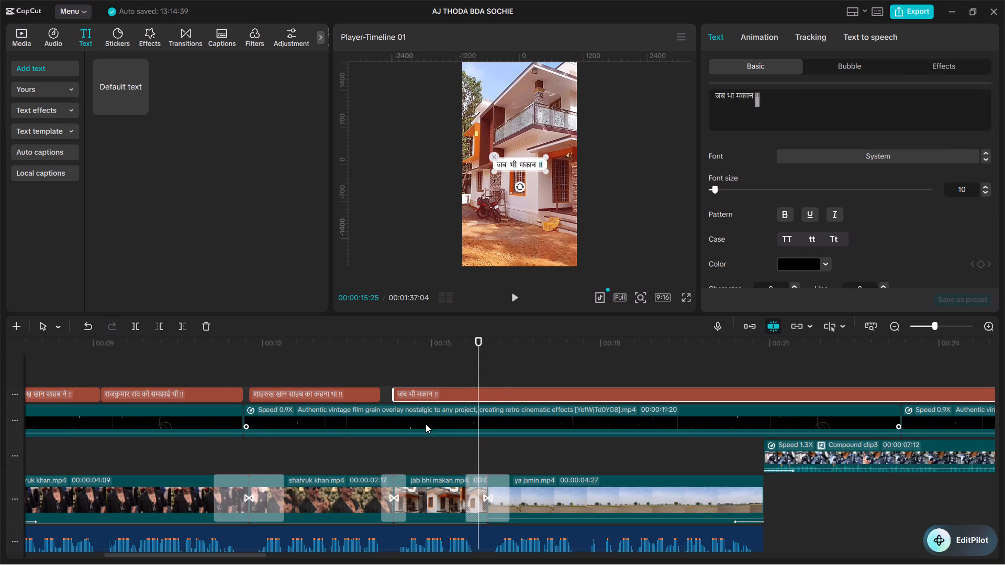
Play the audio from the start of the जब भी मकान !! text to find the phrase's end and split the text at 00:00:15:26.
click(455, 369)
drag(454, 368, 475, 371)
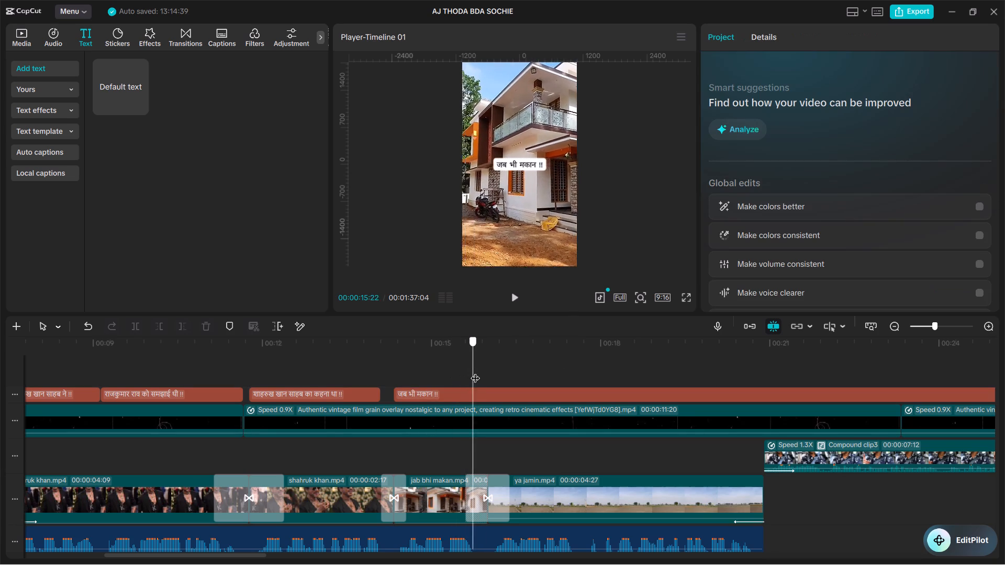
drag(475, 371, 446, 357)
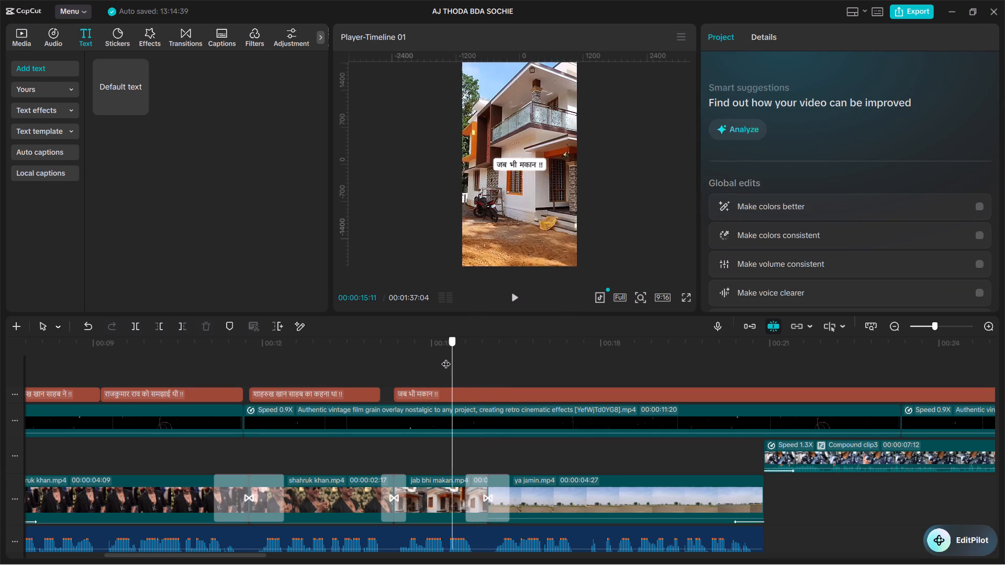
drag(446, 357, 395, 359)
key(space)
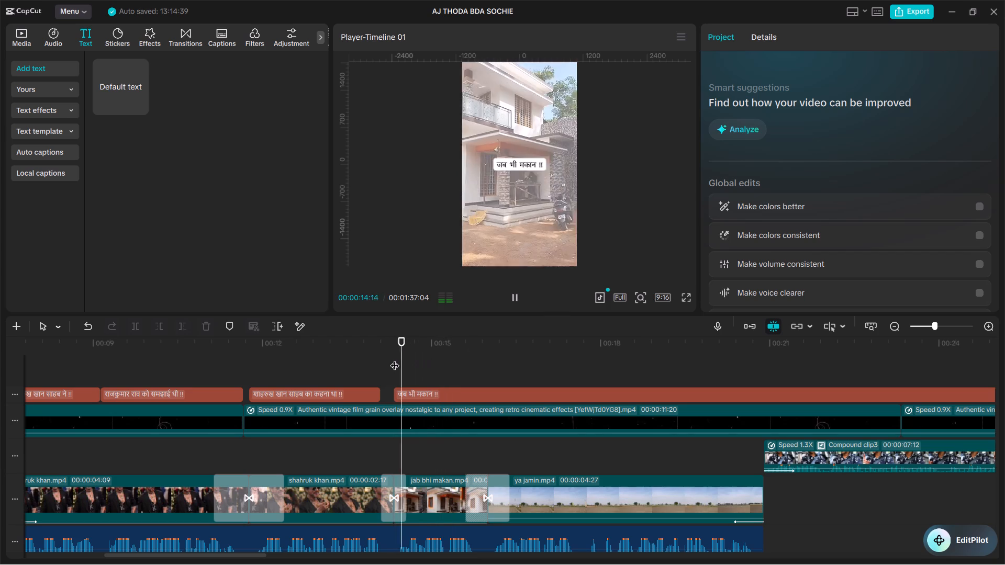
key(space)
key(space)
key(space)
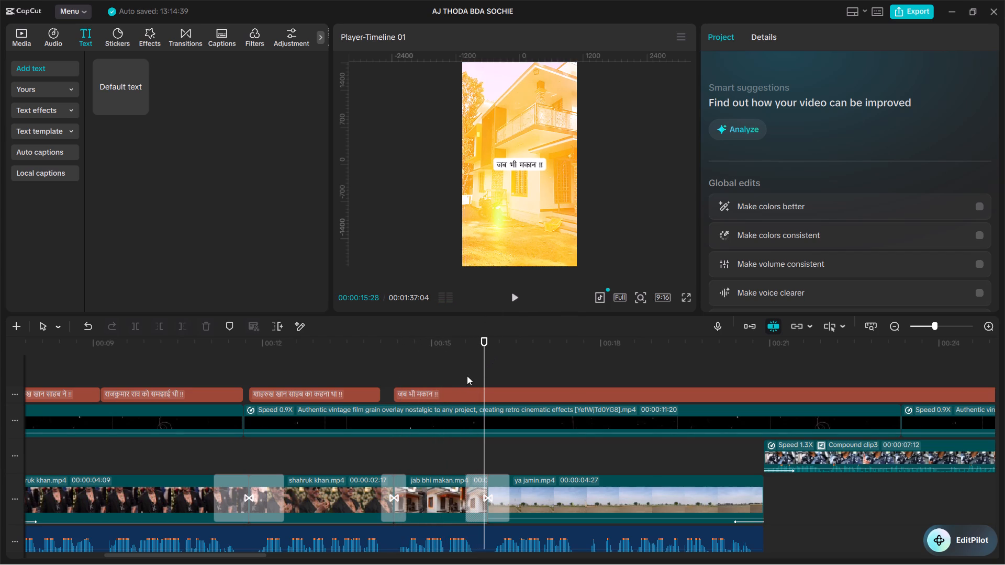
key(space)
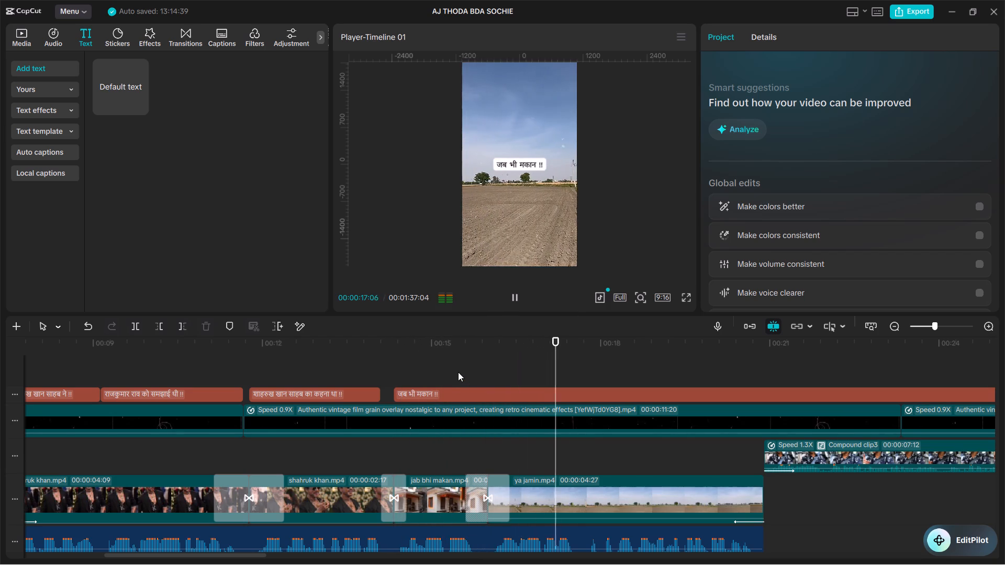
double_click(458, 372)
key(space)
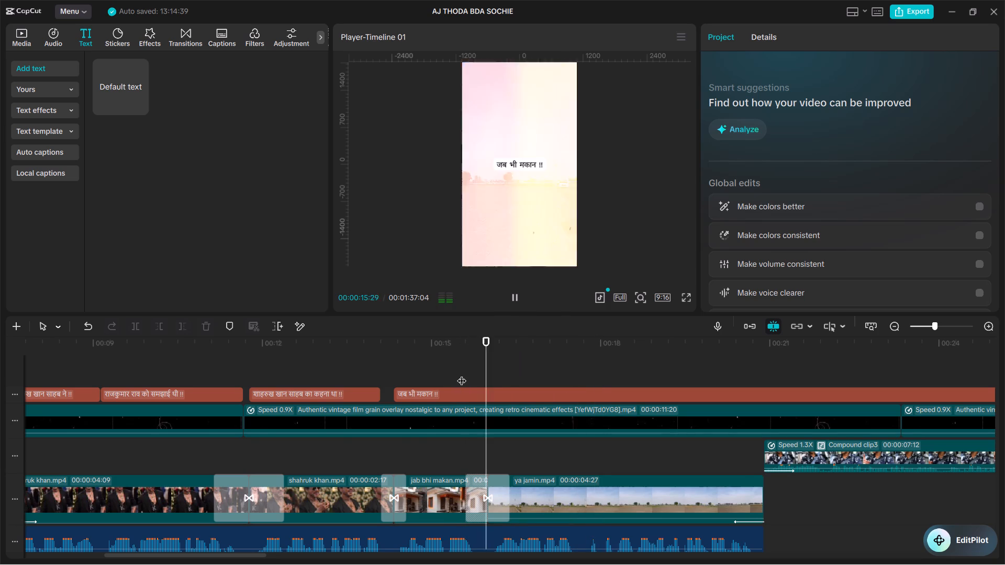
double_click(477, 364)
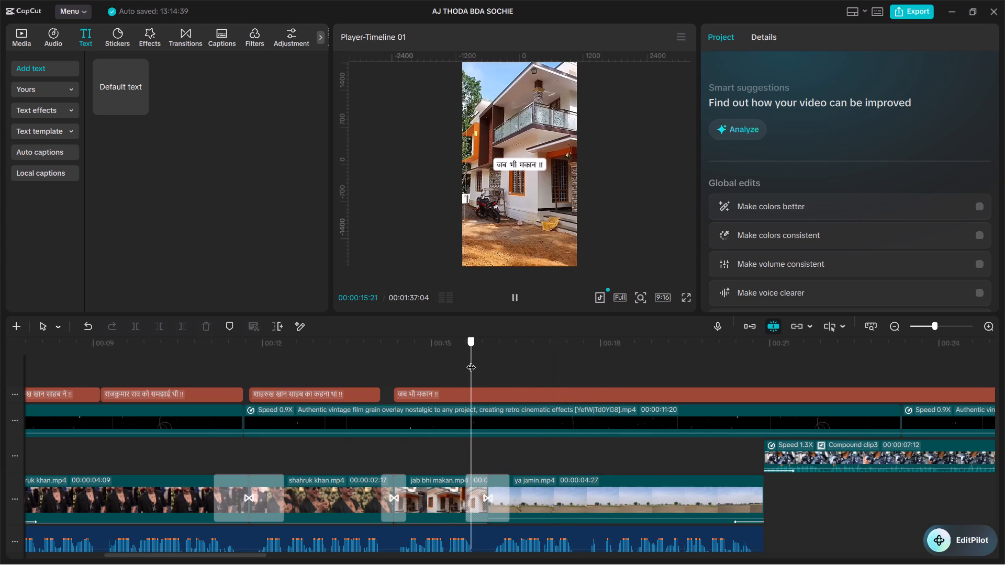
key(space)
key(space)
double_click(476, 363)
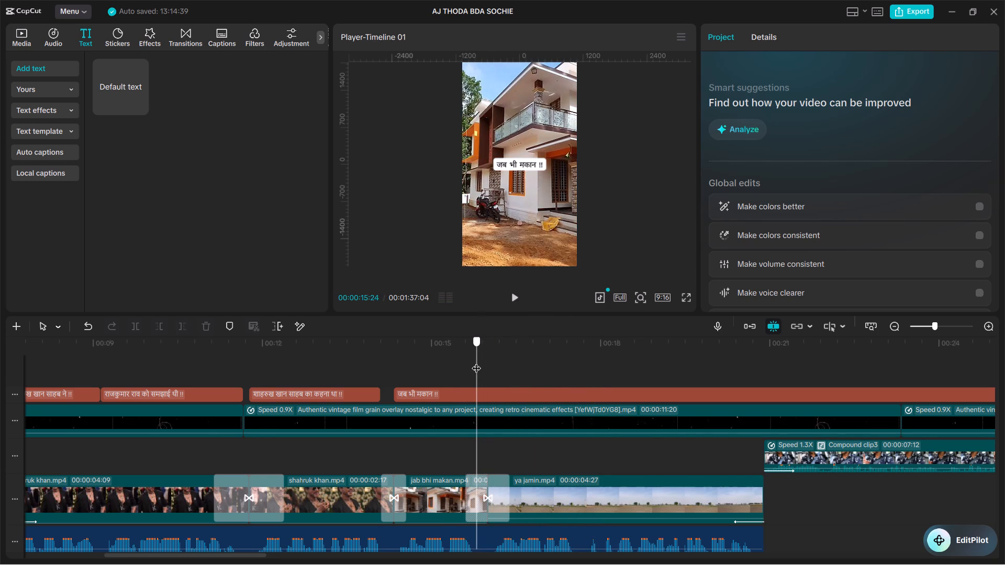
click(501, 398)
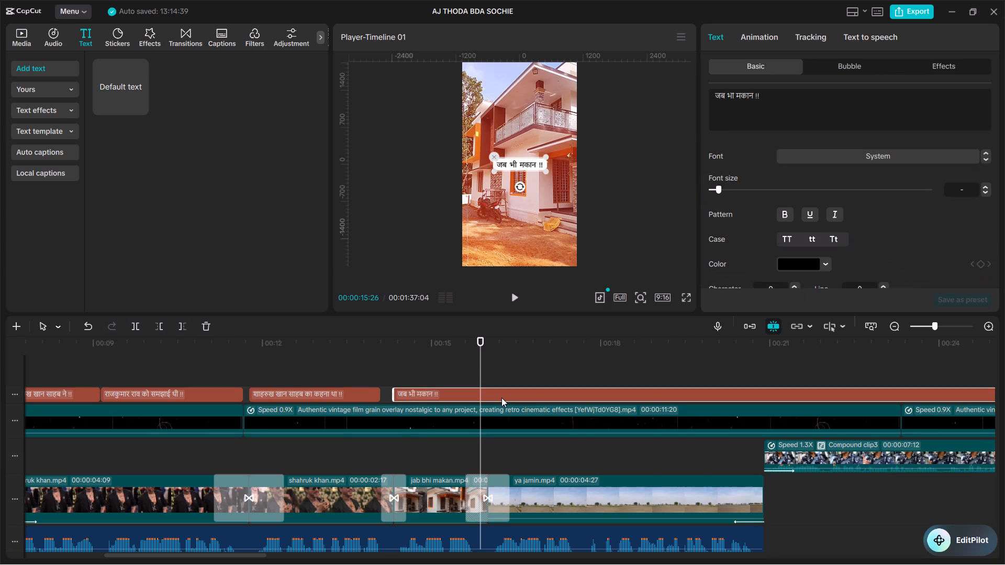
key(ctrl+b)
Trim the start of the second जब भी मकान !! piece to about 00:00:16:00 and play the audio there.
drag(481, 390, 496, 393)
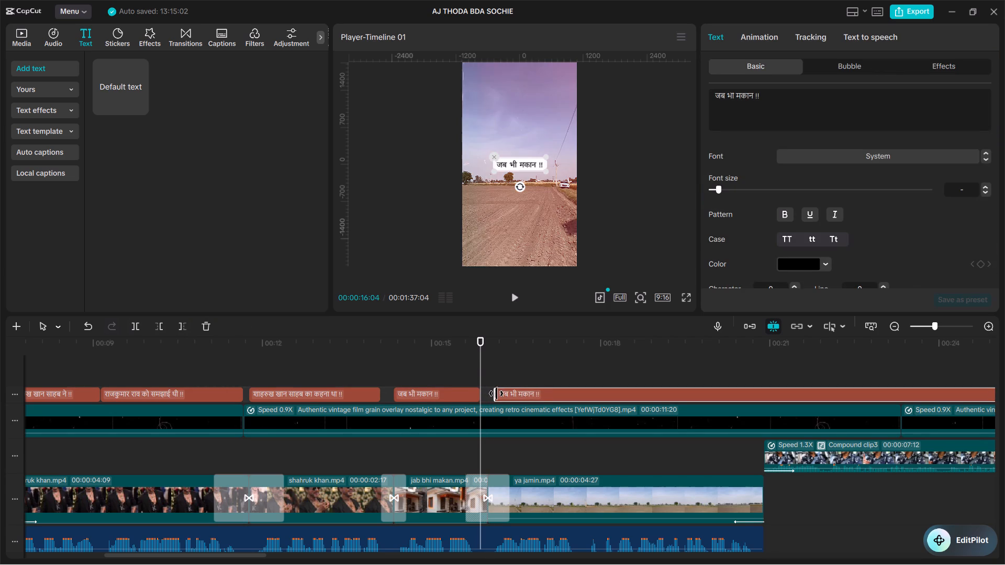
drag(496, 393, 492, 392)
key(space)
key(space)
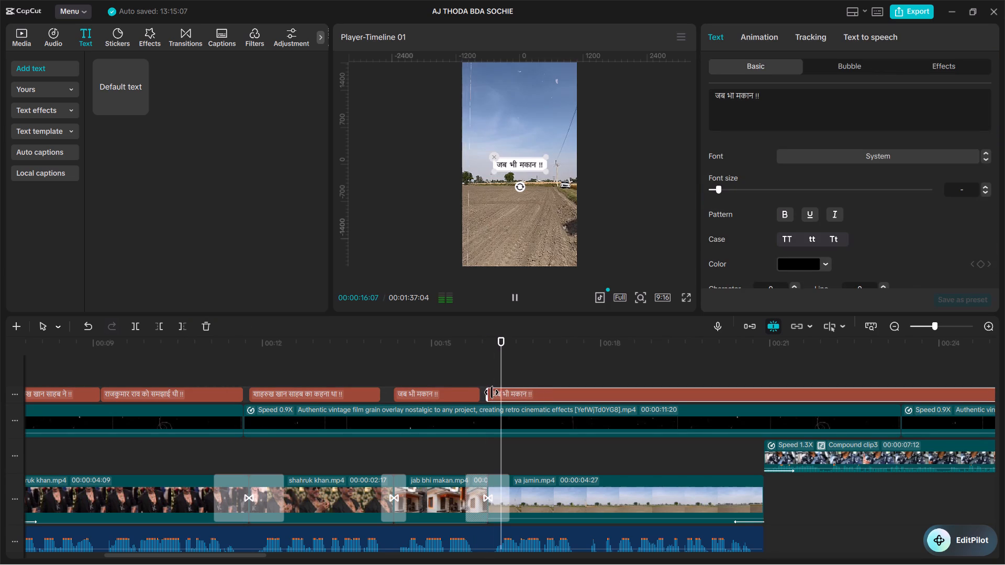
Replay the audio to find the next phrase's start and trim the second जब भी मकान !! piece to begin at 00:00:16:04.
double_click(492, 378)
key(space)
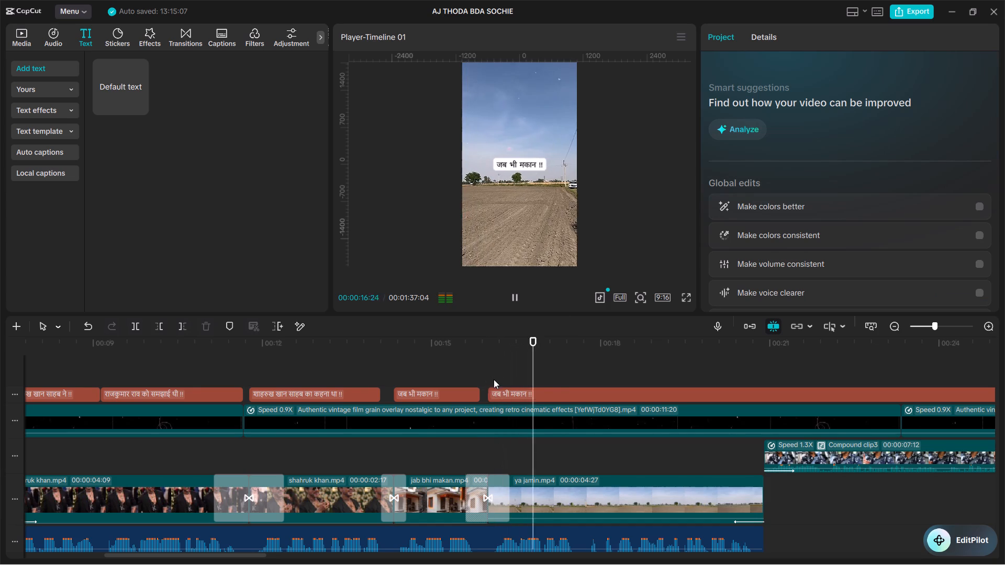
key(space)
click(498, 390)
key(space)
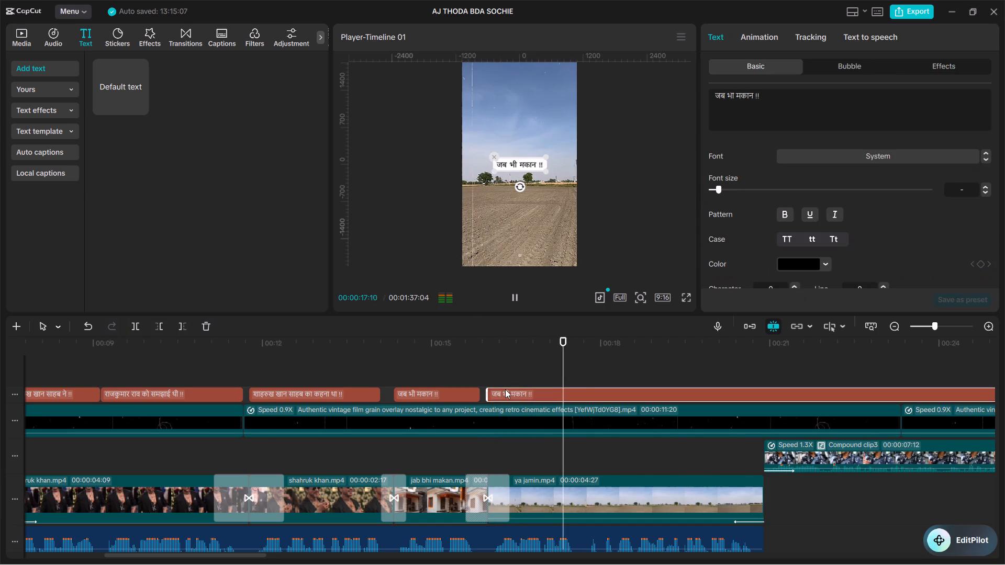
key(space)
double_click(499, 366)
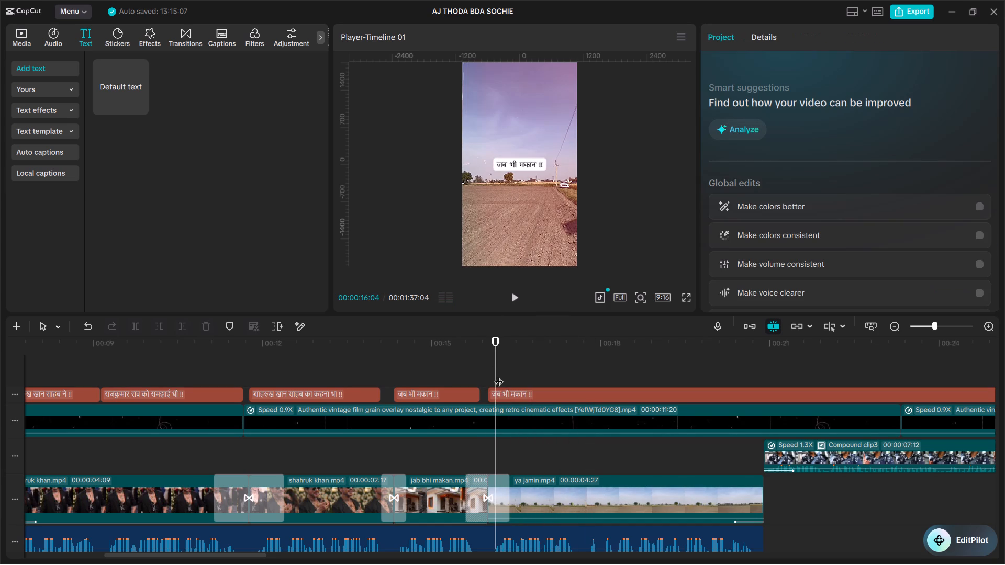
double_click(494, 368)
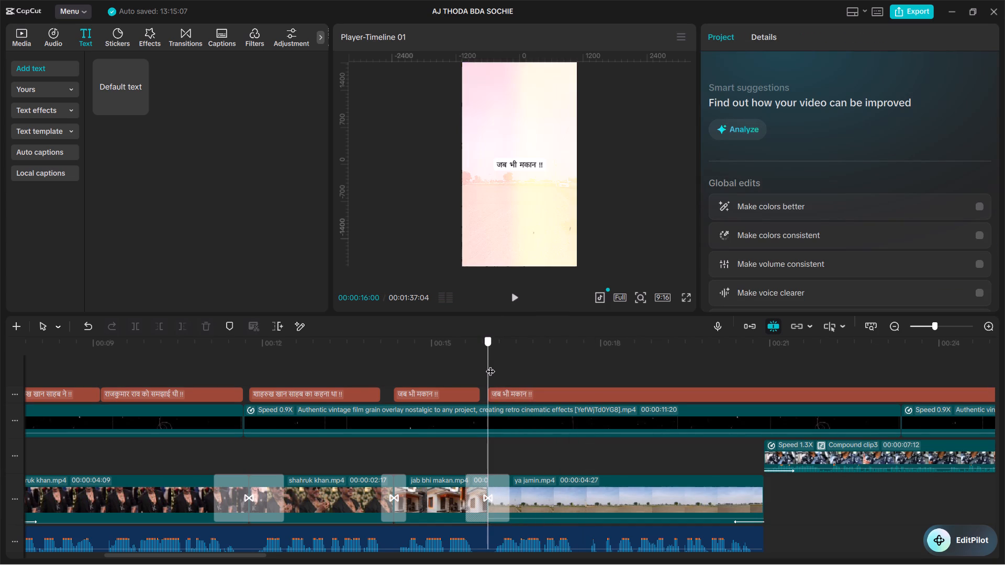
key(space)
click(490, 365)
drag(490, 365, 496, 368)
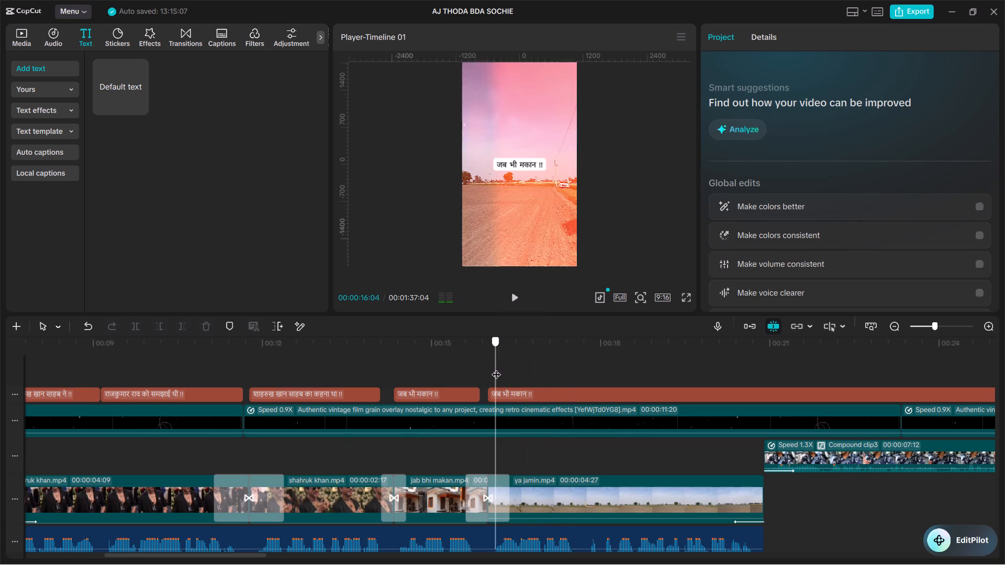
drag(496, 368, 498, 369)
click(497, 394)
drag(489, 390, 494, 391)
key(space)
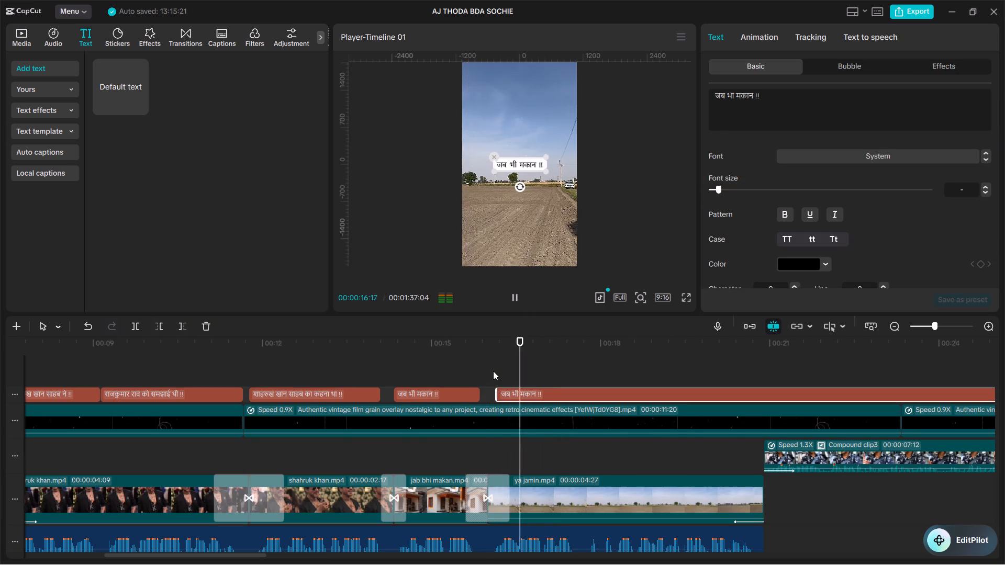
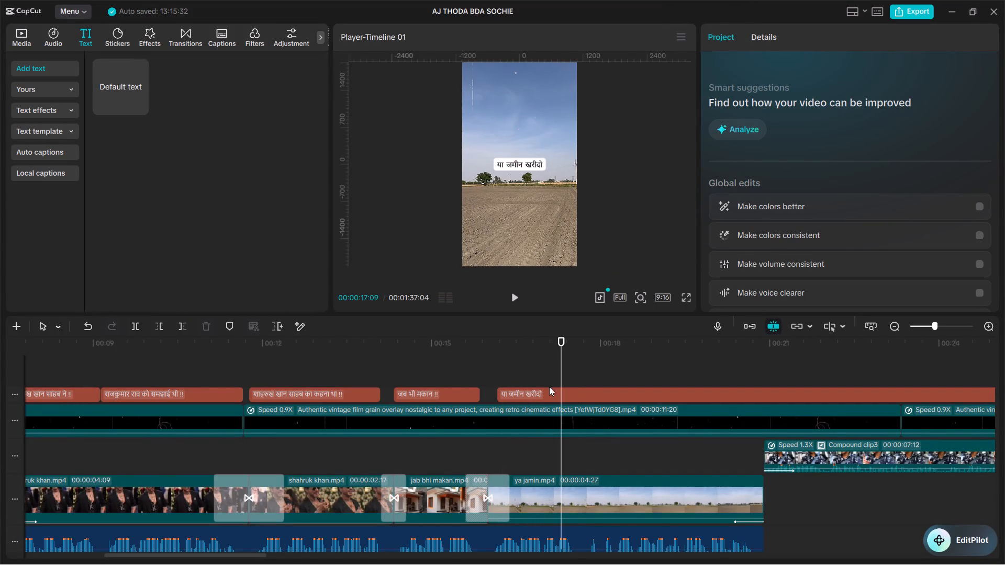
Add a space and !! to the end of the या जमीन खरीदो text.
key(space)
key(space)
click(573, 392)
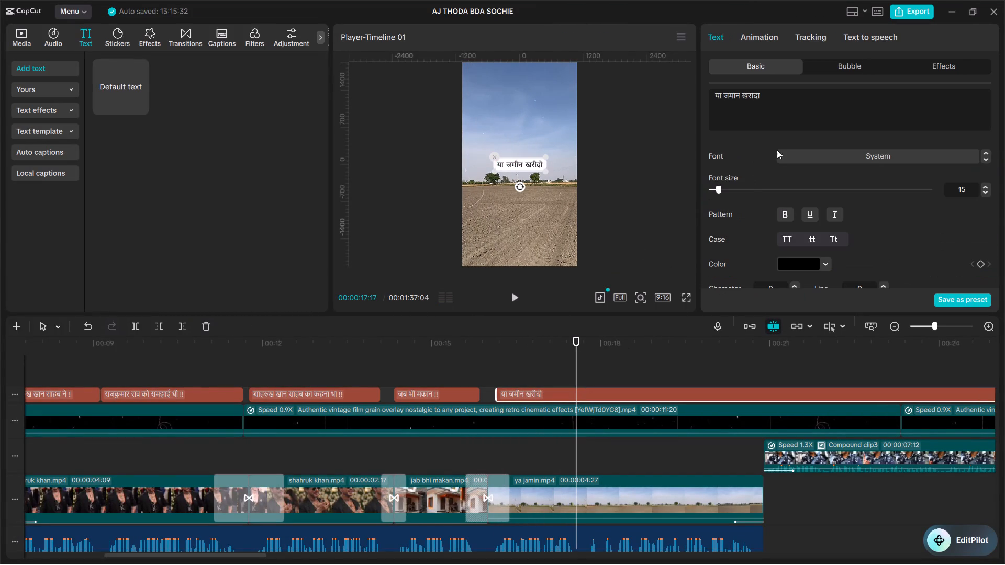
click(771, 105)
key(space)
key(shift+exclam)
key(shift+exclam)
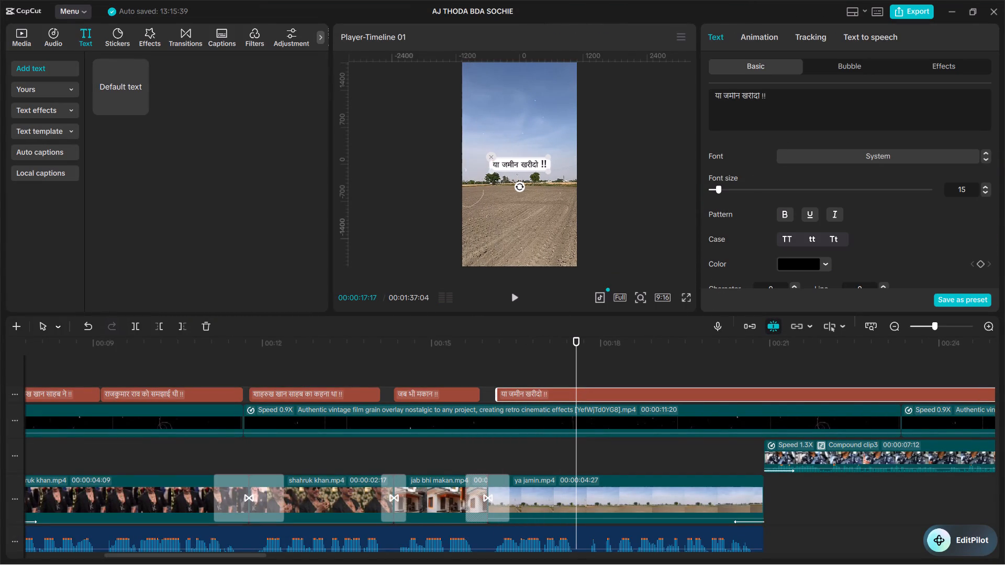
Reduce only the !! in the या जमीन खरीदो !! text to font size 10.
double_click(764, 95)
triple_click(987, 192)
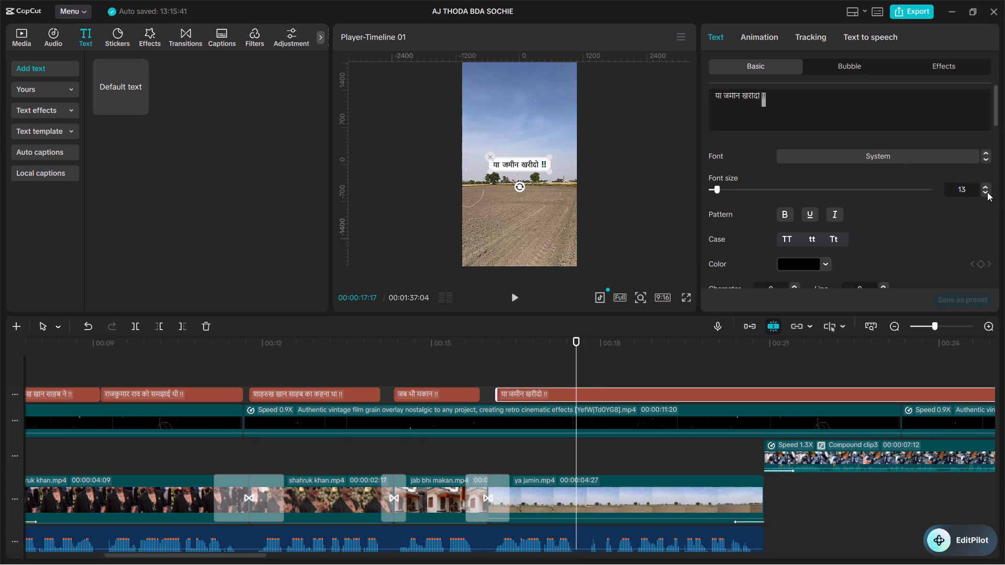
double_click(987, 192)
Play the audio from about 00:00:17:07 to find the phrase's end and split the या जमीन खरीदो !! text at 00:00:17:20.
click(558, 365)
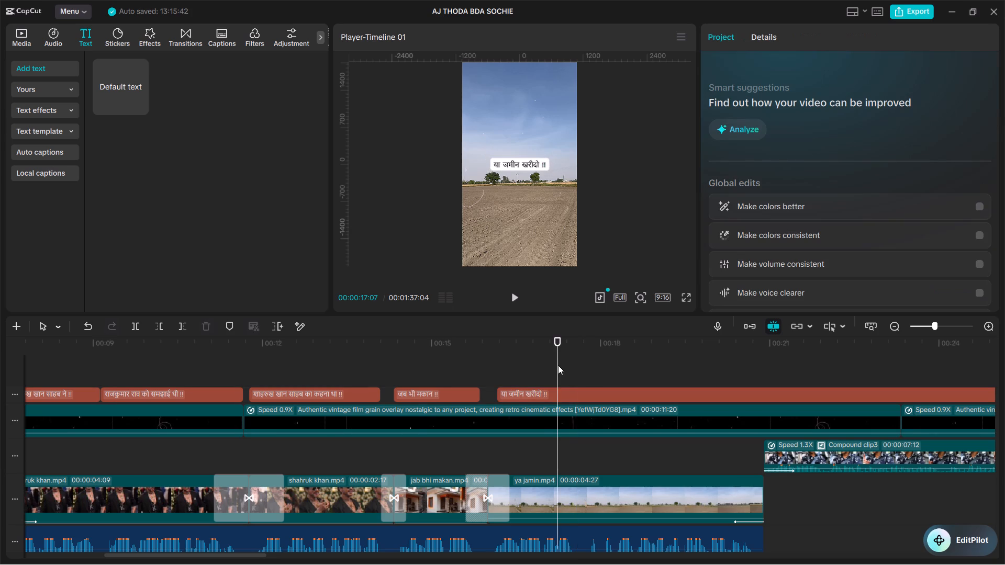
key(space)
key(space)
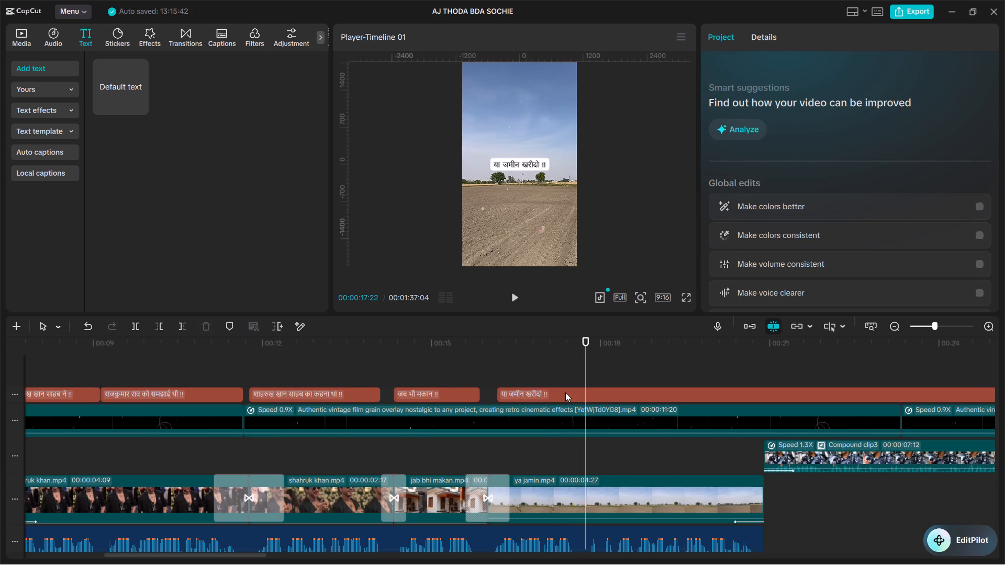
click(572, 375)
drag(573, 374, 581, 380)
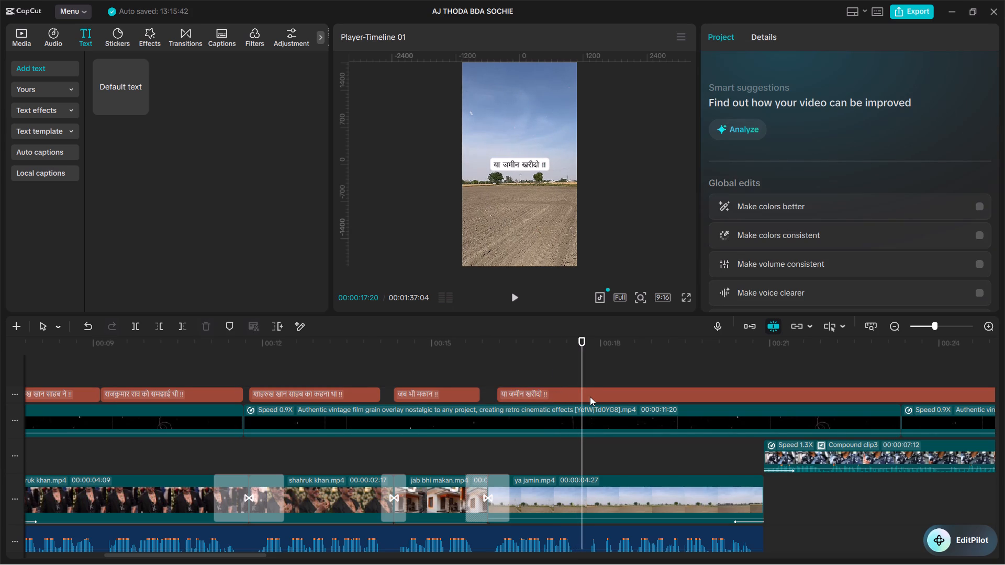
click(590, 397)
key(ctrl+b)
Play the audio from the split in the या जमीन खरीदो !! text to find the next phrase's start.
key(space)
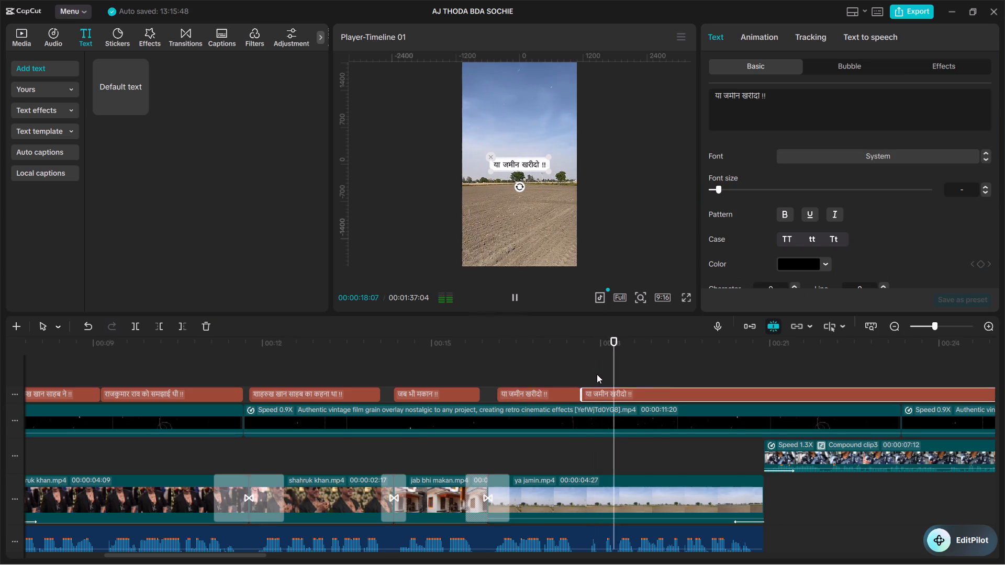
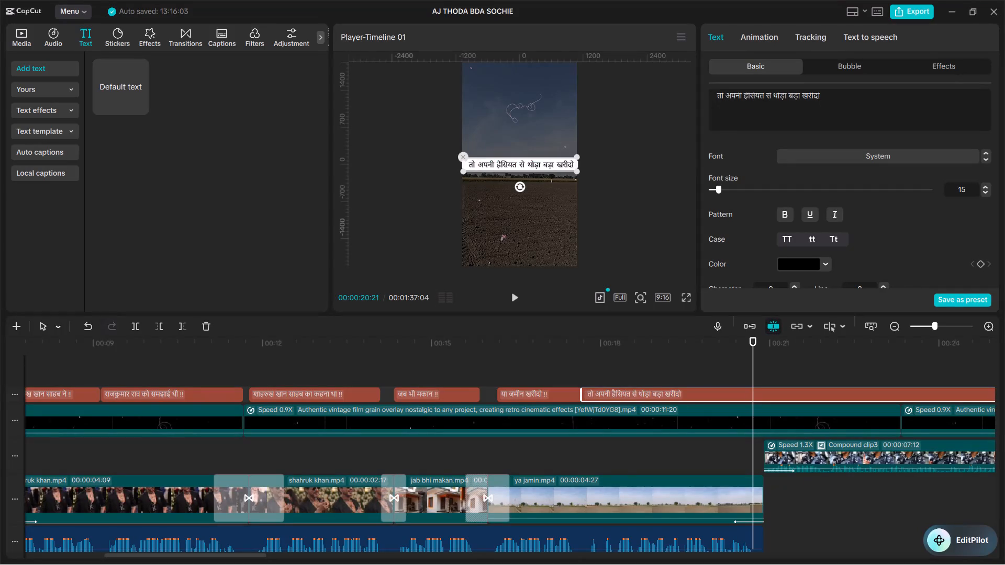
Scale down the तो अपनी हैसियत से थोड़ा बड़ा खरीदो text slightly so its box sits inside the frame.
drag(575, 170, 569, 167)
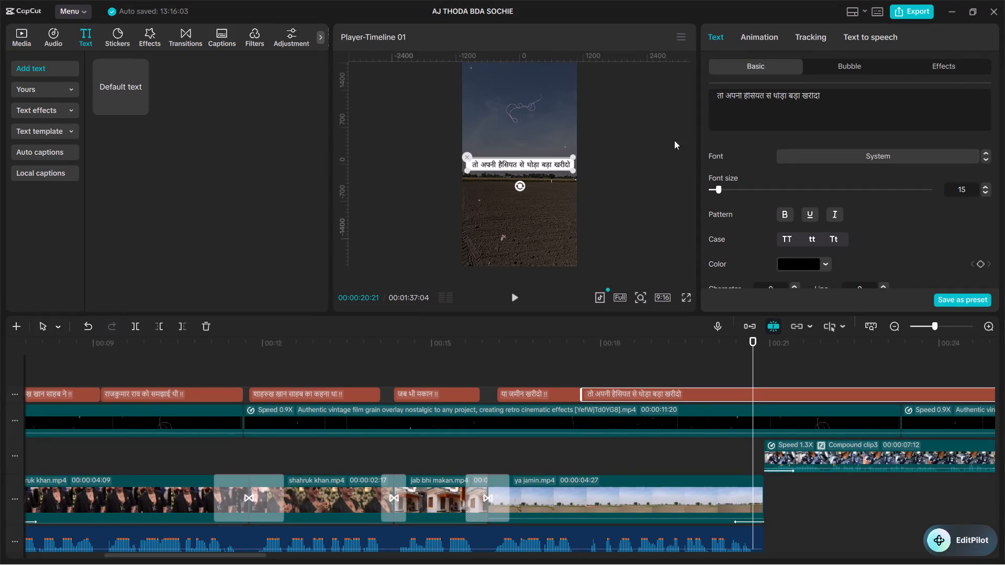
Add a space and !! to the end of the तो अपनी हैसियत से थोड़ा बड़ा खरीदो text.
click(833, 95)
key(space)
key(shift+exclam)
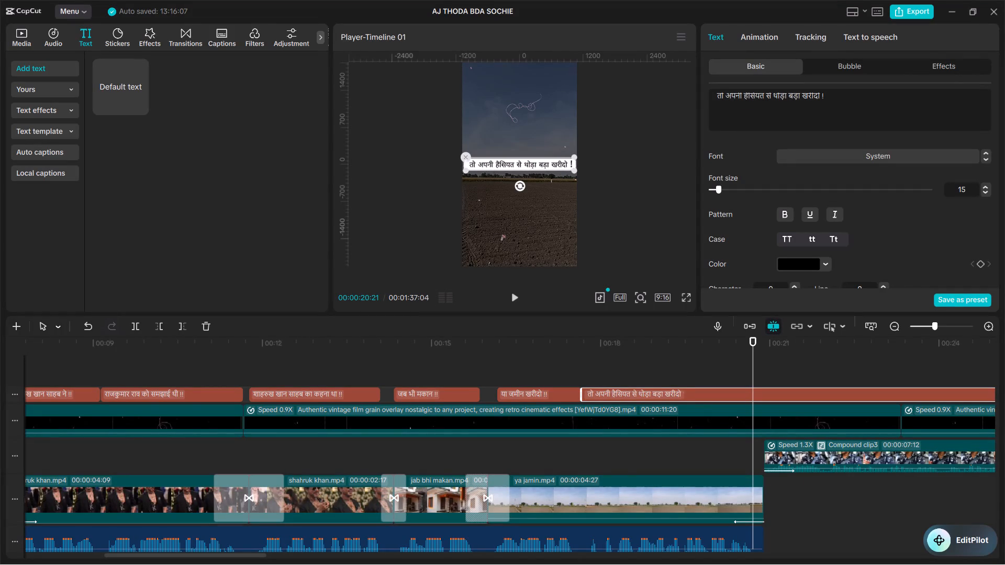
key(shift+exclam)
Reduce only the !! in the तो अपनी हैसियत से थोड़ा बड़ा खरीदो !! text to font size 10.
double_click(824, 95)
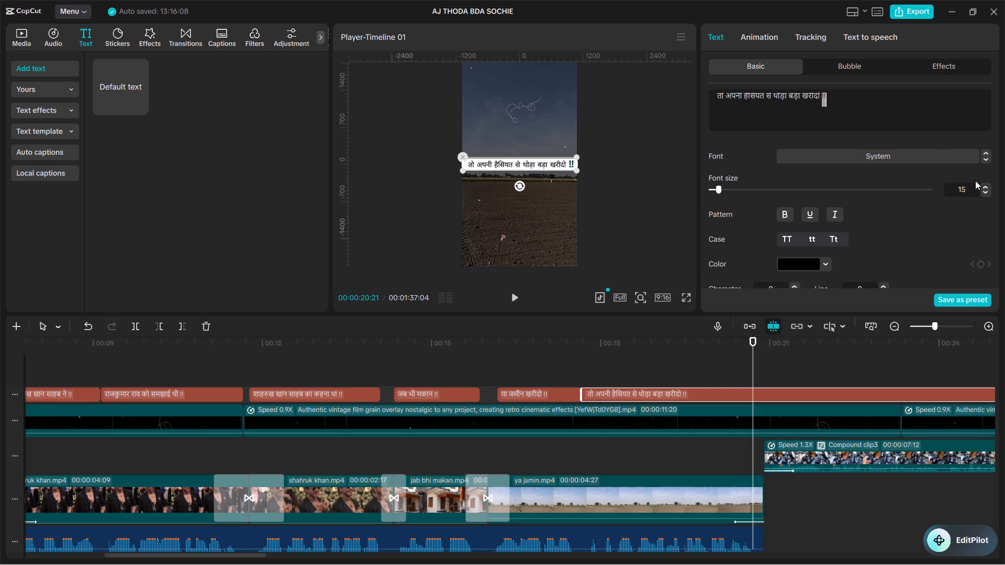
double_click(964, 189)
key(5)
key(Return)
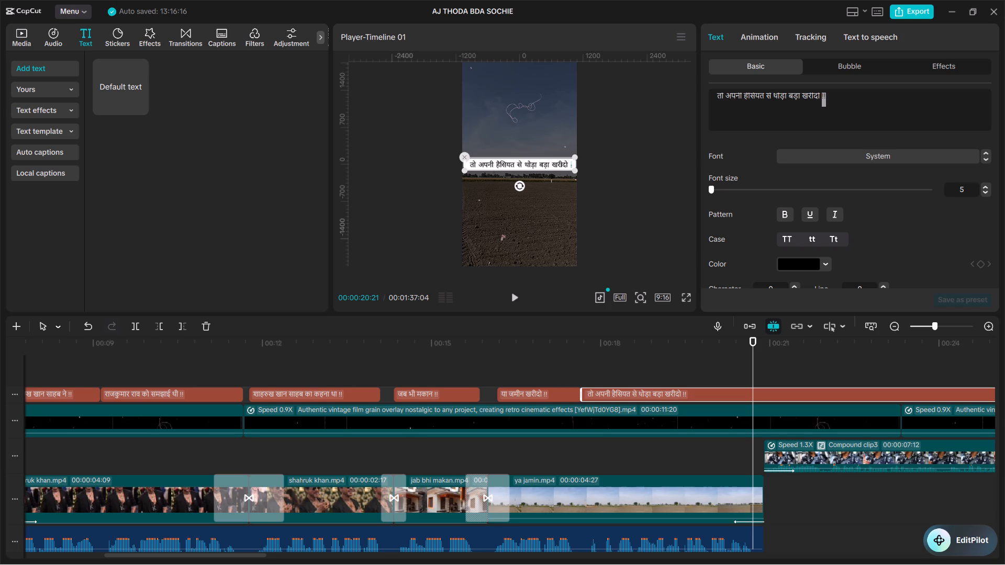
double_click(963, 190)
text(10)
key(Return)
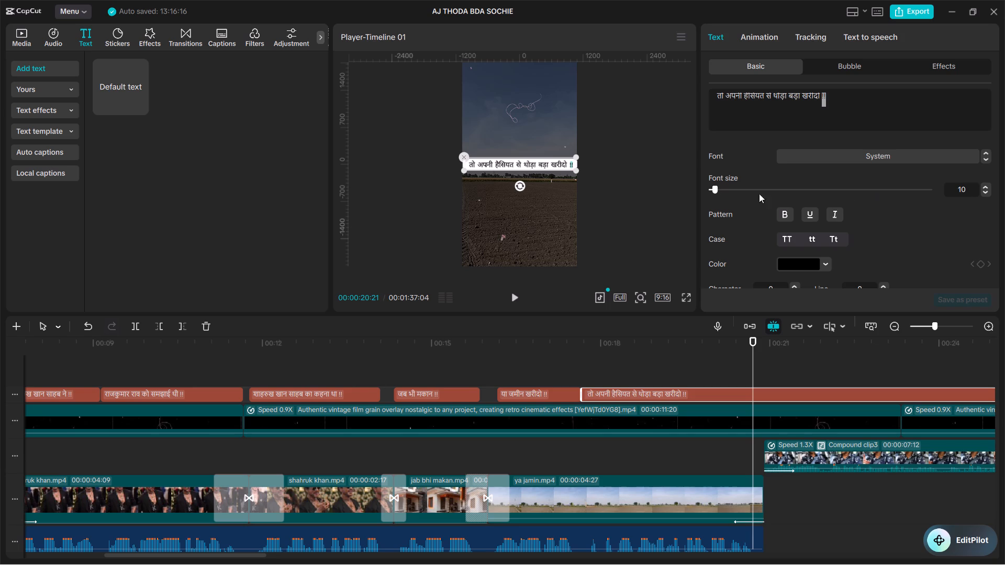
click(540, 202)
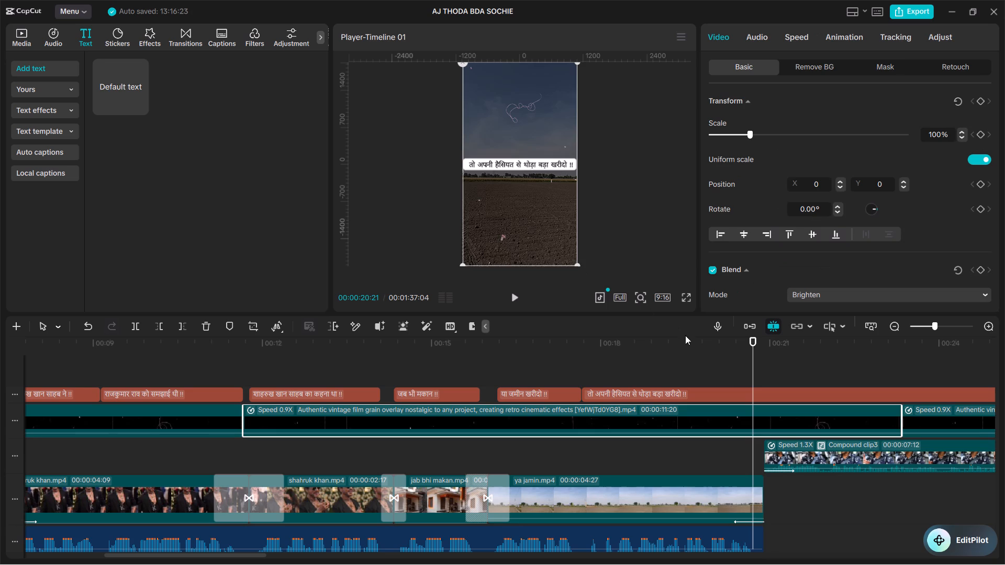
Play the तो अपनी हैसियत से थोड़ा बड़ा खरीदो !! section from about 00:00:17:14, including a full-screen preview, to check its timing and look.
click(674, 354)
click(668, 363)
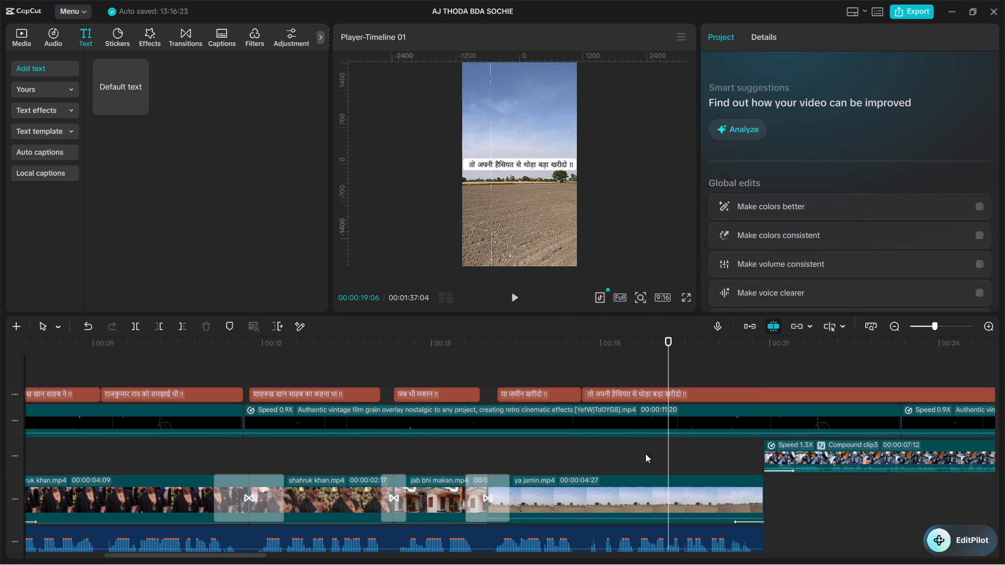
key(space)
click(586, 457)
drag(584, 457, 561, 450)
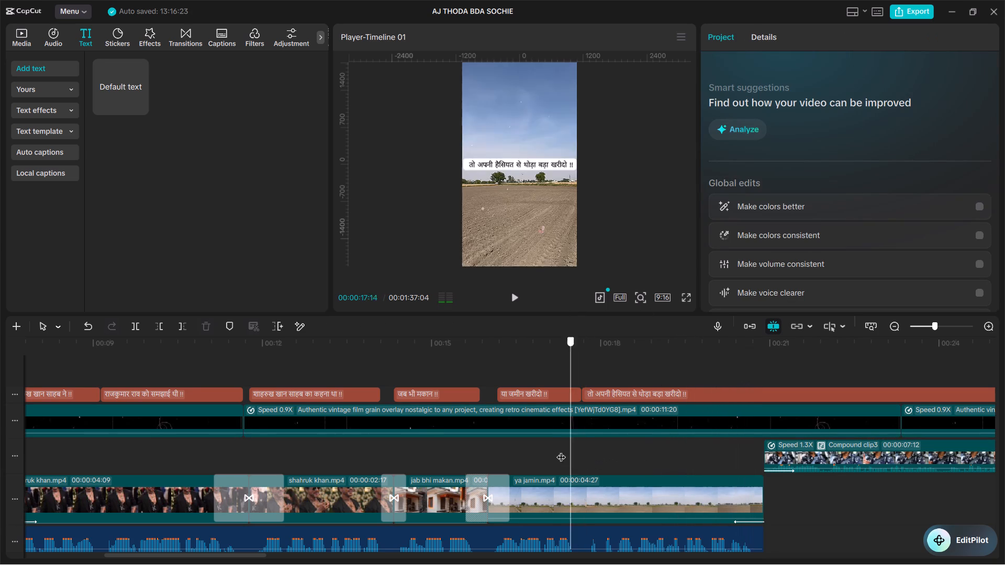
drag(561, 450, 566, 453)
key(space)
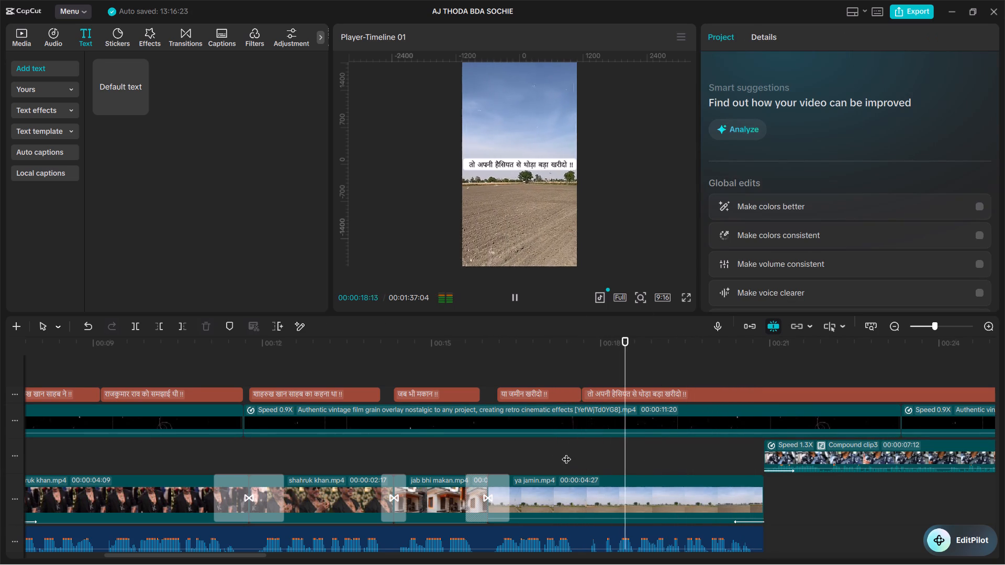
click(559, 453)
key(space)
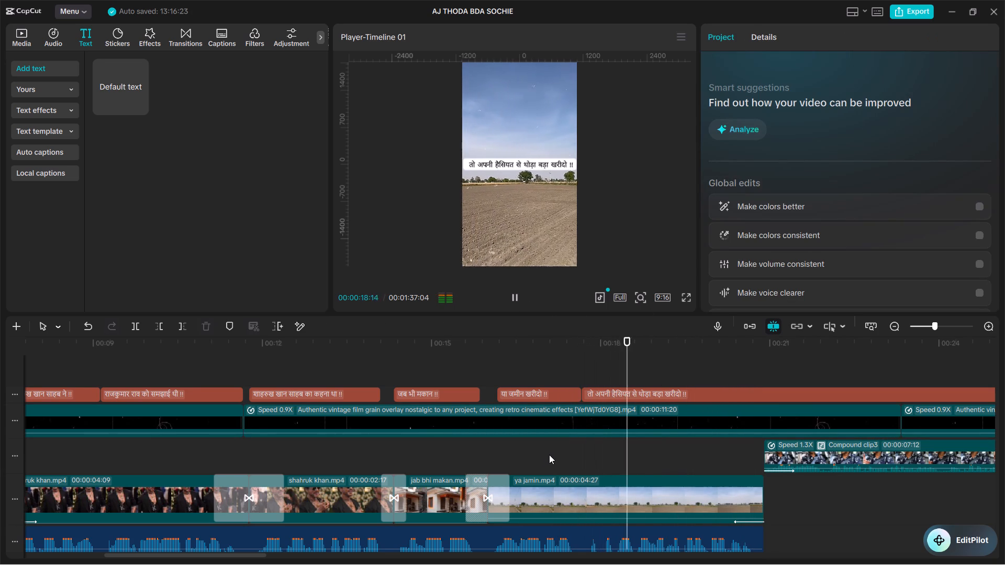
key(space)
click(687, 300)
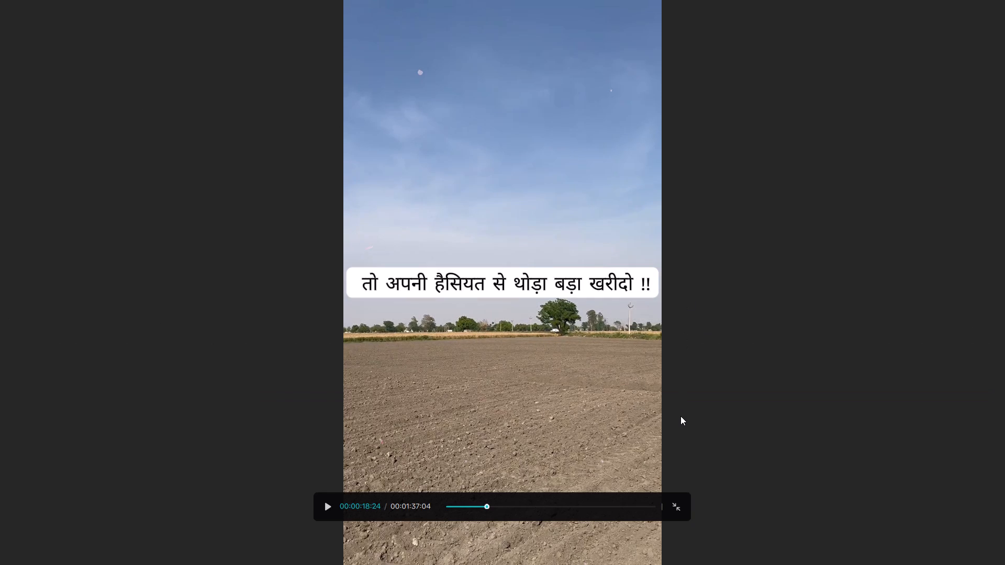
key(Escape)
key(space)
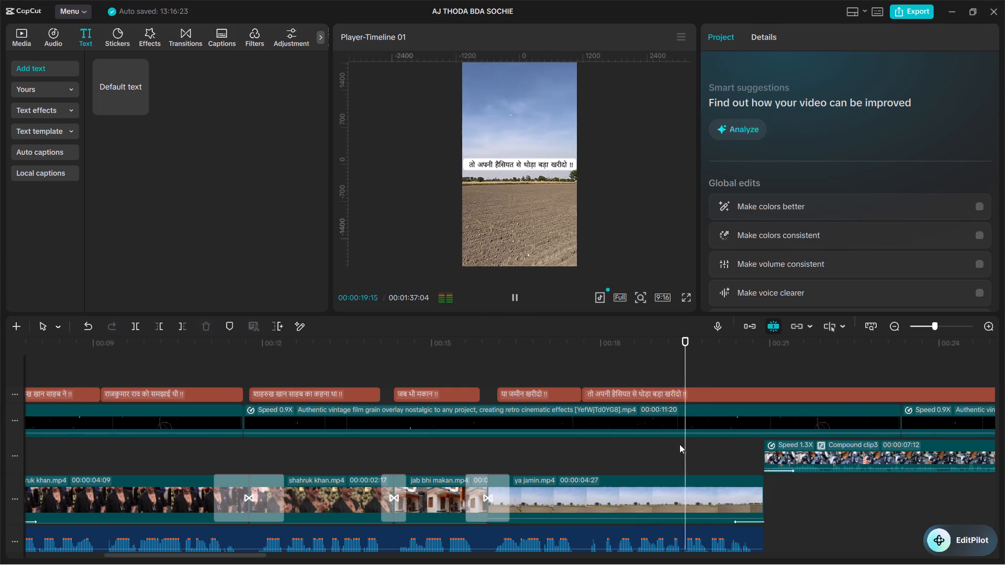
key(space)
Split the तो अपनी हैसियत से थोड़ा बड़ा खरीदो !! text at 00:00:20:21, just before Compound clip3 starts.
click(754, 444)
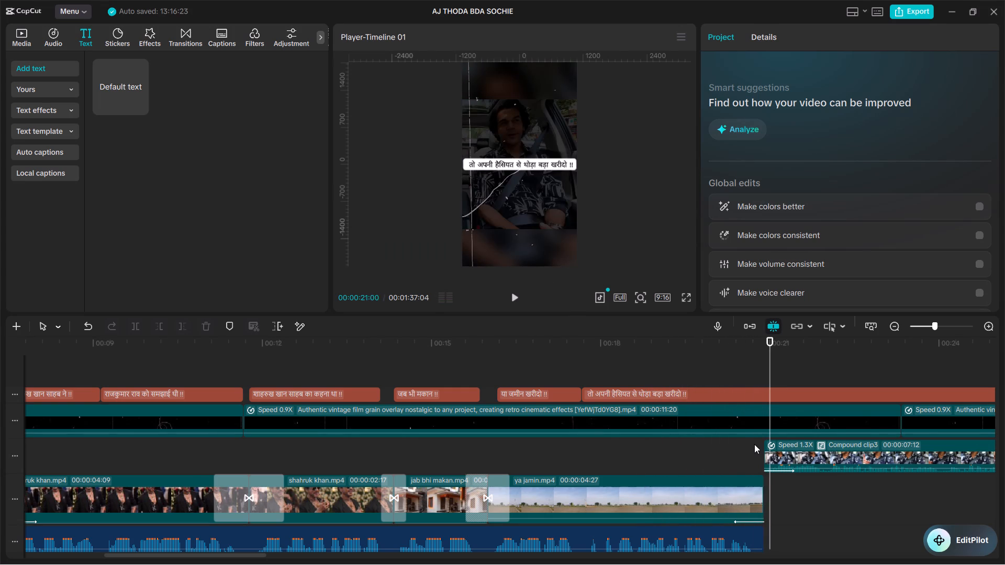
drag(754, 444, 762, 450)
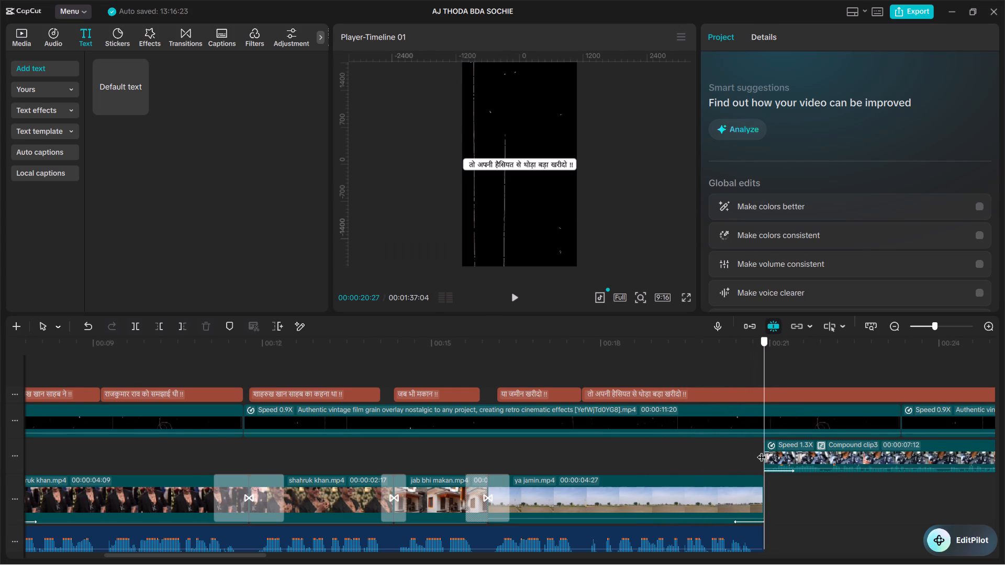
drag(762, 450, 752, 458)
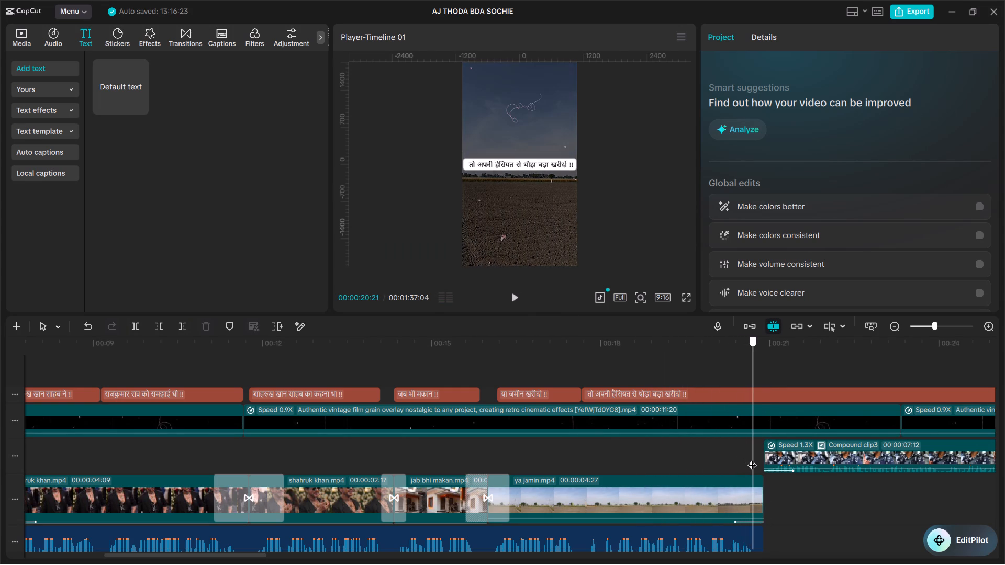
drag(752, 458, 754, 460)
click(769, 397)
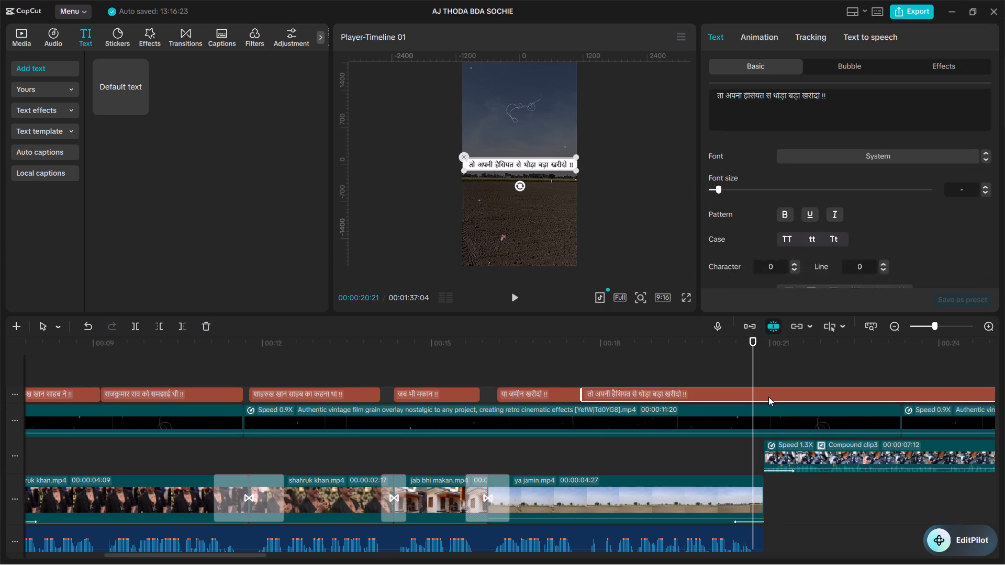
key(ctrl+b)
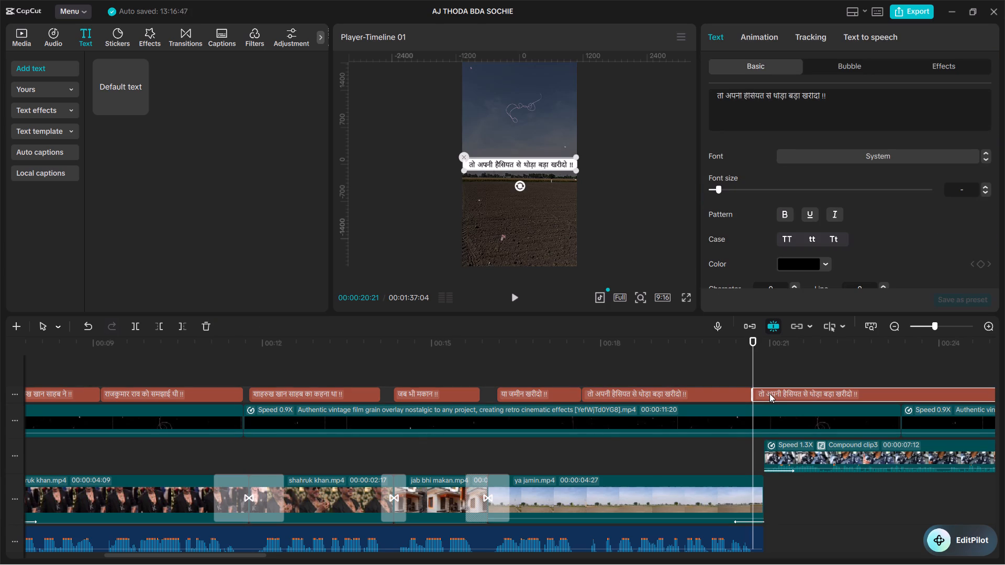
Play the audio repeatedly around the start of Compound clip3 to find where the next phrase begins.
key(space)
key(space)
click(761, 372)
drag(761, 371, 773, 378)
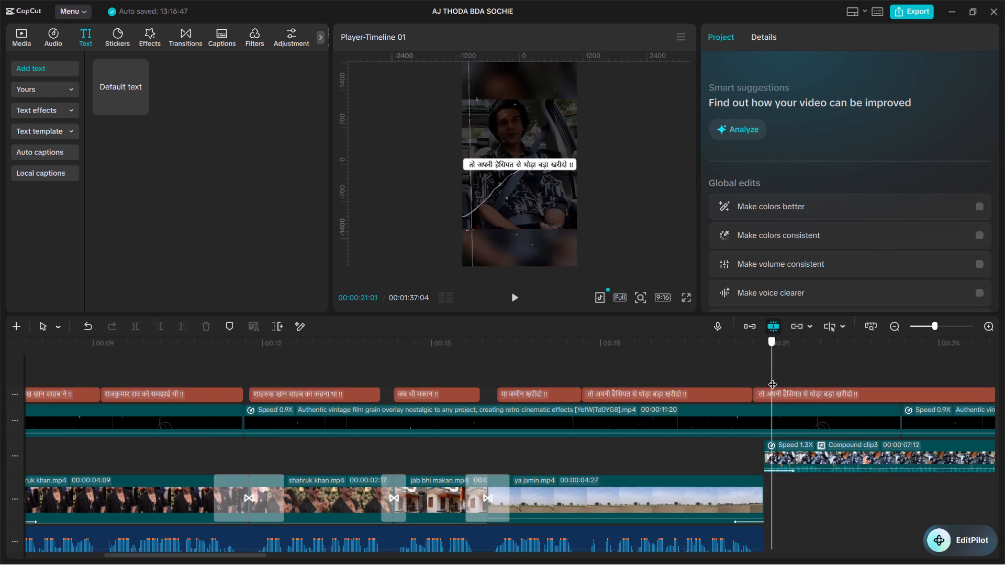
drag(773, 378, 768, 375)
key(space)
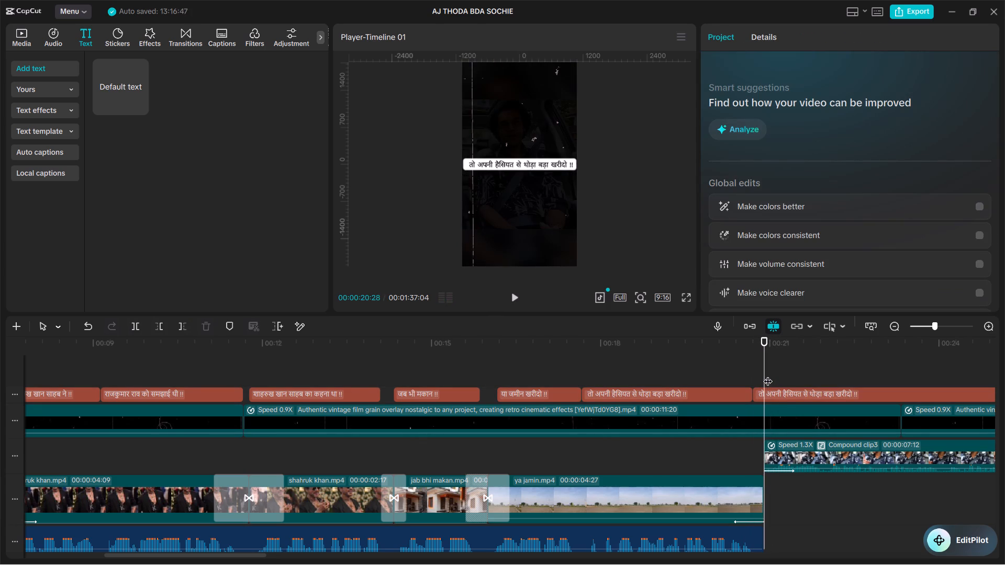
key(space)
key(space)
click(773, 360)
drag(773, 359, 772, 359)
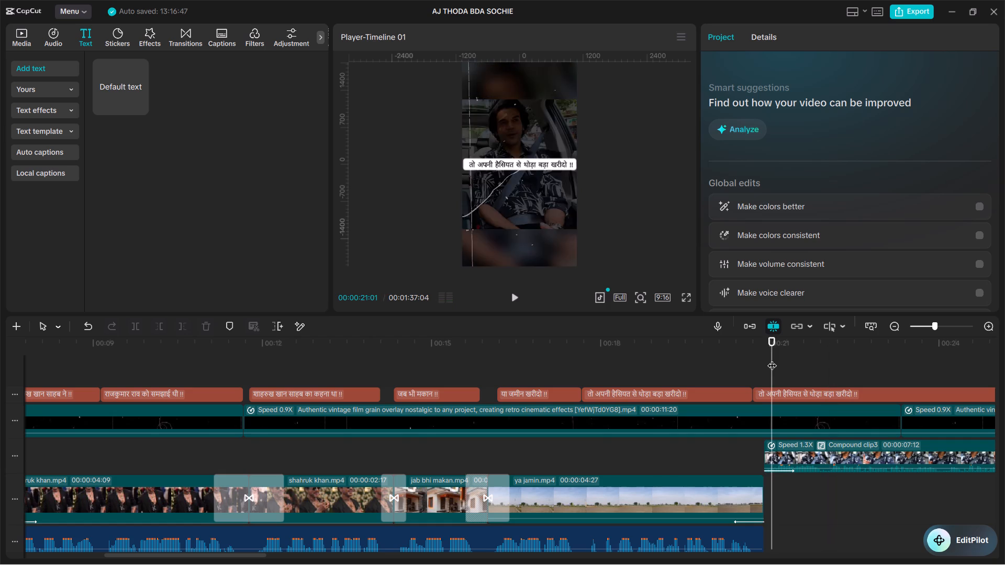
drag(772, 359, 767, 354)
key(space)
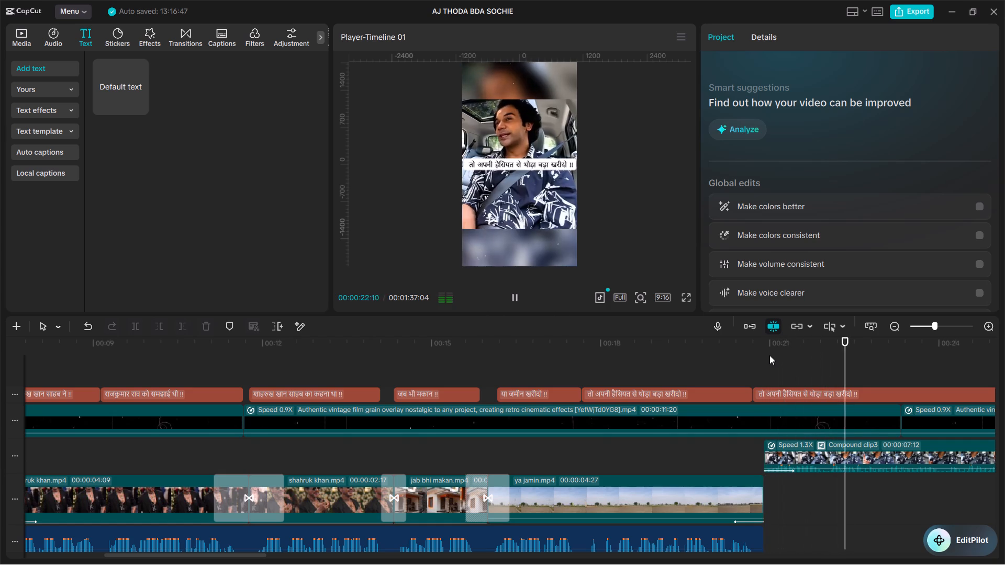
key(space)
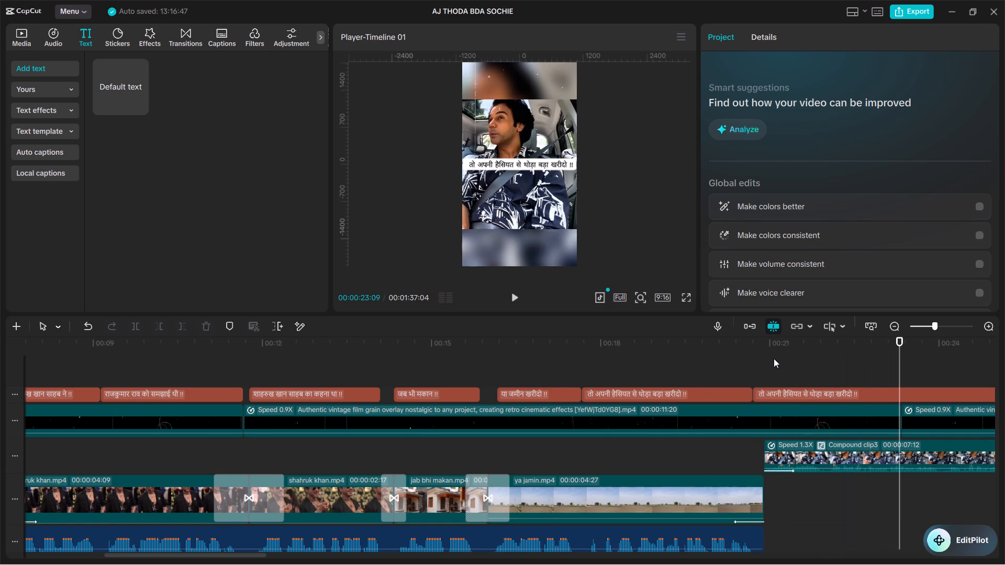
ctrl+scroll(774, 358, down, 3)
alt+scroll(774, 360, down, 2)
click(565, 365)
key(space)
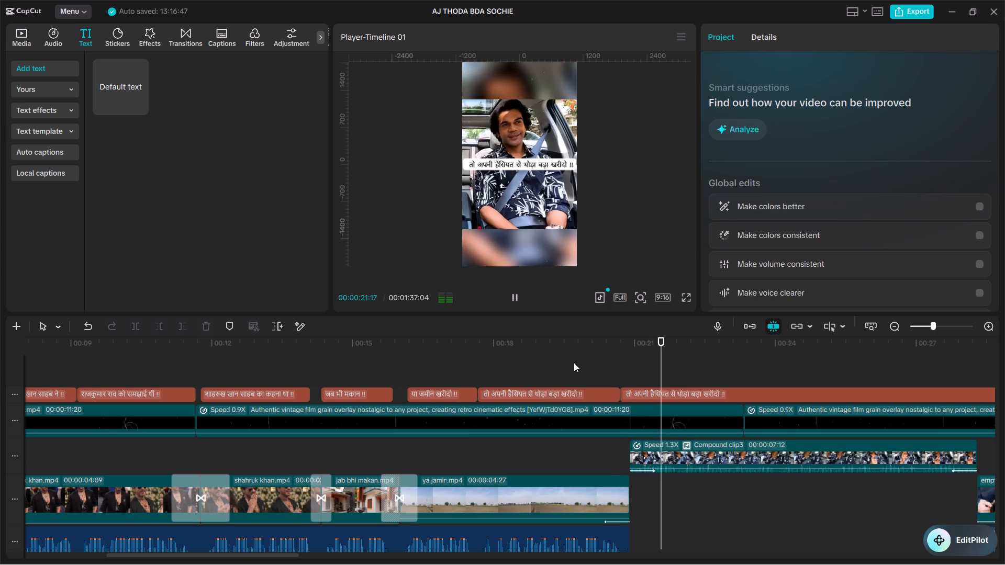
Play from the start of Compound clip3 and trim the start of the last text segment to 00:00:21:07.
double_click(636, 353)
key(space)
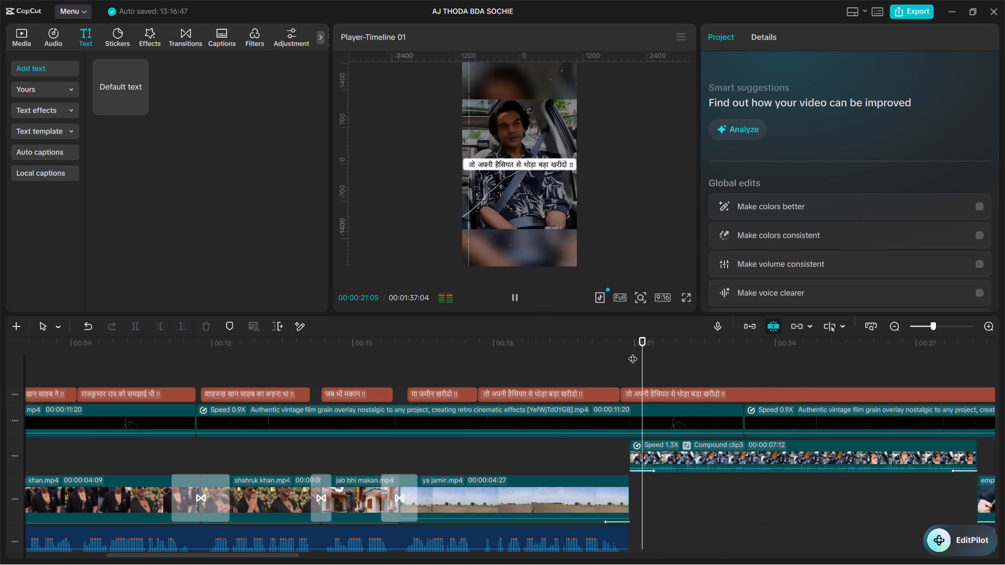
key(space)
click(633, 394)
drag(621, 389, 625, 389)
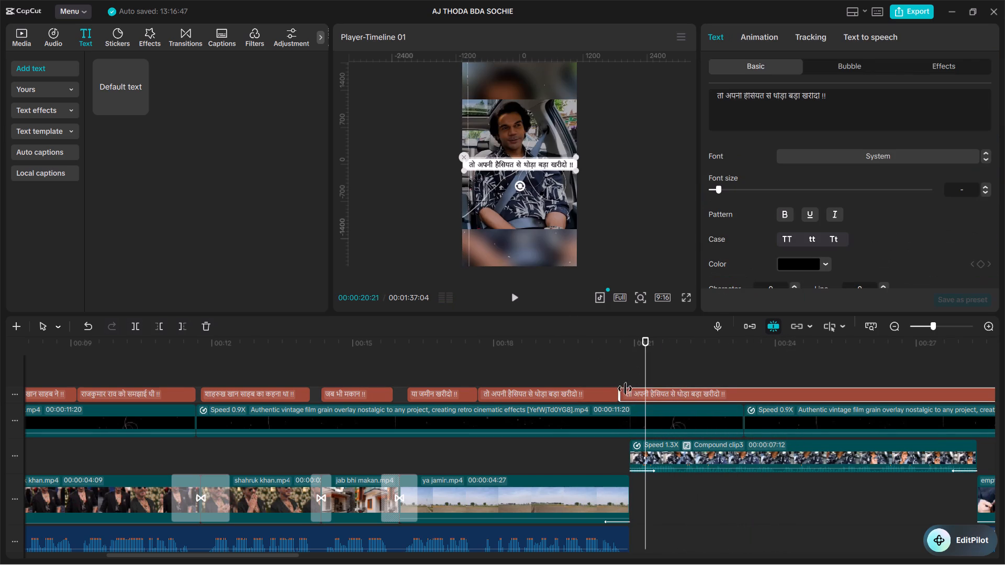
drag(625, 389, 644, 392)
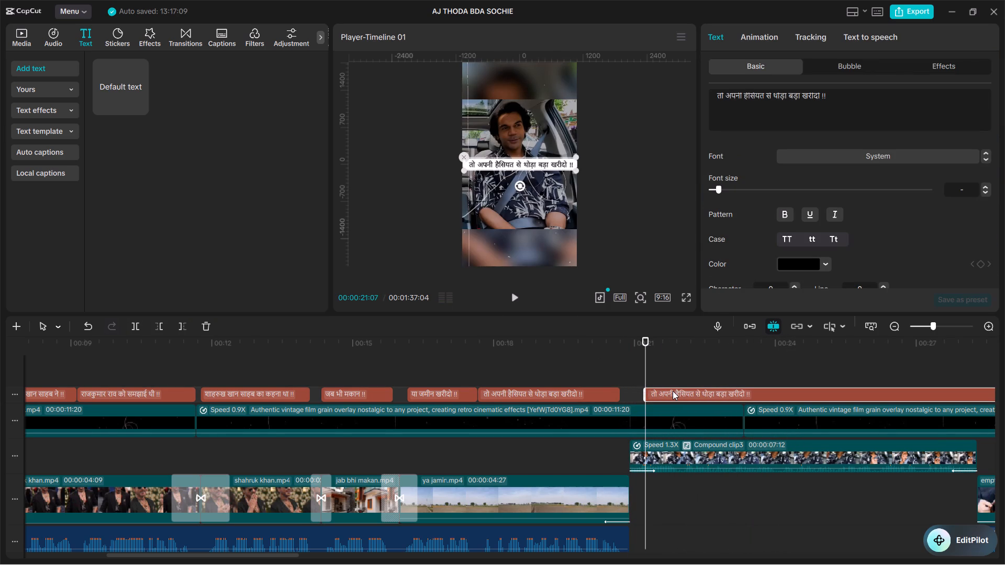
Play through Compound clip3 and split the last text segment at 00:00:28:09, where the empty wallet.mp4 clip begins.
key(space)
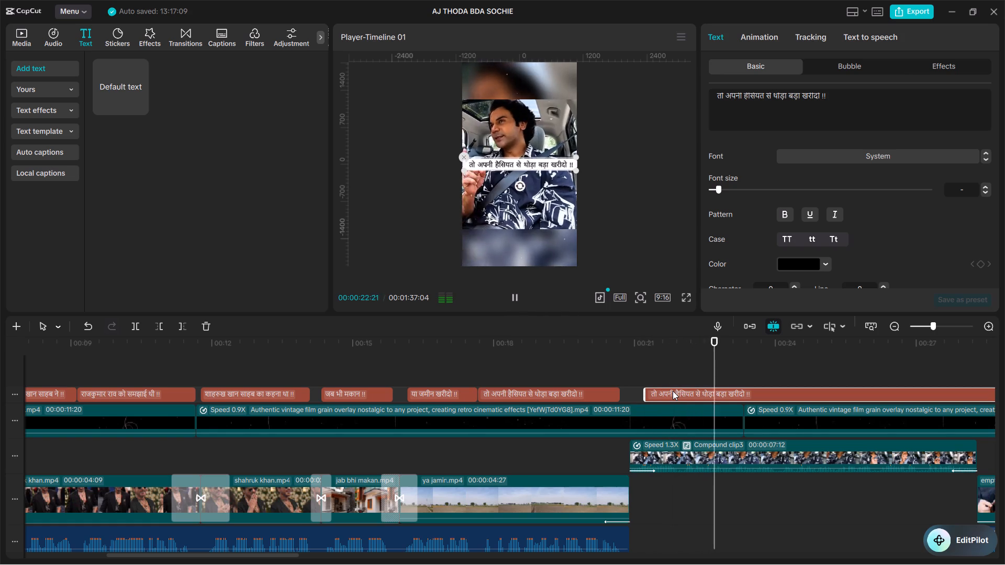
key(space)
key(space)
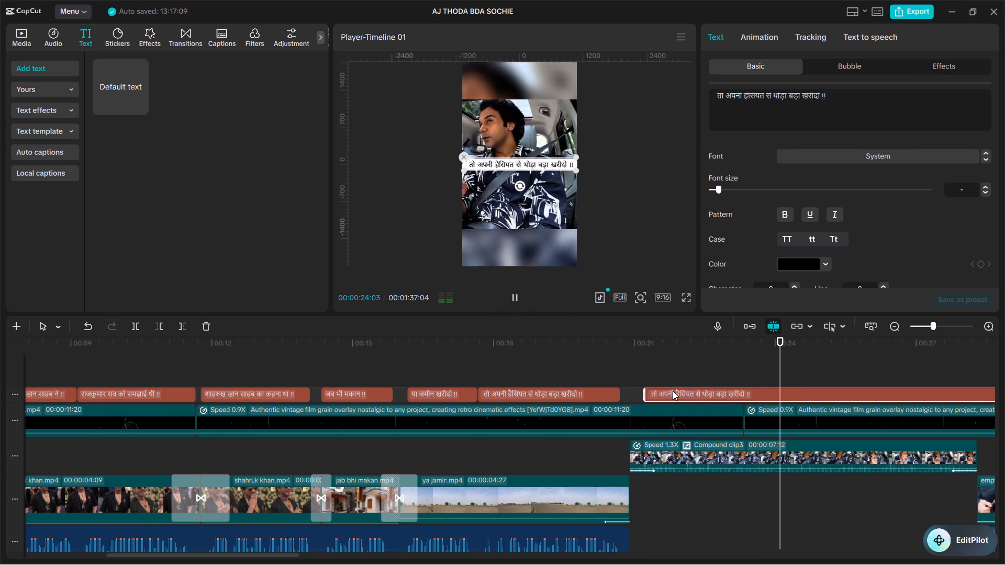
key(space)
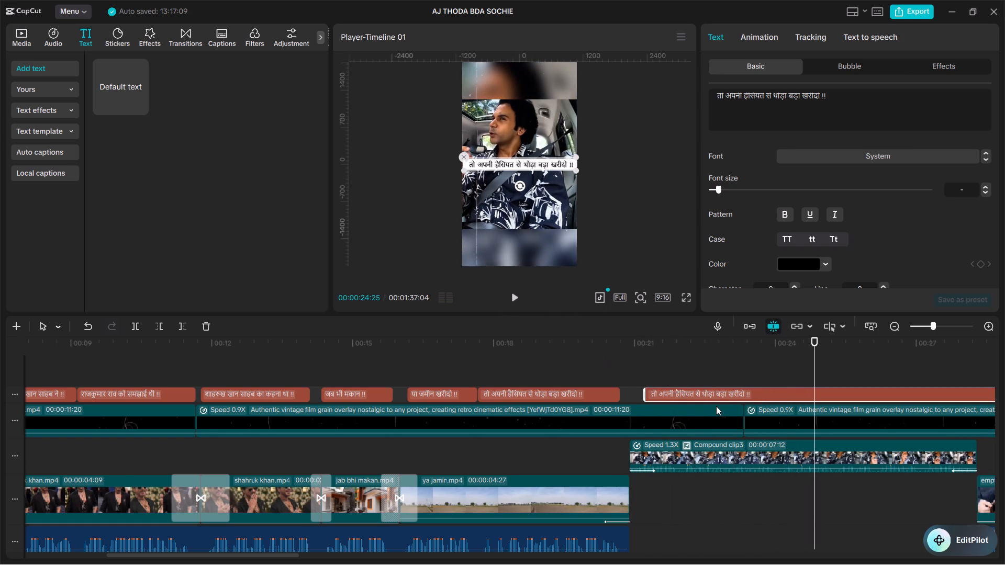
key(space)
alt+scroll(837, 415, down, 4)
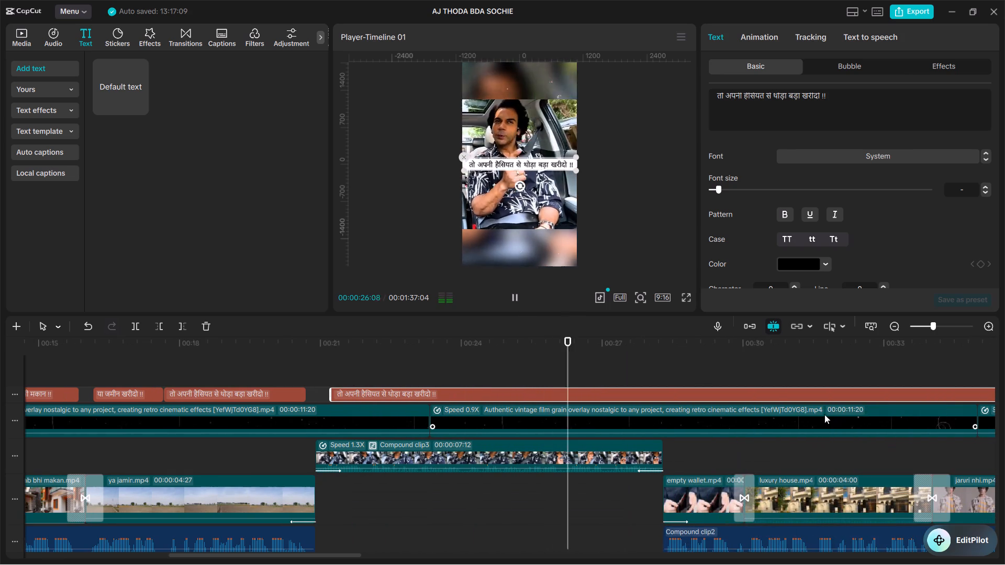
alt+scroll(768, 399, down, 1)
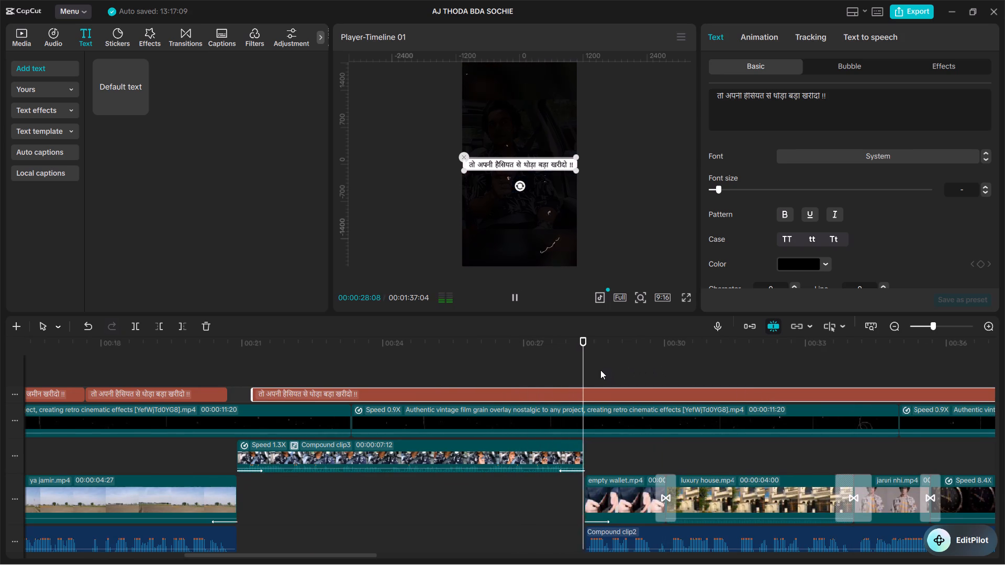
key(space)
click(584, 368)
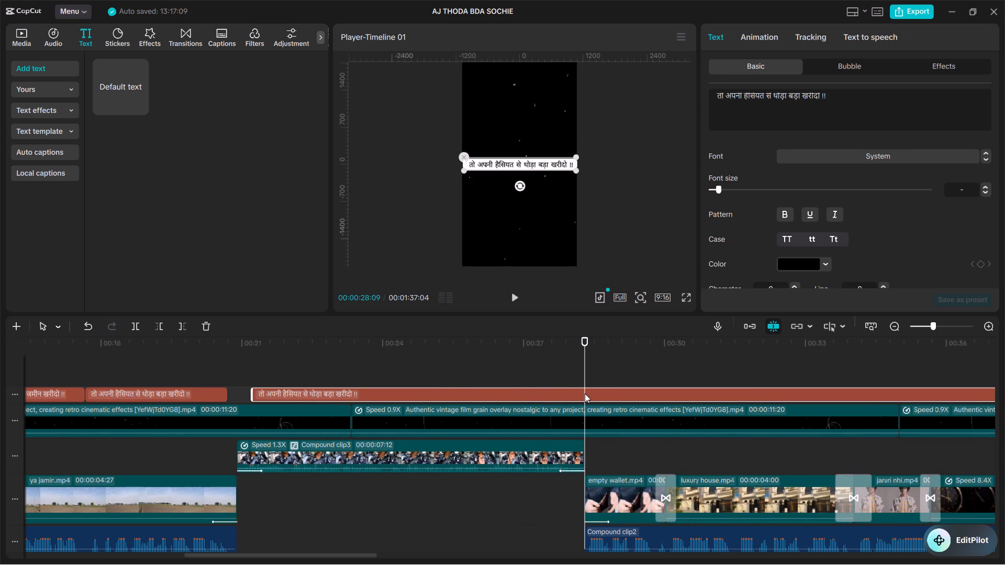
click(585, 393)
key(ctrl+b)
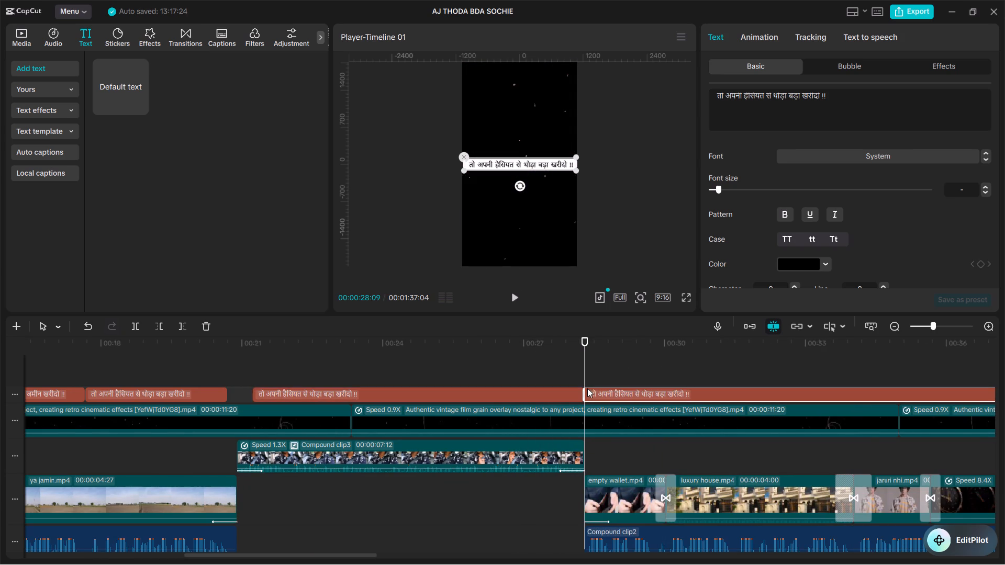
Delete the तो अपनी हैसियत से थोड़ा बड़ा खरीदो !! text segment that lies over Compound clip3.
click(544, 391)
key(BackSpace)
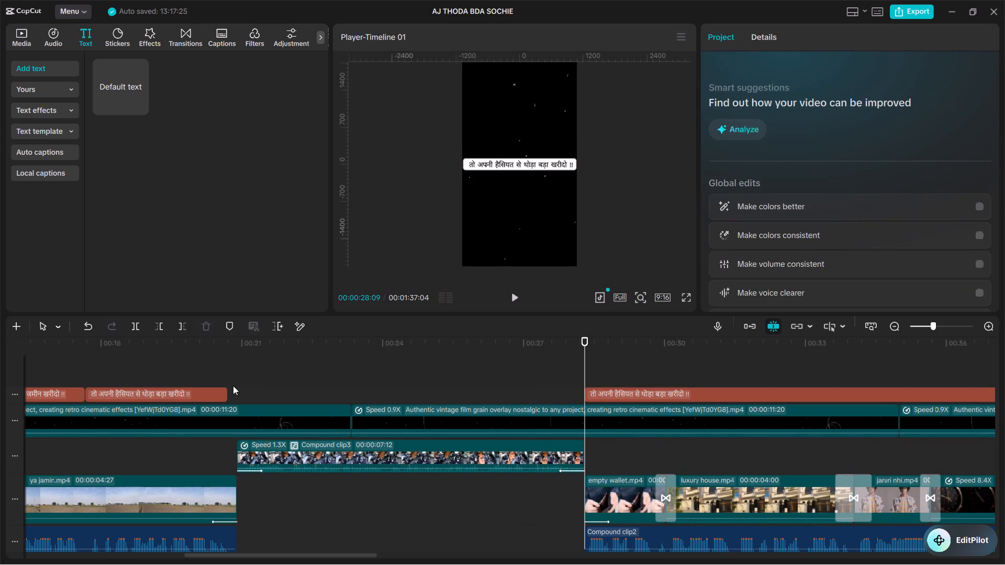
Play through Compound clip3, replay the empty wallet.mp4 section to find where its spoken phrase ends, and place the playhead at 00:00:29:24.
click(236, 373)
key(space)
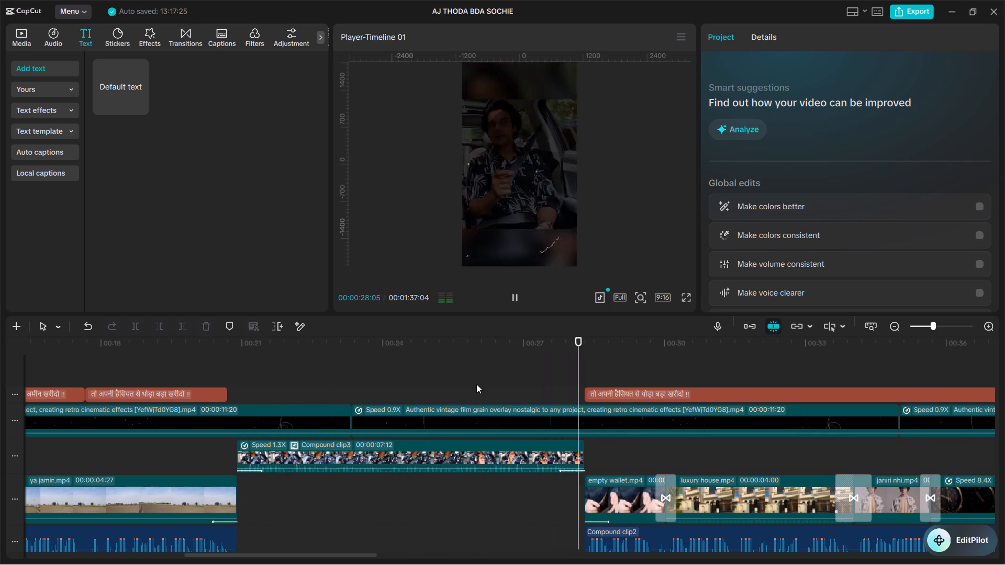
double_click(583, 370)
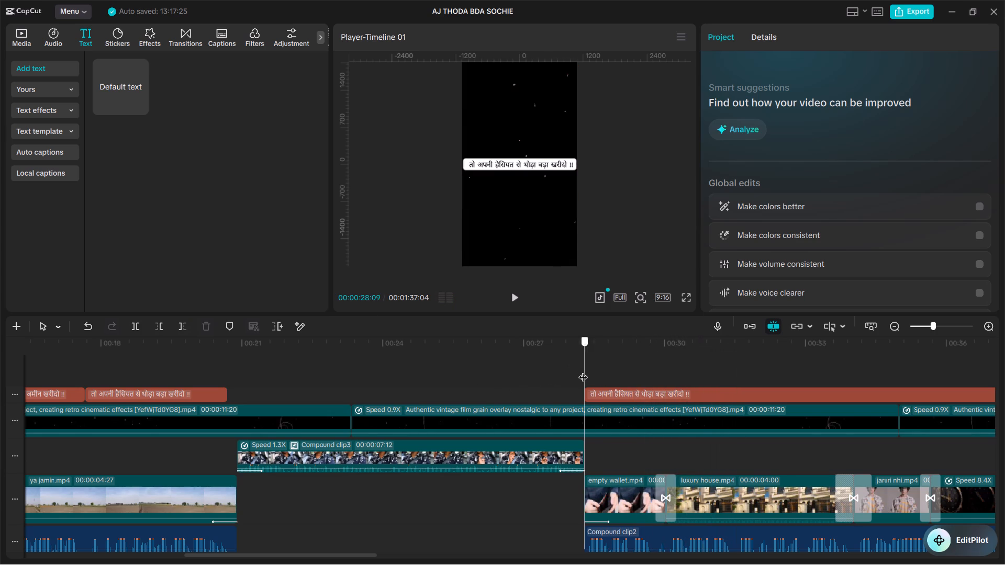
key(space)
key(space)
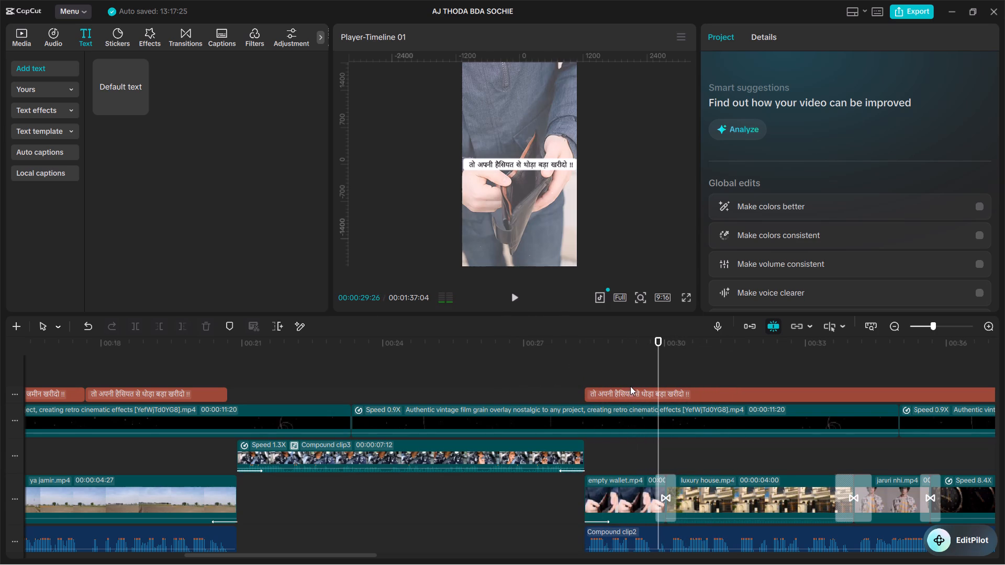
click(646, 367)
drag(646, 367, 653, 375)
key(space)
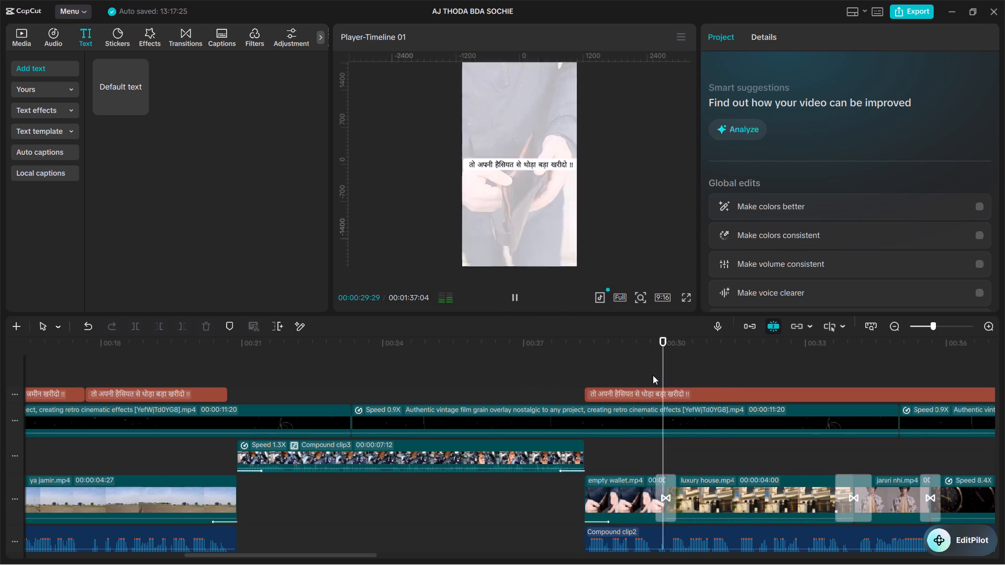
click(653, 366)
drag(653, 366, 579, 365)
key(space)
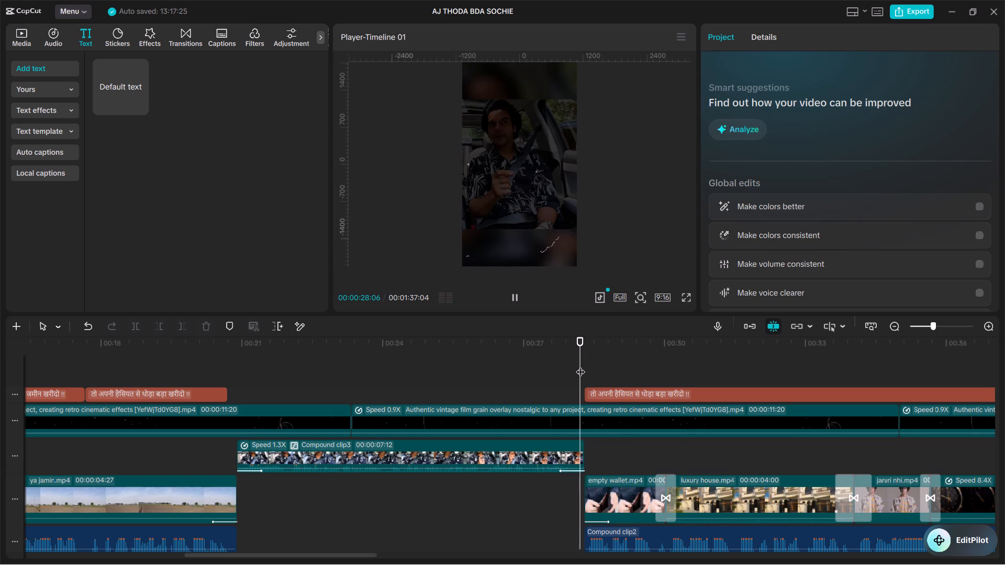
key(space)
key(space)
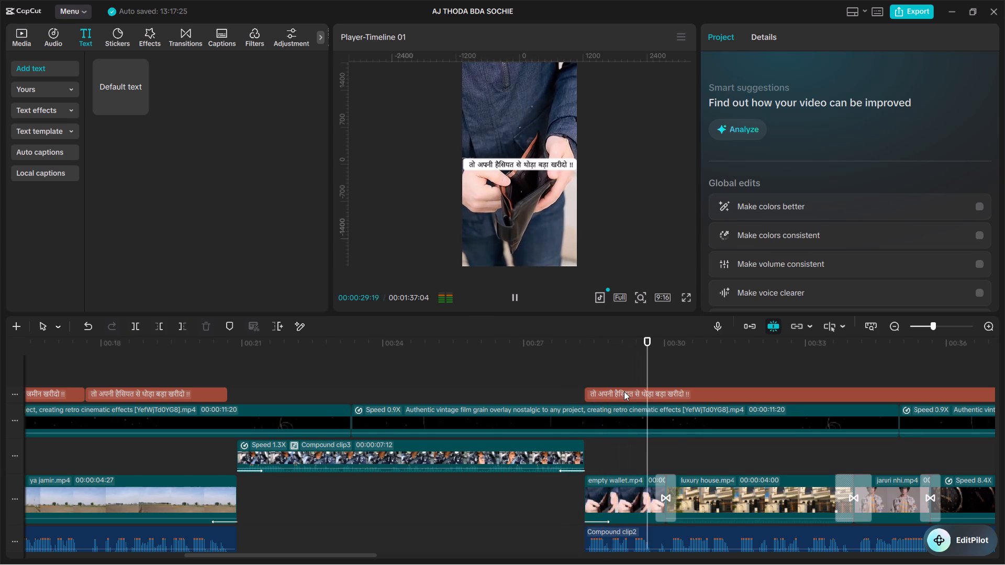
key(space)
key(space)
key(space)
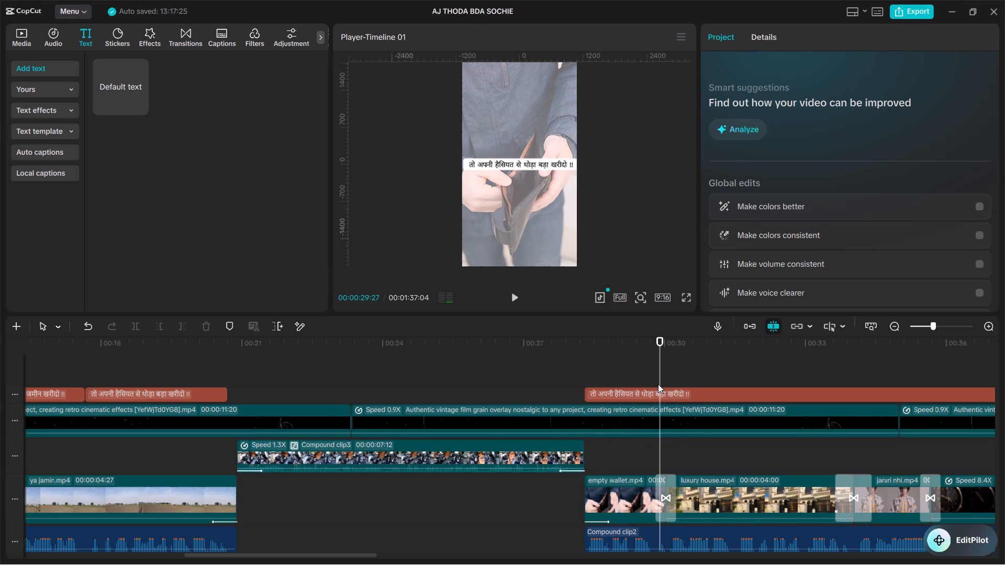
key(Left)
key(Left)
key(Left)
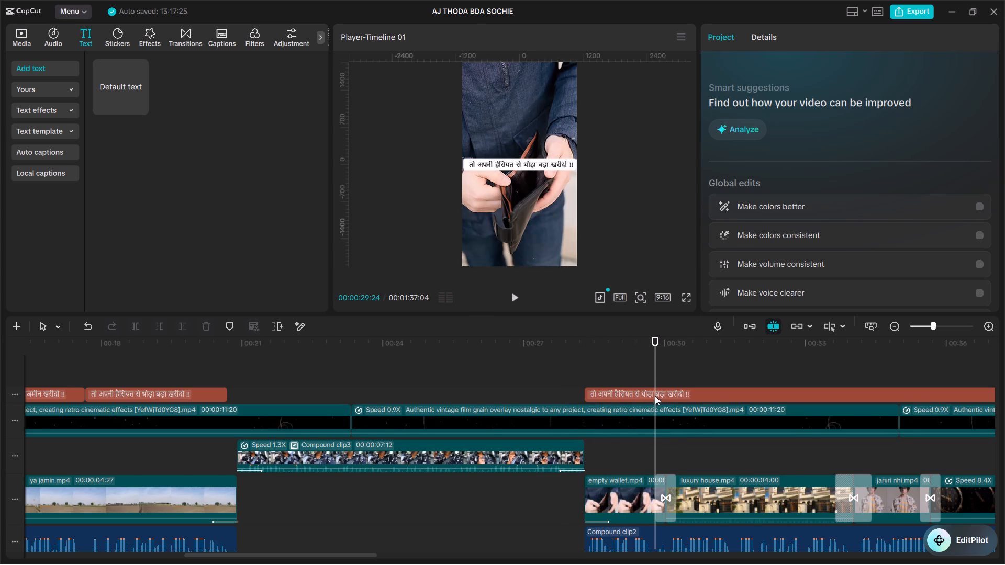
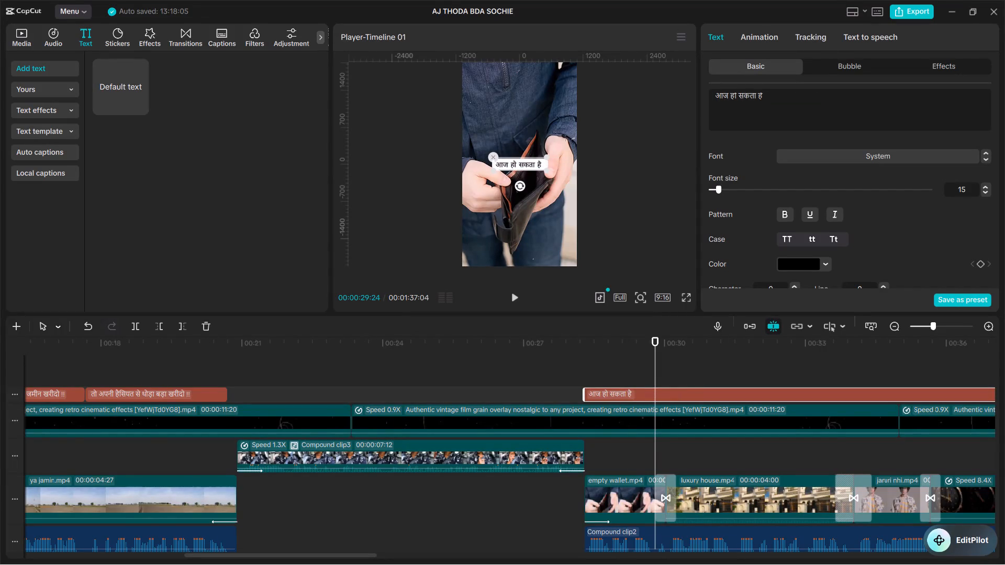
Append !! to the आज हो सकता है text and set only the exclamation marks' font size to 10.
key(shift+exclam)
key(shift+exclam)
double_click(766, 94)
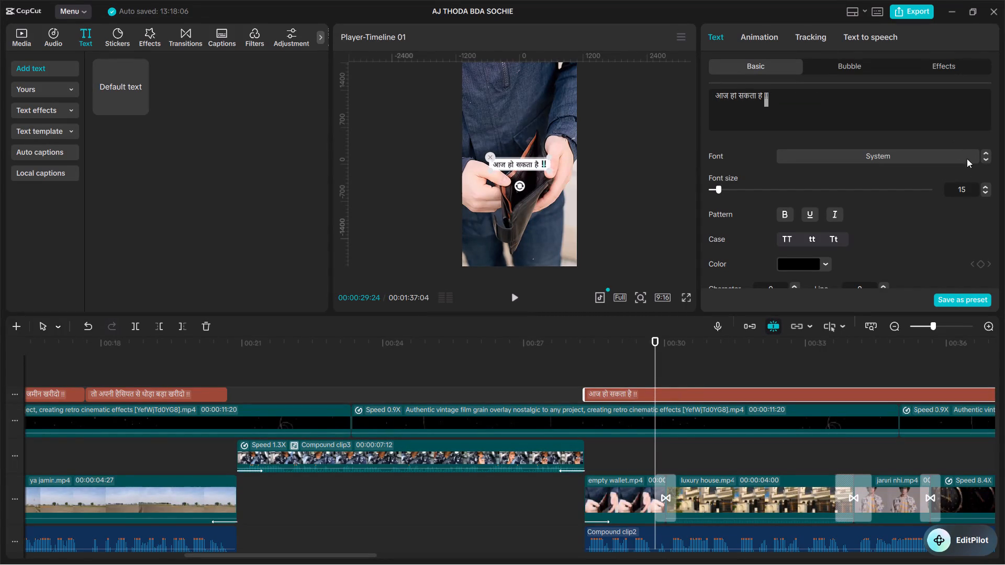
triple_click(985, 190)
double_click(985, 190)
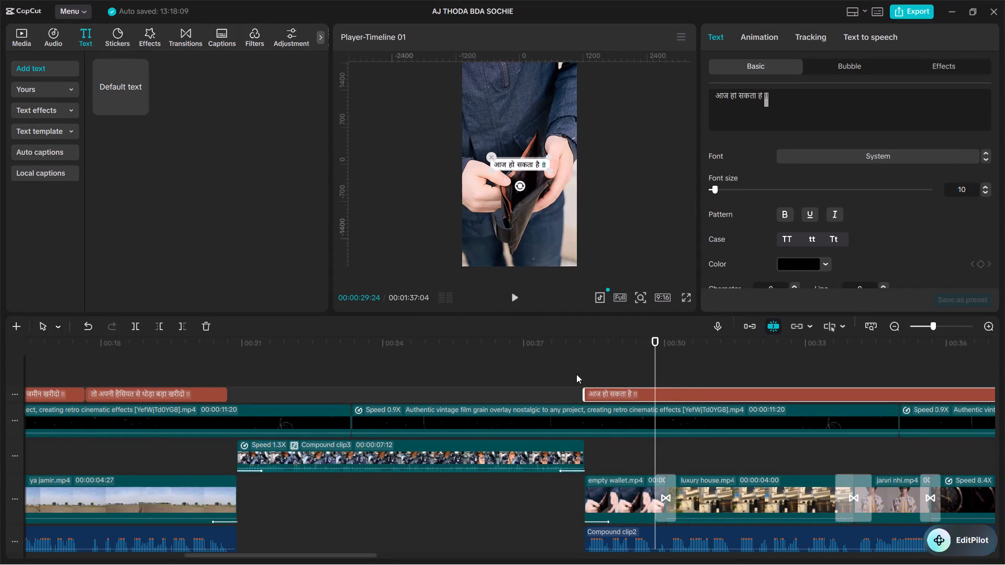
Play from empty wallet.mp4 into luxury house.mp4 to check the timing, and split the आज हो सकता है !! text segment at 00:00:29:24.
click(577, 369)
key(space)
key(space)
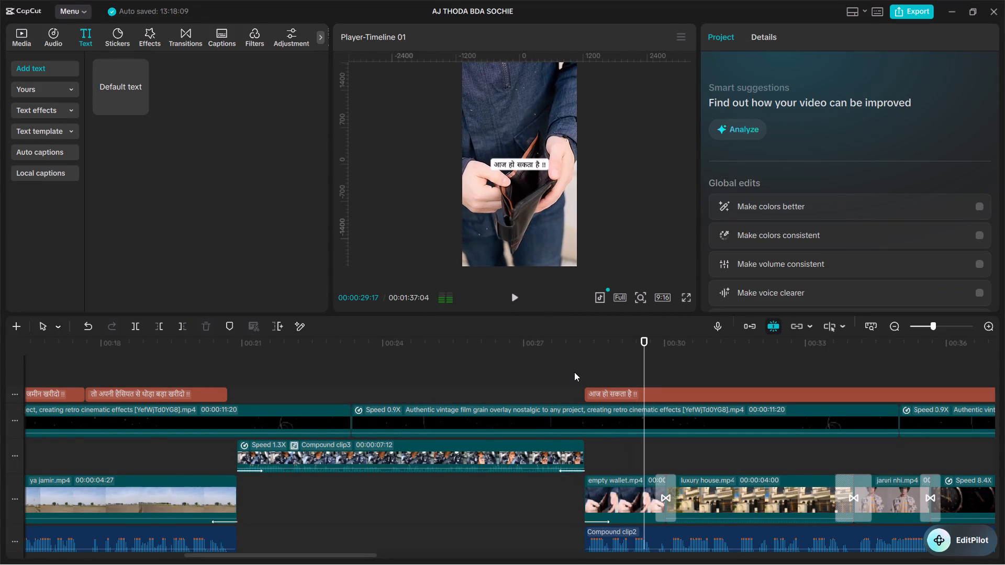
key(space)
key(space)
key(space)
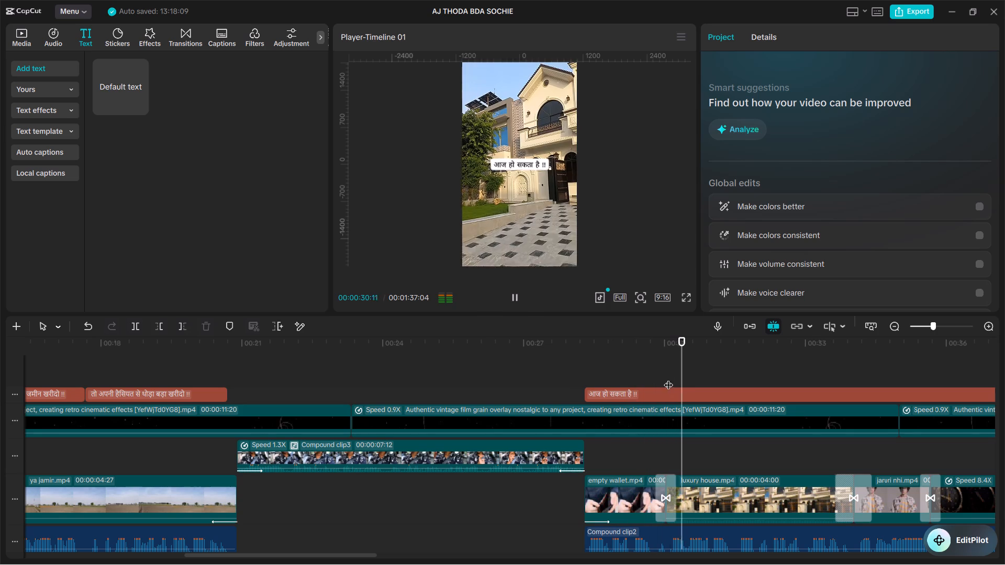
click(663, 370)
drag(664, 370, 658, 362)
key(space)
click(658, 362)
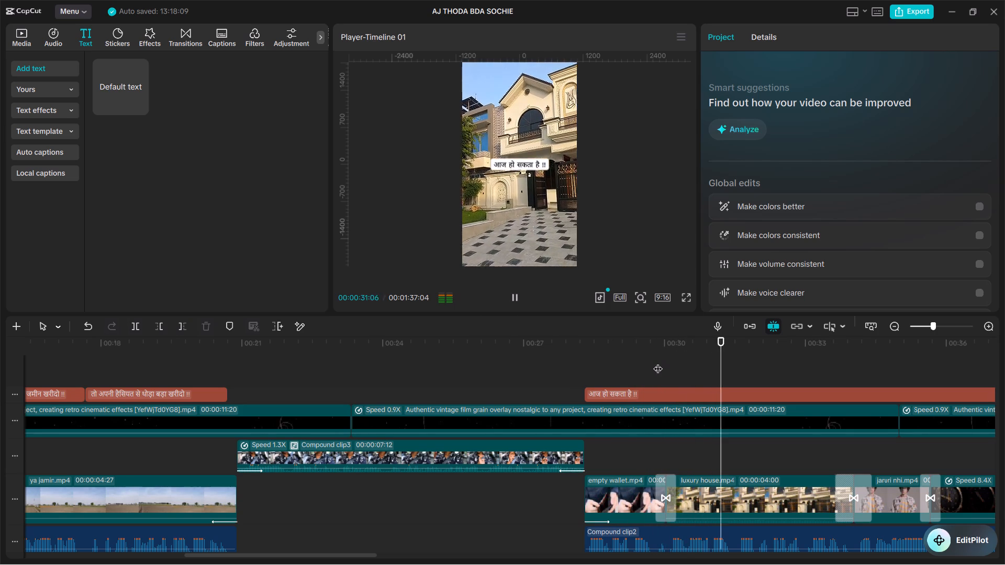
click(658, 382)
click(657, 388)
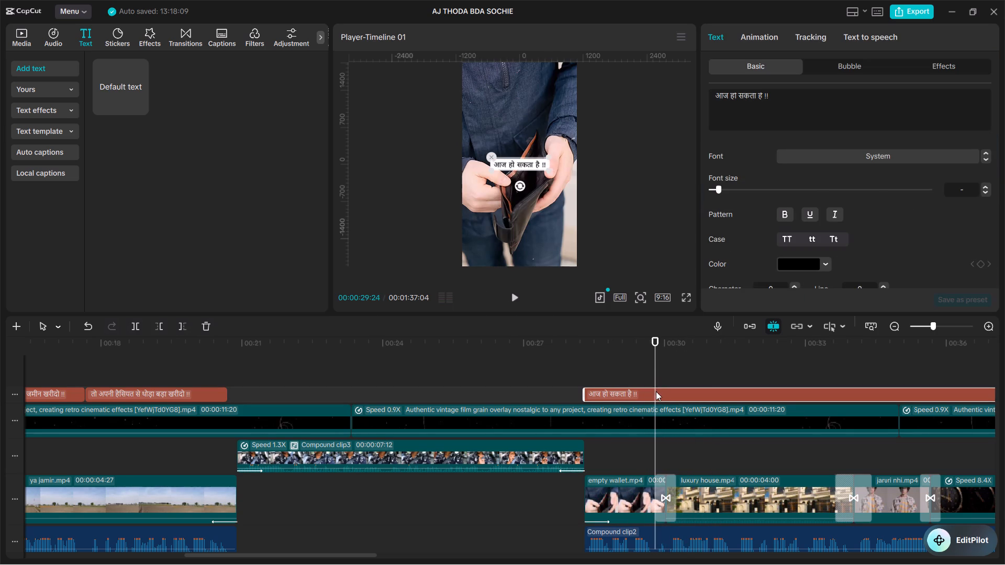
key(ctrl+b)
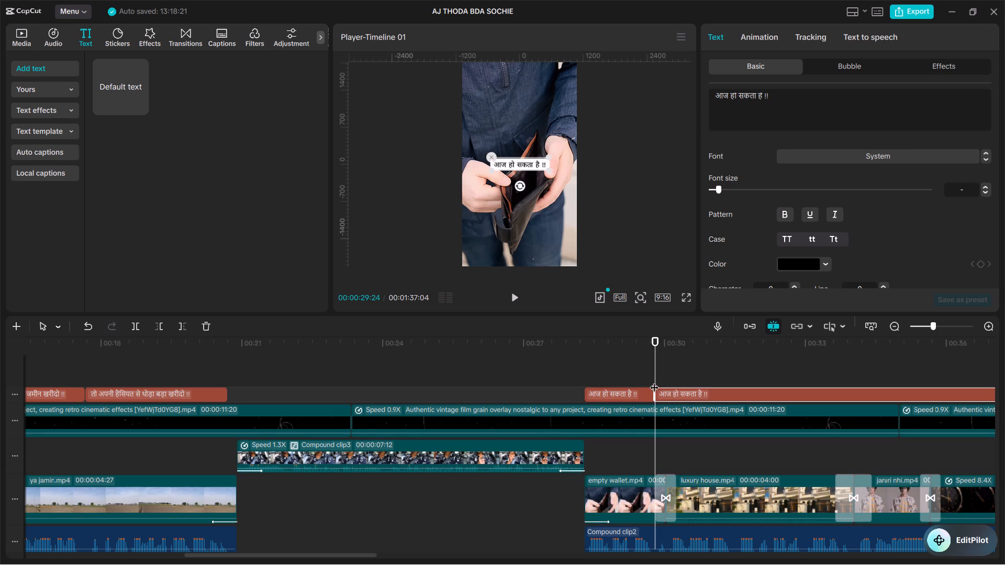
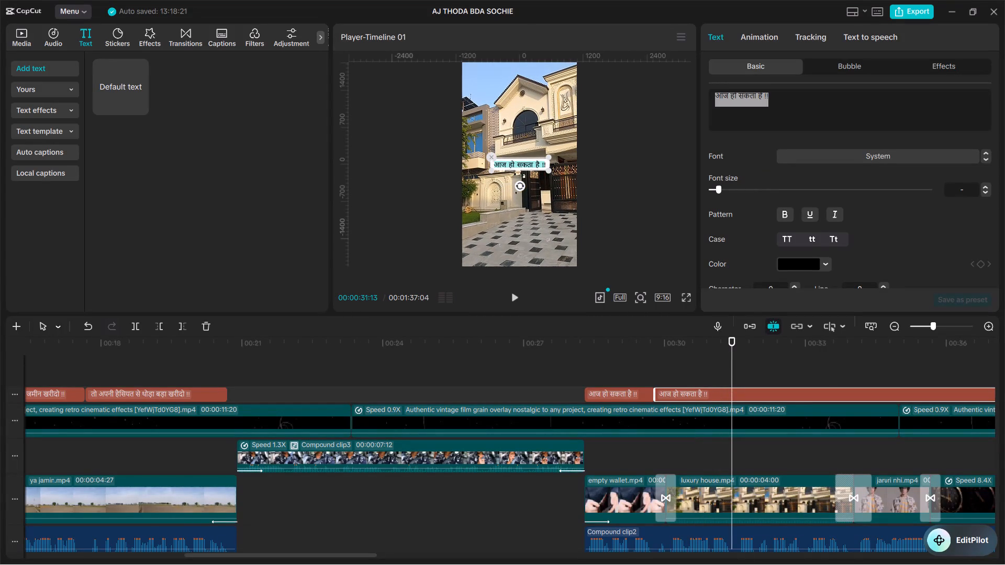
Replace the second आज हो सकता है !! segment's text with कि कोई बड़ा मकान !! and shrink only the exclamation marks to match the previous phrase.
key(ctrl+v)
text(!!)
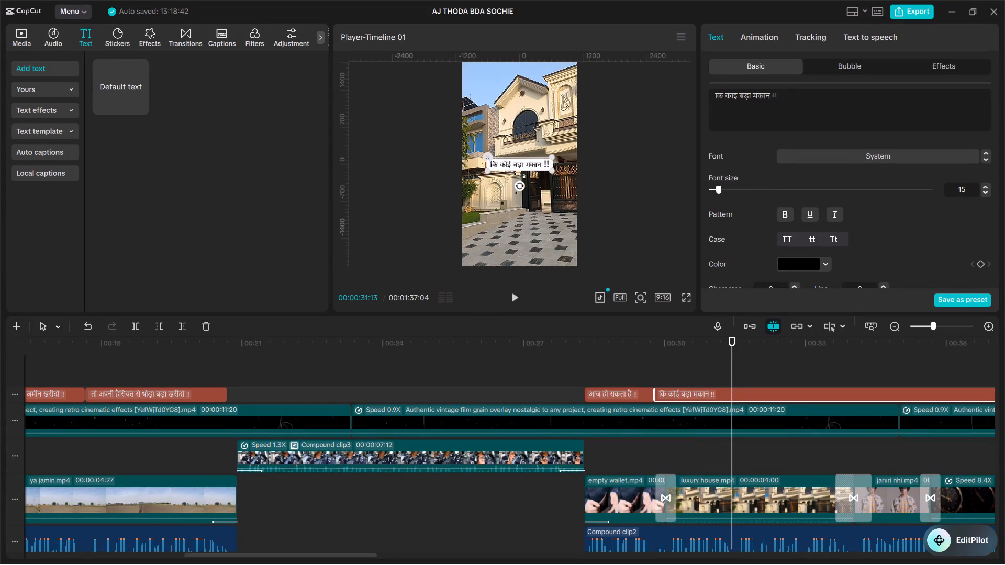
click(771, 93)
double_click(775, 93)
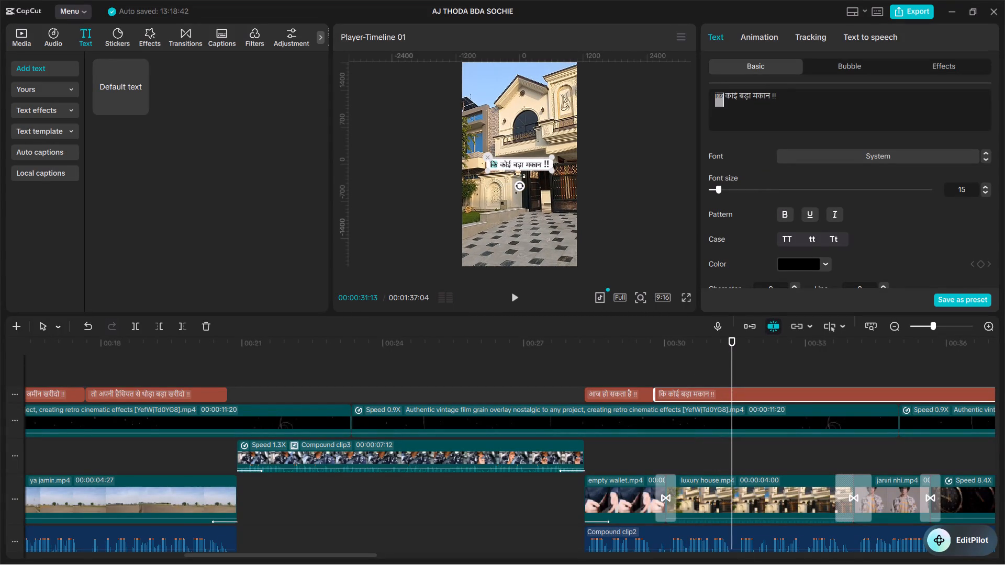
double_click(772, 96)
double_click(986, 194)
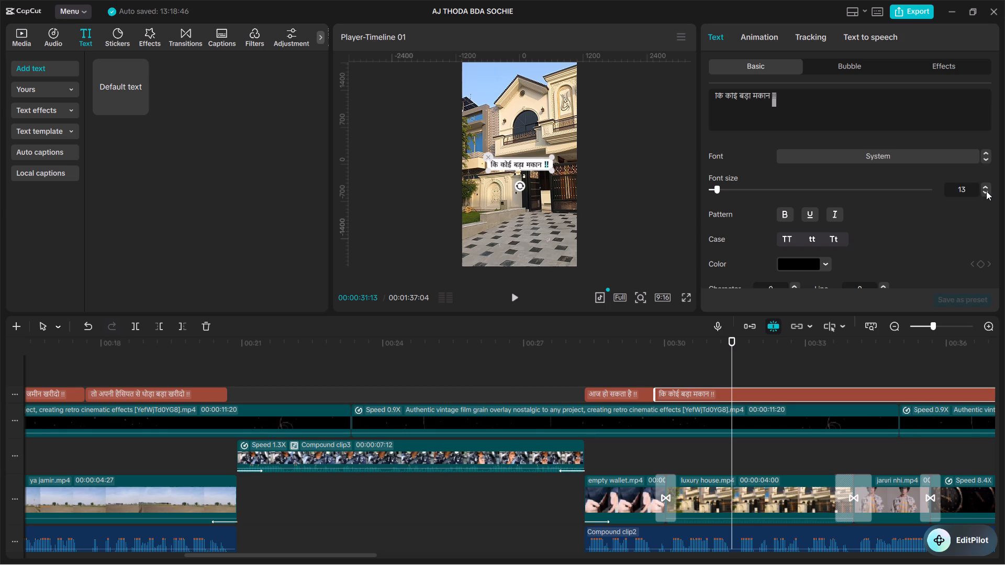
triple_click(986, 191)
Play the start of the कि कोई बड़ा मकान !! segment over luxury house.mp4 to check its timing against the audio.
click(653, 365)
key(space)
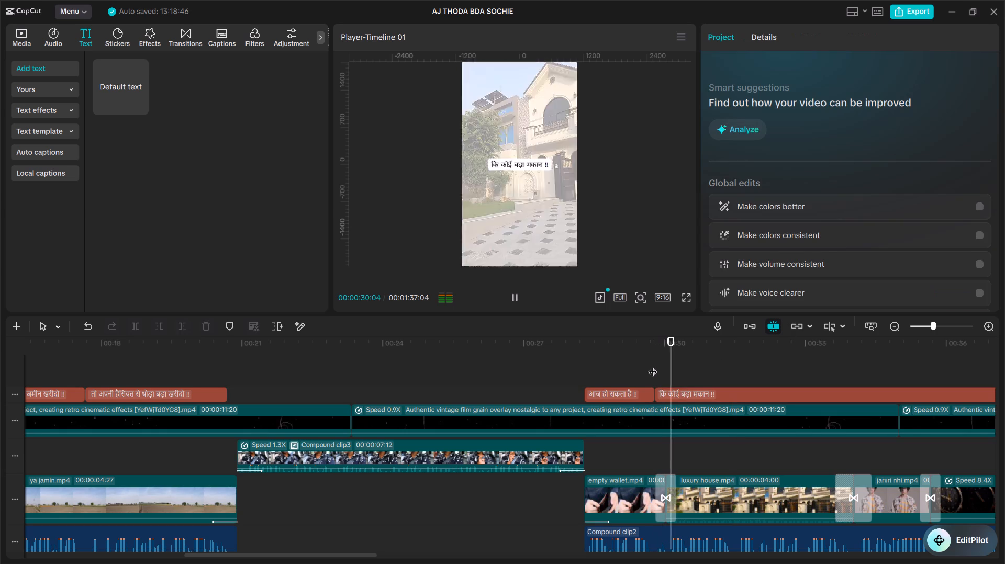
key(space)
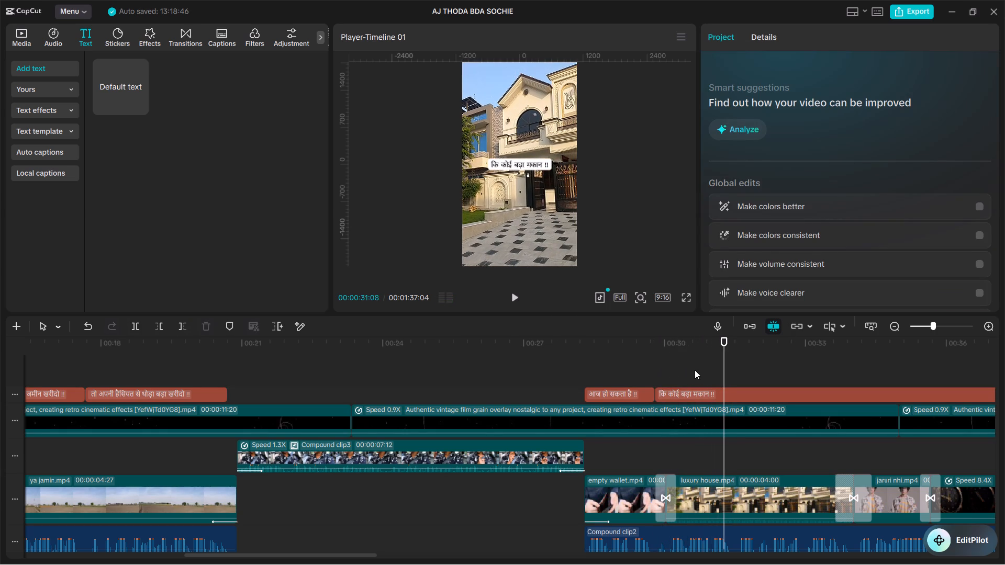
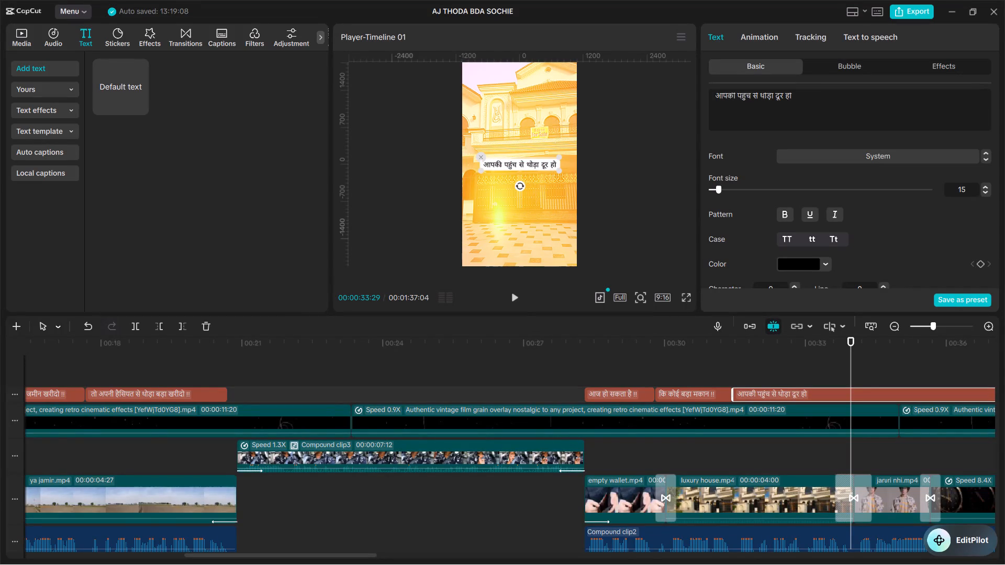
Append !! to the आपकी पहुंच से थोड़ा दूर हो text and set only the exclamation marks to font size 10.
key(space)
key(shift+exclam)
key(shift+exclam)
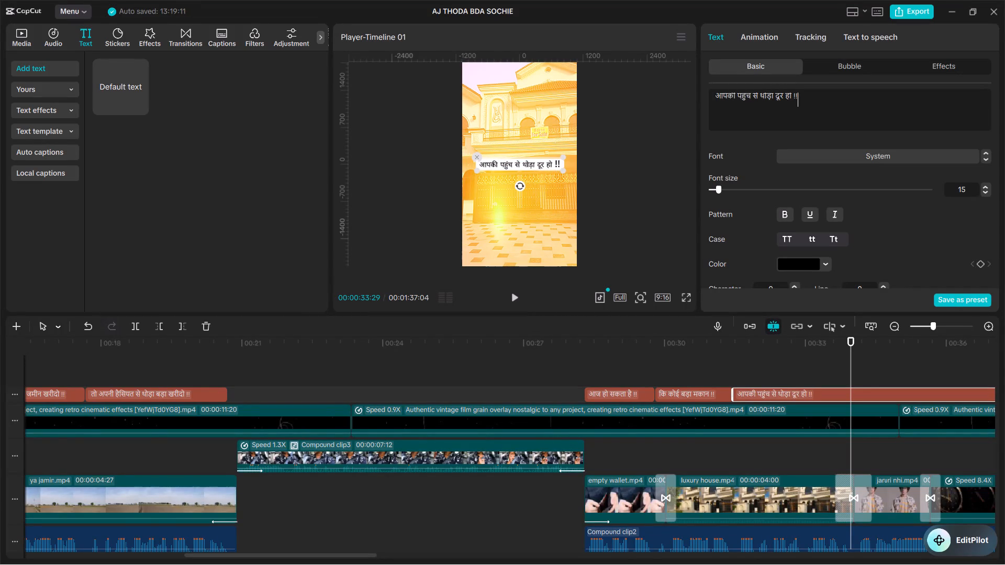
double_click(794, 94)
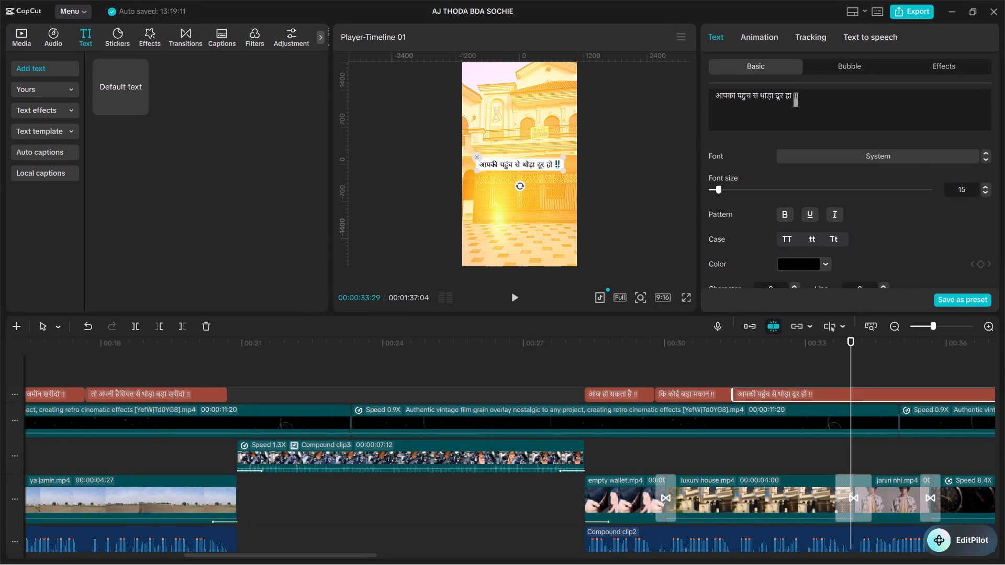
double_click(962, 186)
text(10)
key(Return)
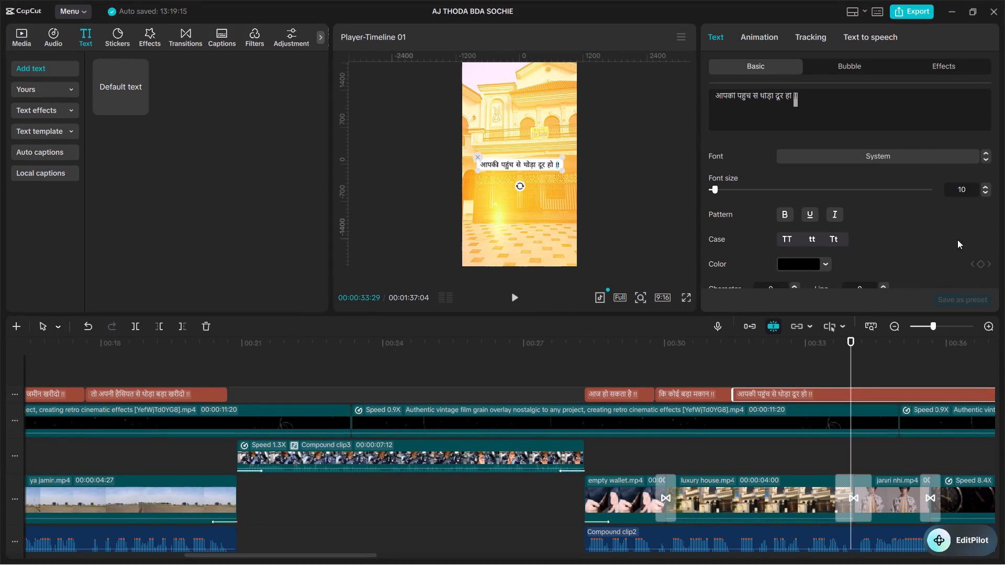
Play through the आपकी पहुंच से थोड़ा दूर हो !! segment to find the phrase's end and split it at 00:00:33:23.
click(735, 371)
key(space)
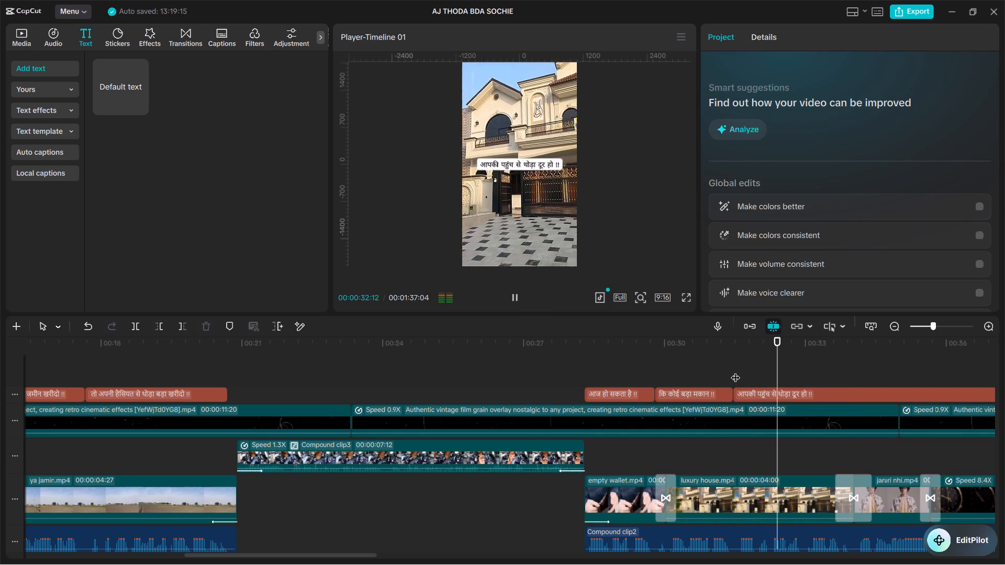
key(space)
key(space)
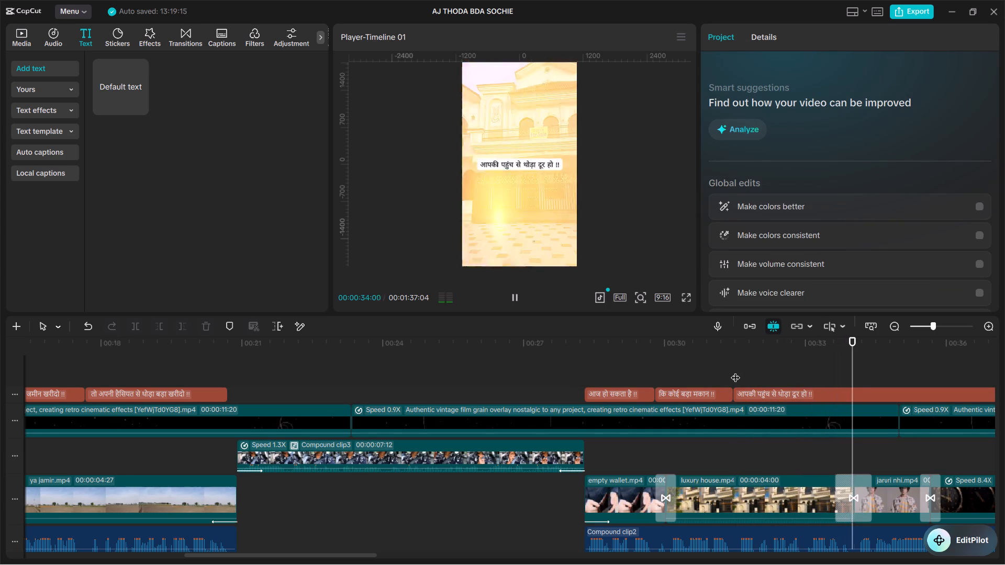
key(space)
click(836, 372)
drag(836, 372, 844, 378)
key(space)
double_click(838, 371)
key(space)
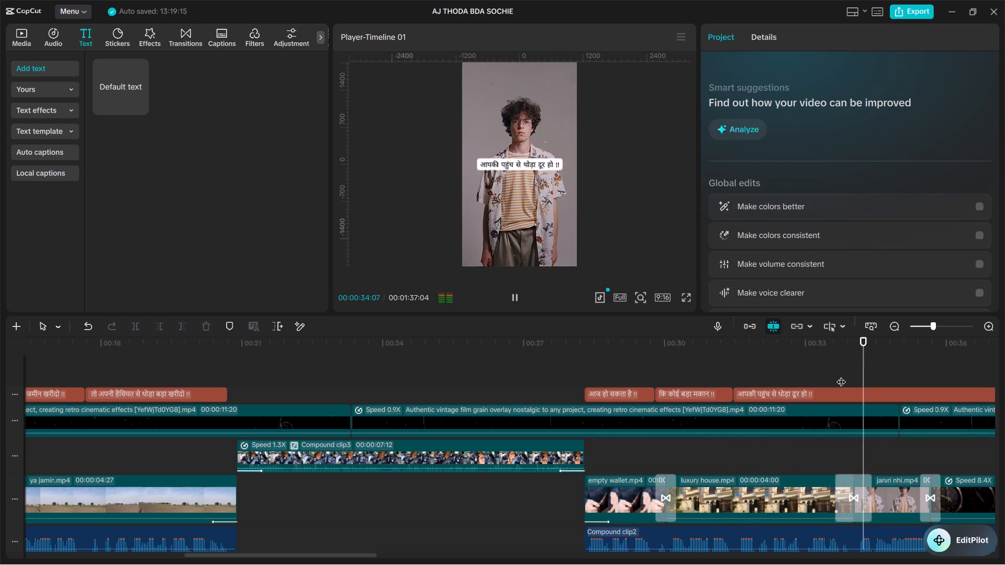
click(841, 375)
click(842, 369)
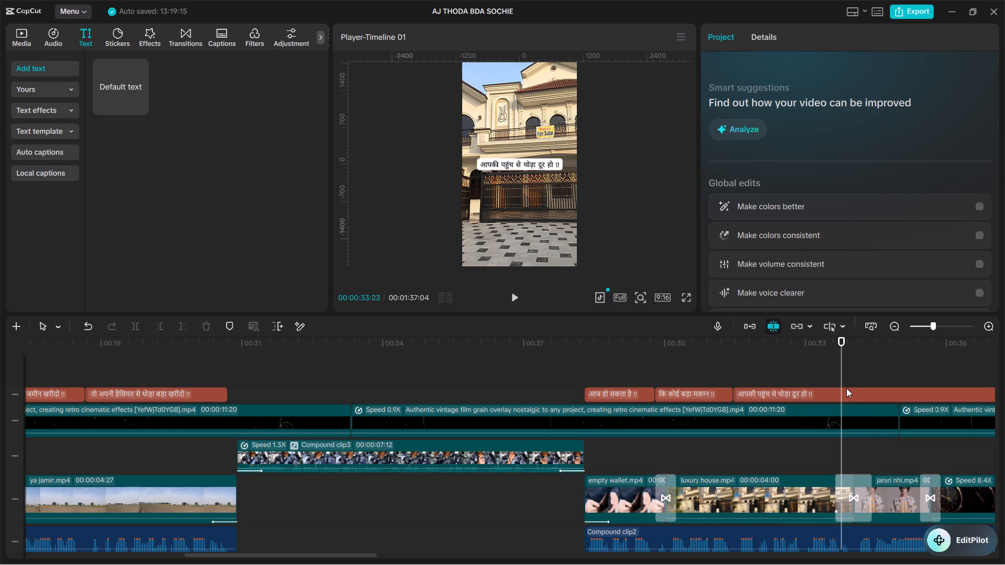
click(846, 388)
key(ctrl+b)
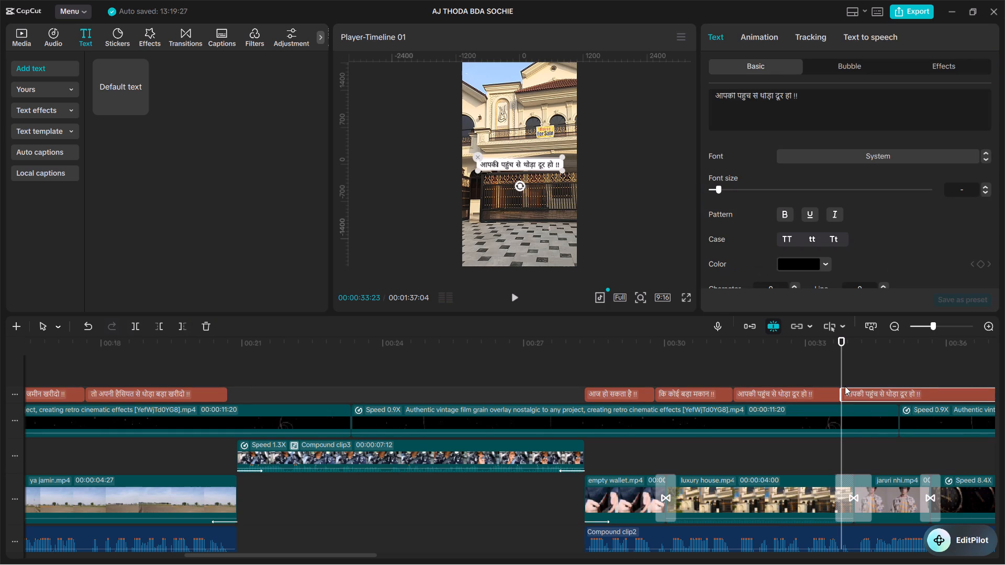
Trim the start of the split-off second text segment to about 00:00:34:04, over the beginning of jaruri nhi.mp4.
alt+scroll(842, 386, down, 4)
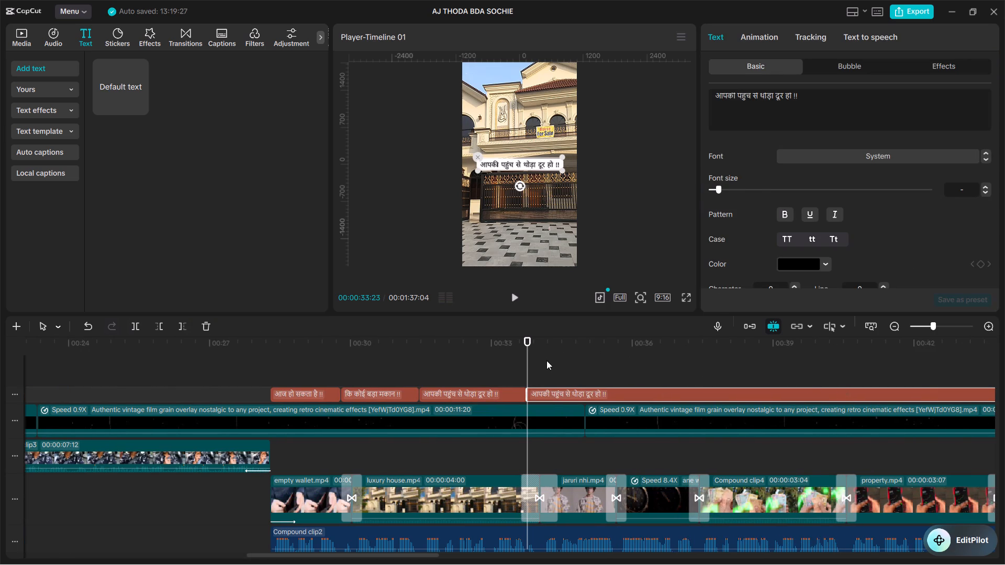
double_click(546, 360)
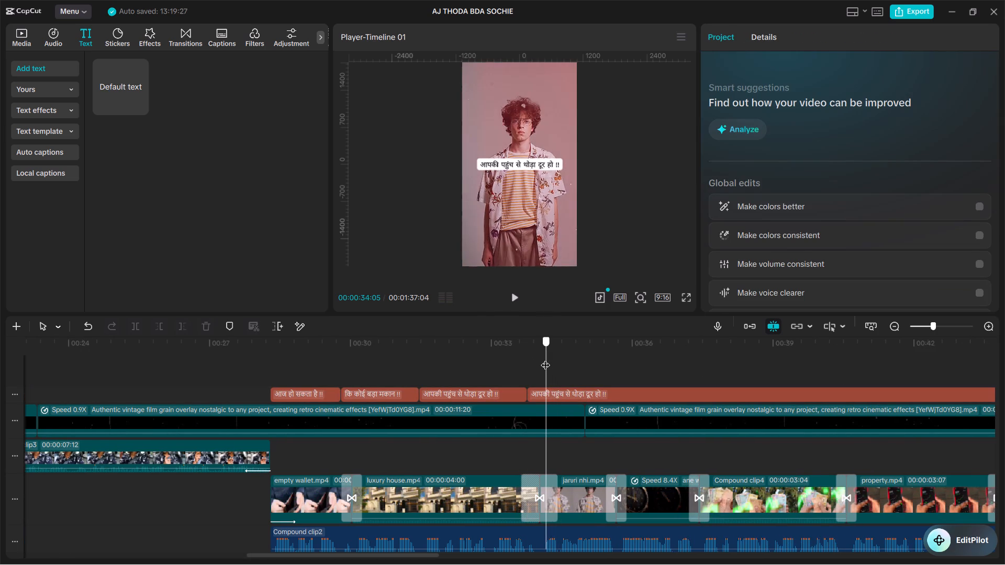
click(550, 390)
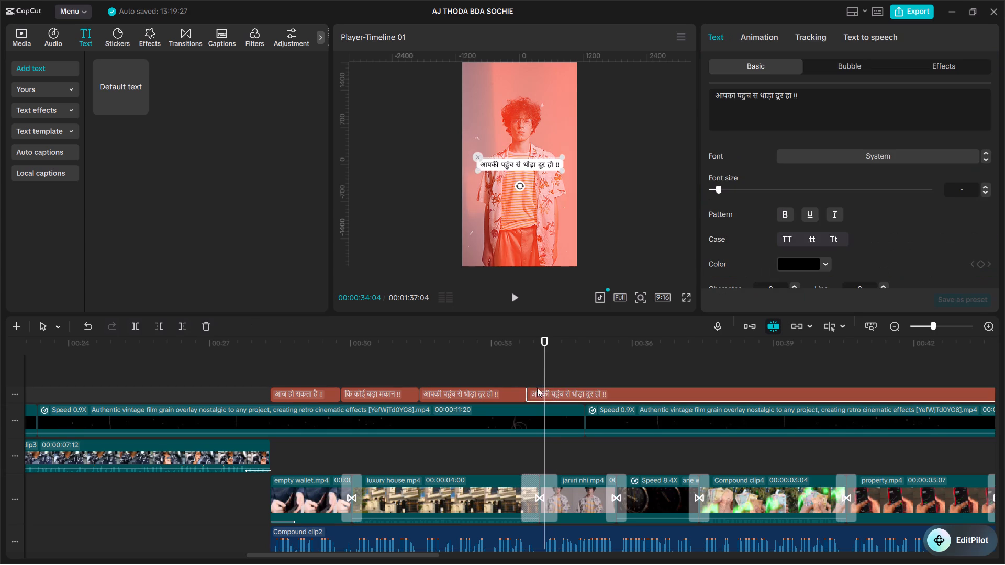
drag(527, 389, 539, 389)
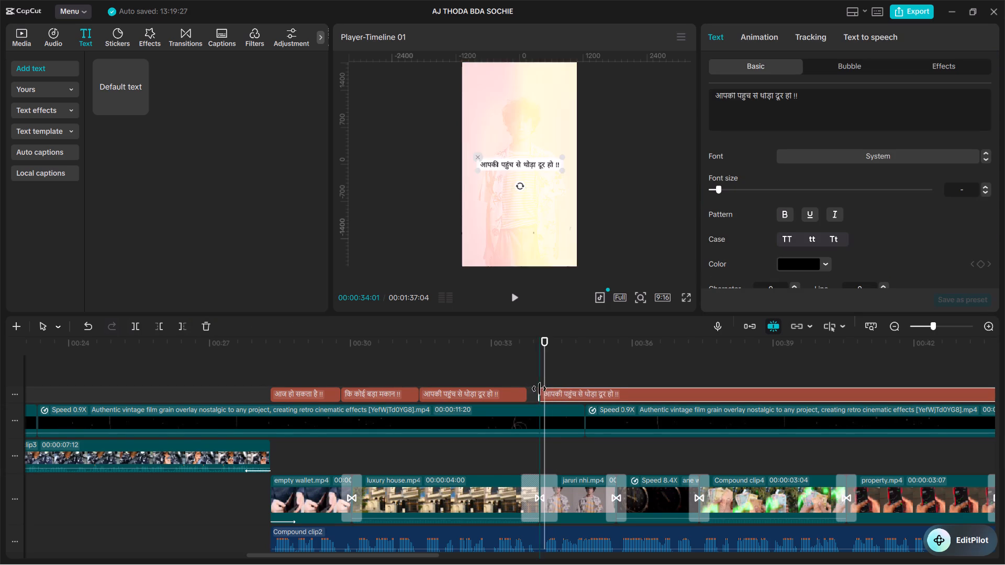
drag(539, 389, 542, 389)
Play the trimmed segment over jaruri nhi.mp4 to hear the next phrase and its timing.
key(space)
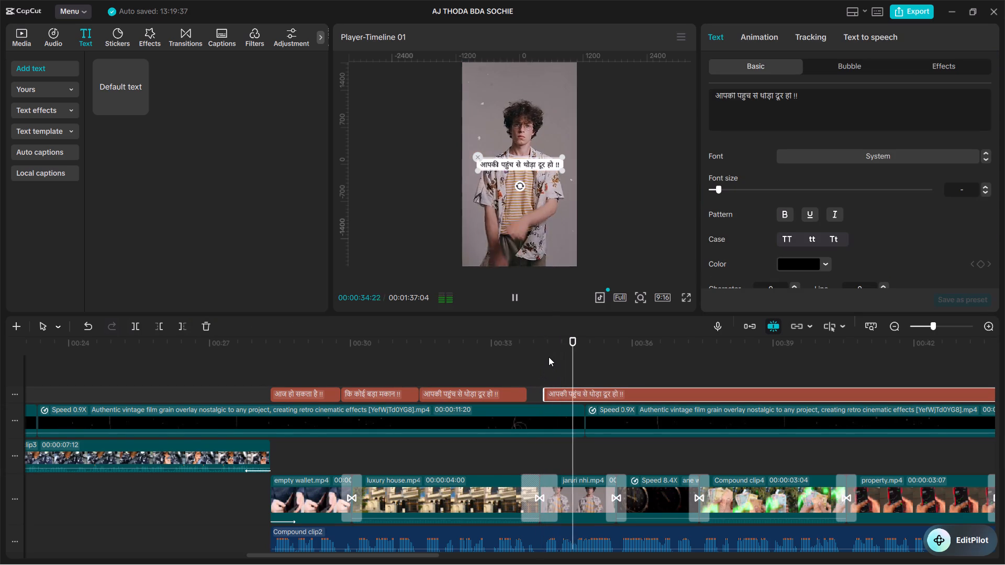
key(space)
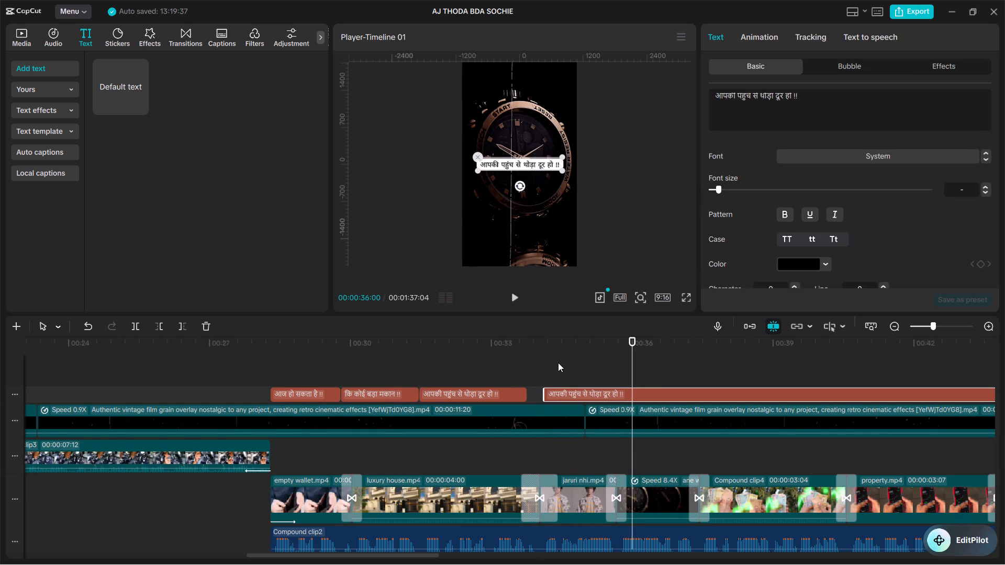
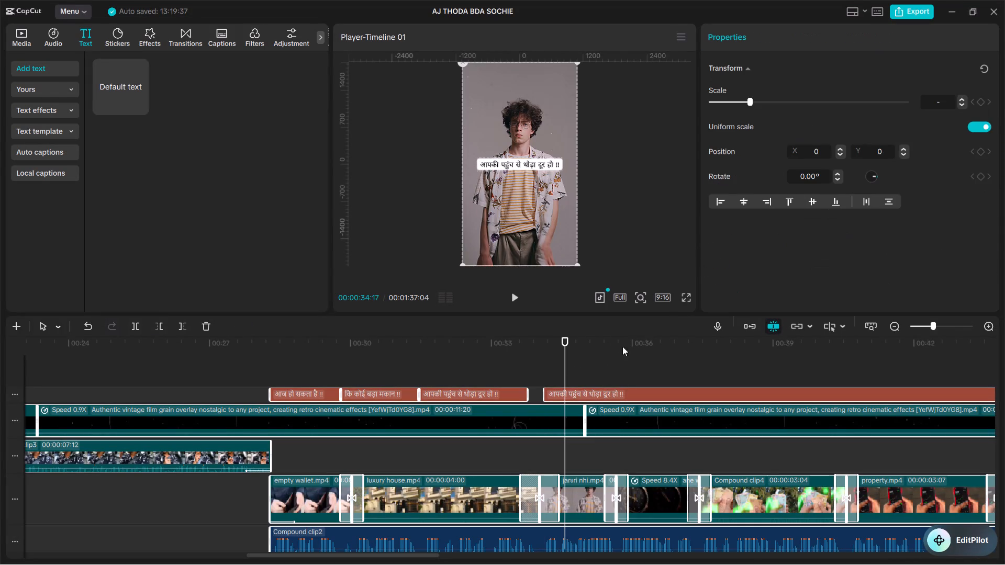
Replace the text of the segment over jaruri nhi.mp4 with लेकिन जरूरी नहीं !!
click(587, 365)
click(591, 382)
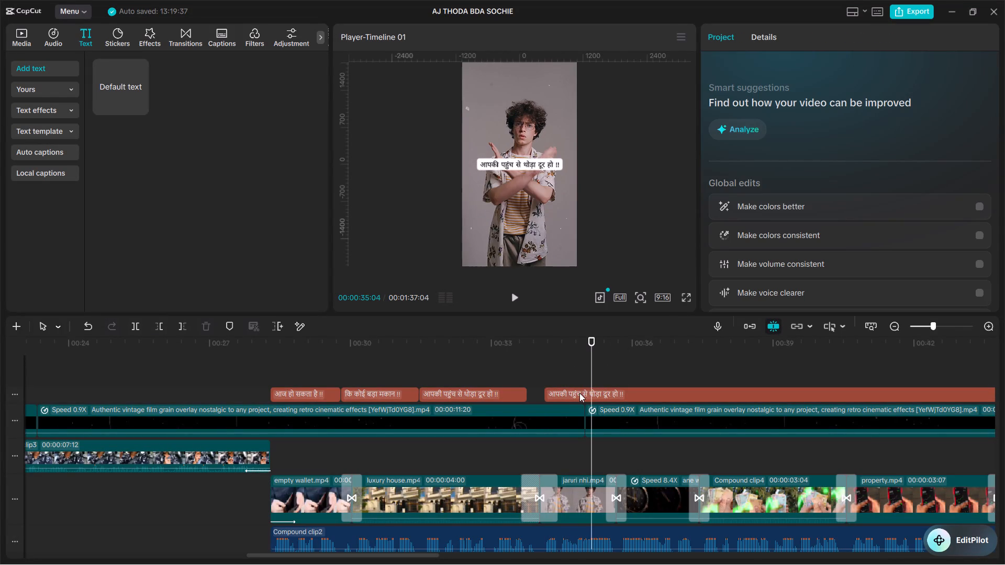
click(579, 393)
click(852, 98)
key(ctrl+a)
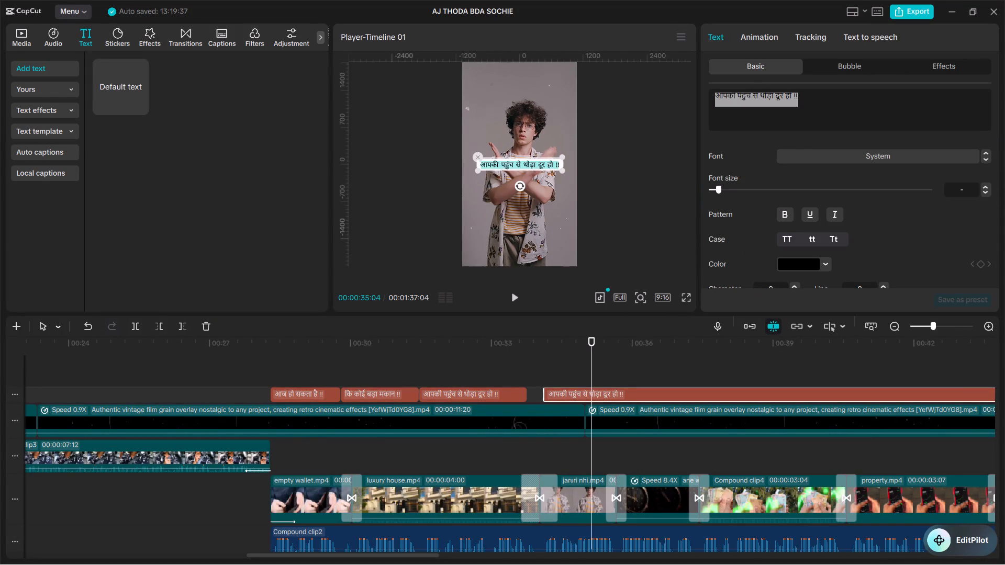
key(ctrl+v)
key(space)
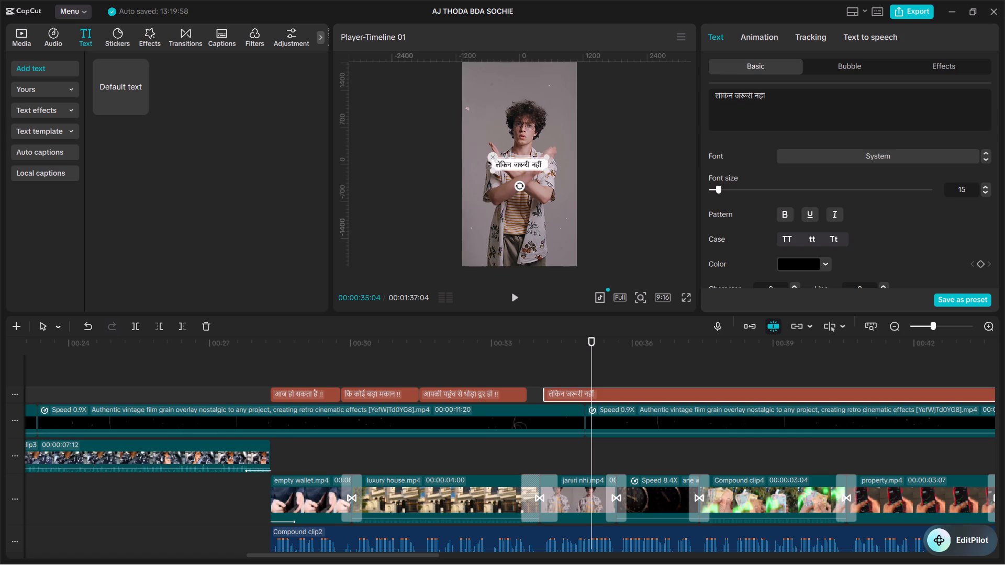
text(!!)
Set only the exclamation marks in the लेकिन जरूरी नहीं !! text to font size 10.
triple_click(769, 93)
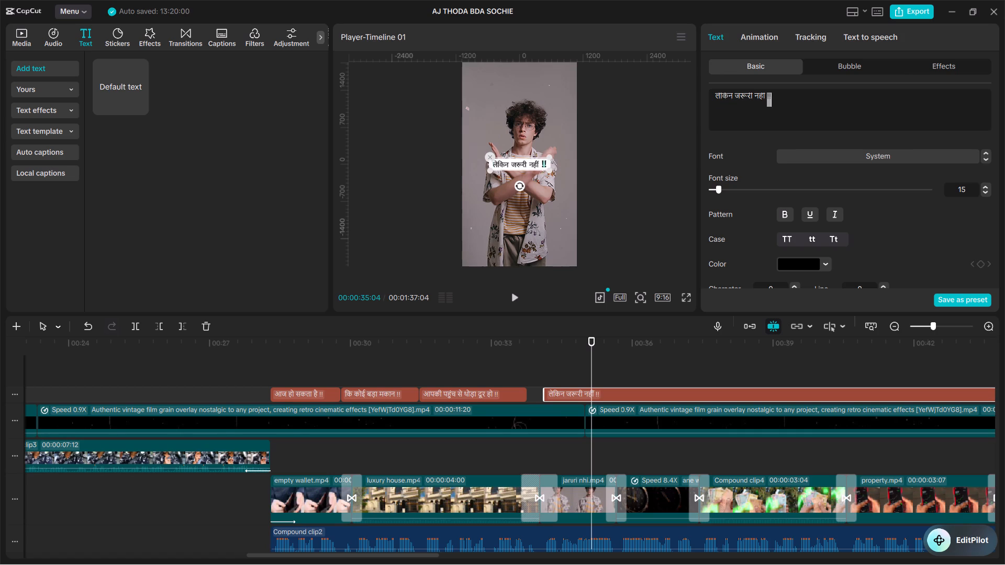
click(790, 122)
click(766, 98)
double_click(768, 96)
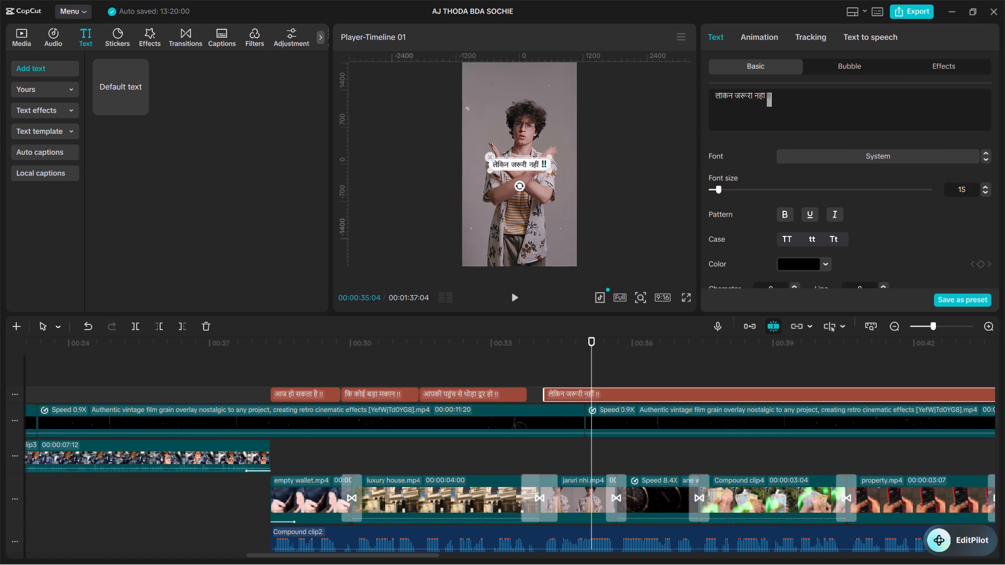
click(736, 131)
click(762, 127)
double_click(769, 95)
double_click(967, 191)
text(10)
key(Return)
key(Return)
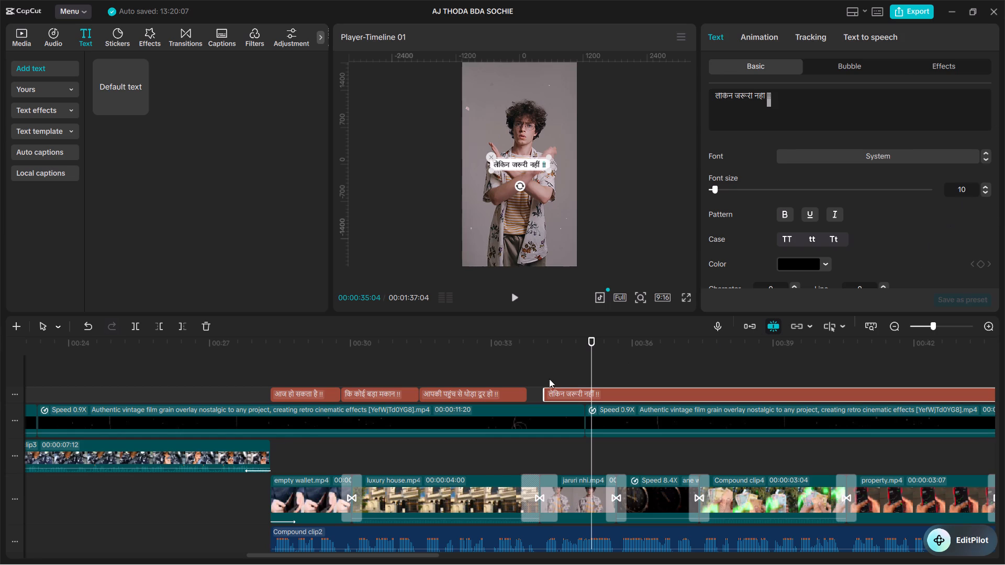
Play through the लेकिन जरूरी नहीं !! segment to find the phrase's end and split it at 00:00:35:20.
click(542, 367)
key(space)
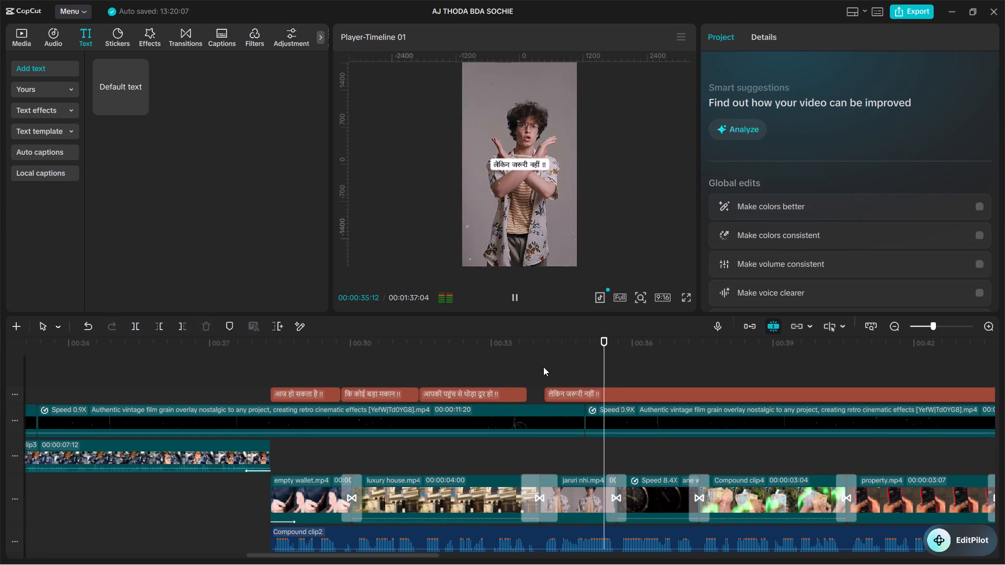
key(space)
key(space)
key(space)
double_click(615, 371)
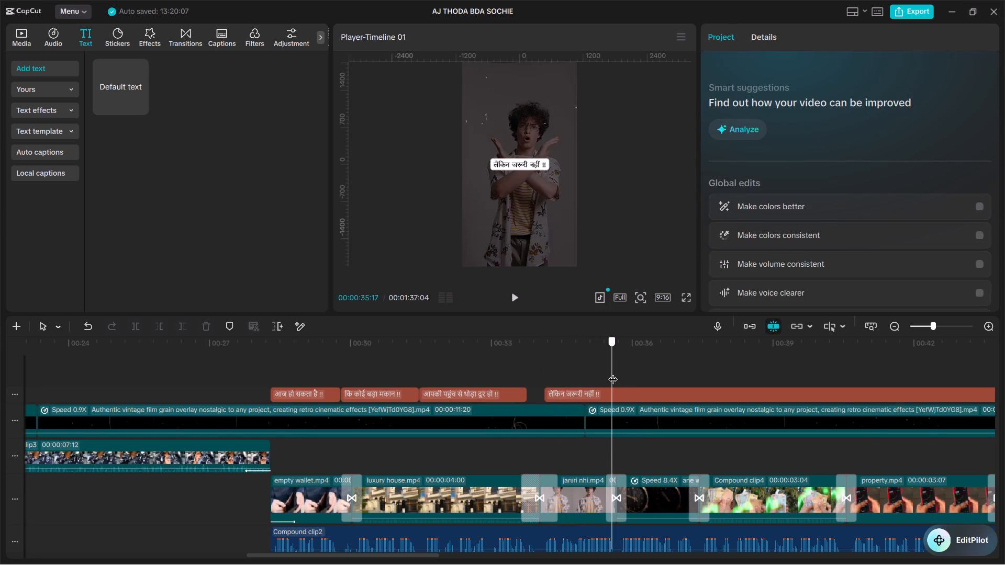
click(611, 391)
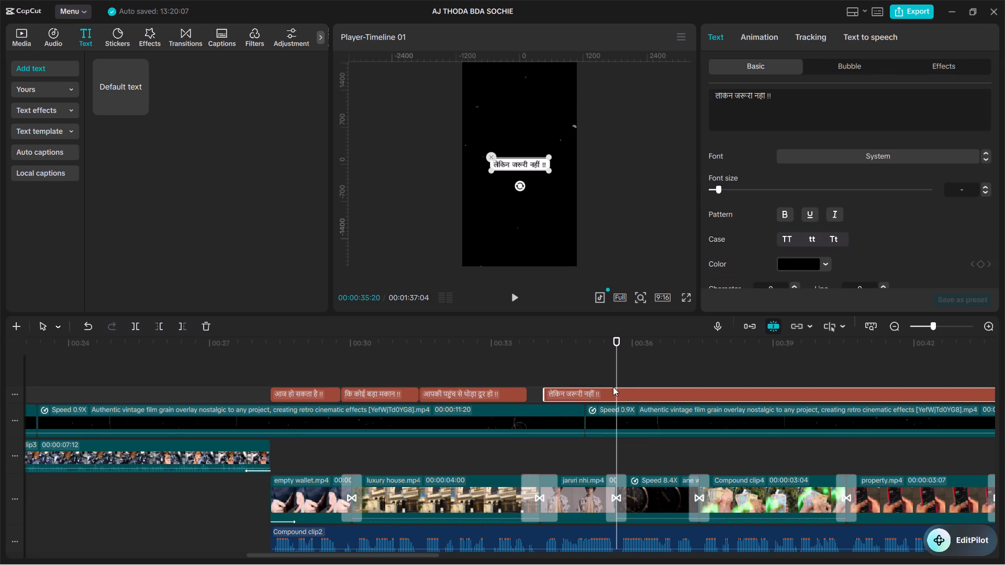
key(ctrl+b)
Listen for the next phrase and trim the start of the split-off second text segment to about 00:00:35:23.
key(space)
key(space)
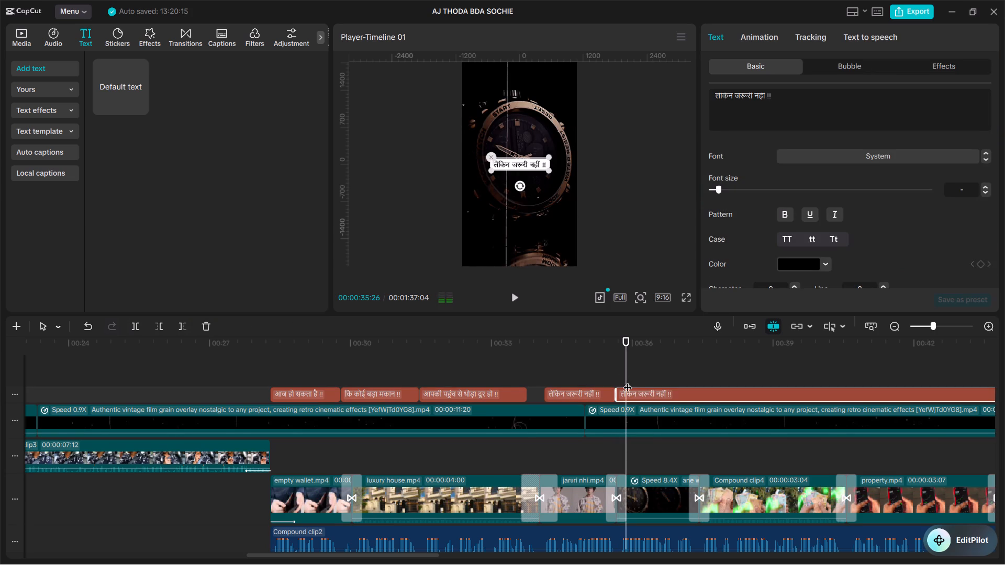
drag(618, 390, 622, 392)
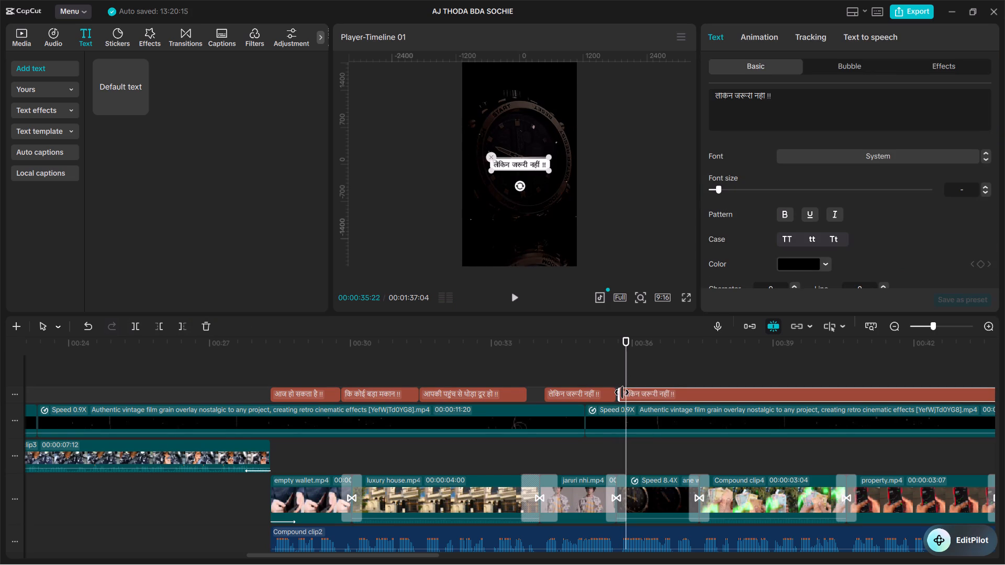
drag(622, 392, 623, 394)
click(619, 374)
click(619, 374)
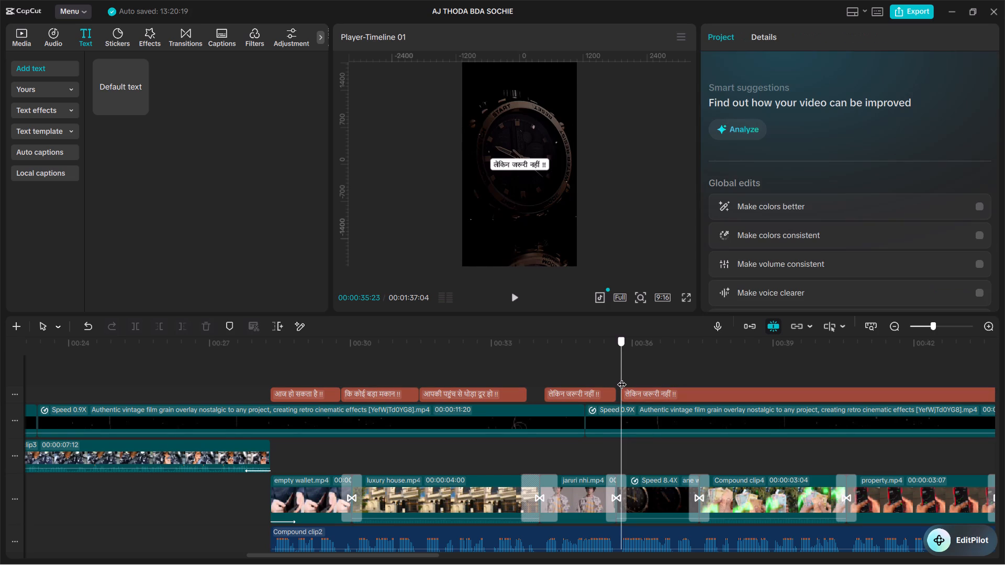
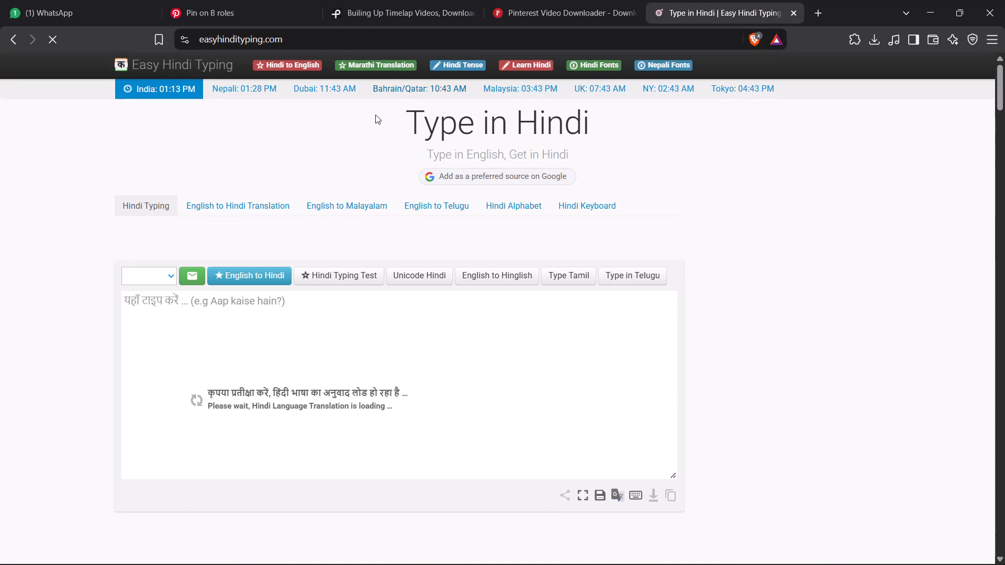
Enter wakt in the Hindi typing area and convert it to वक्त.
click(298, 323)
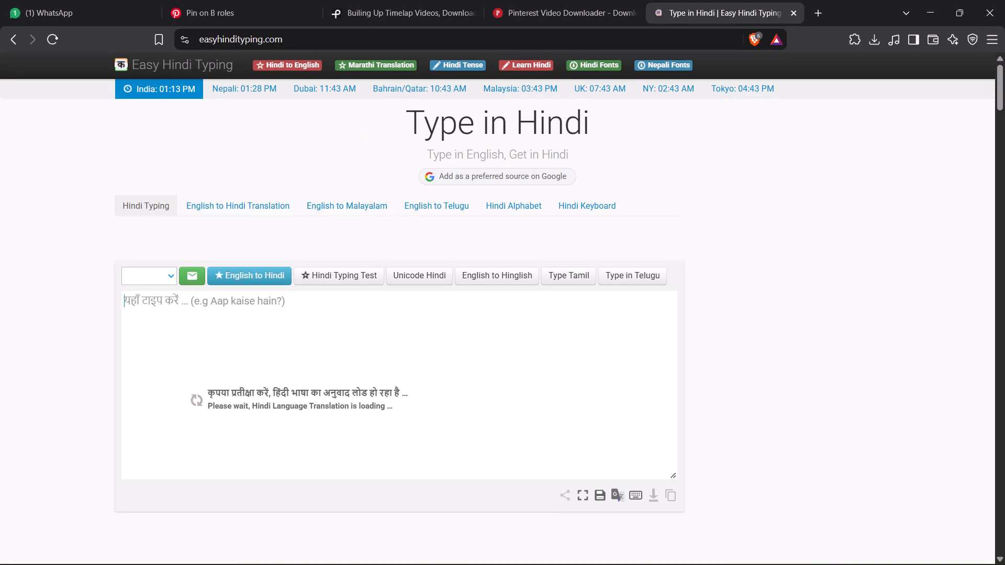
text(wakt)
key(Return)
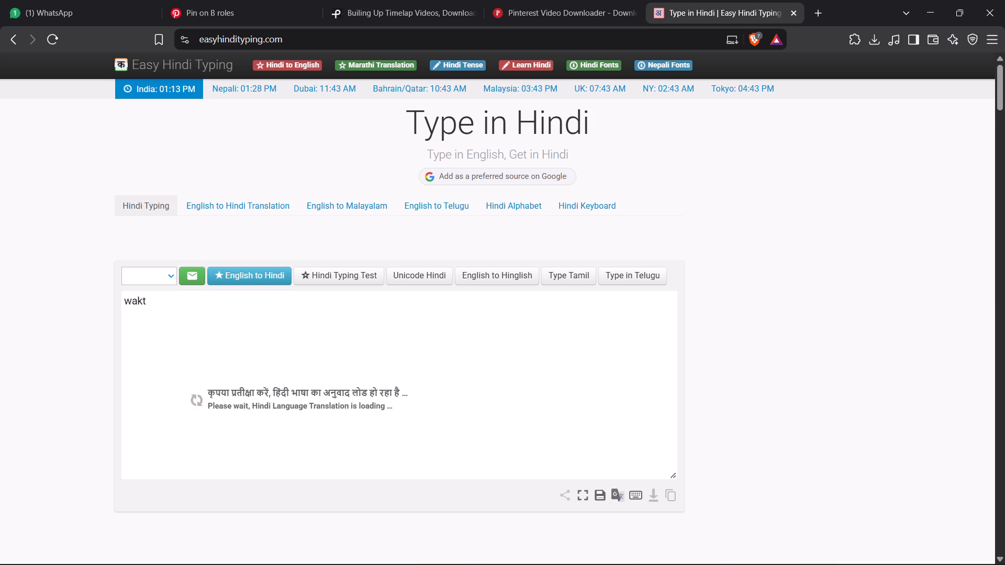
click(147, 304)
key(Return)
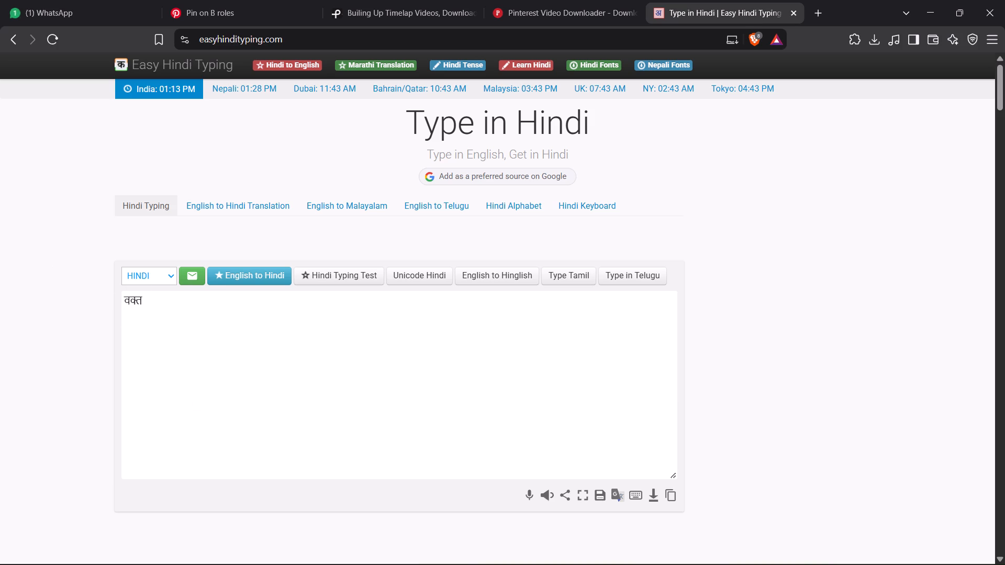
Copy the converted word वक्त from the typing area, undoing any accidental overwrite of the selected text.
drag(147, 301, 122, 298)
key(ctrl+c)
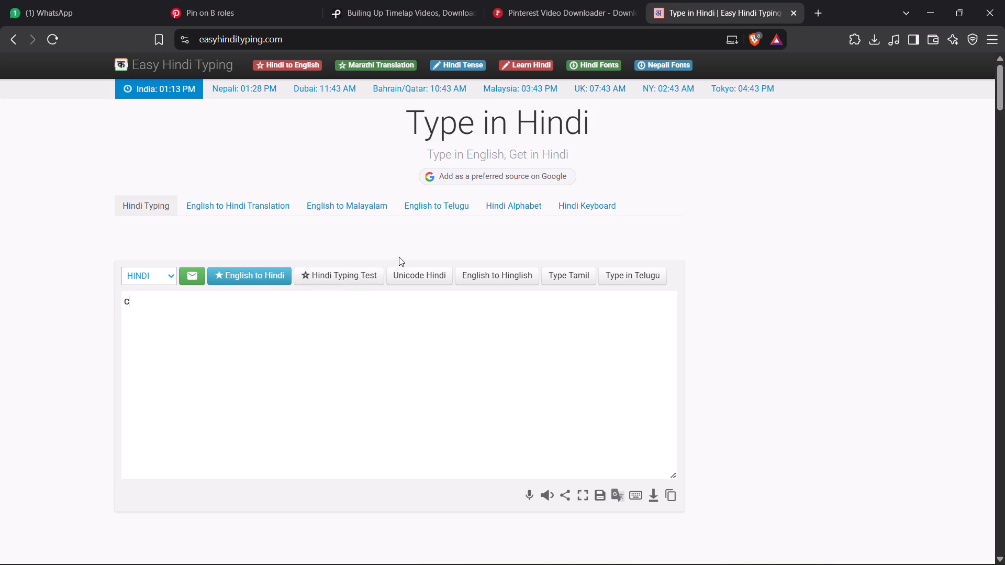
key(ctrl+z)
right_click(128, 300)
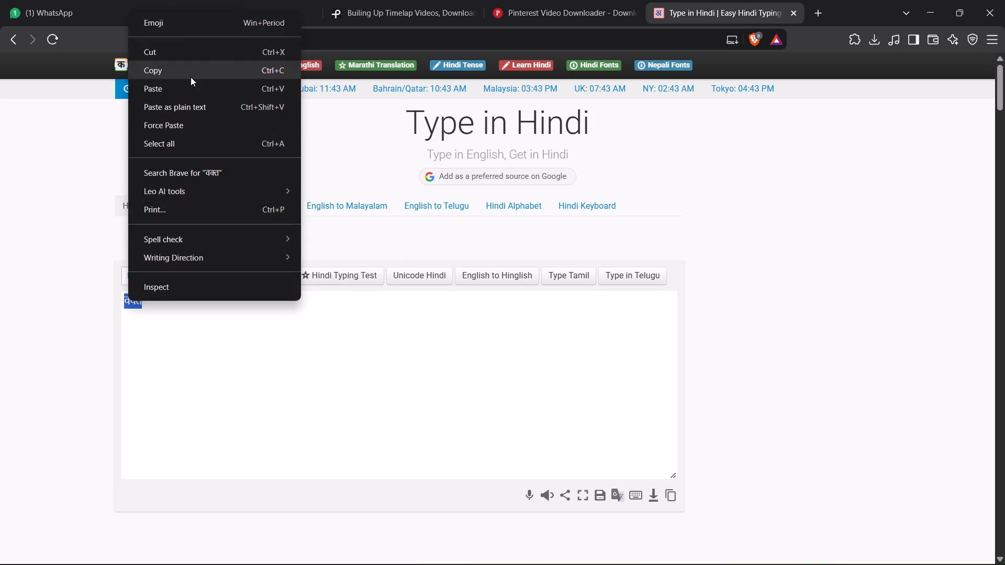
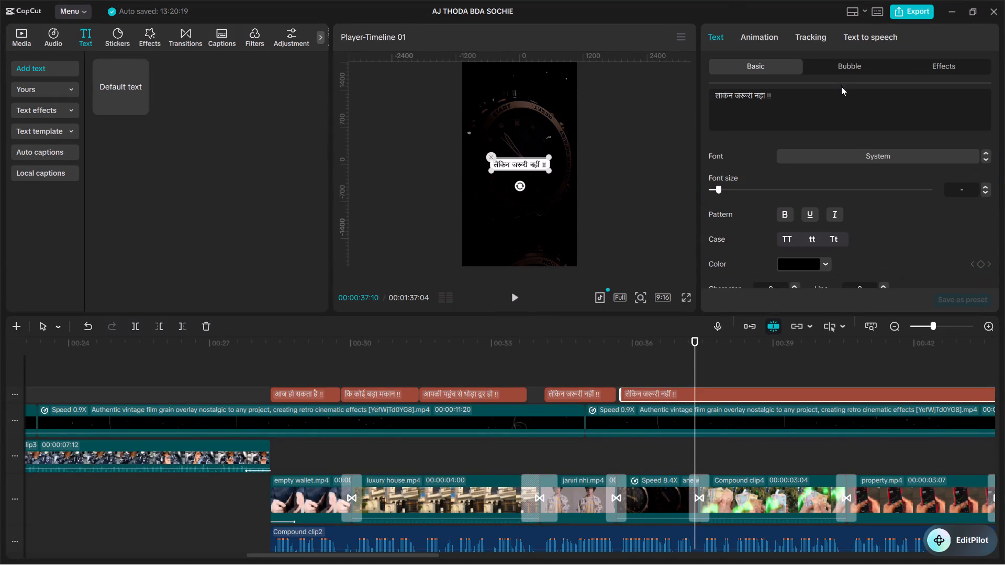
Replace the text of the last caption segment with the copied Hindi phrase आने वाले समय में.
double_click(814, 103)
key(ctrl+a)
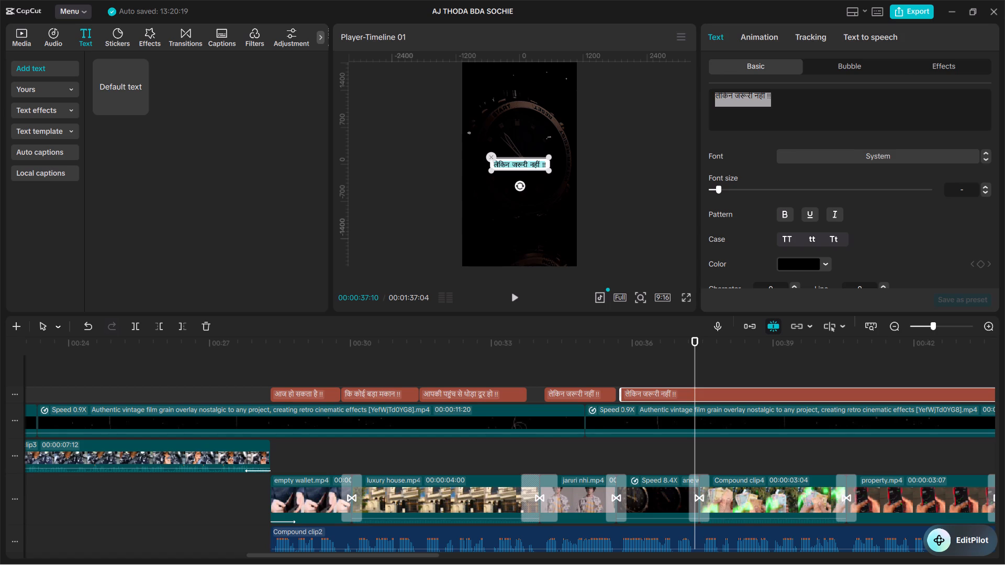
key(super+v)
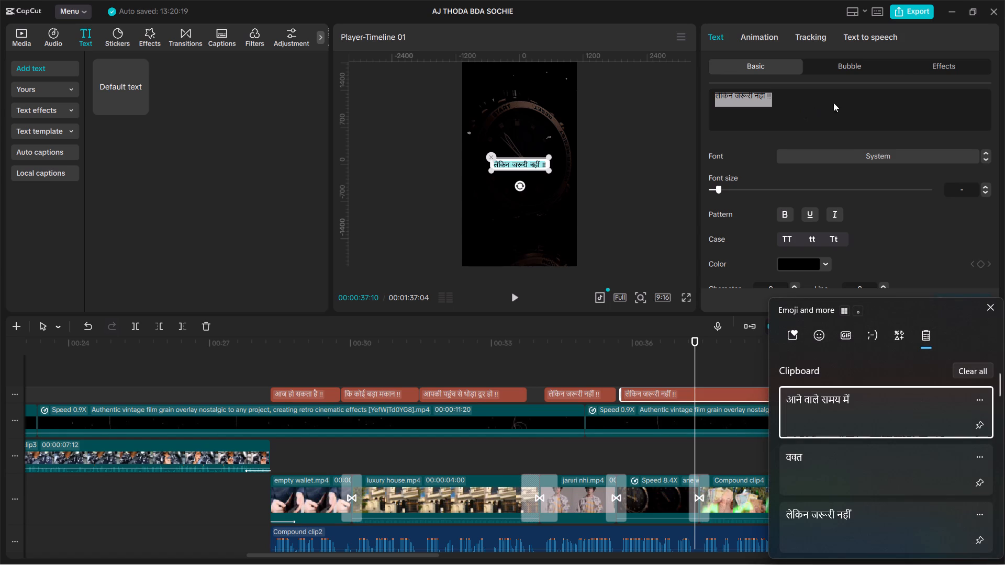
click(821, 406)
key(ctrl+v)
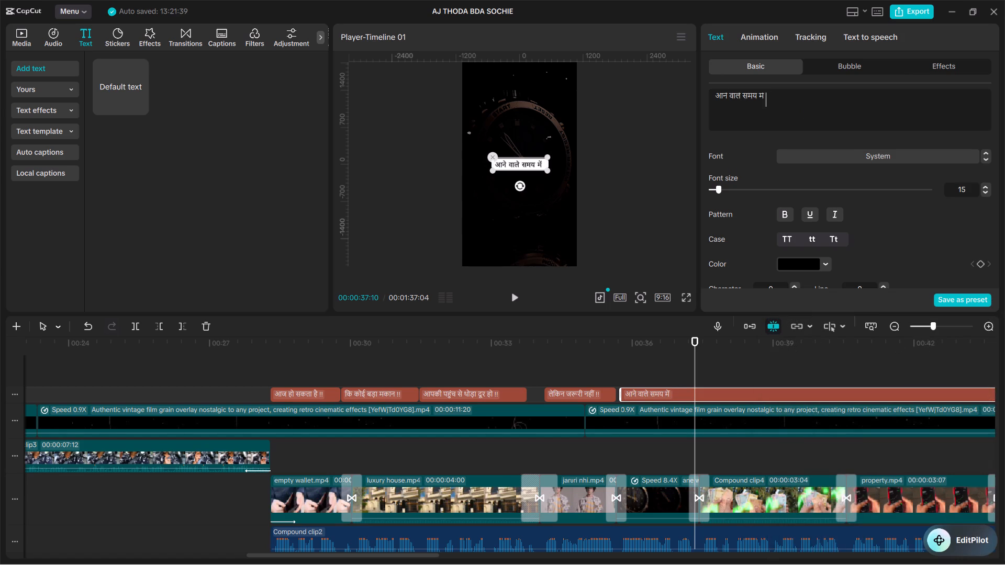
Select the word समय in the आने वाले समय में text and show the hidden system tray icons.
double_click(750, 95)
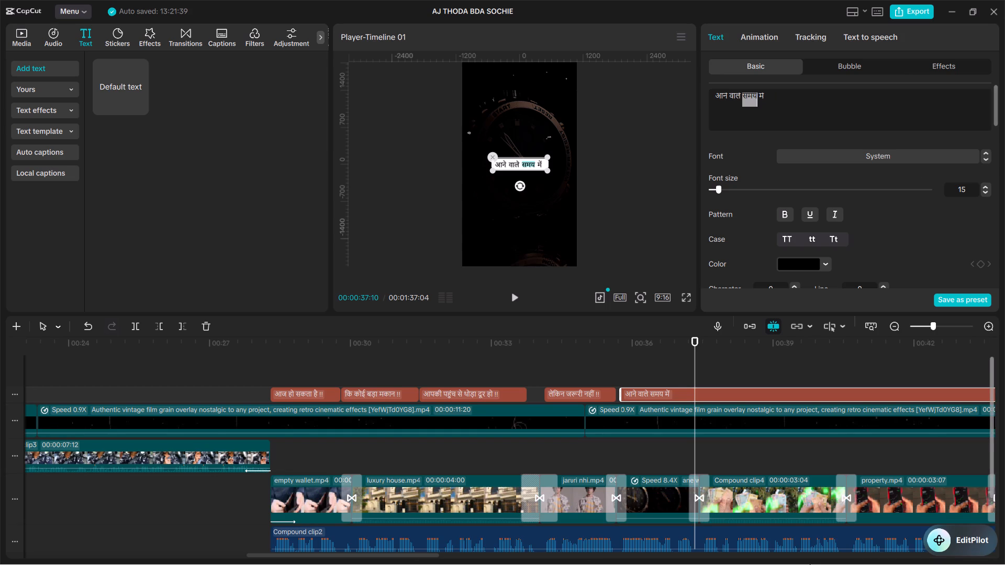
click(823, 547)
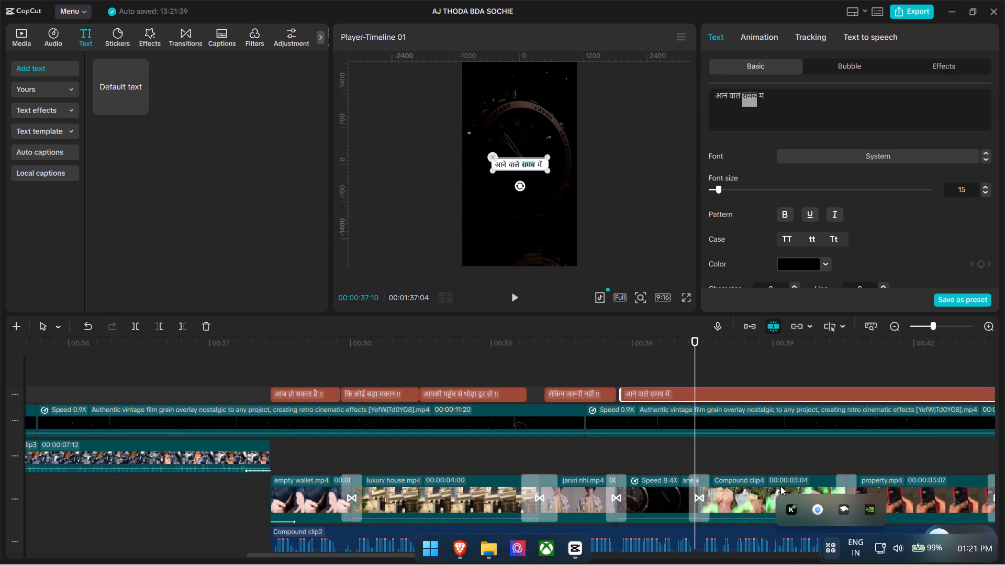
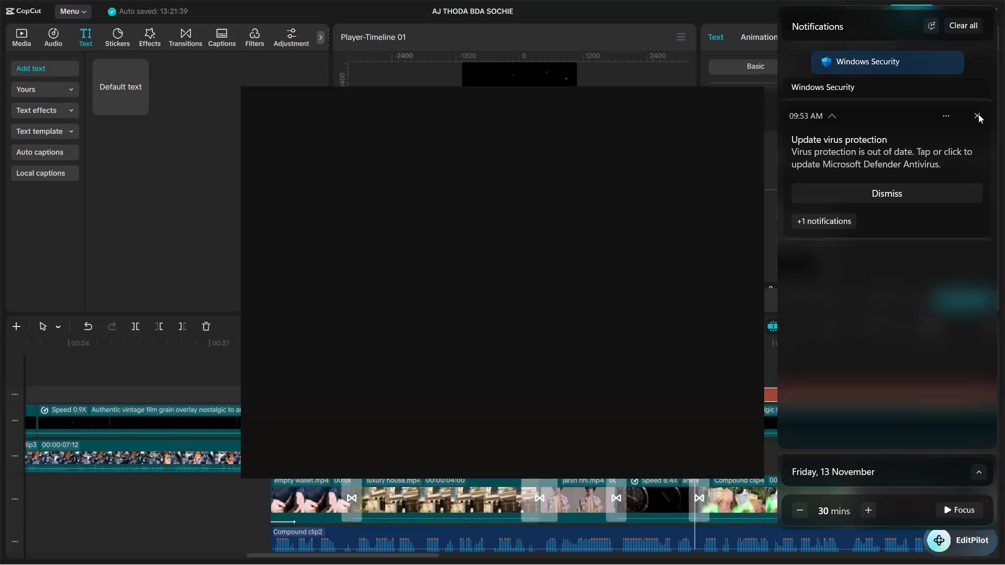
Dismiss the most recent Windows Security notification about updating virus protection.
click(978, 114)
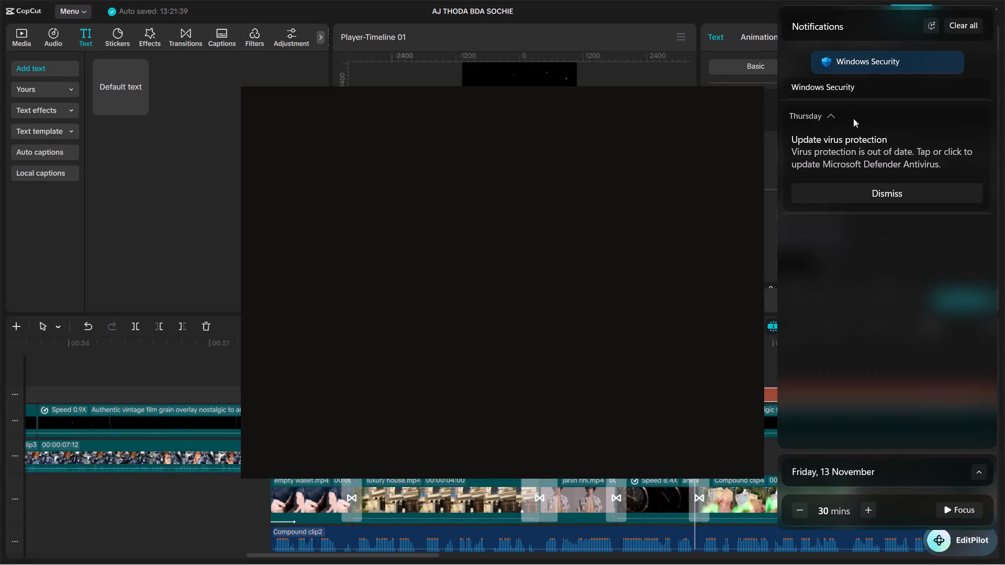
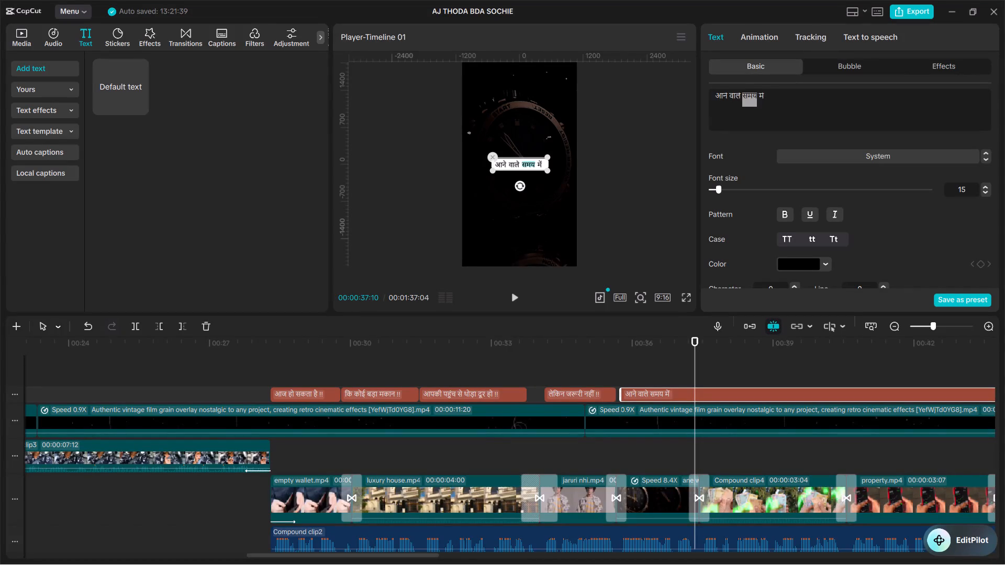
Replace the word समय with वक्त from the clipboard history in the "आने वाले समय में" text.
key(super+v)
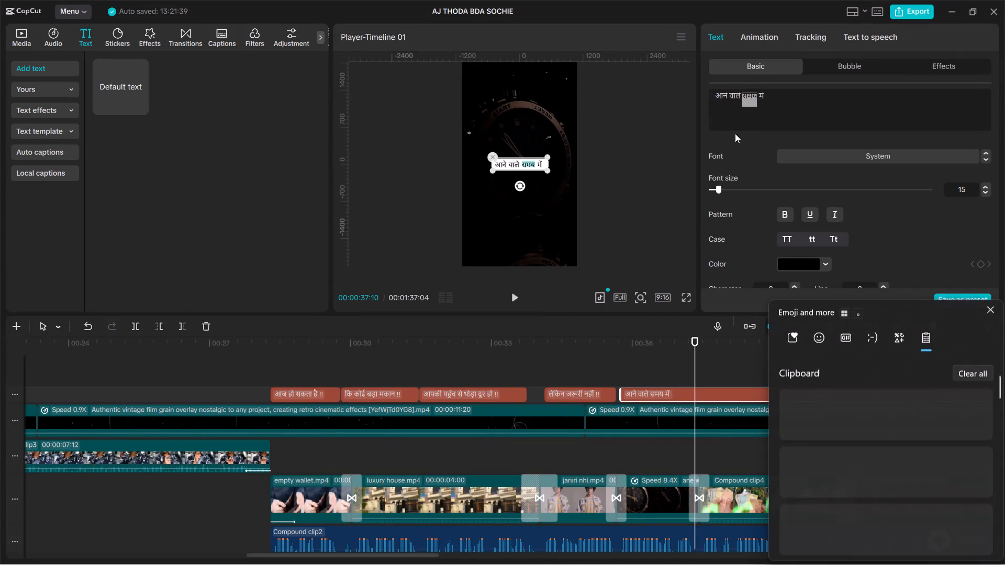
click(832, 468)
key(ctrl+v)
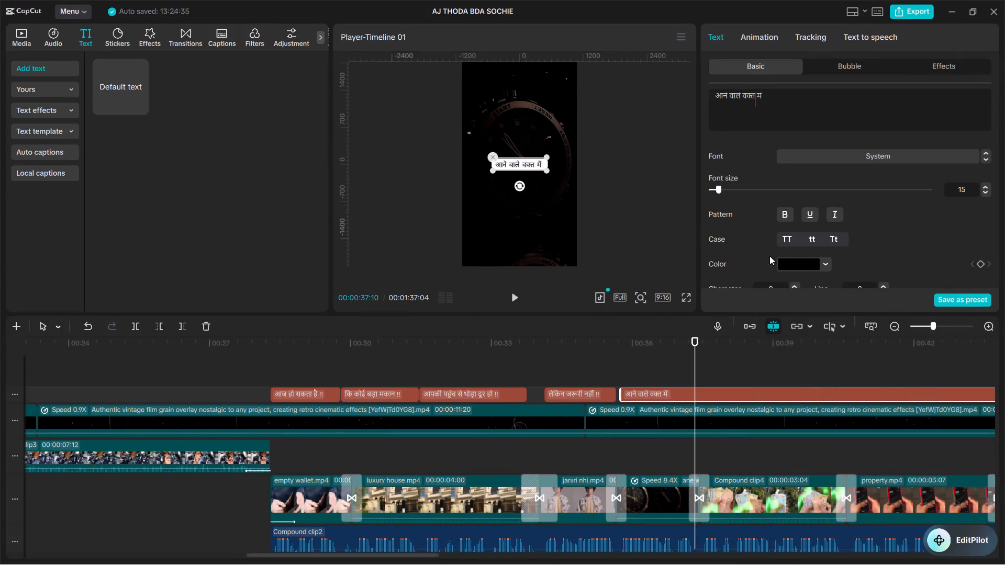
Play back the "आने वाले वक्त में" section to check where the spoken phrase ends.
click(621, 367)
key(space)
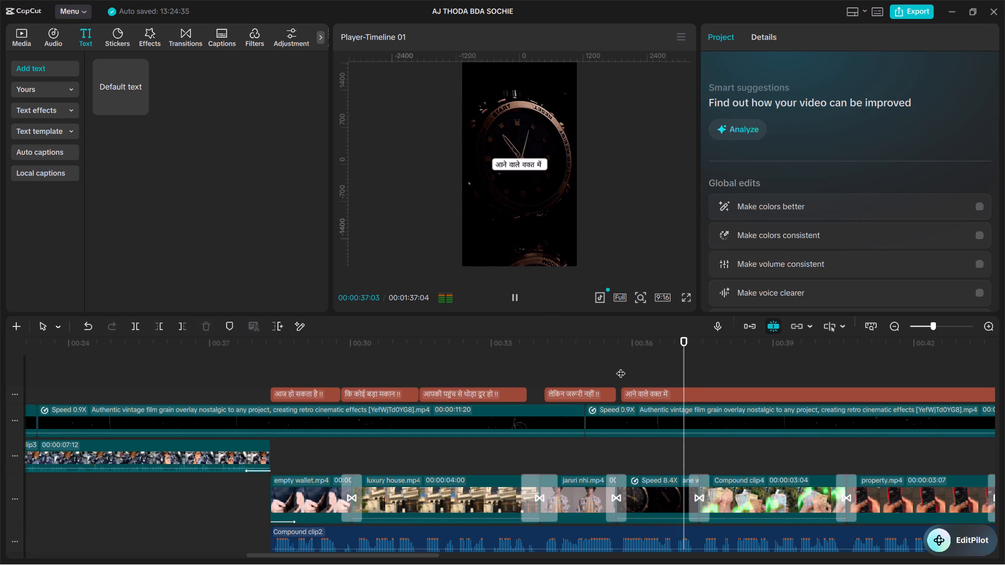
key(space)
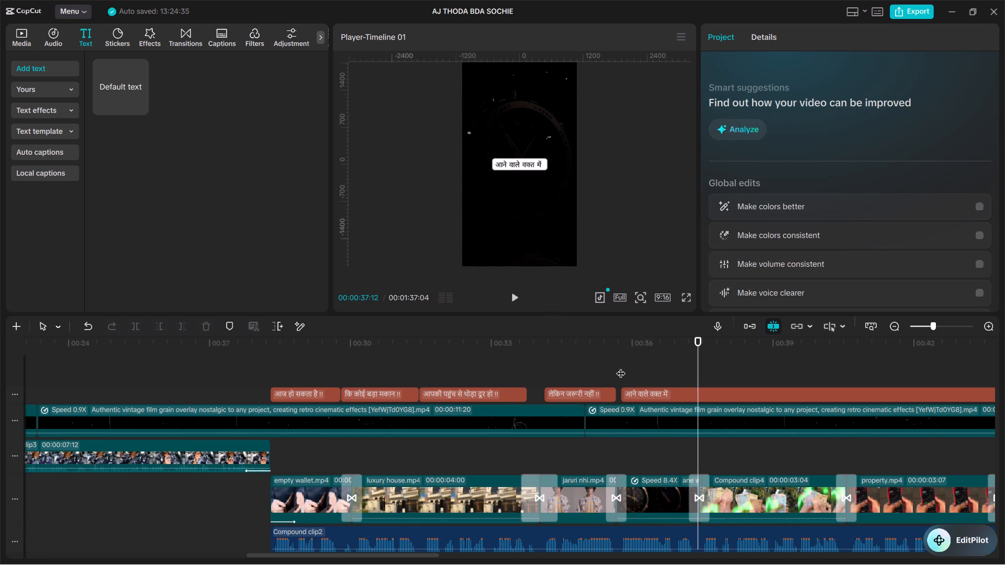
key(space)
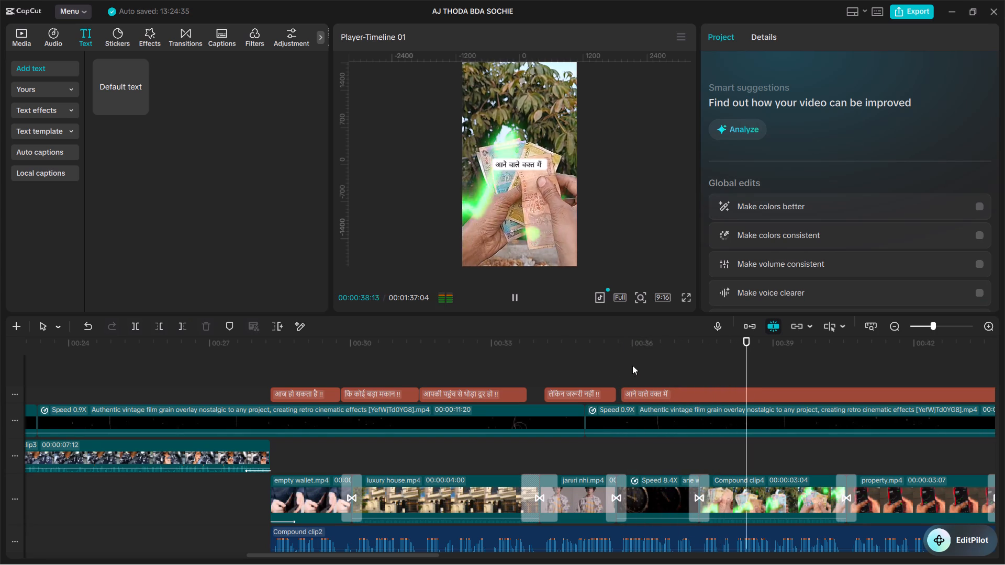
click(627, 363)
drag(625, 363, 623, 367)
key(space)
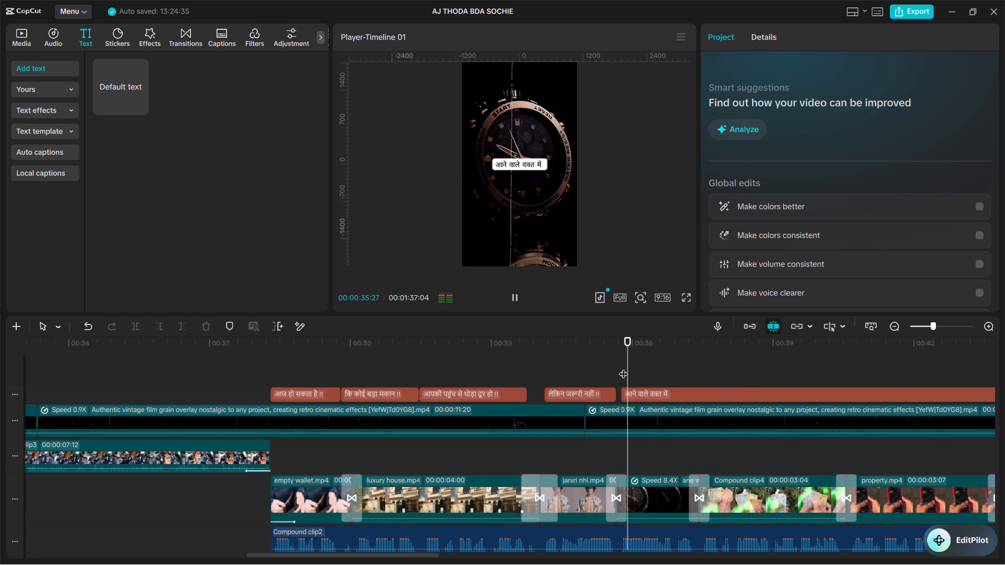
key(space)
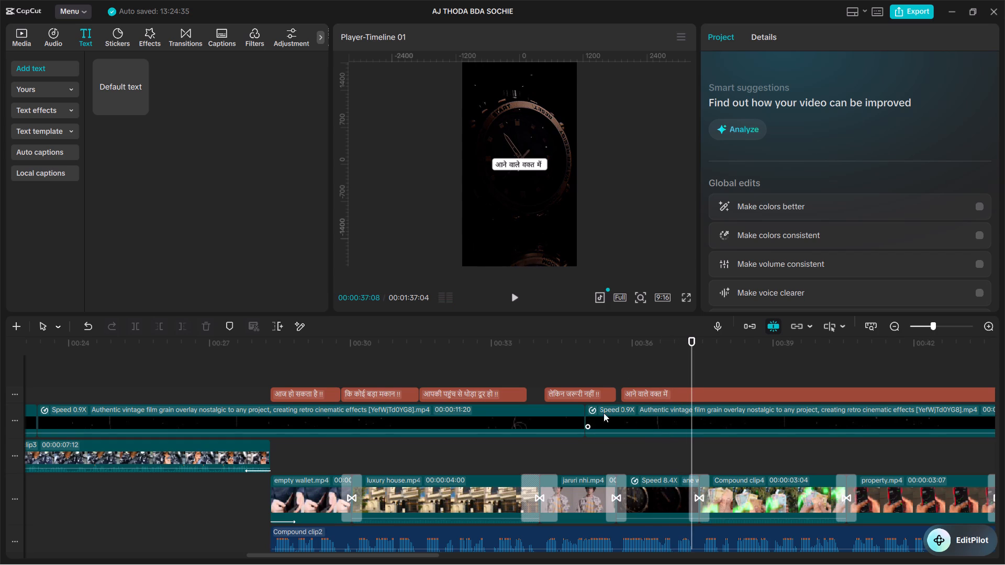
Append "!!" to the end of the "आने वाले वक्त में" text.
click(641, 397)
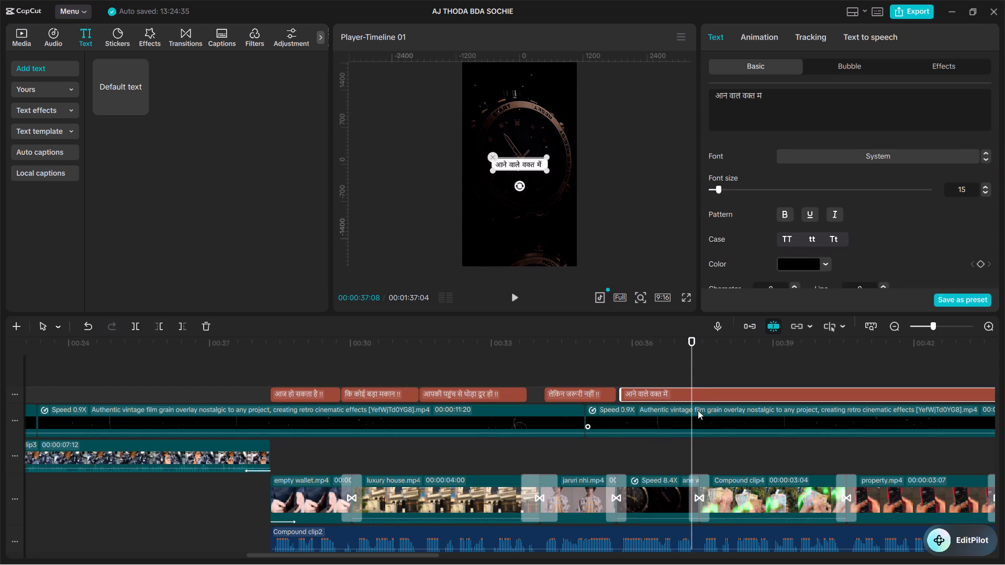
key(space)
key(space)
click(687, 374)
drag(687, 374, 694, 382)
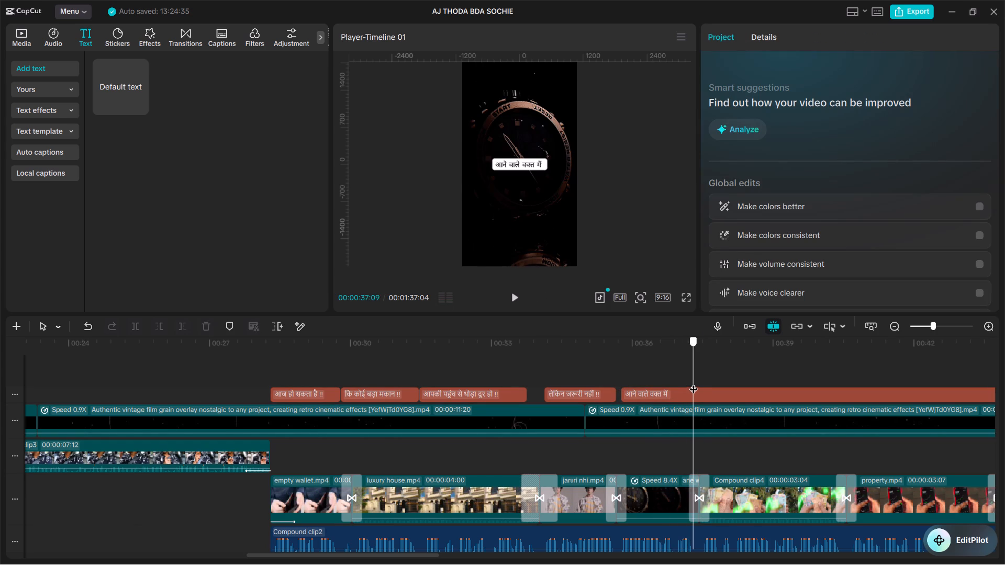
drag(694, 382, 695, 383)
click(697, 395)
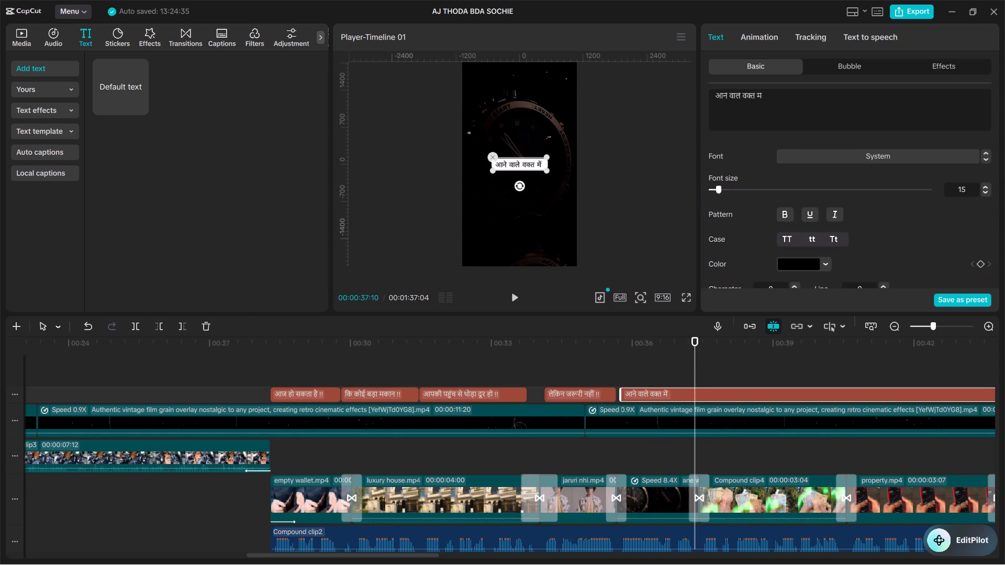
click(784, 103)
text(!!)
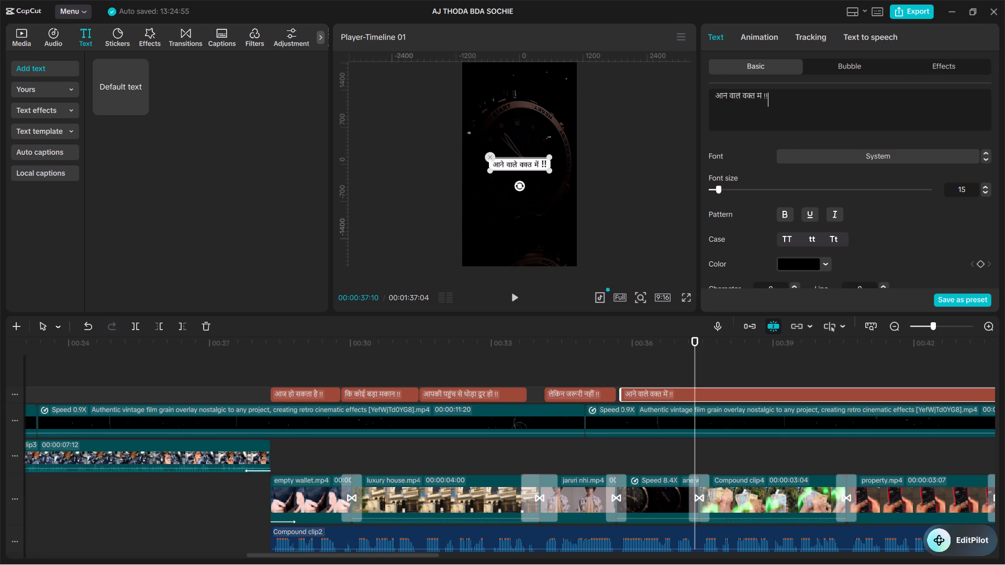
Set the font size of only the "!!" in the phrase to 10.
double_click(768, 97)
double_click(766, 95)
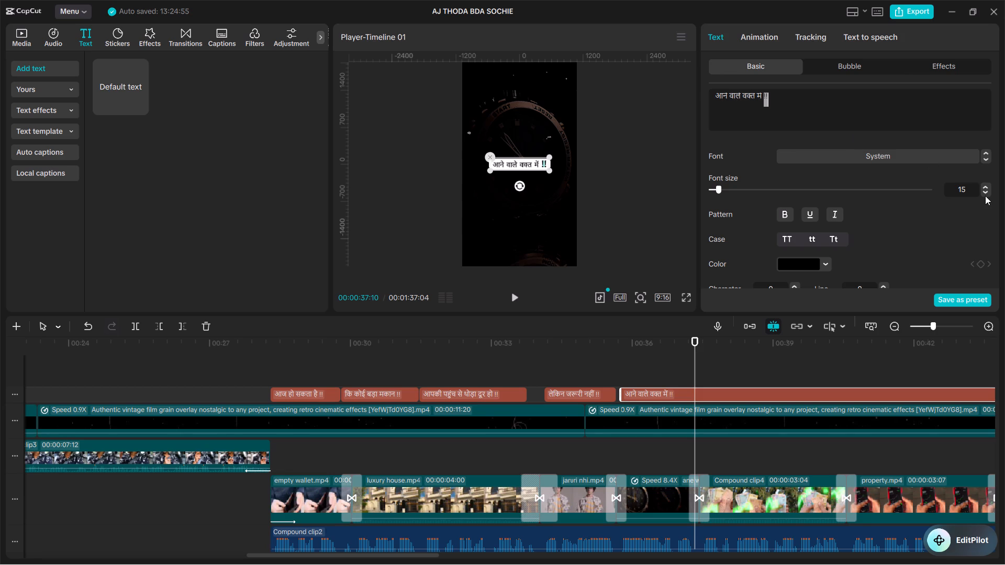
triple_click(986, 191)
double_click(986, 191)
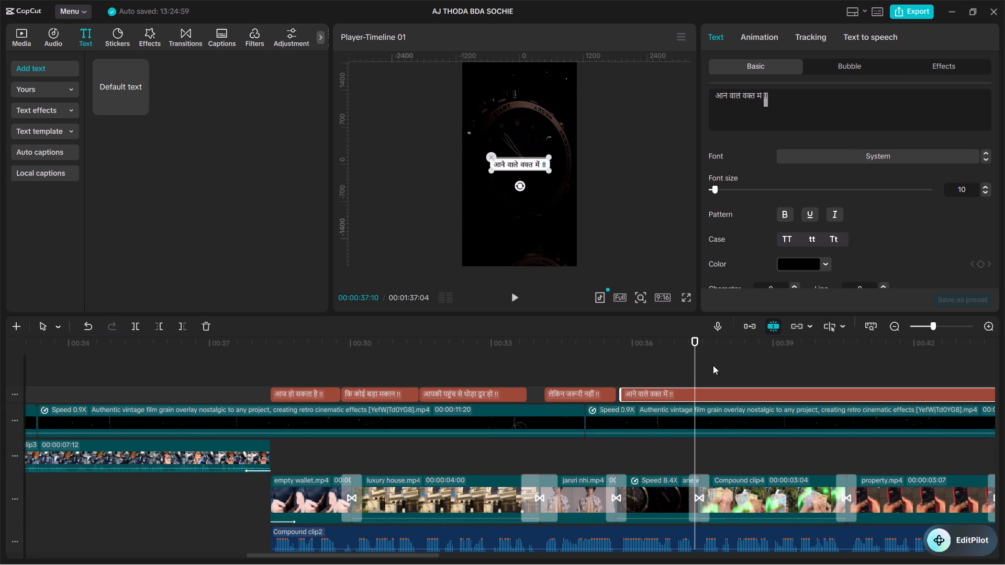
Split the "आने वाले वक्त में !!" text clip at 00:00:37:14, near the start of Compound clip4.
click(689, 366)
key(space)
key(space)
click(698, 362)
drag(699, 364, 704, 368)
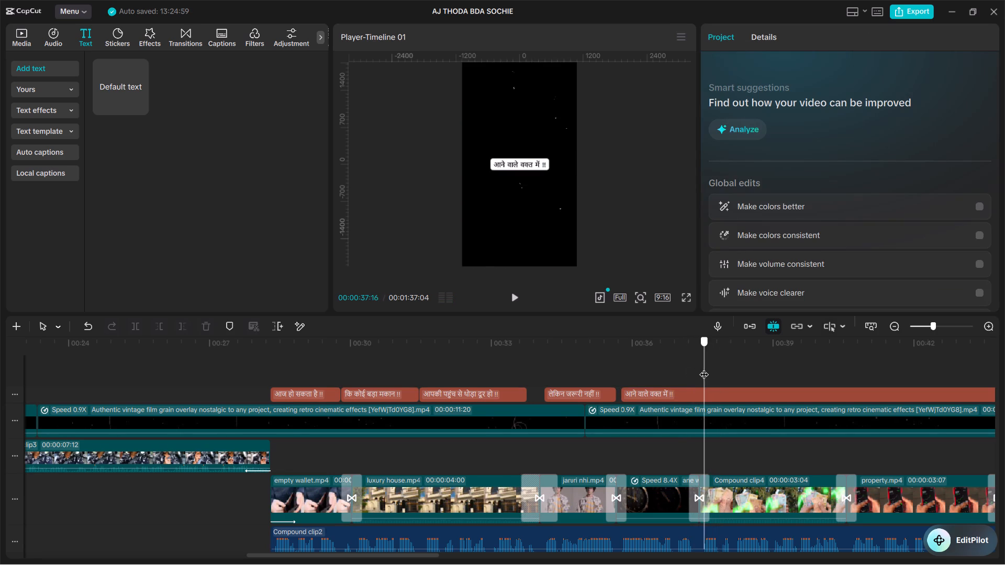
drag(704, 368, 704, 366)
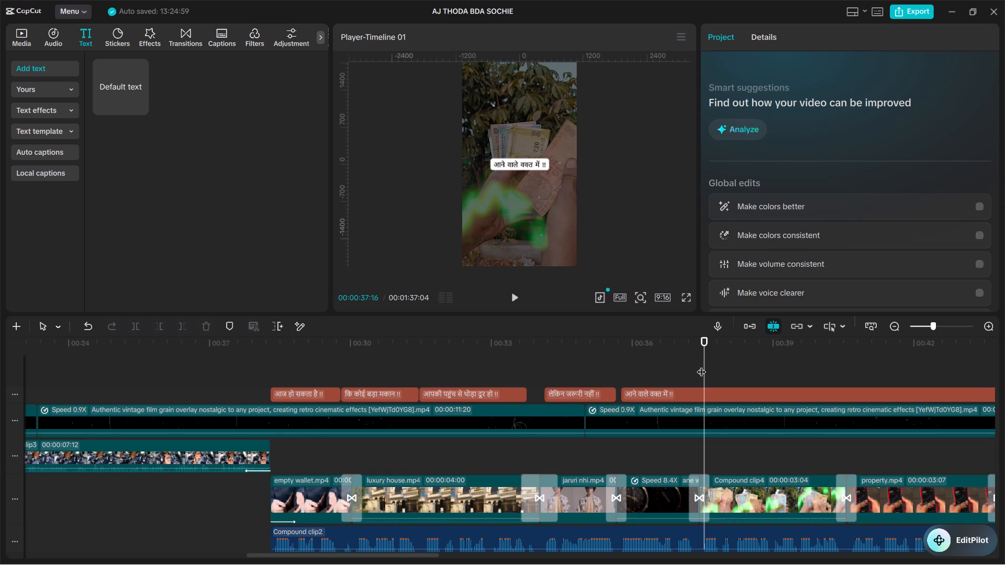
key(Left)
key(Left)
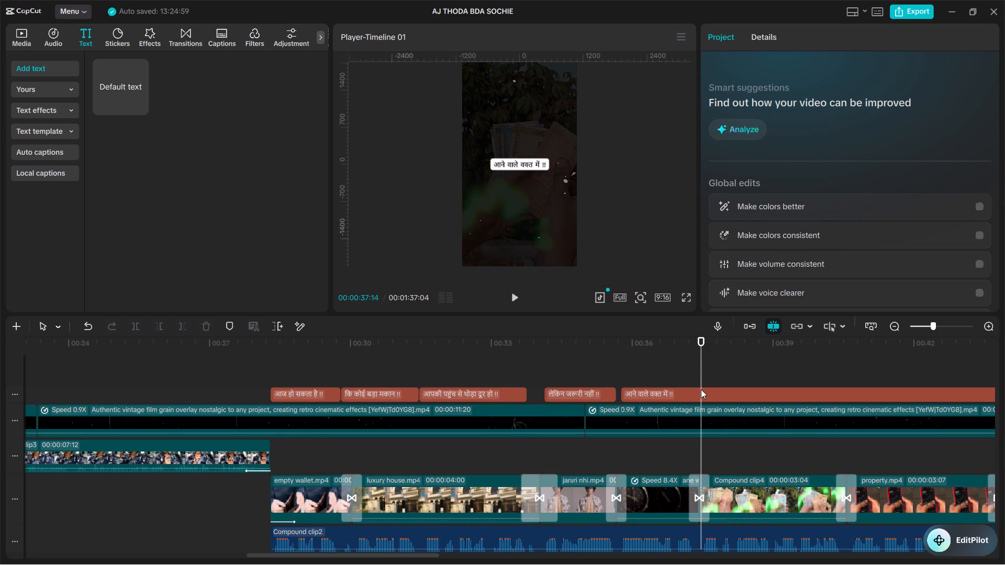
click(695, 394)
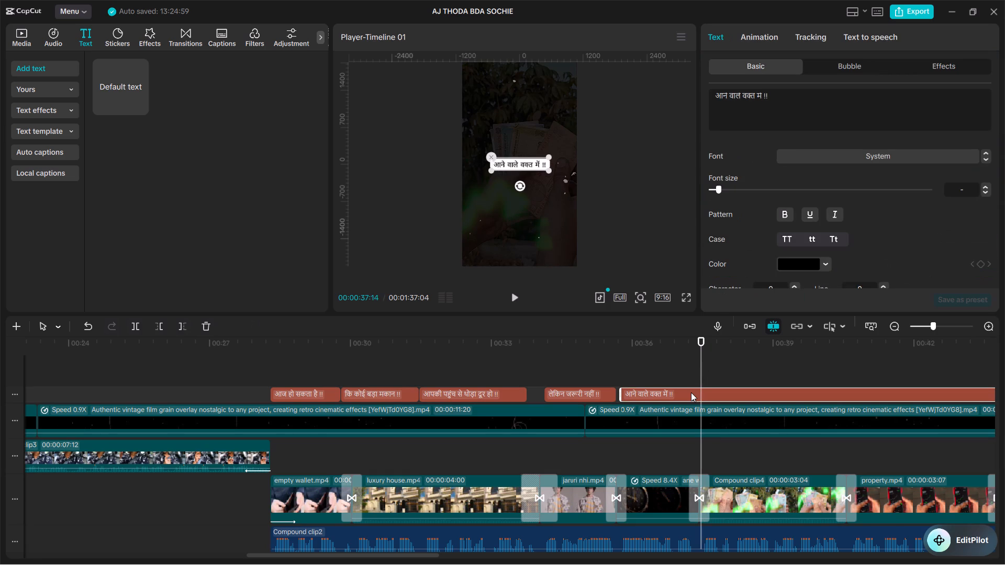
key(ctrl+b)
Shorten the first "आने वाले वक्त में !!" clip to end at 00:00:37:09, splitting it there and deleting the leftover piece.
click(691, 392)
click(686, 371)
drag(686, 371, 688, 371)
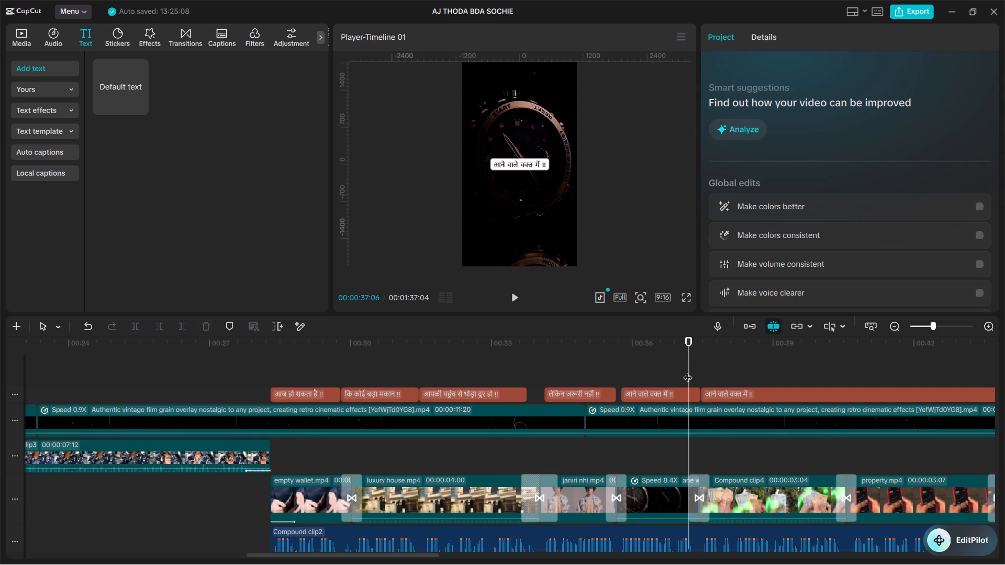
drag(688, 371, 694, 377)
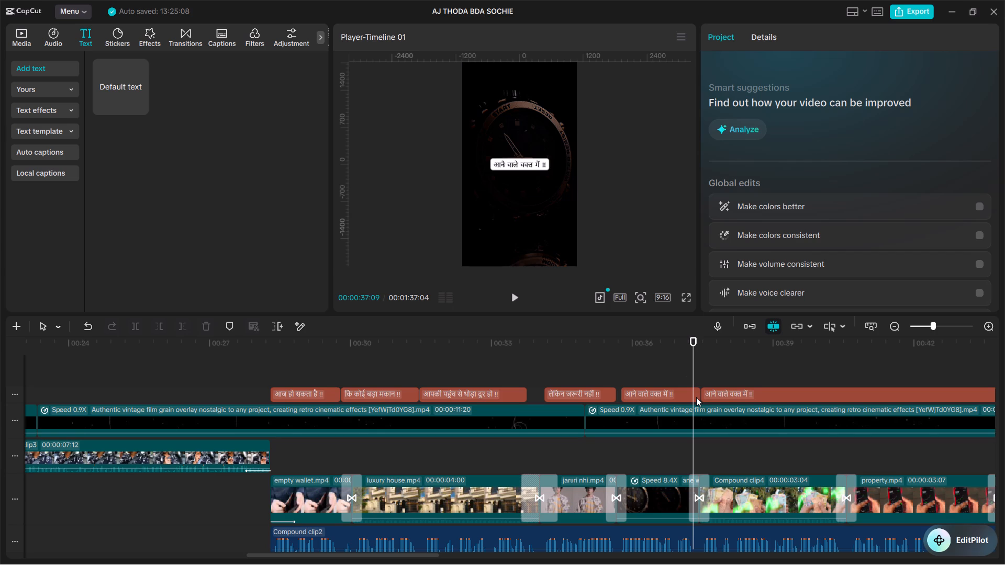
click(696, 397)
key(ctrl+b)
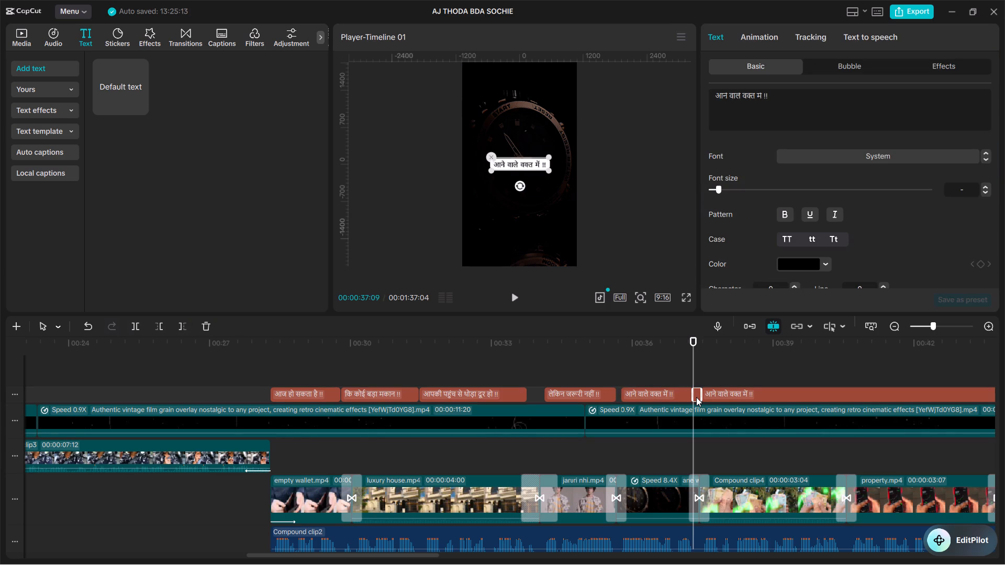
key(BackSpace)
Play the video from 00:00:37:14 to hear the phrase for the following text clip.
click(698, 363)
drag(698, 363, 704, 366)
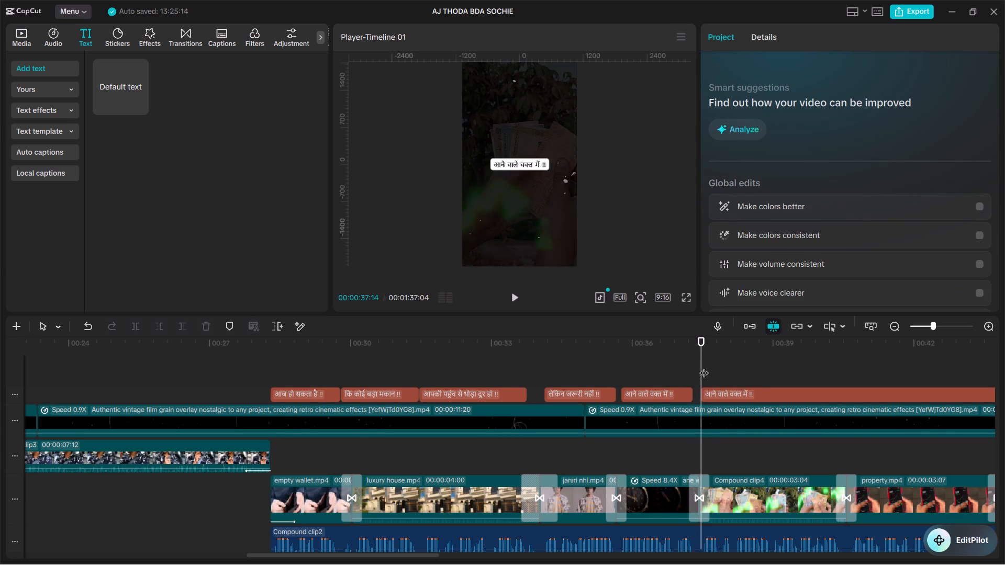
key(space)
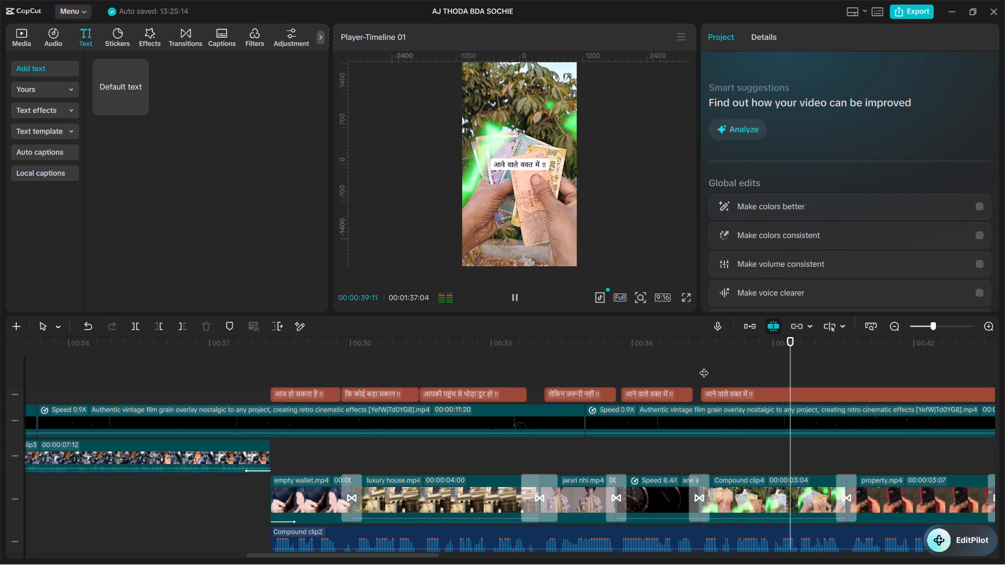
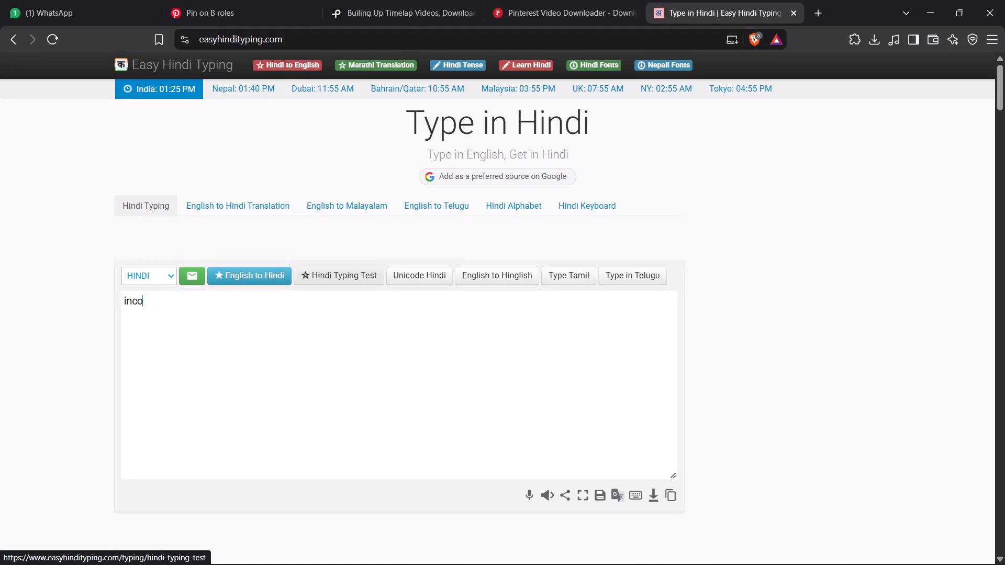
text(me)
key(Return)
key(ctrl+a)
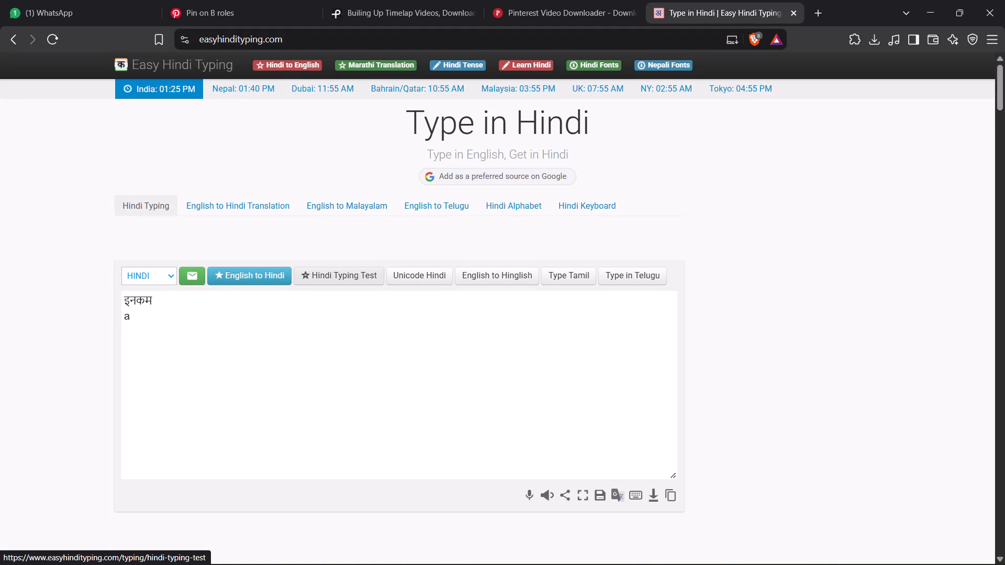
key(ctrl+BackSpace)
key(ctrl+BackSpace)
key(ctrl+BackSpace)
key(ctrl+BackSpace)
Convert "kamai" to the Hindi word कमाई on the Hindi typing page and copy it.
key(k)
text(amai)
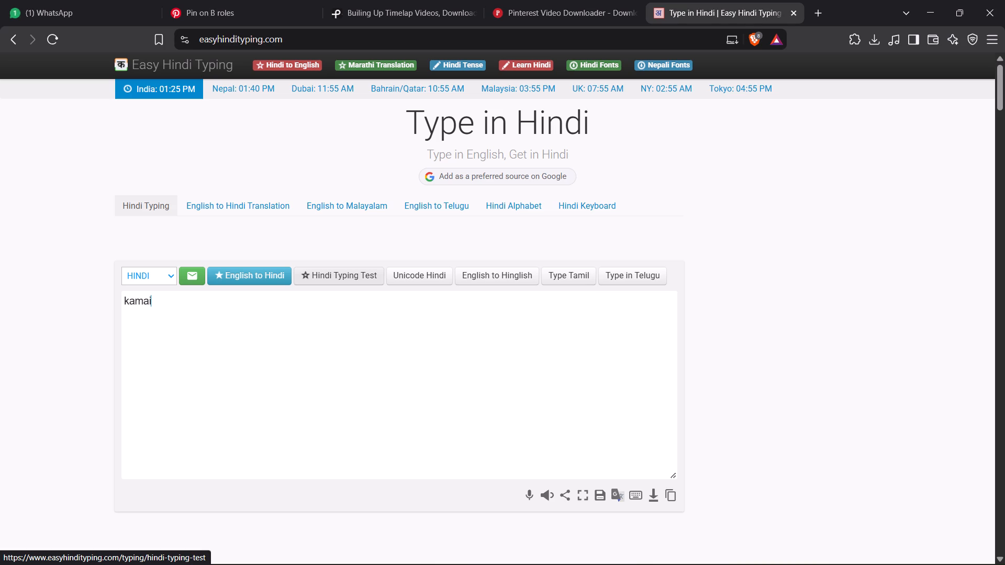
key(space)
drag(150, 300, 120, 300)
right_click(137, 301)
click(203, 75)
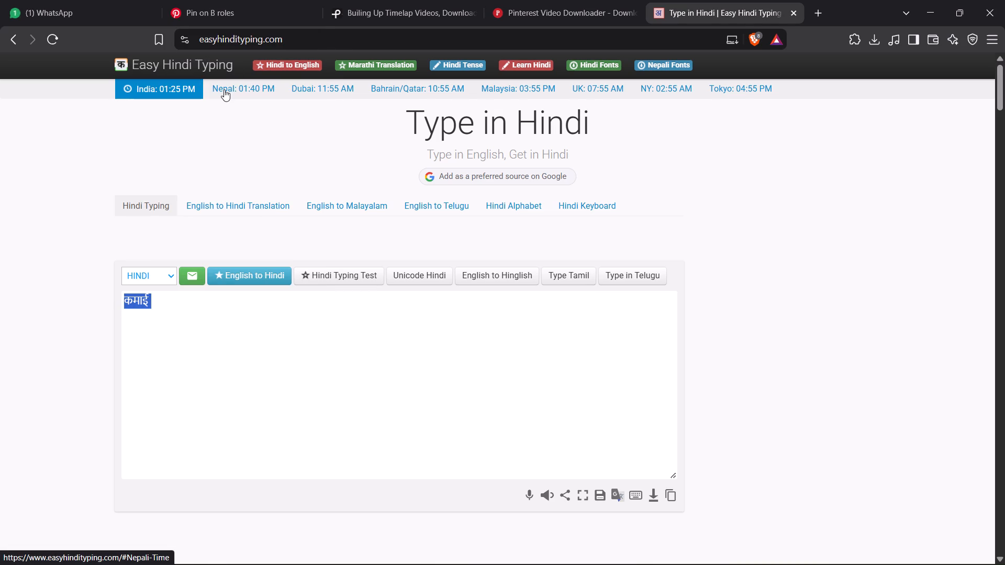
Switch to CapCut and replace the word इनकम in the phrase with the copied कमाई, removing the extra space after it.
key(alt+Tab)
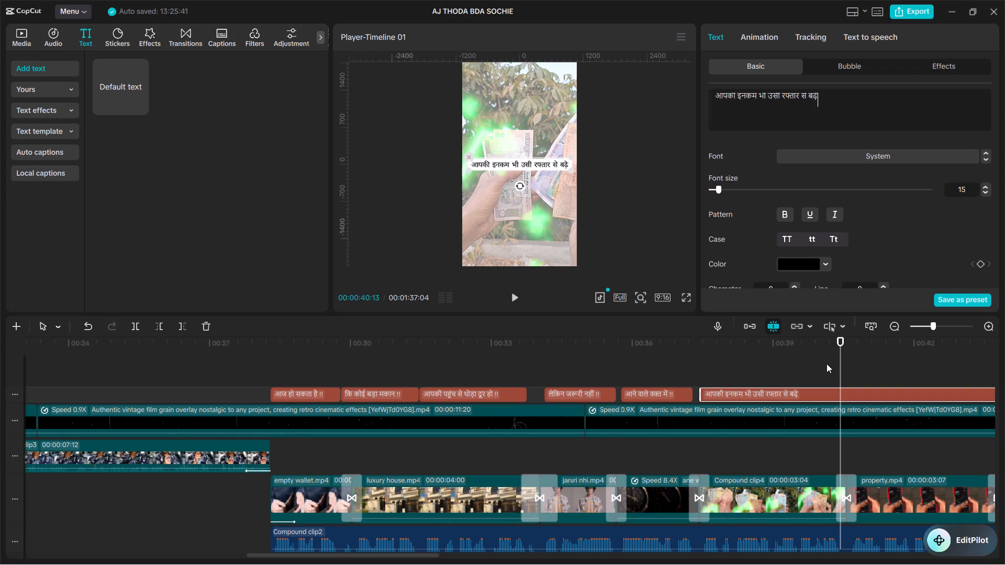
double_click(749, 96)
key(ctrl+v)
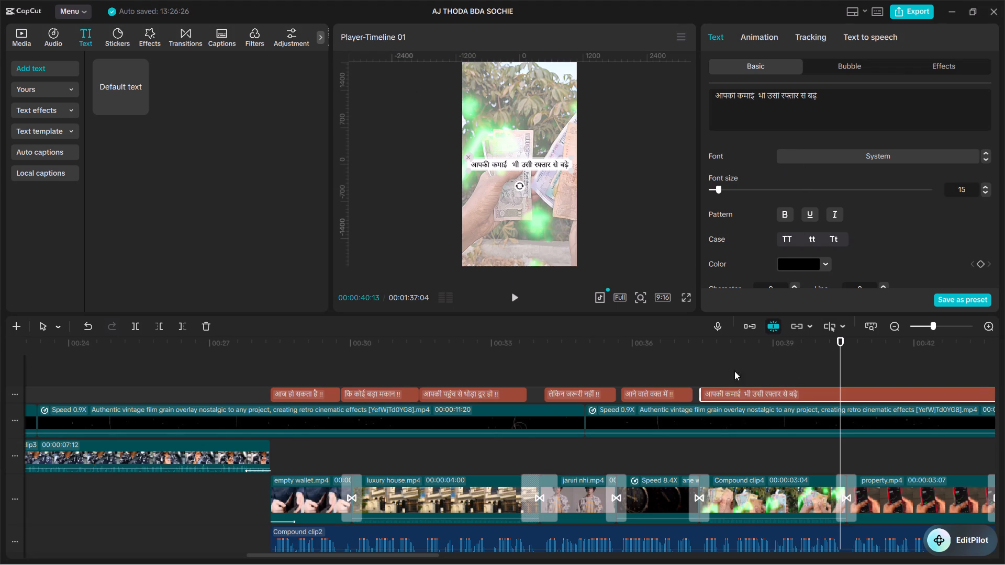
click(697, 369)
key(space)
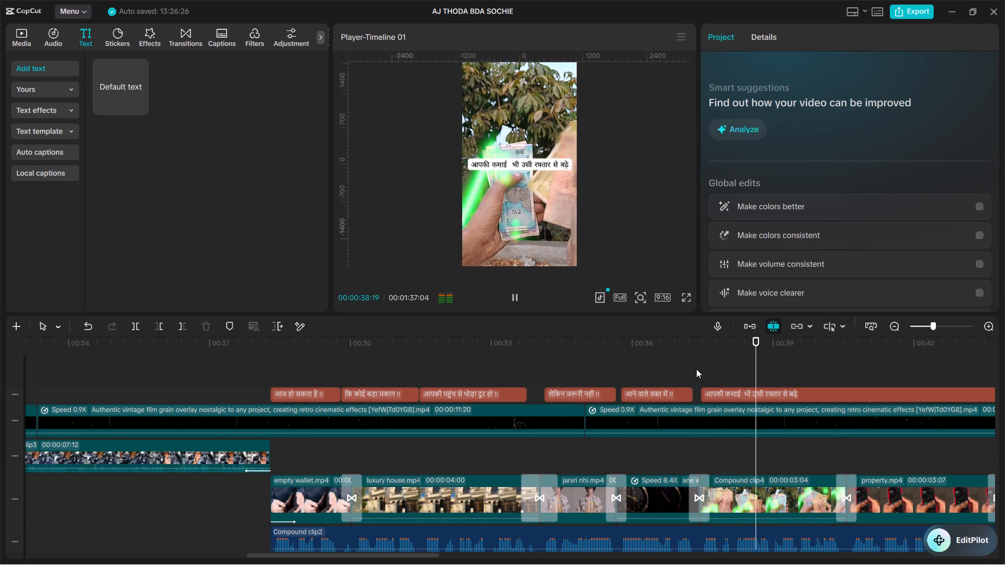
key(space)
click(727, 395)
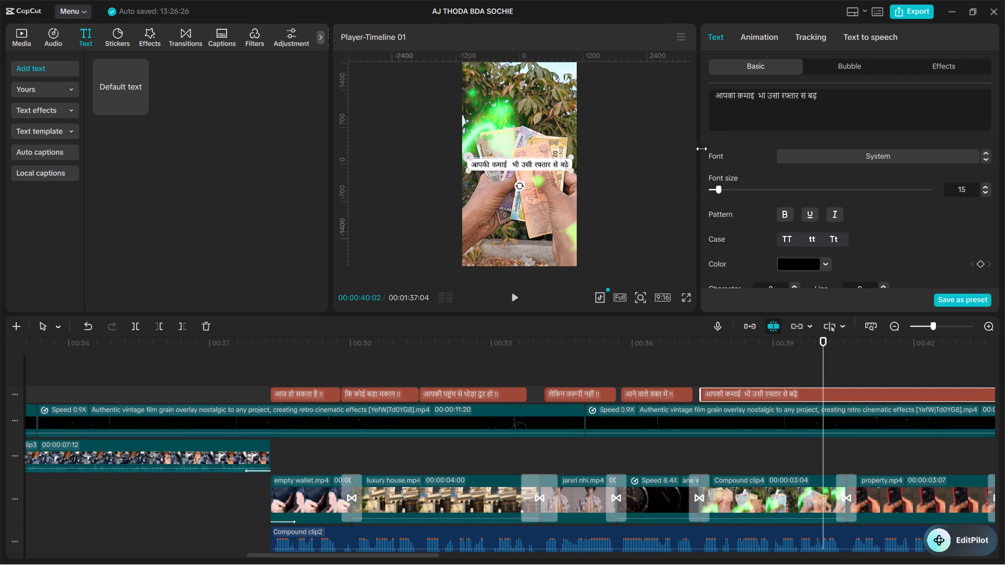
click(758, 95)
key(BackSpace)
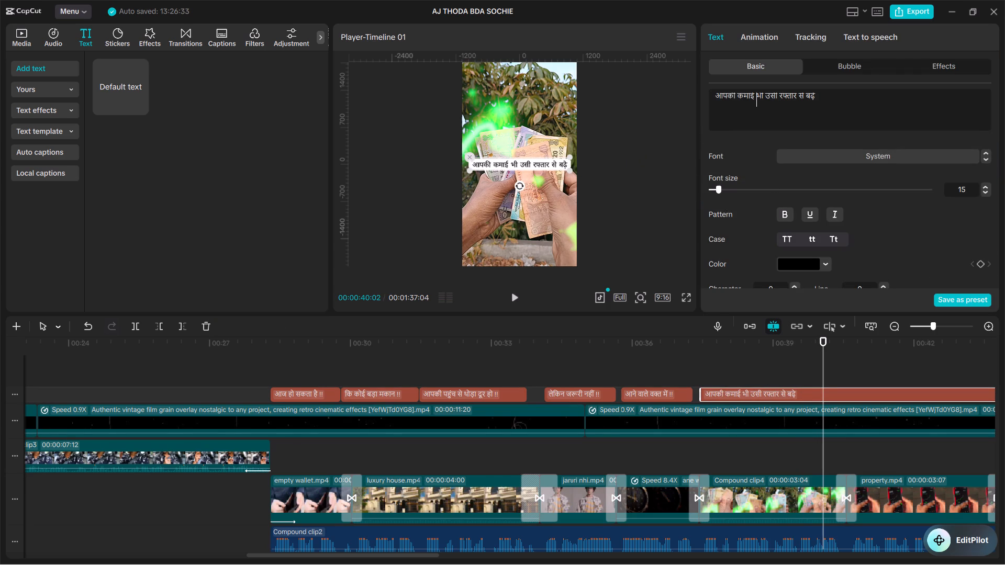
Append " !!" to the end of the phrase and set the font size of only the "!!" to 10.
click(816, 97)
key(space)
text(!!)
double_click(816, 96)
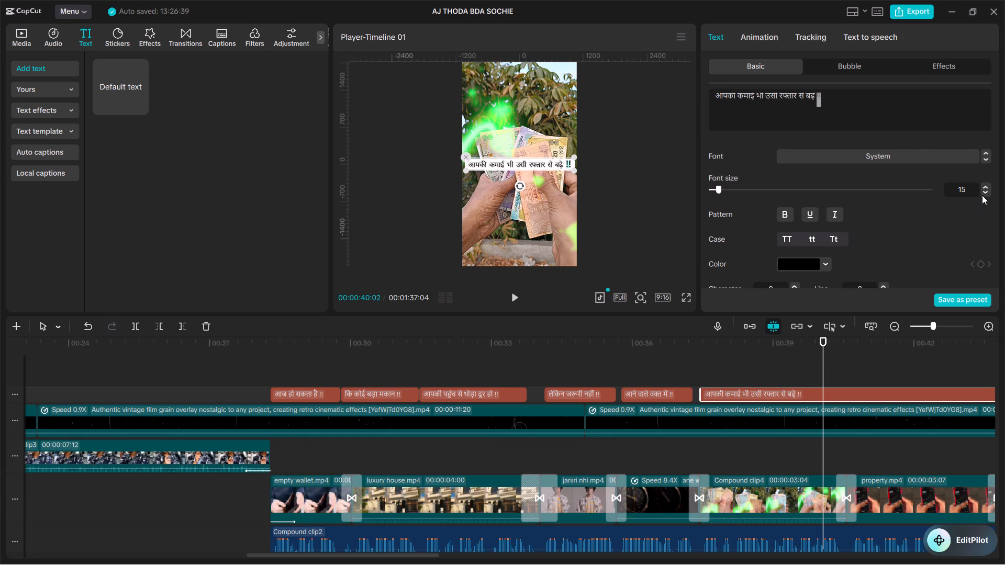
triple_click(984, 191)
double_click(984, 191)
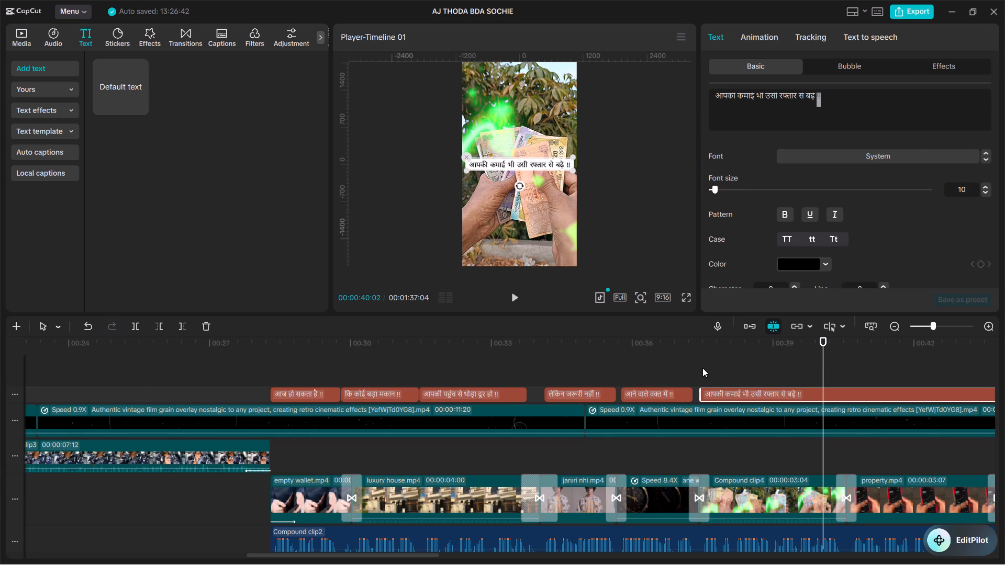
Play through the phrase over Compound clip4 and split its text clip at 00:00:40:12, where it ends.
click(702, 368)
click(685, 368)
click(693, 368)
key(space)
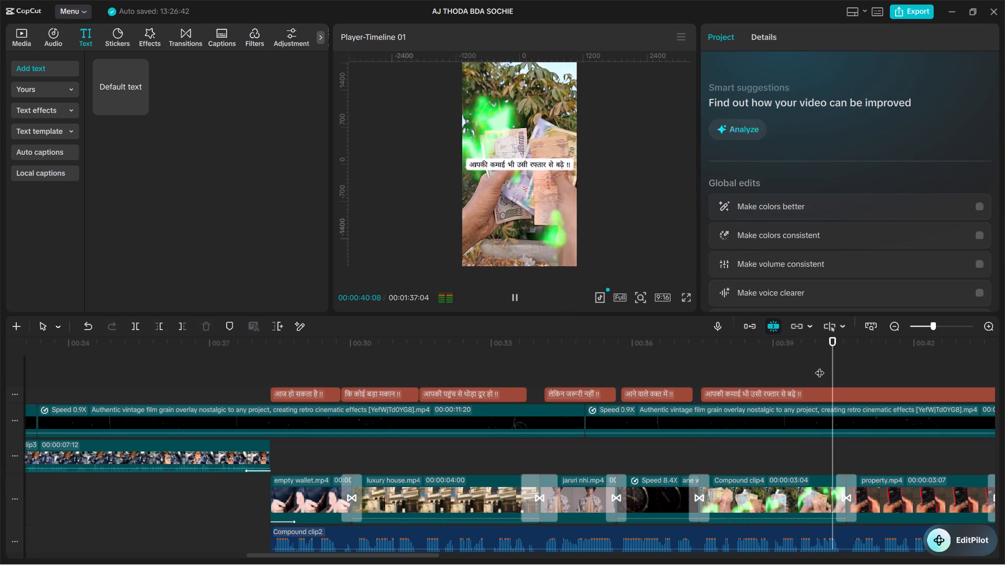
key(space)
click(841, 393)
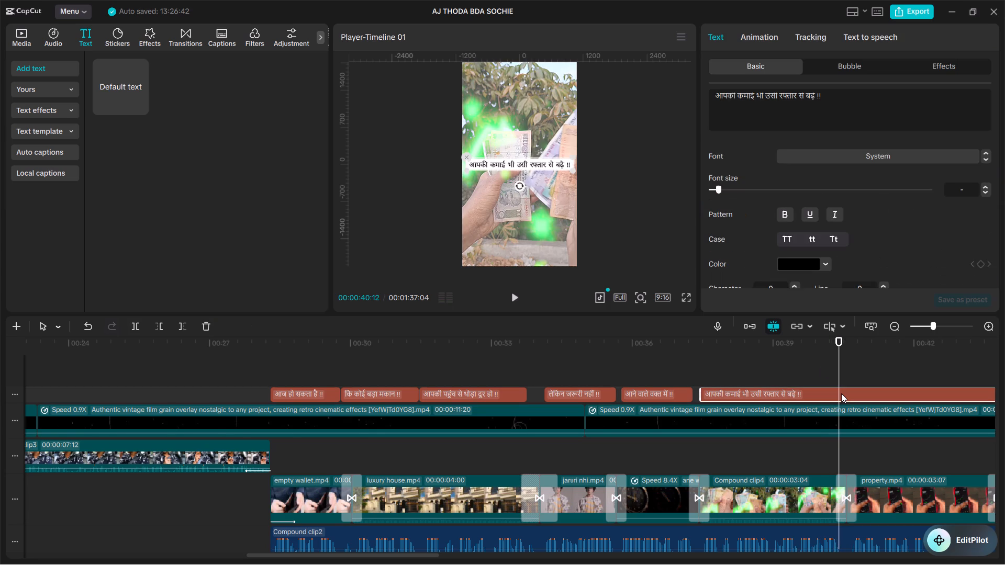
key(ctrl+b)
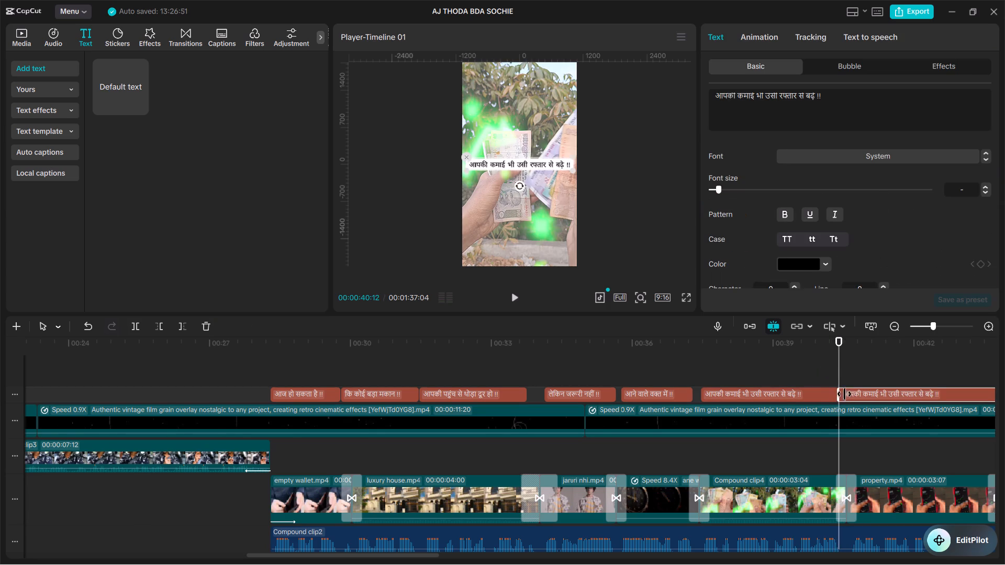
Trim the second "आपकी कमाई भी उसी रफ्तार से बढ़े !!" clip to start at 00:00:40:21.
drag(839, 369, 854, 379)
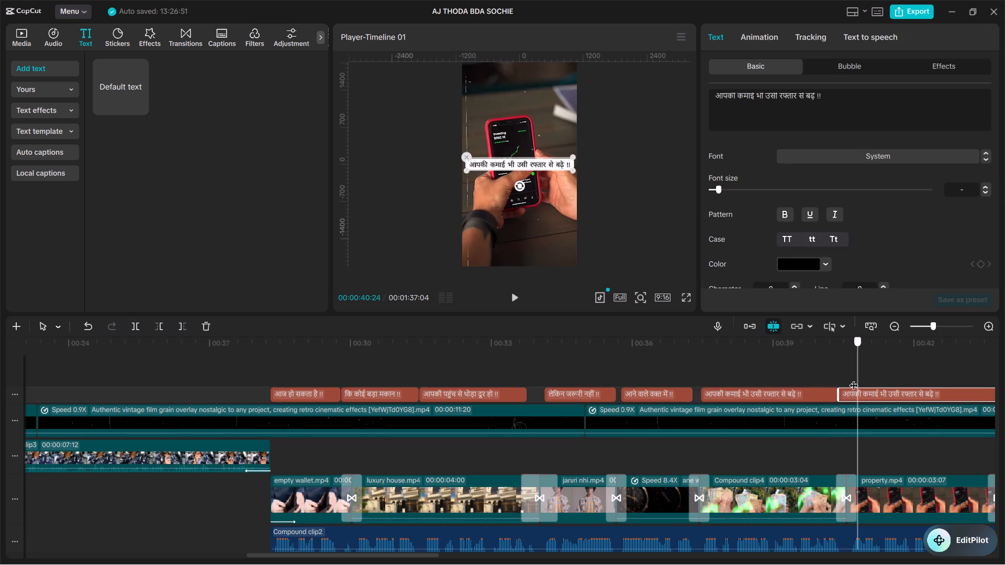
drag(854, 379, 852, 377)
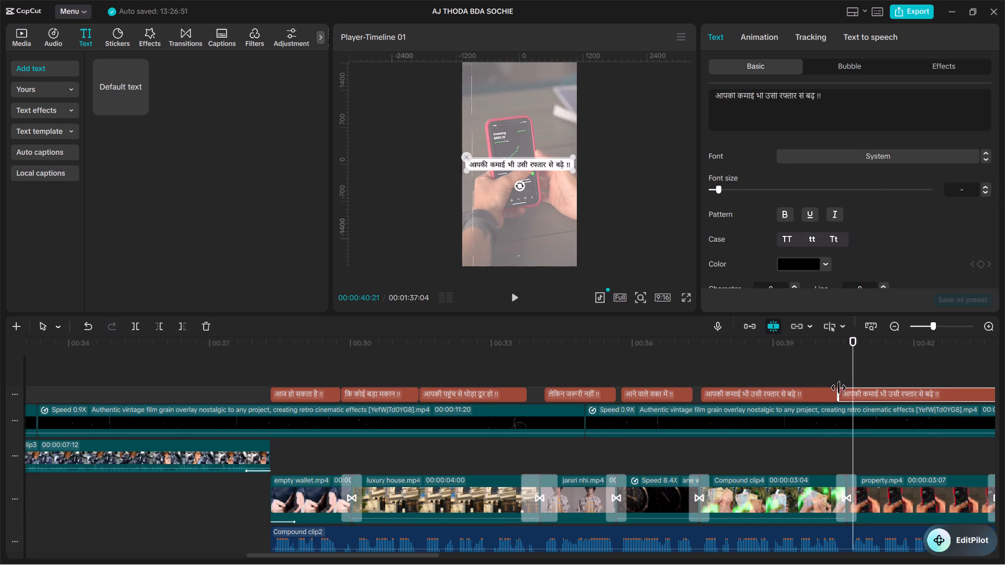
drag(839, 388, 852, 391)
Play the video from 00:00:40:21 to hear the phrase over property.mp4 and place the playhead at 00:00:43:21.
alt+scroll(856, 388, down, 3)
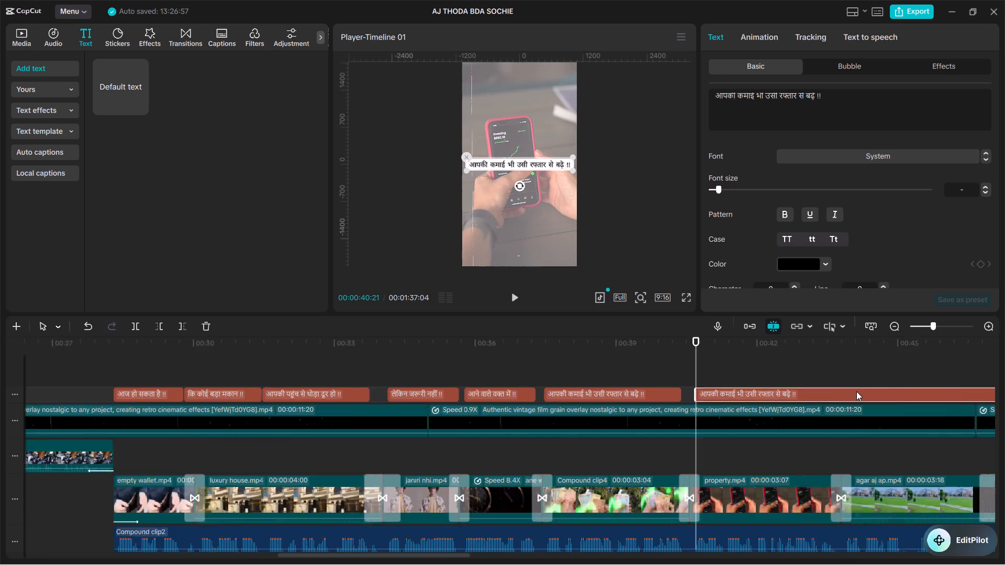
alt+scroll(856, 391, down, 2)
key(space)
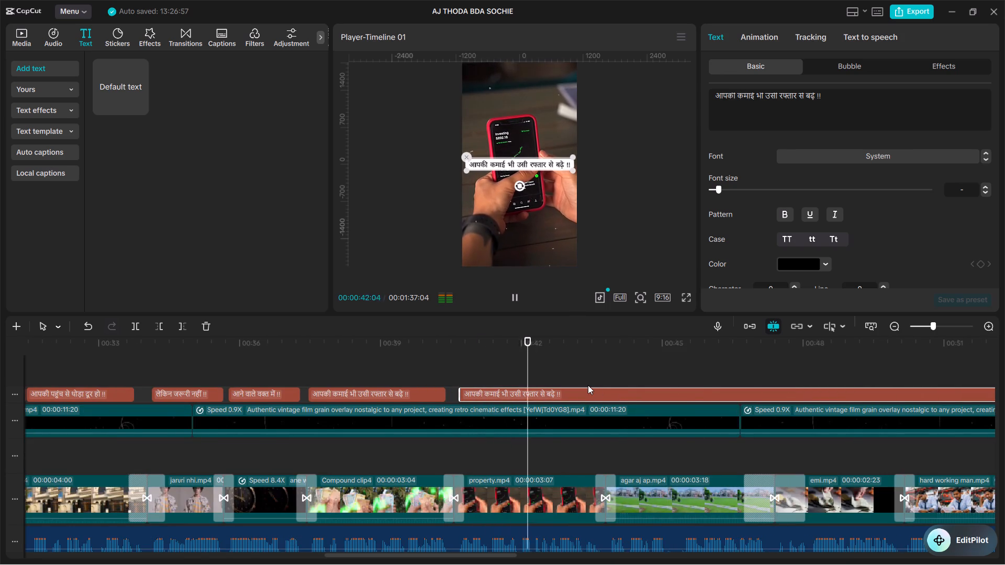
key(space)
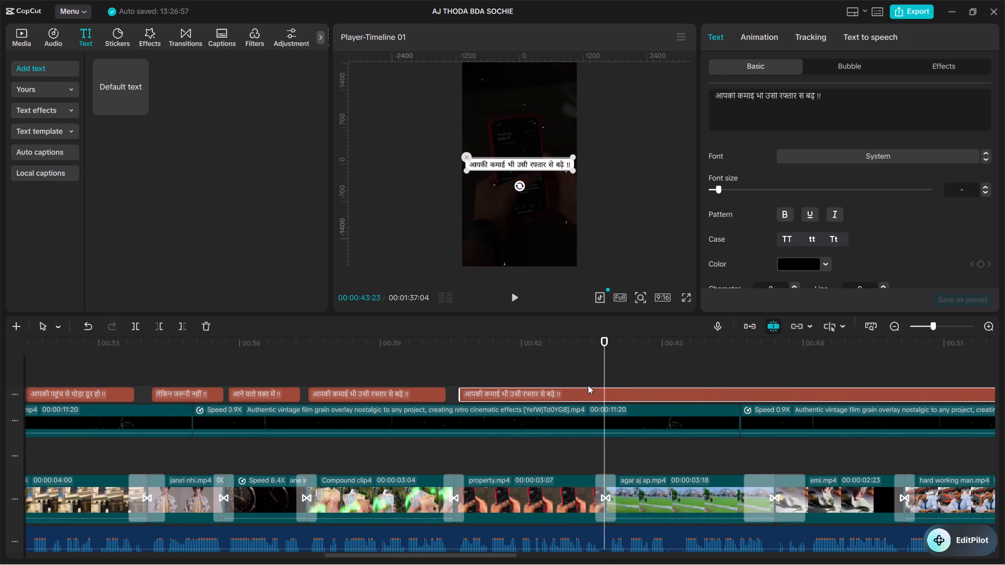
click(597, 370)
click(597, 370)
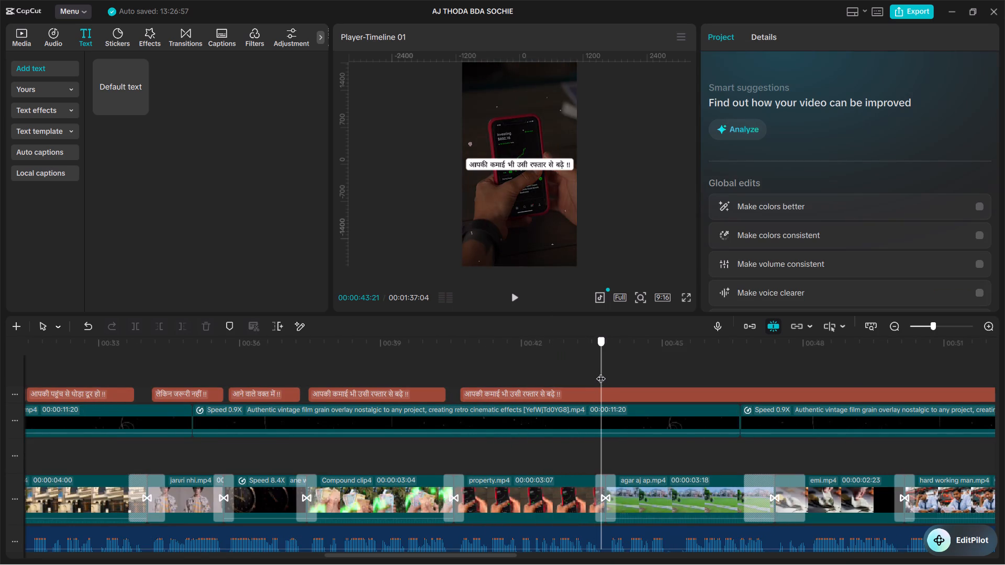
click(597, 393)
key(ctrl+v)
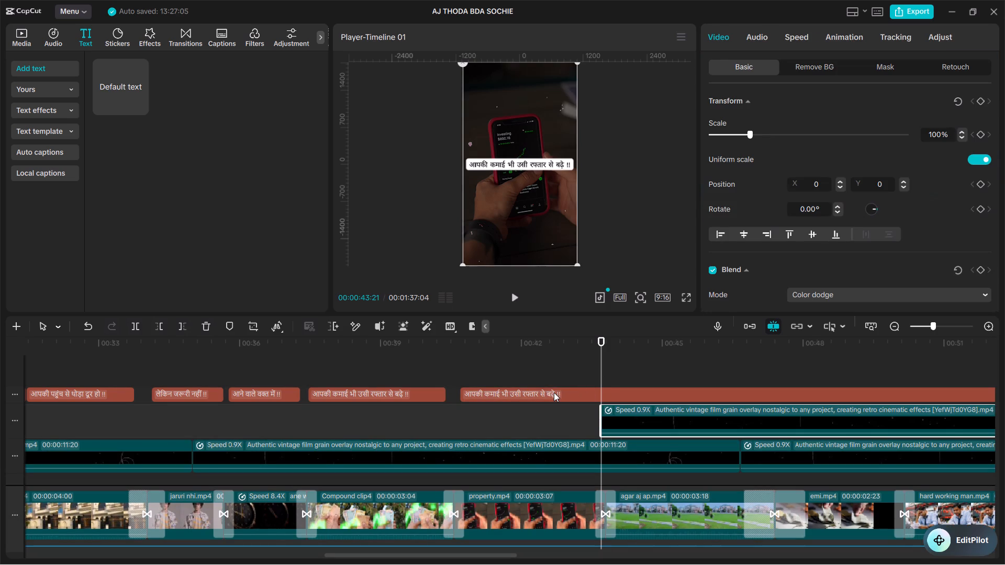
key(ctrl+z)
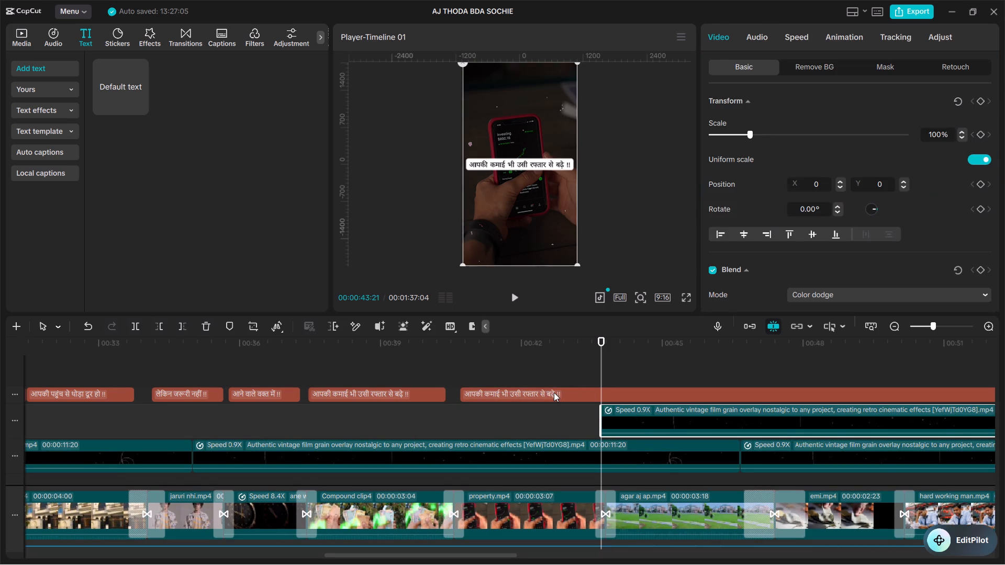
Split the text clip over property.mp4 at 00:00:43:21.
click(556, 395)
key(ctrl+b)
Select the text clip over property.mp4, between 00:00:40:21 and 00:00:43:21.
click(556, 394)
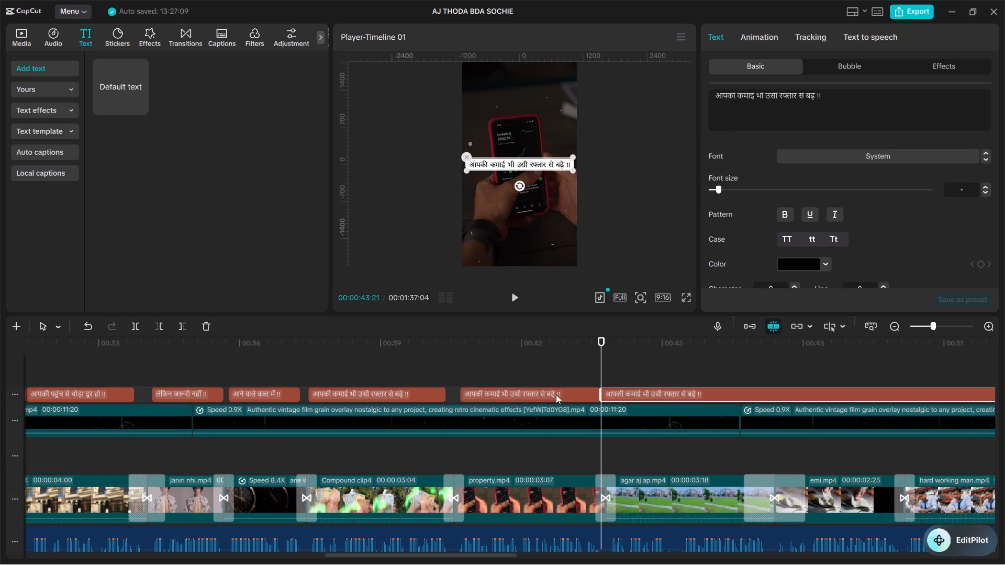
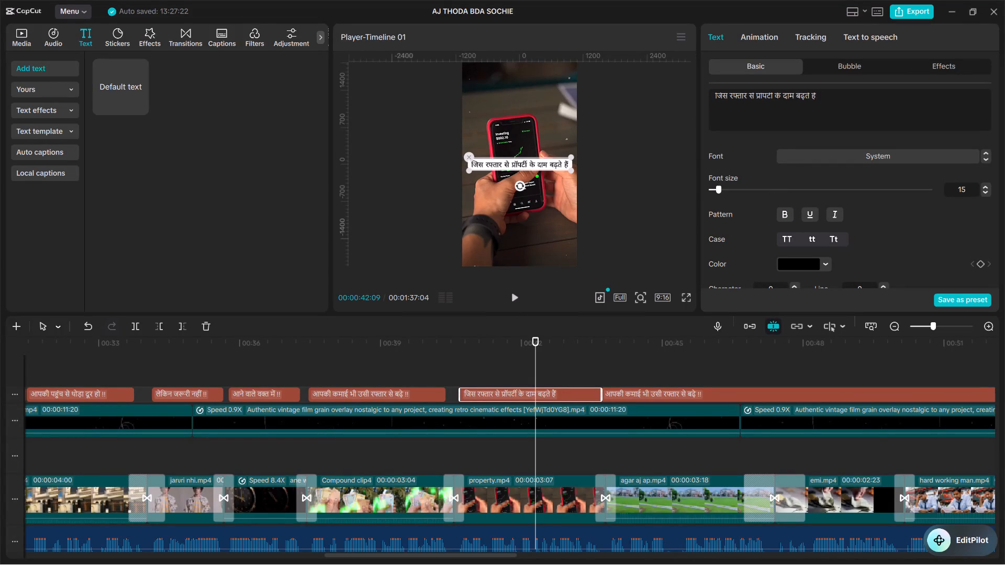
Append " !!" to the text "जिस रफ्तार से प्रॉपर्टी के दाम बढ़ते हैं" and set only the exclamation marks to font size 10.
key(space)
text(!!)
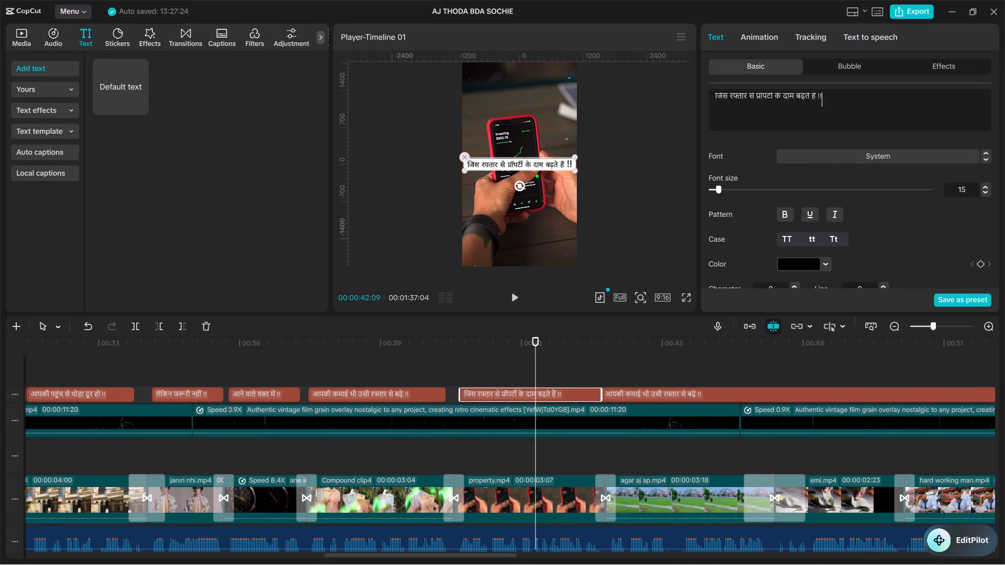
double_click(822, 95)
double_click(820, 95)
triple_click(985, 195)
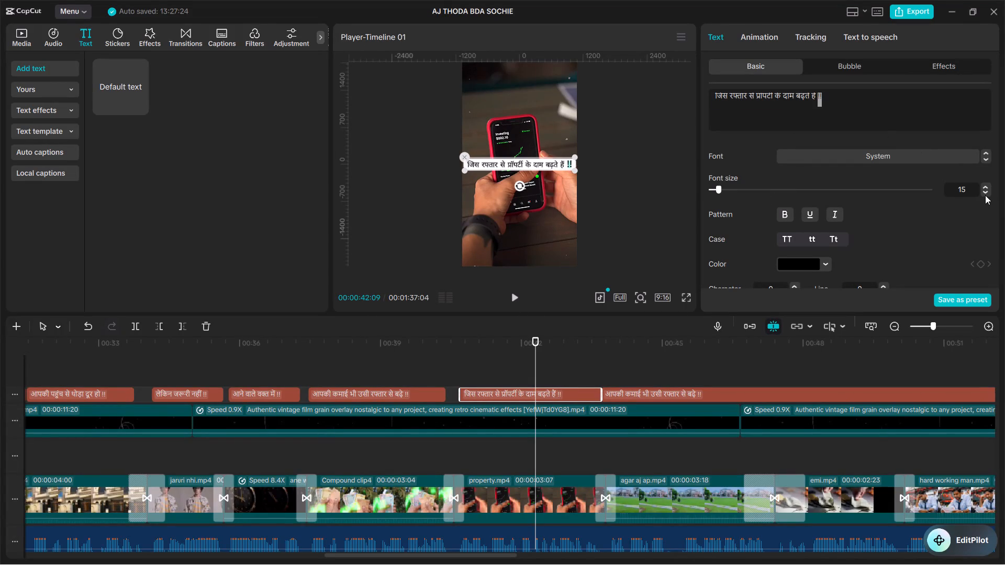
triple_click(986, 193)
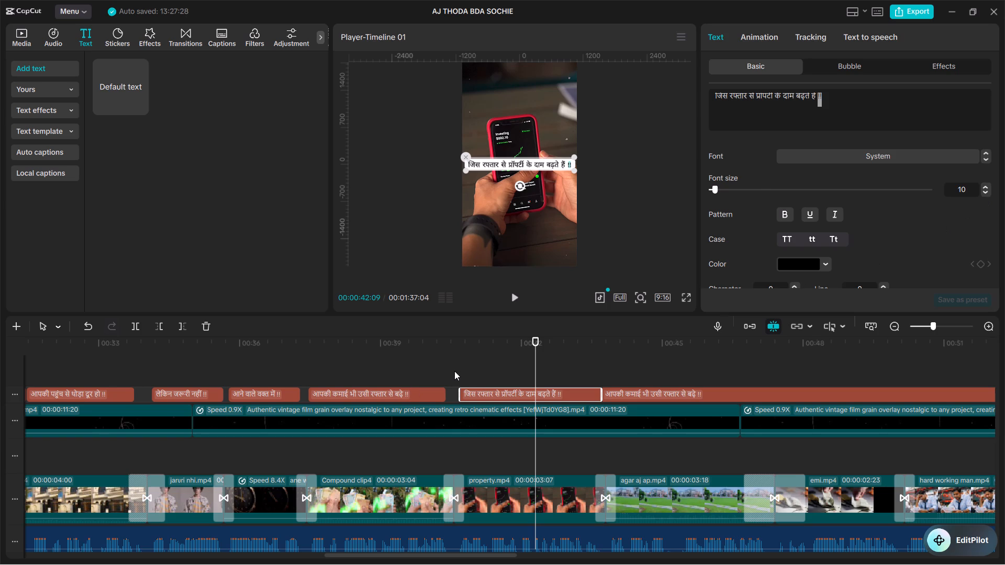
Play the video from the start of the property.mp4 text into agar aj ap.mp4 to check the timing and hear the next phrase.
click(462, 365)
click(457, 365)
key(space)
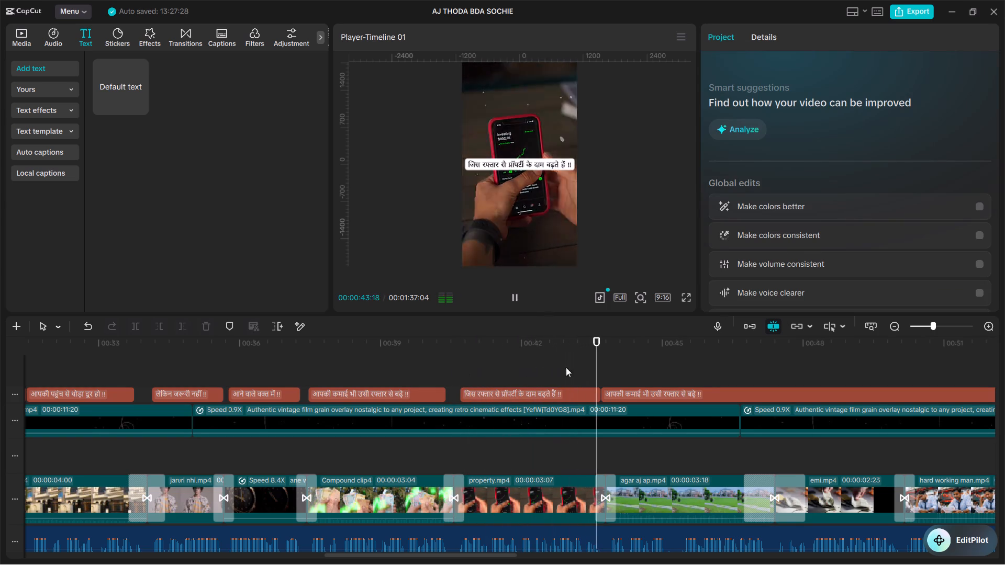
key(space)
key(space)
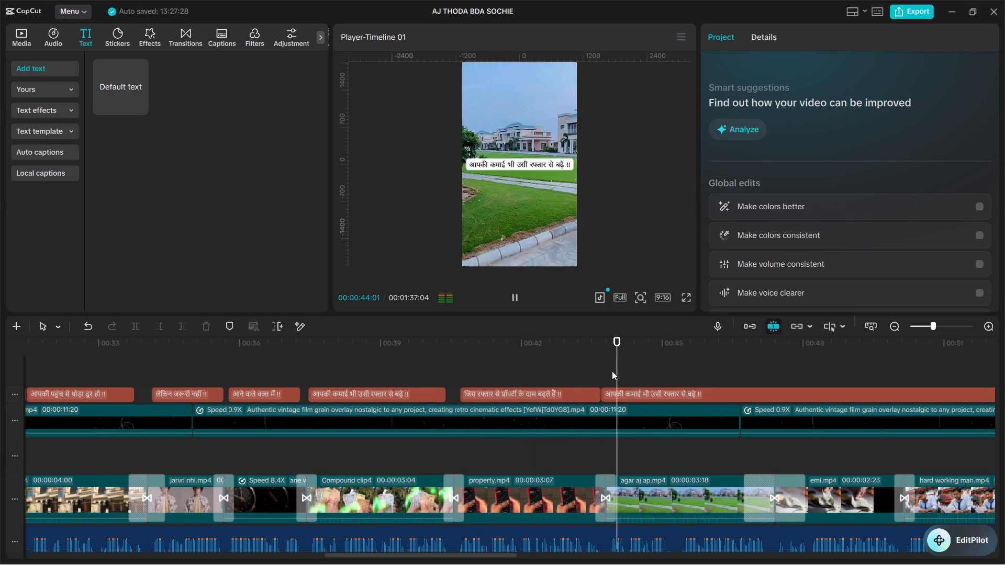
click(609, 367)
drag(609, 367, 604, 363)
key(space)
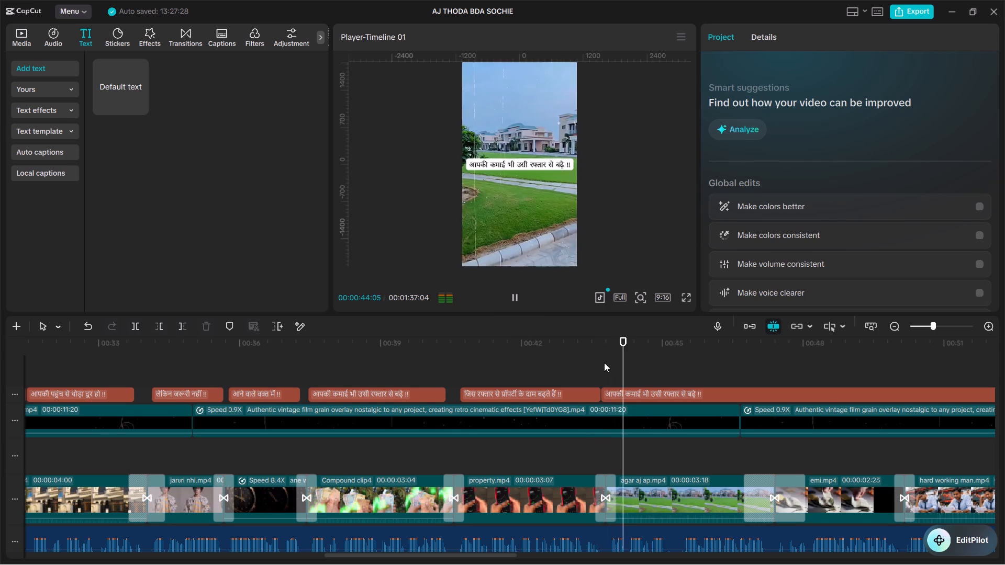
Split the text clip over agar aj ap.mp4 at 00:00:43:26 and delete the short piece before the cut.
double_click(608, 366)
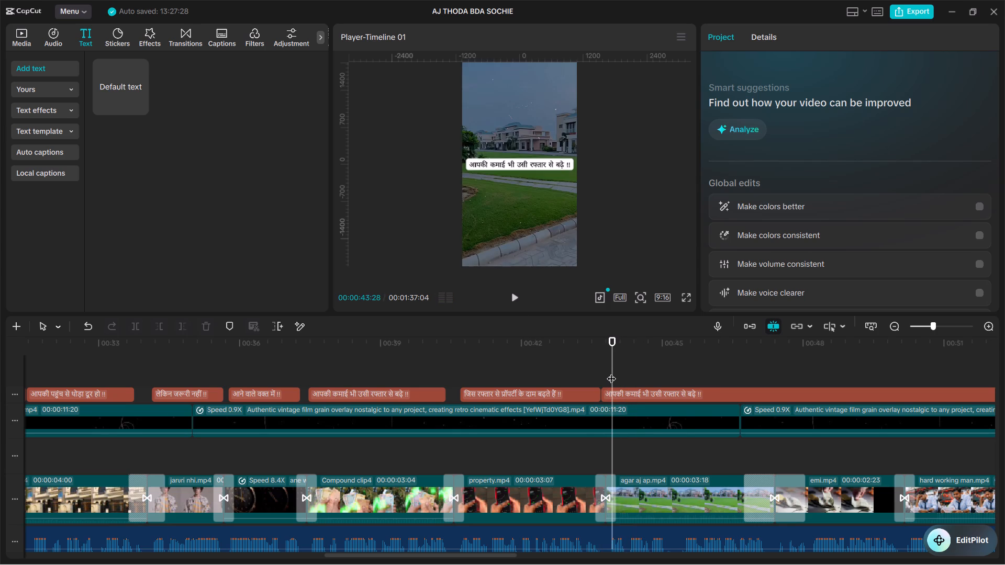
key(Left)
key(Left)
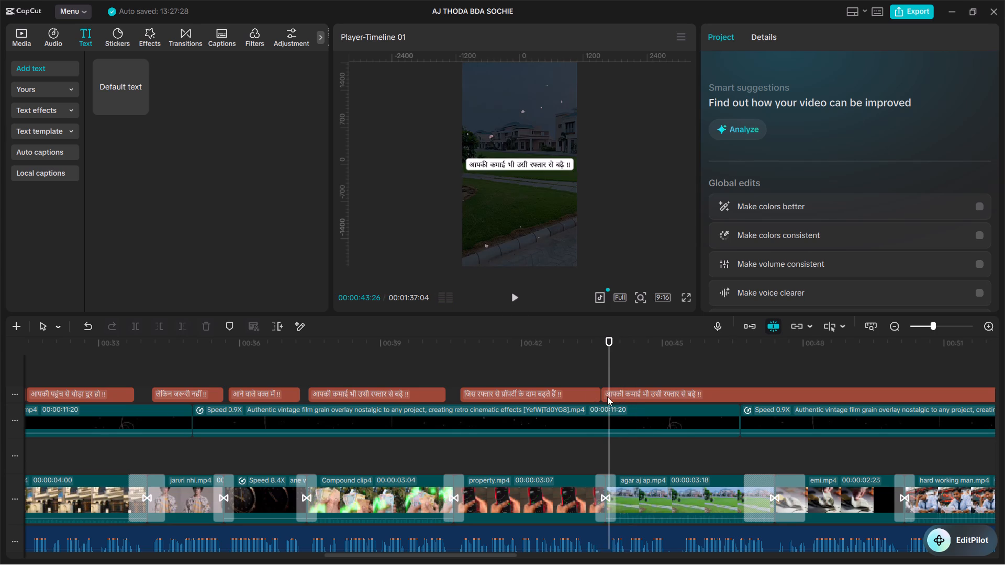
click(616, 393)
key(ctrl+b)
click(607, 393)
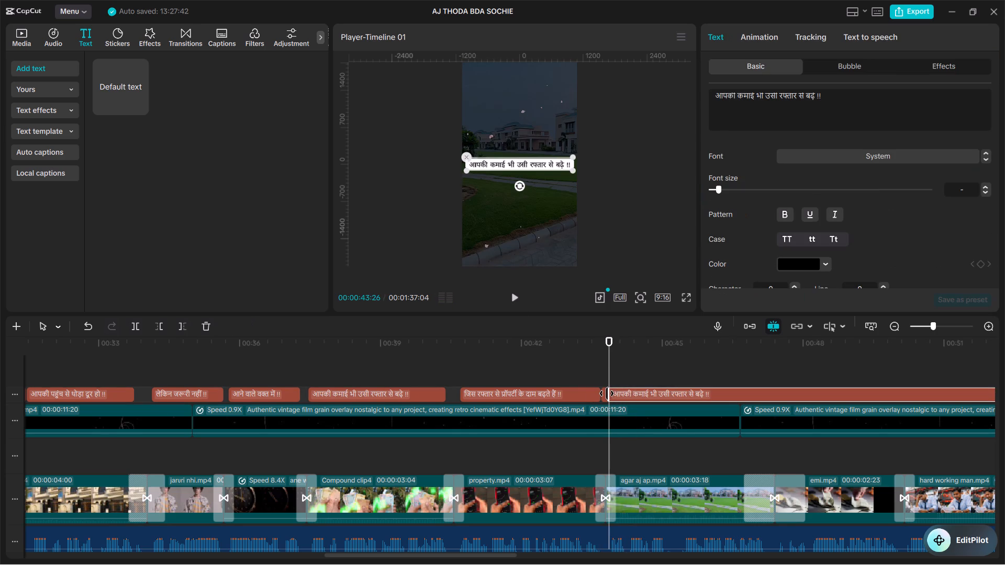
click(606, 393)
ctrl+scroll(614, 405, up, 14)
click(602, 395)
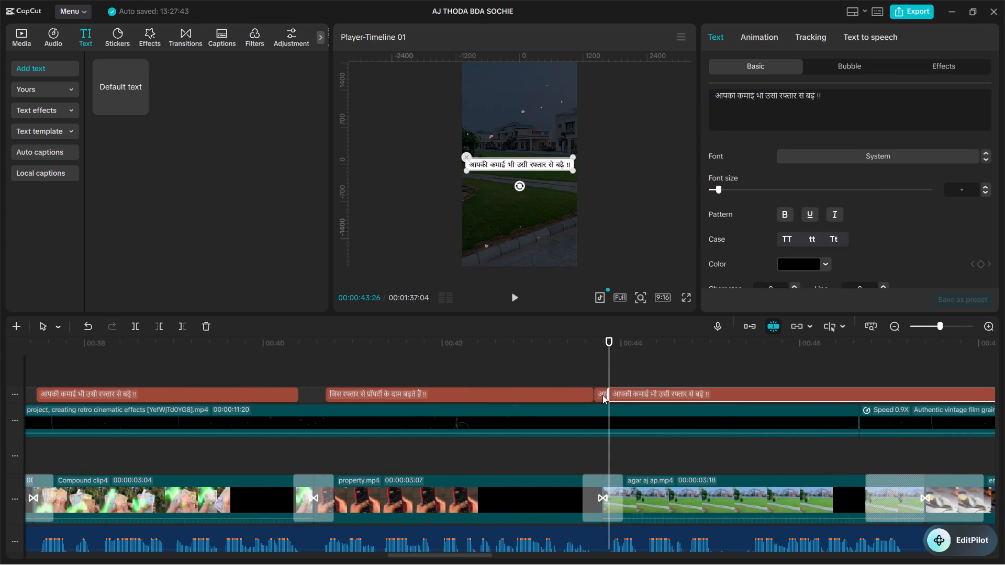
key(BackSpace)
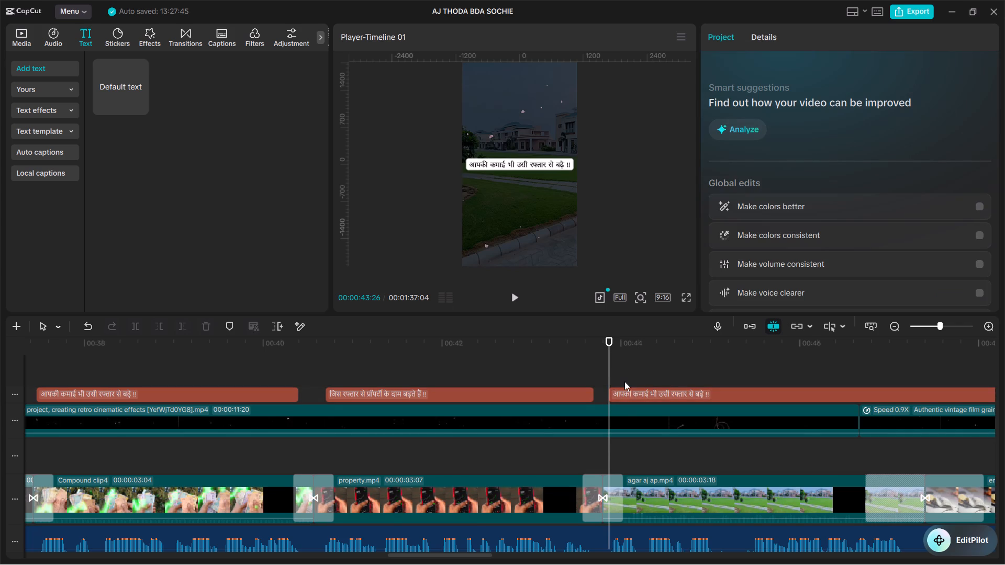
Play the voiceover over agar aj ap.mp4 to find where the phrase ends and place the playhead at 00:00:44:29.
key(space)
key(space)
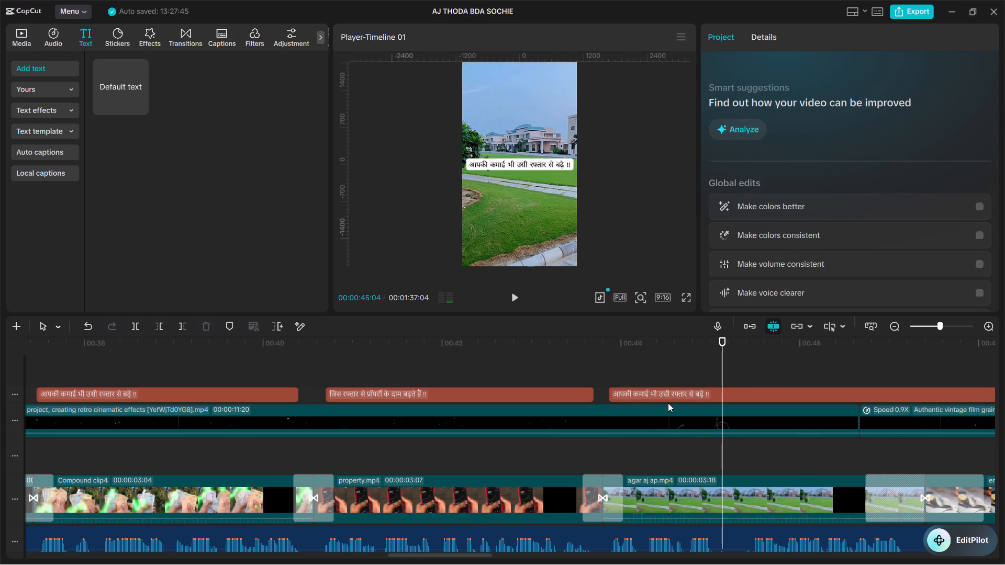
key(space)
click(688, 369)
drag(688, 369, 708, 384)
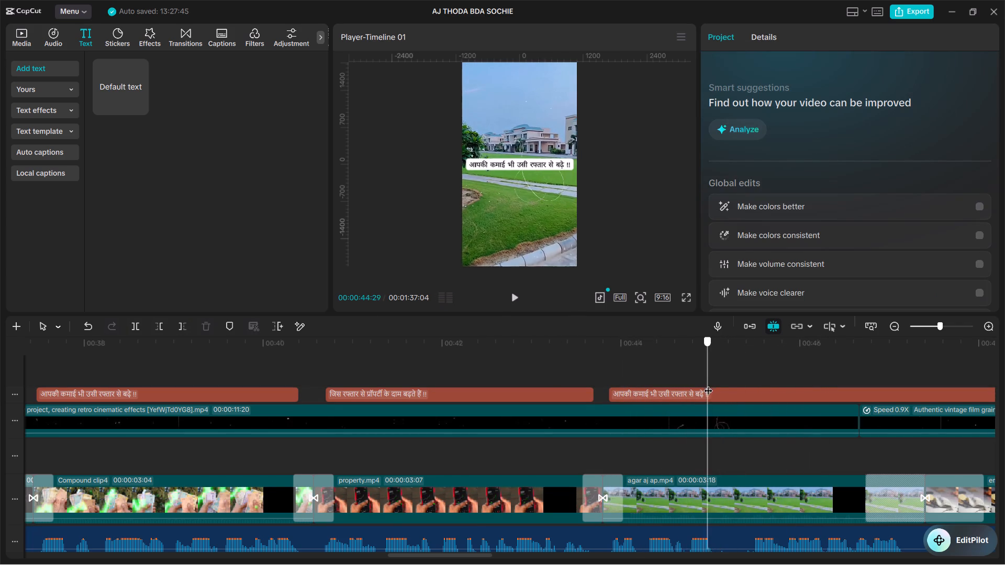
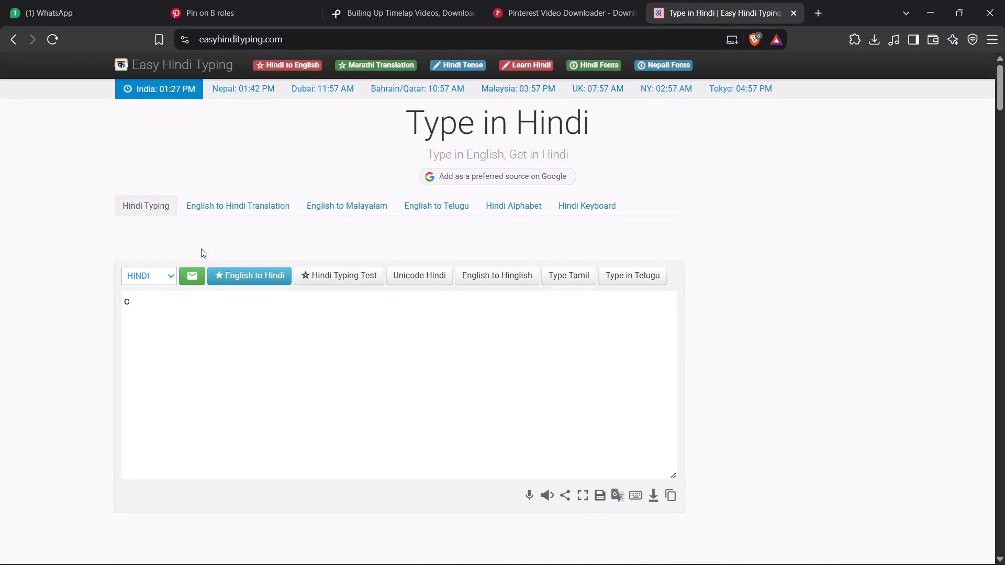
In Easy Hindi Typing, undo the stray "c" entry to restore the word "अगर" and bring up its editing options.
key(ctrl+z)
right_click(130, 303)
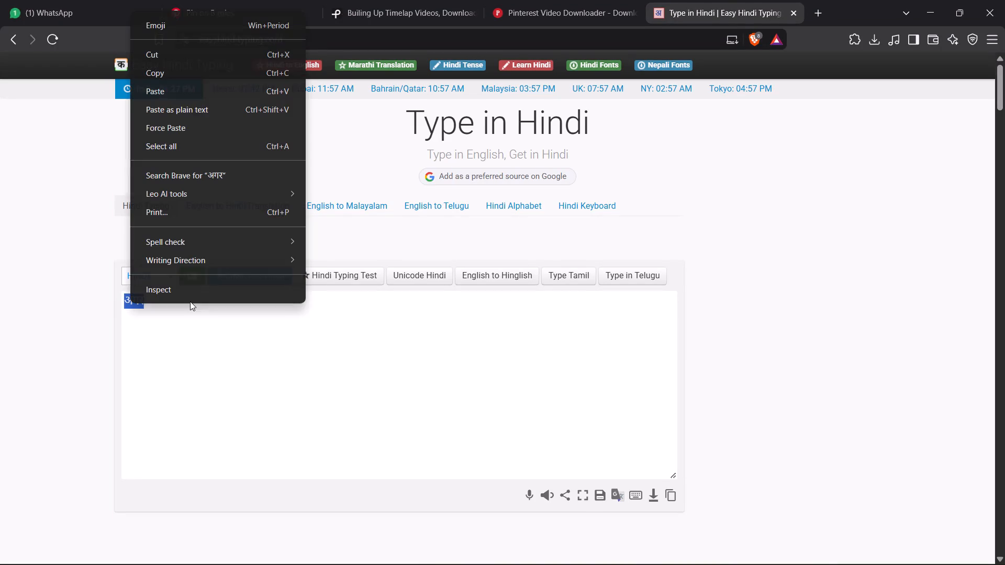
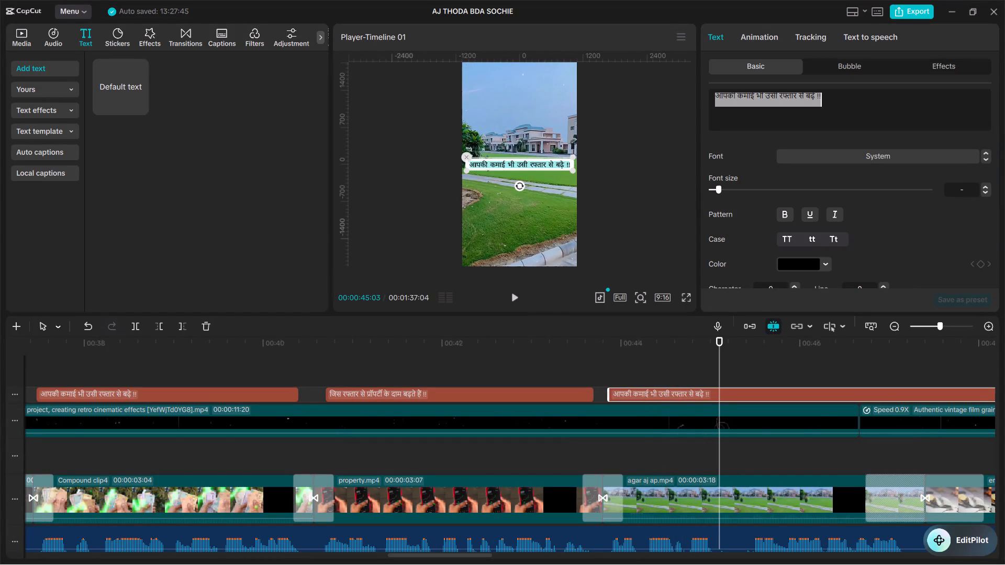
Replace the text in the clip over agar aj ap.mp4 with the previously copied "अगर" followed directly by "आज आप".
key(super+v)
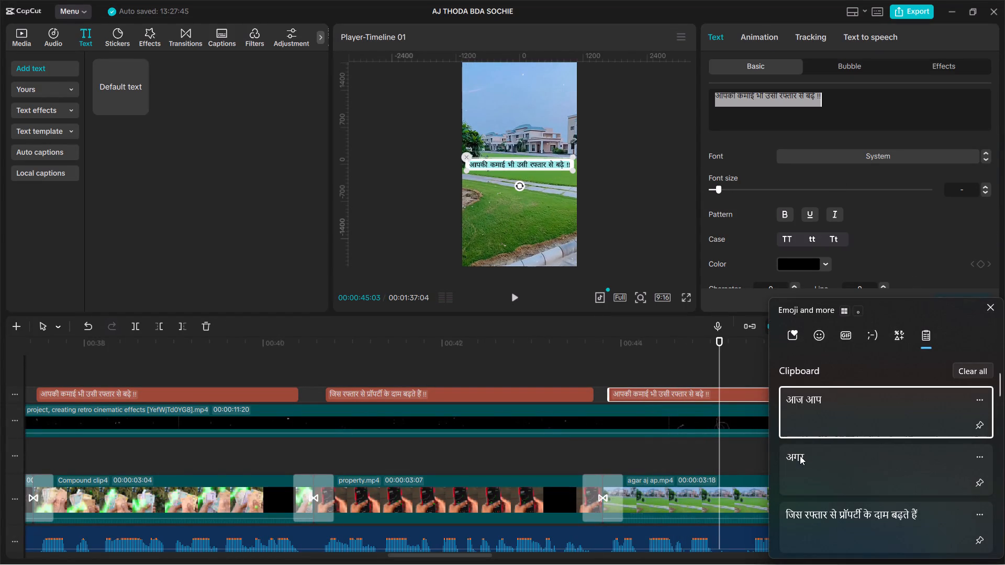
click(800, 456)
key(ctrl+v)
key(super+v)
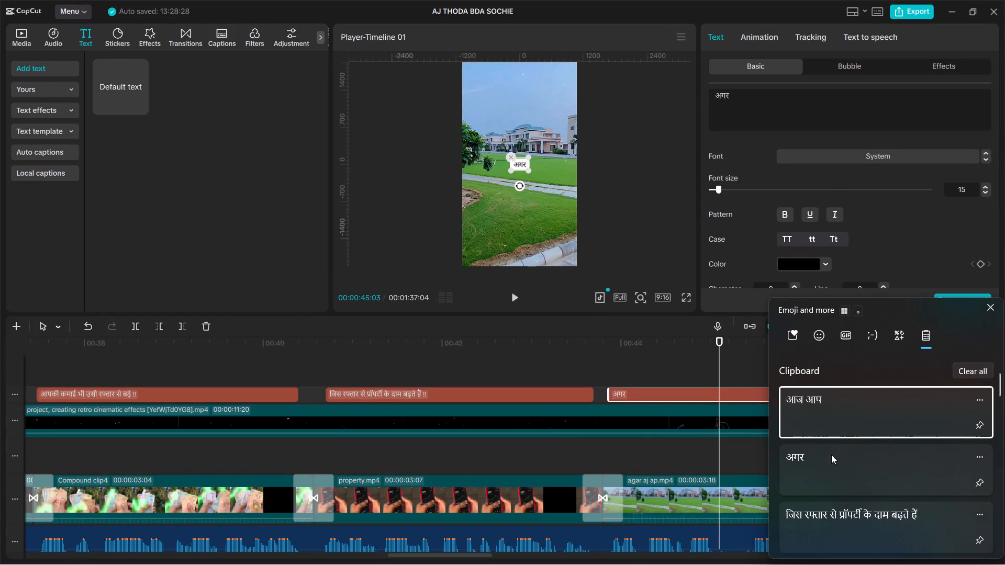
click(835, 410)
key(ctrl+v)
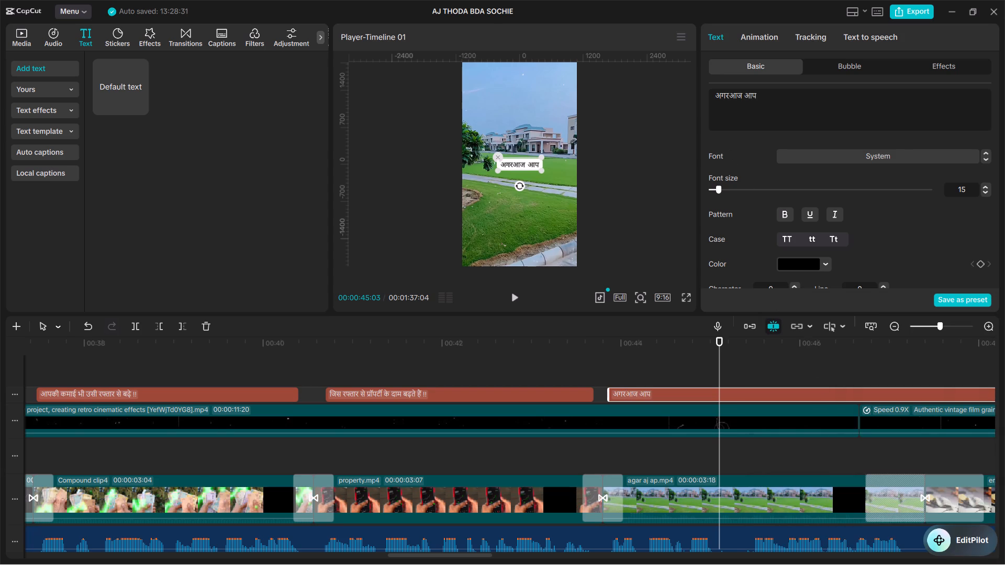
Correct the text over agar aj ap.mp4 to "अगर आज आप !!" and set only the exclamation marks to font size 10.
click(731, 94)
key(space)
click(765, 87)
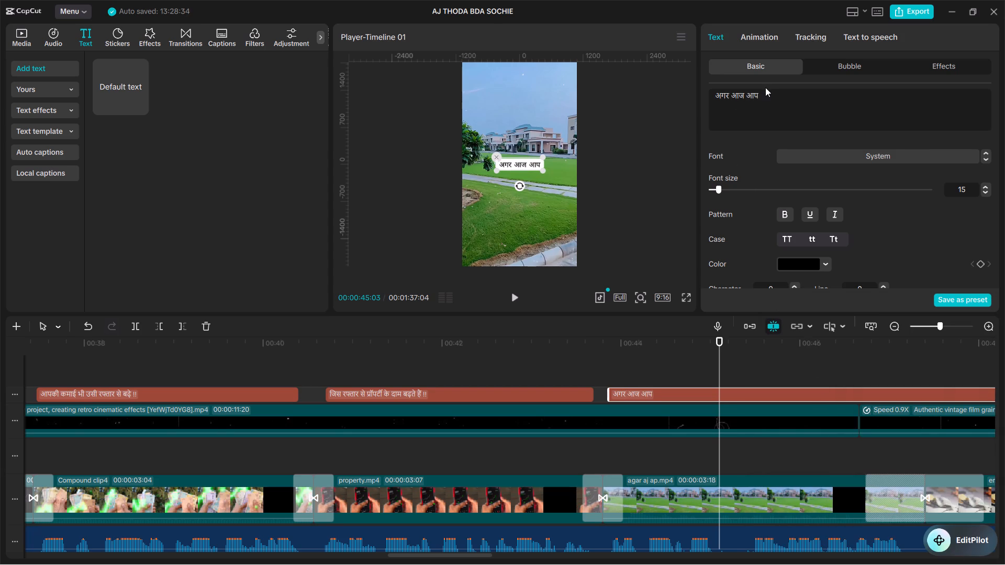
click(767, 100)
key(space)
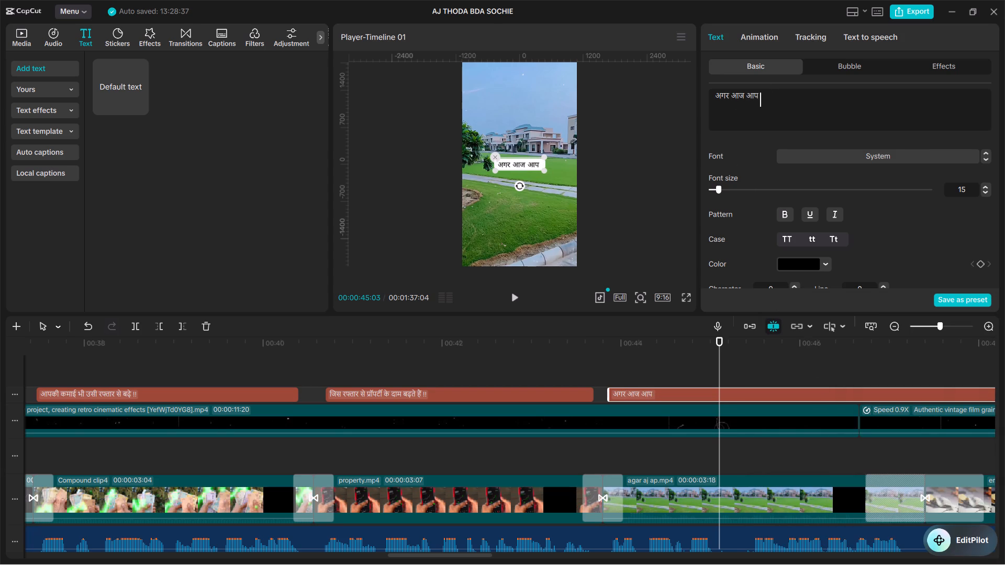
key(shift+exclam)
key(shift+exclam)
double_click(761, 94)
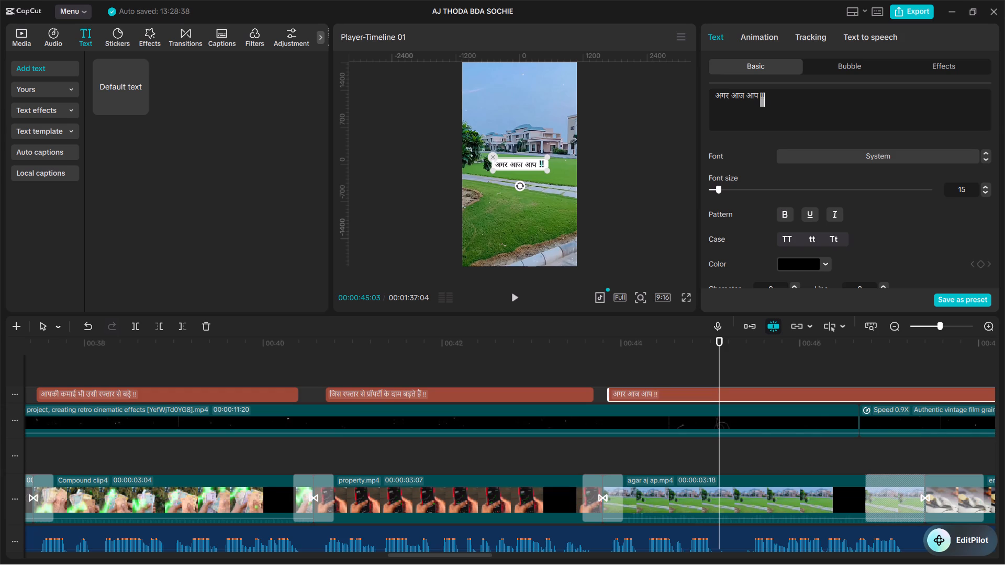
triple_click(988, 192)
double_click(988, 192)
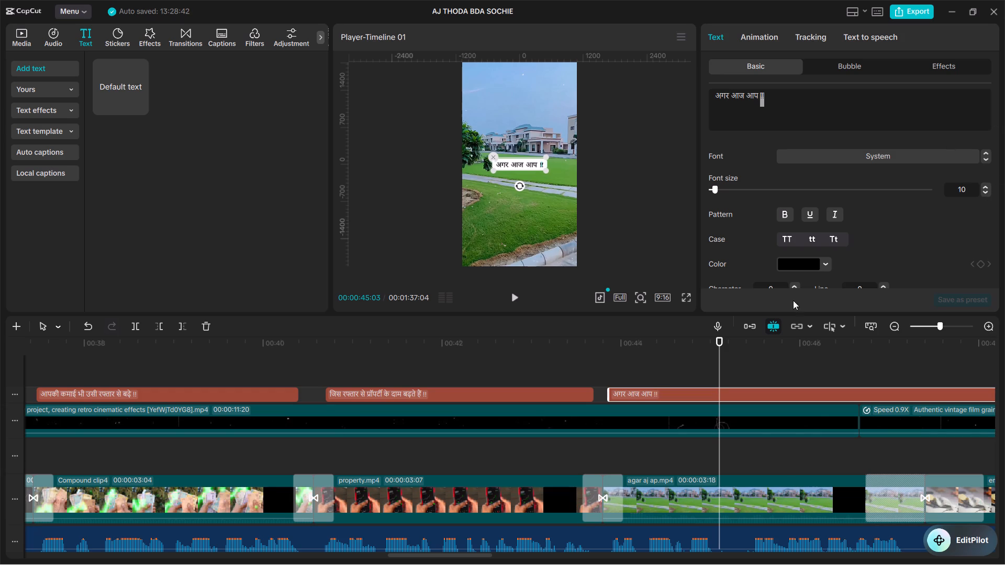
Play the "अगर आज आप !!" text from its start to find the phrase end, and split the text at 00:00:45:06.
click(607, 367)
key(space)
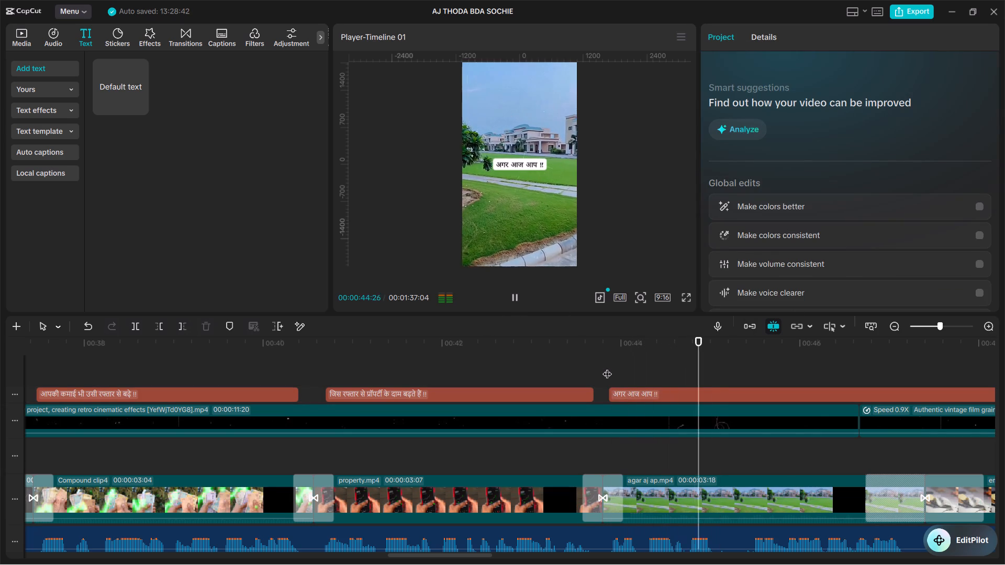
key(space)
key(space)
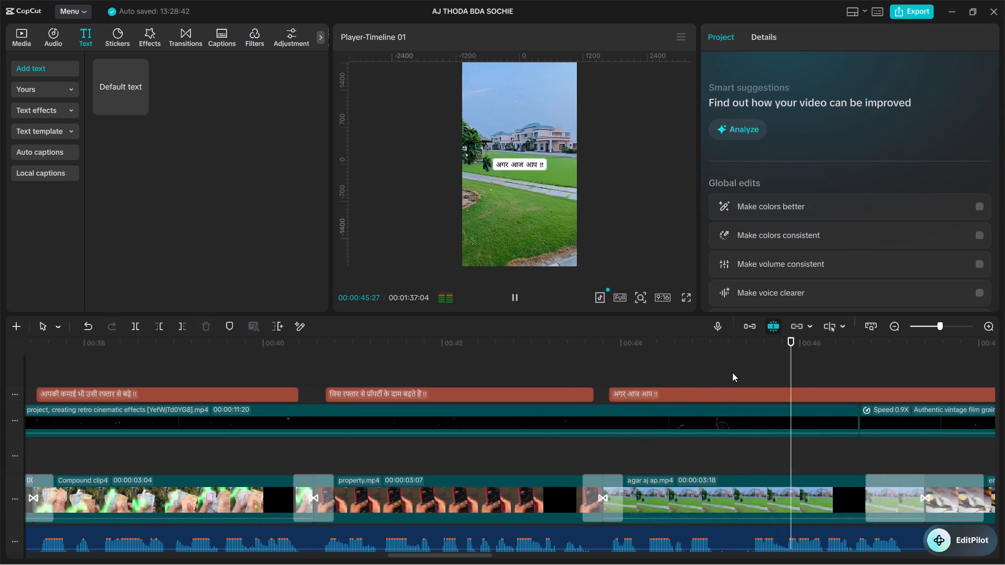
click(725, 369)
click(727, 354)
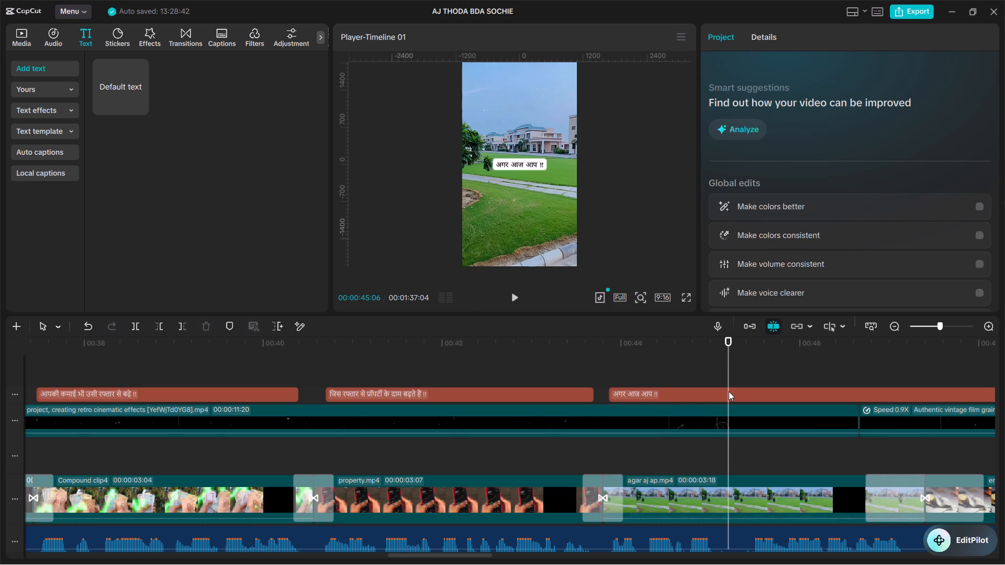
click(729, 391)
key(ctrl+b)
Play the video on from the split in the "अगर आज आप !!" text to hear the next phrase.
key(space)
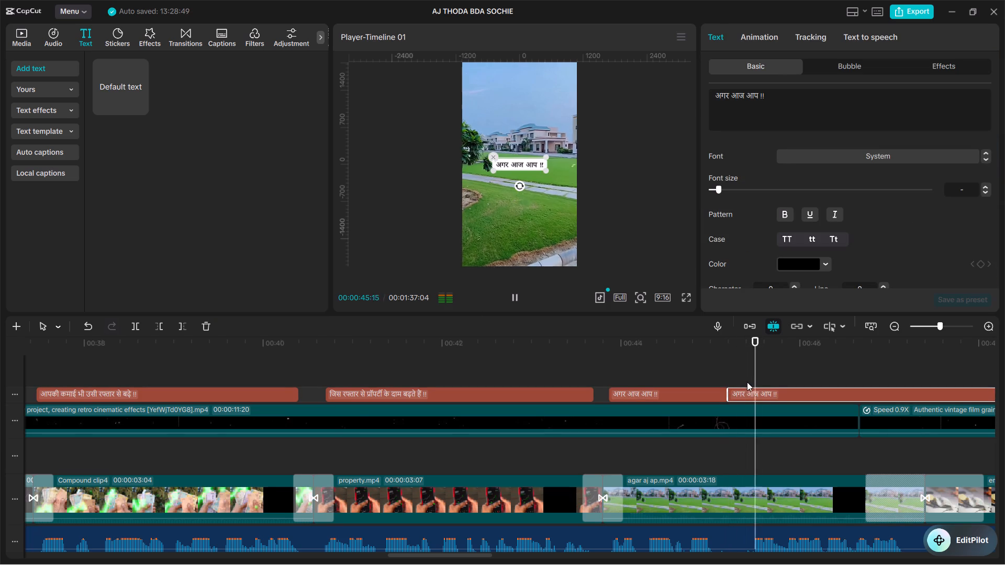
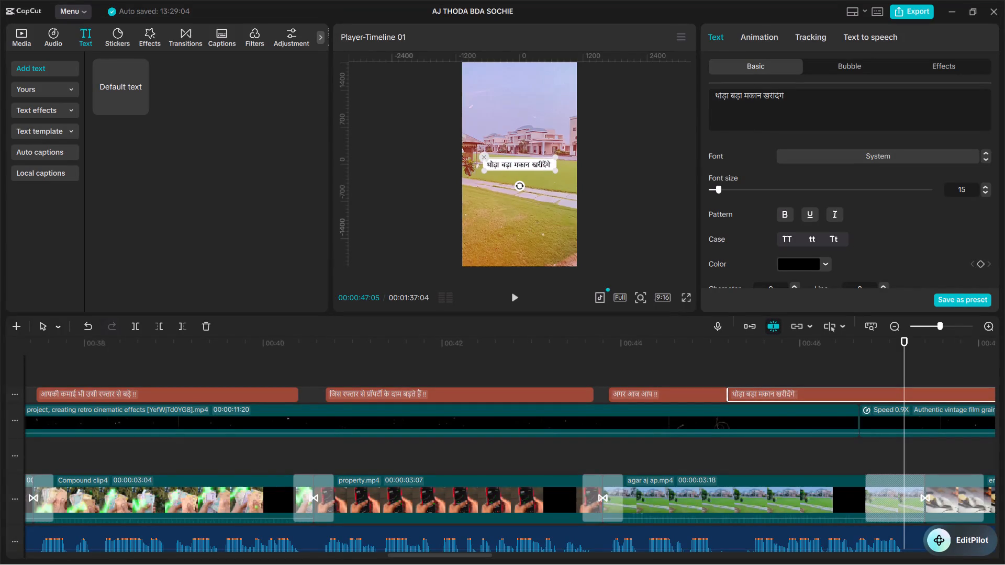
Add "!!" to the end of the "थोड़ा बड़ा मकान खरीदेंगे" text and set only the exclamation marks to font size 10.
text(!!)
double_click(787, 91)
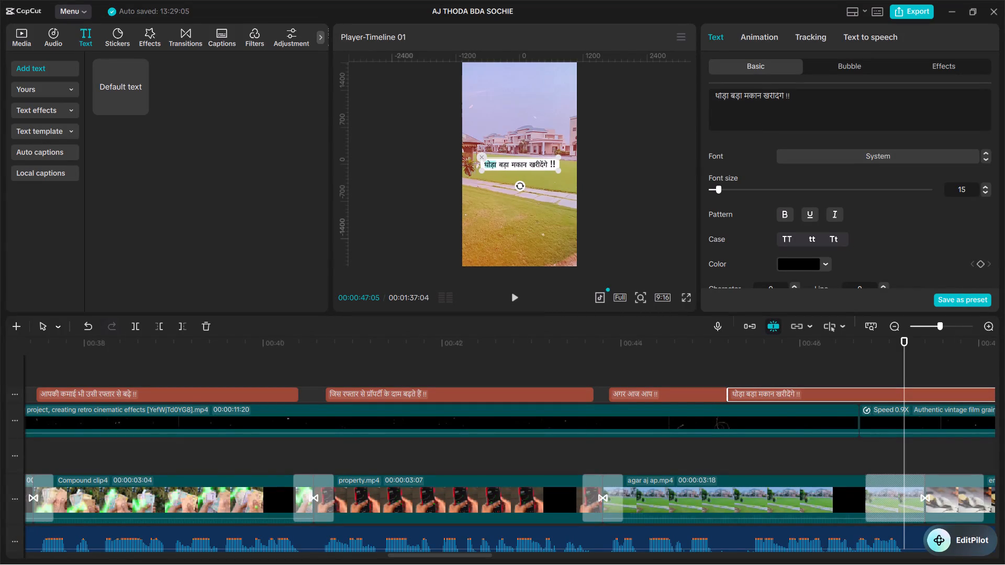
triple_click(789, 95)
click(787, 97)
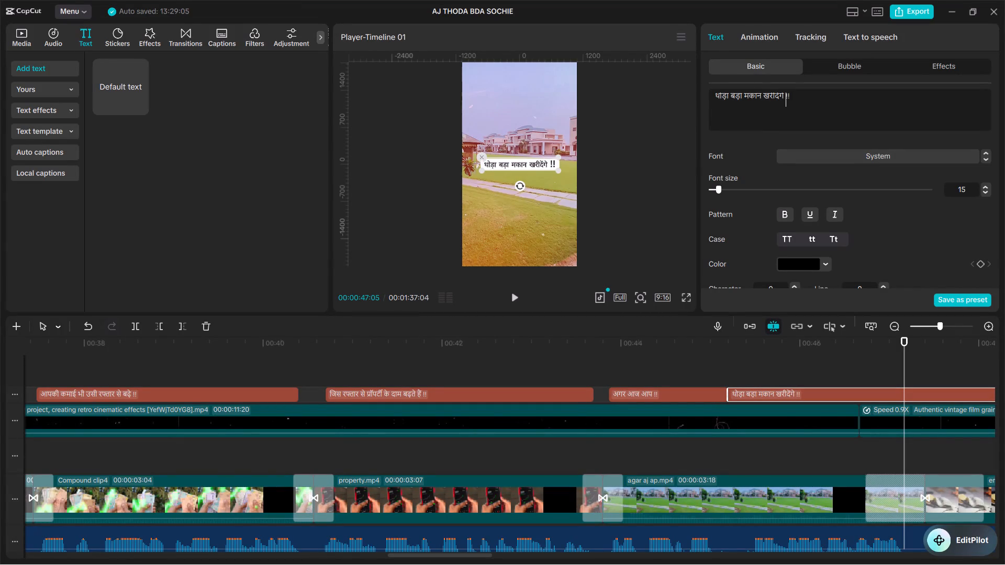
click(784, 95)
double_click(787, 95)
triple_click(986, 193)
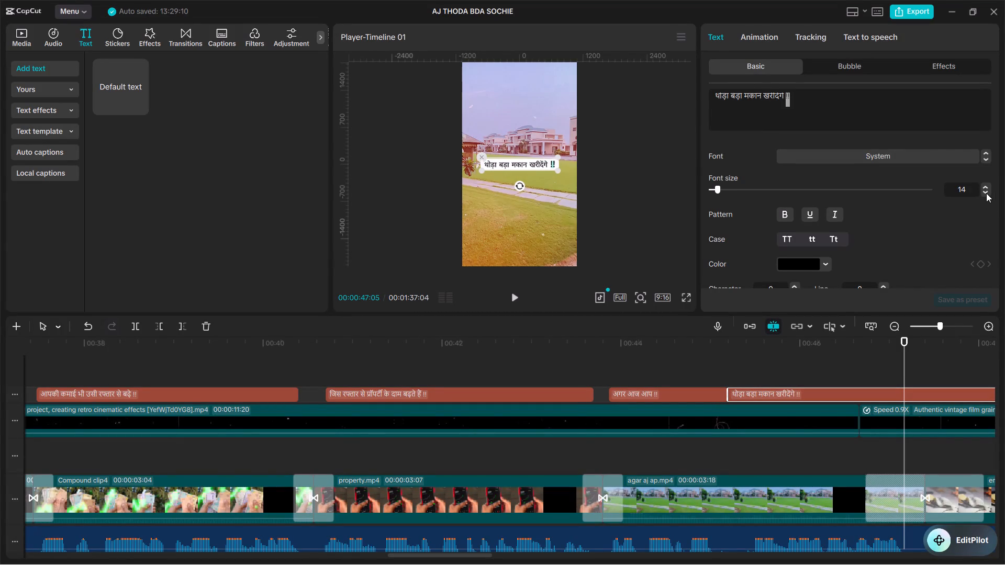
double_click(986, 193)
Play on to hear where the phrase ends, and split the "थोड़ा बड़ा मकान खरीदेंगे !!" text at 00:00:47:05.
key(space)
click(846, 366)
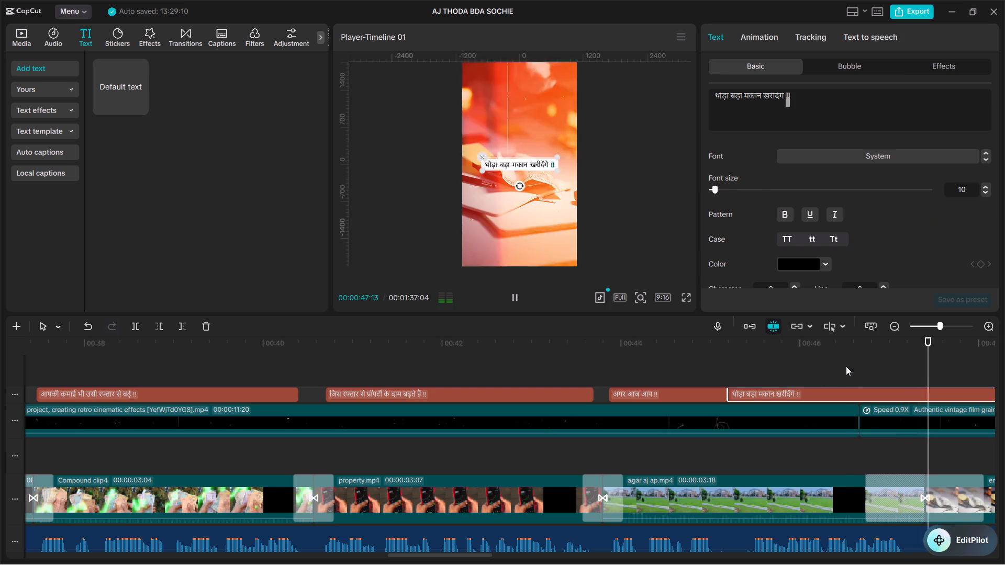
drag(846, 366, 904, 382)
click(902, 392)
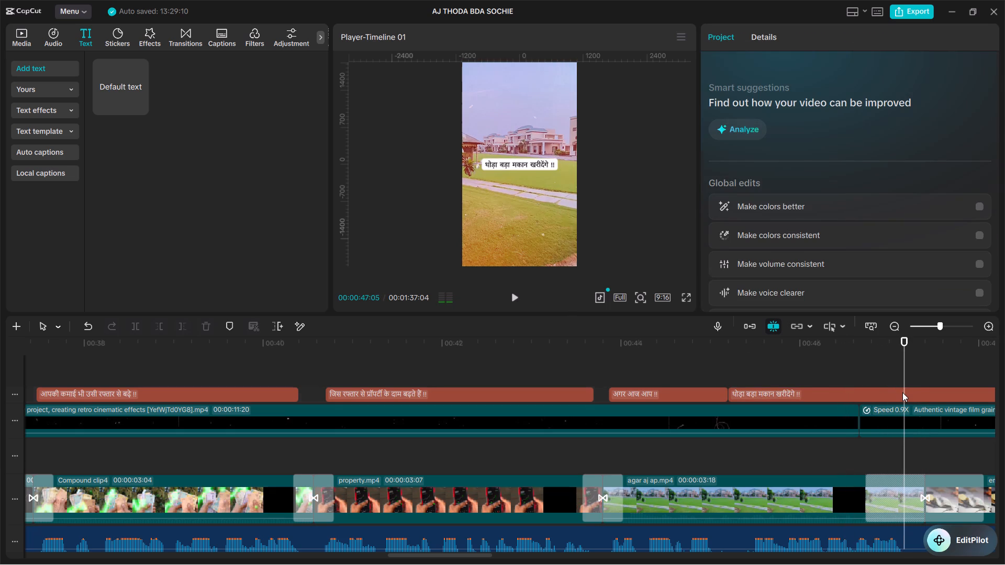
key(ctrl+b)
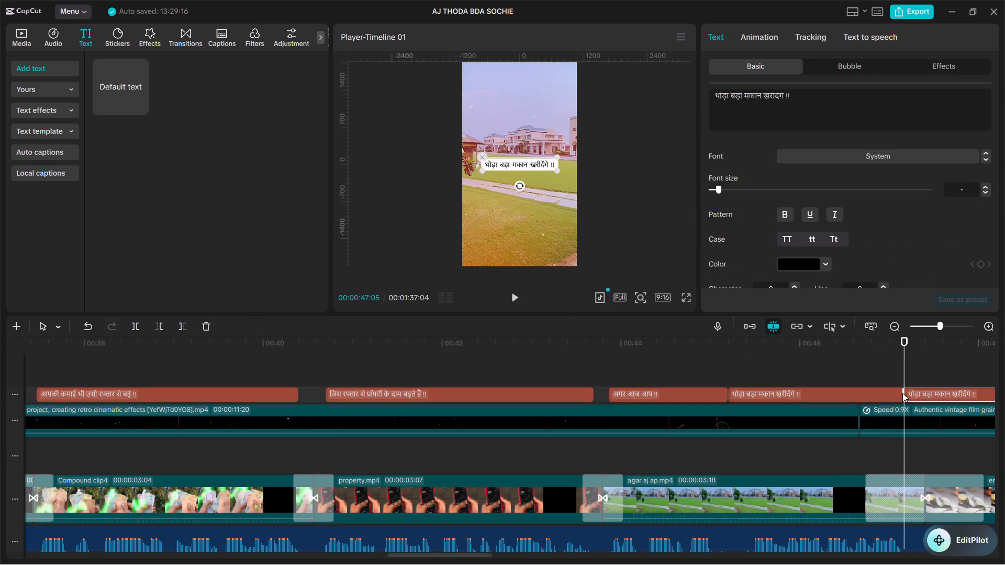
Play the video past the split to find the next phrase's start, set the playhead to 00:00:47:14, and select the text piece after the split.
alt+scroll(902, 393, down, 6)
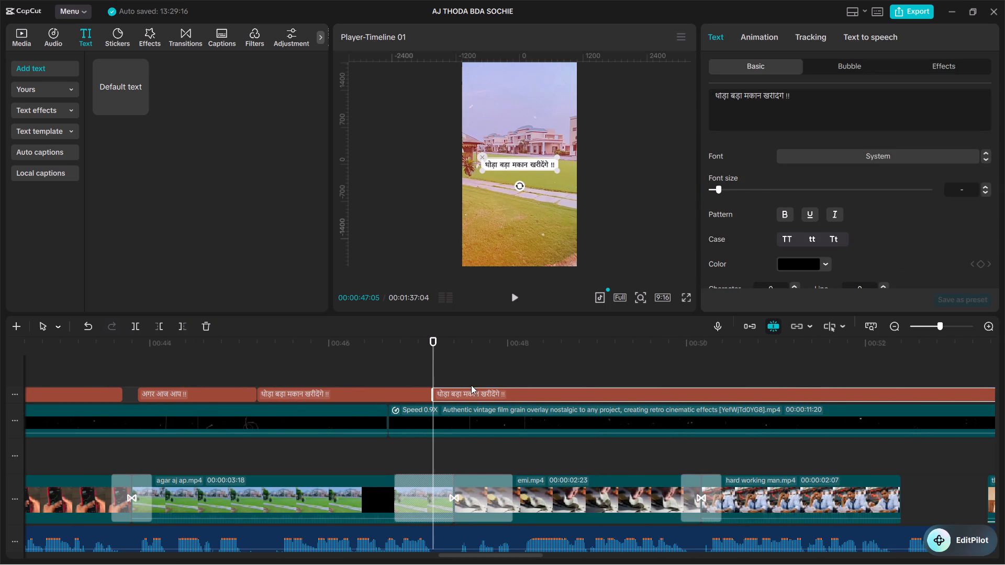
click(471, 385)
drag(473, 374, 460, 365)
key(space)
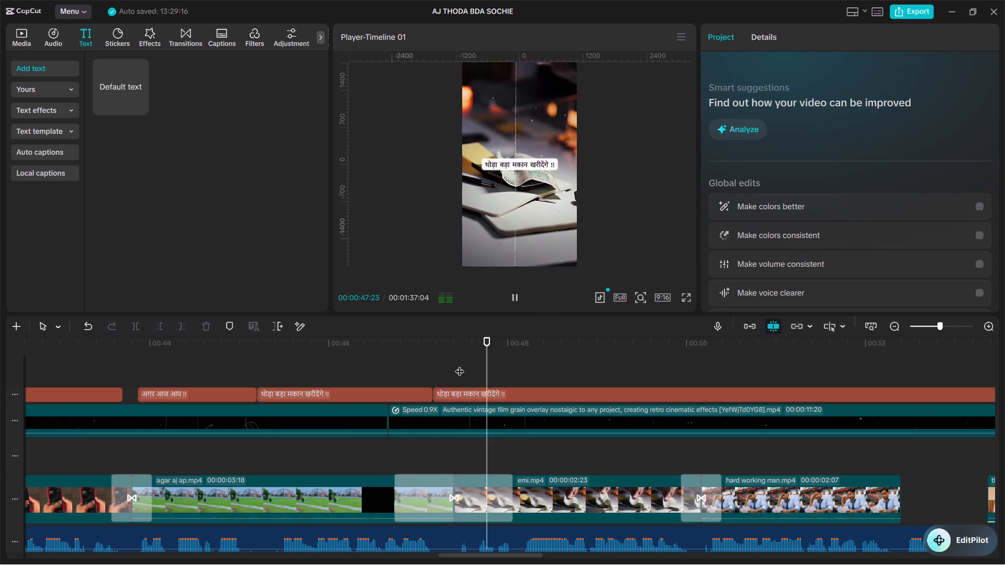
click(460, 365)
key(space)
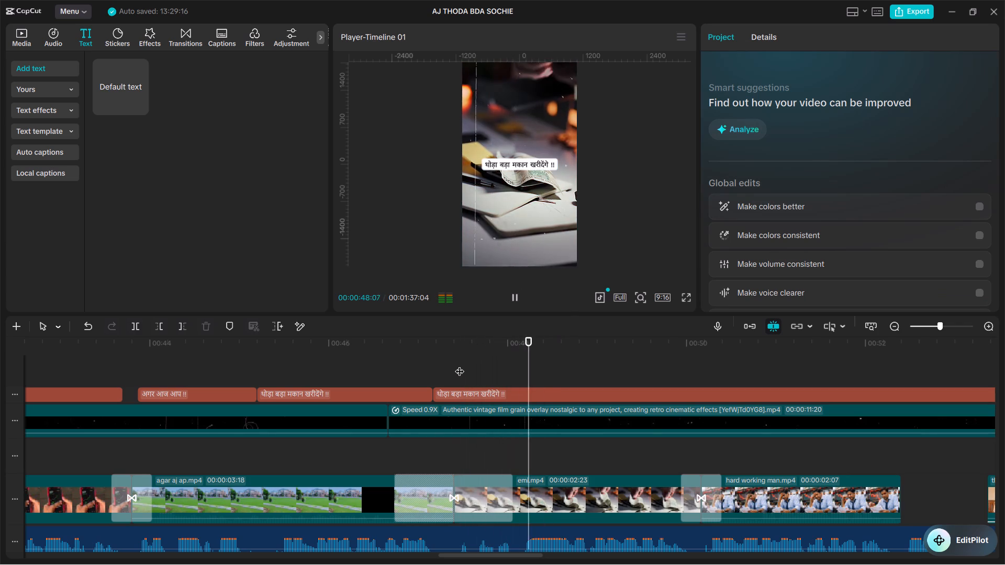
click(460, 365)
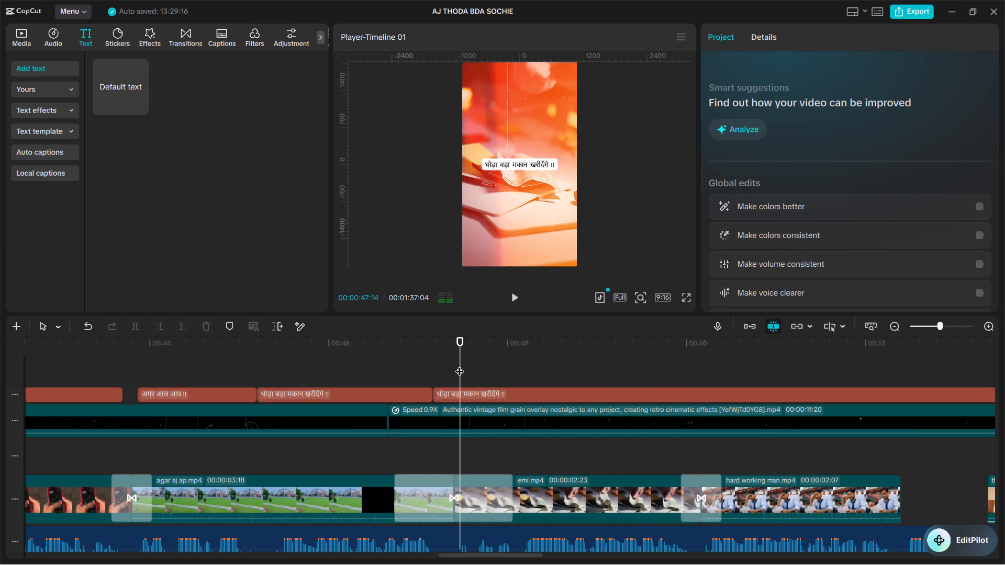
click(454, 394)
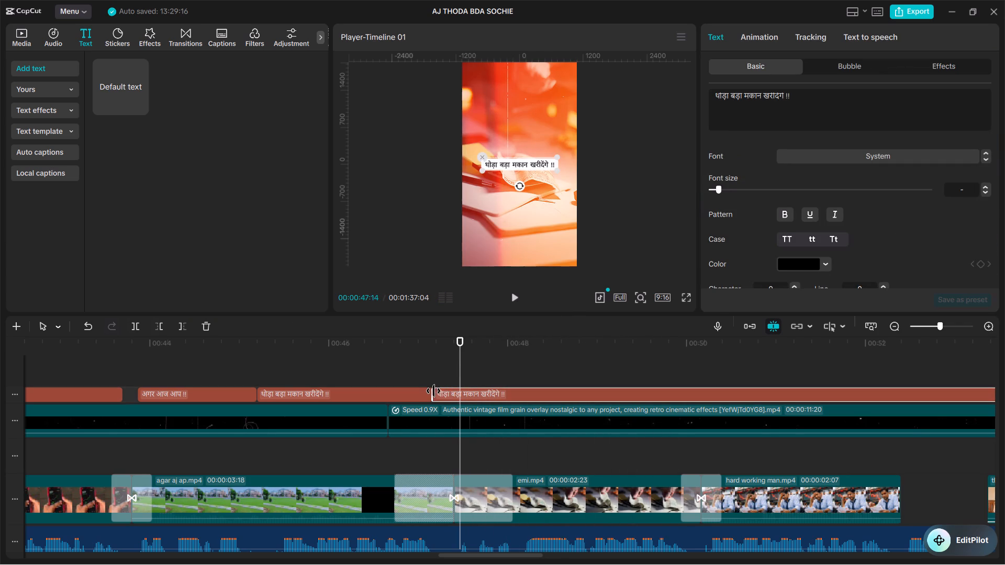
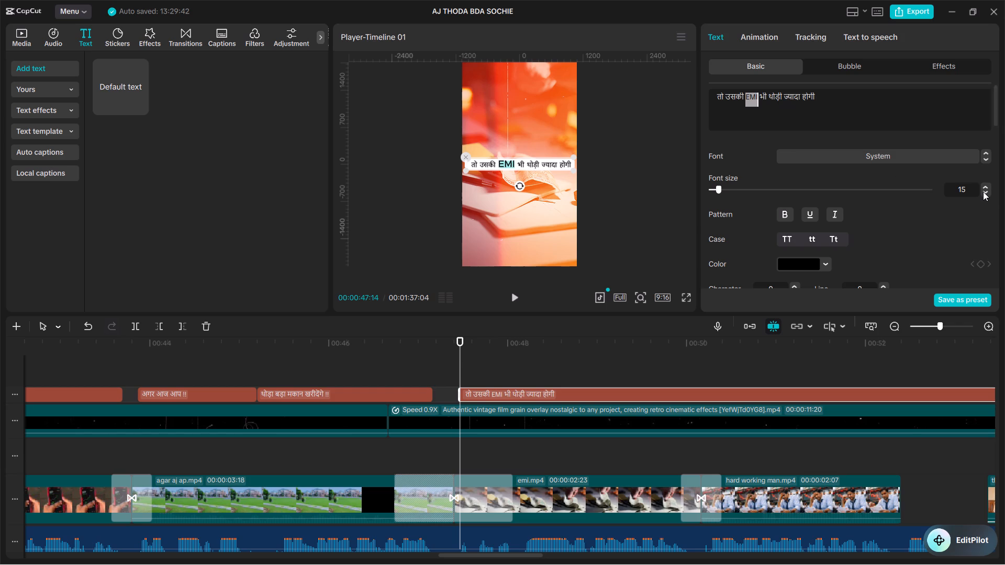
Set only the word "EMI" in the "तो उसकी EMI भी थोड़ी ज्यादा होगी" text to font size 11.
click(983, 191)
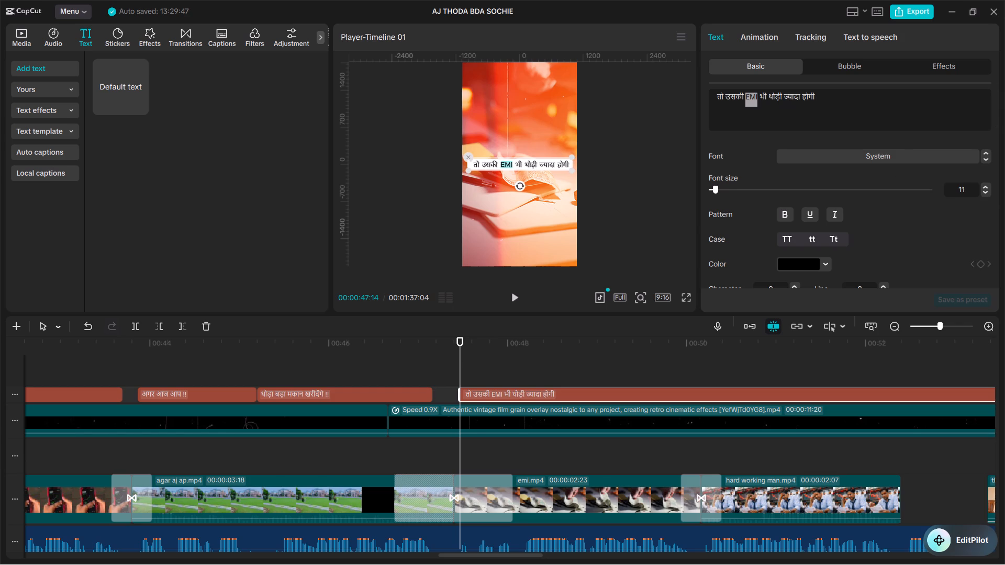
Add "!!" to the end of the "तो उसकी EMI भी थोड़ी ज्यादा होगी" text and set only the exclamation marks to font size 10.
click(824, 98)
key(space)
text(!!)
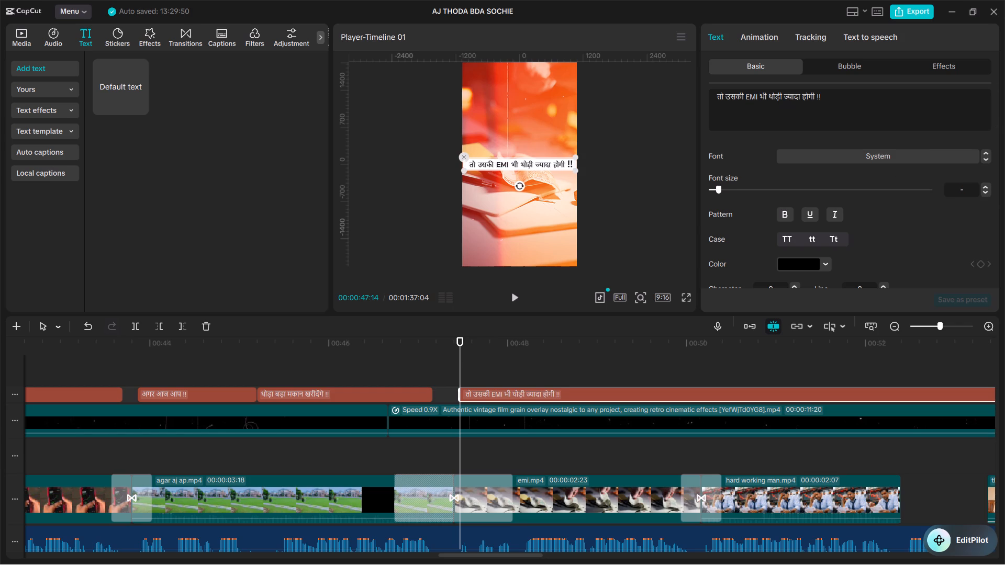
double_click(818, 95)
triple_click(988, 191)
double_click(988, 191)
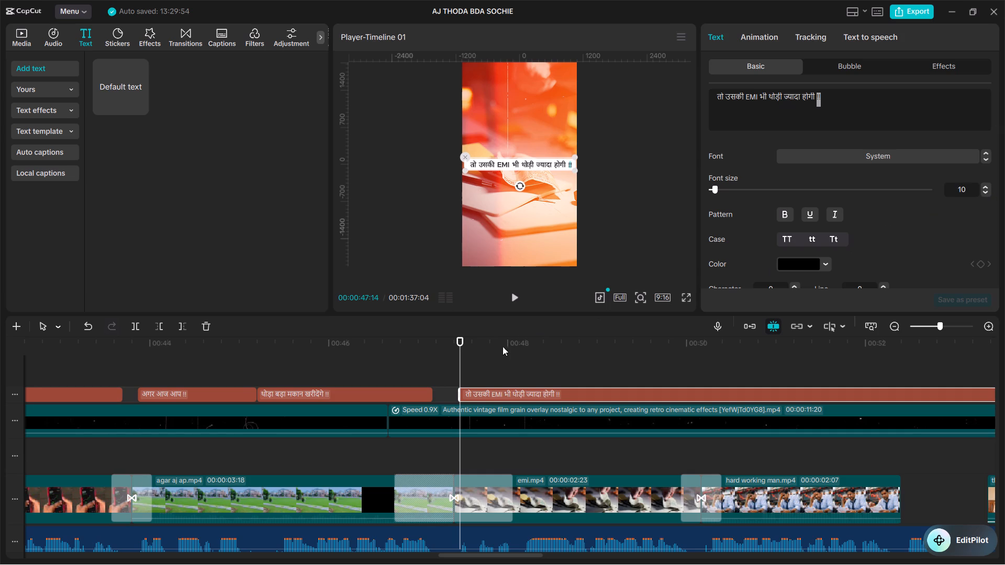
Play on to hear where the phrase ends, and split the "तो उसकी EMI भी थोड़ी ज्यादा होगी !!" text at 00:00:50:01.
click(454, 366)
key(space)
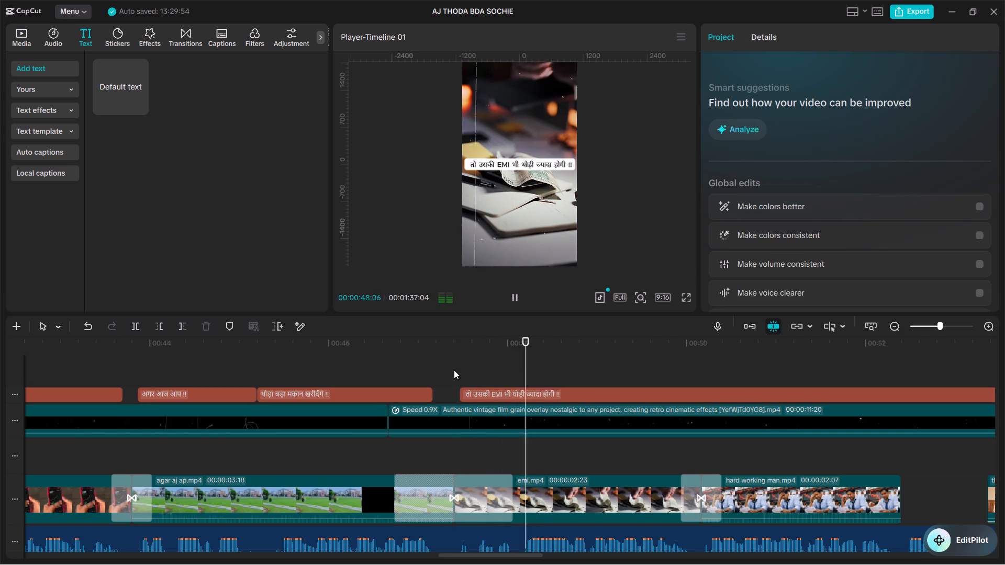
key(space)
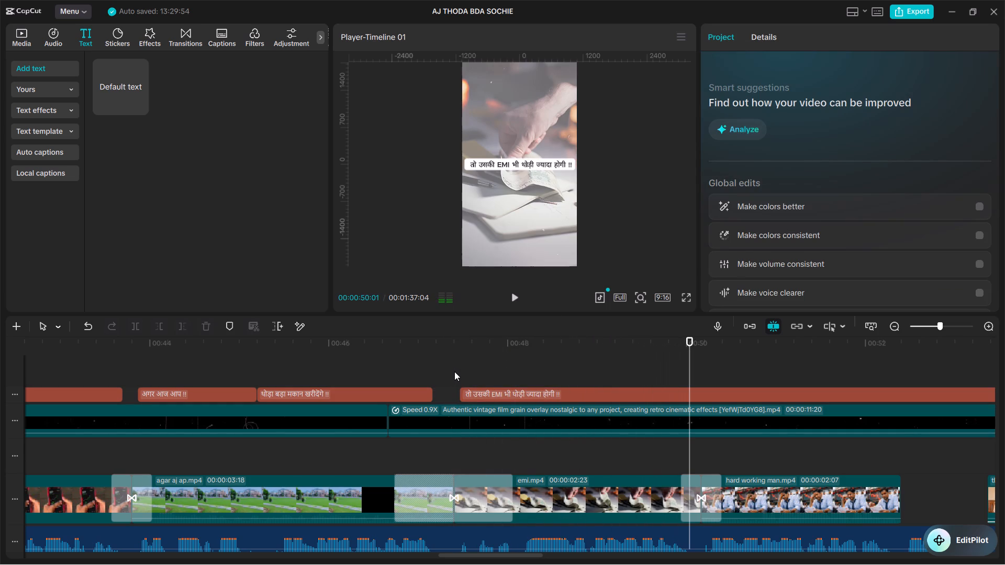
click(681, 397)
key(ctrl+b)
Play past the split to hear the next phrase, and trim the second text piece's start a few frames later, leaving a short gap.
key(space)
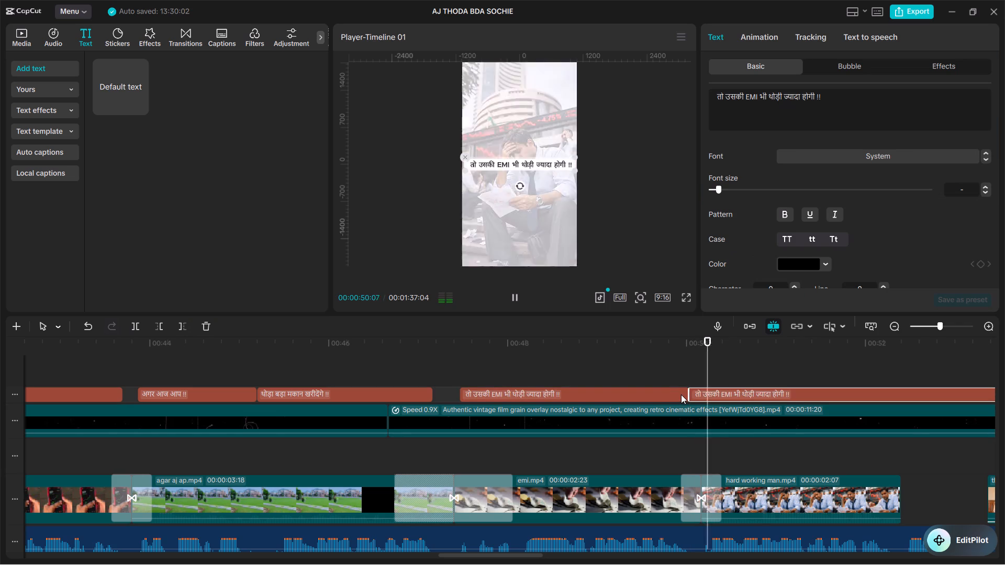
double_click(711, 369)
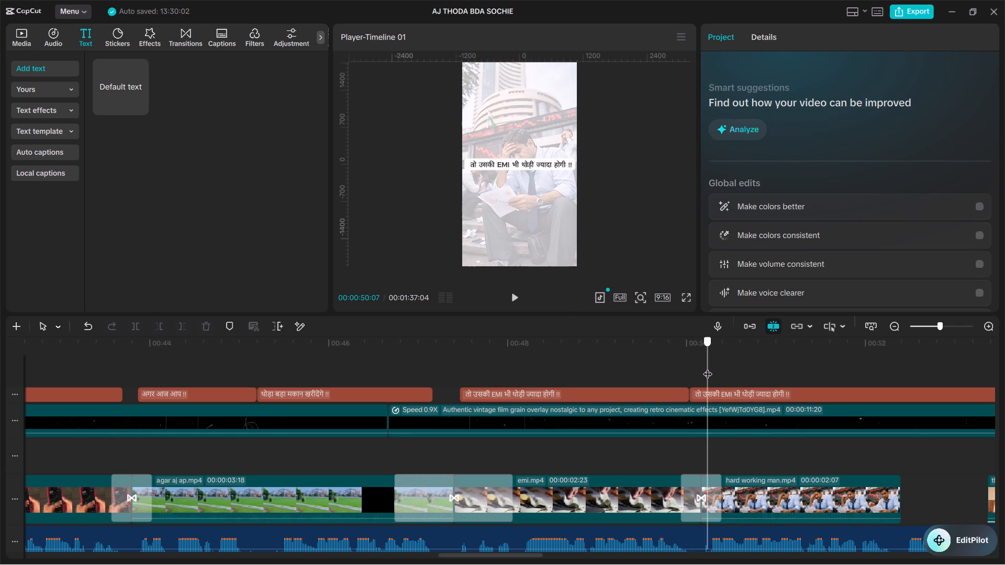
key(space)
click(708, 367)
drag(689, 390, 700, 390)
click(700, 392)
drag(689, 388, 699, 389)
click(697, 369)
key(space)
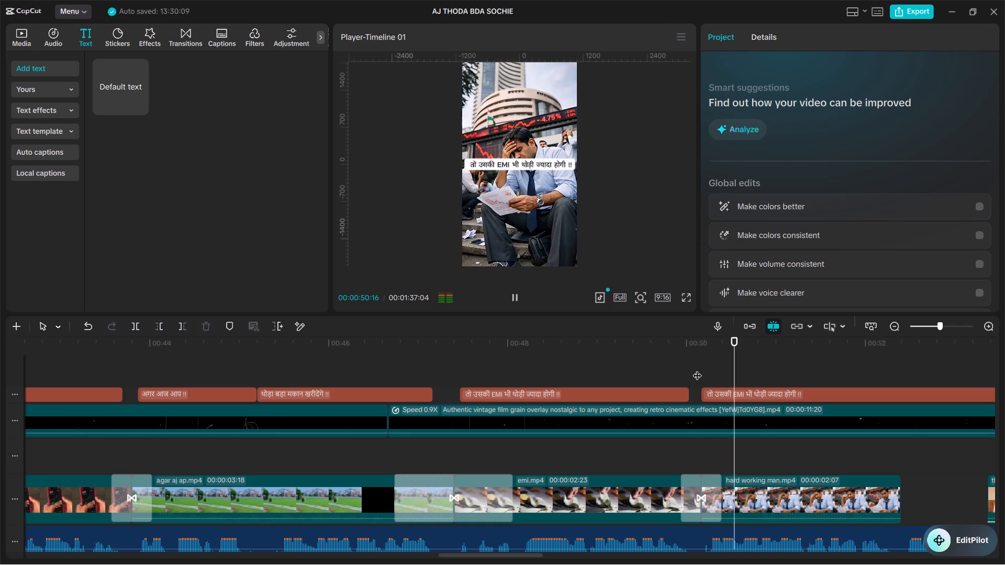
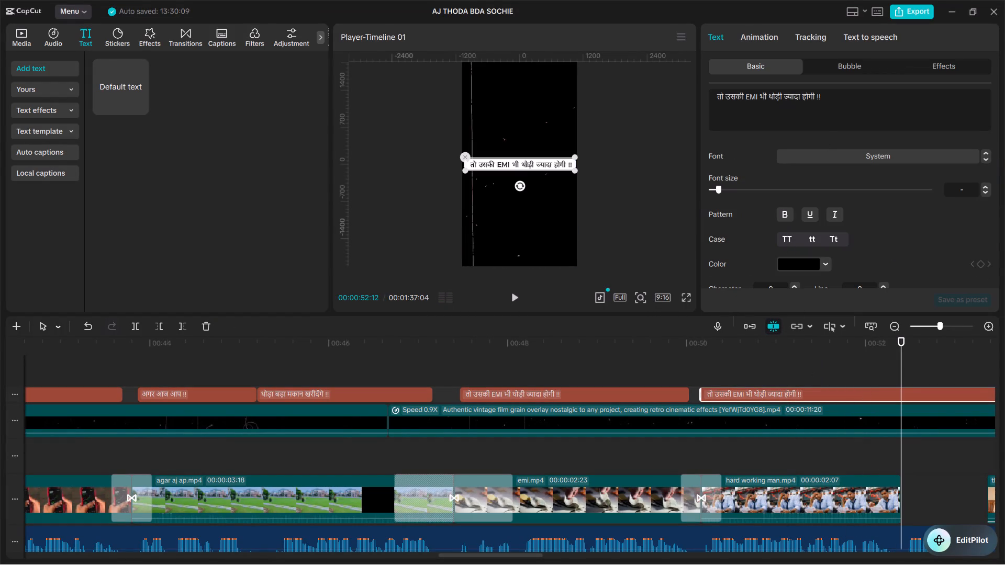
Replace the wording of the second text piece after the split with "थोड़ी ज्यादा मेहनत करनी पड़ेगी".
click(835, 107)
key(ctrl+a)
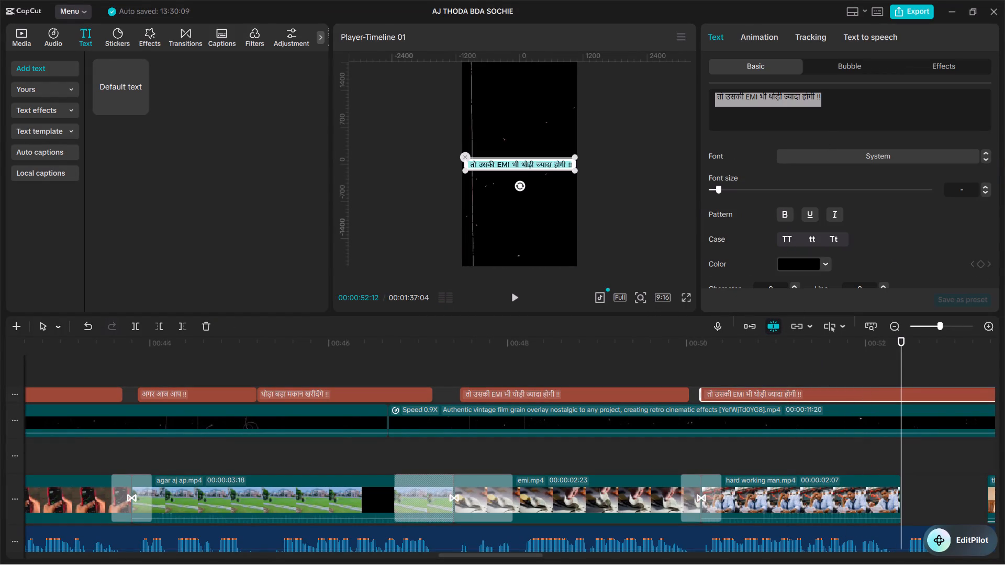
key(ctrl+v)
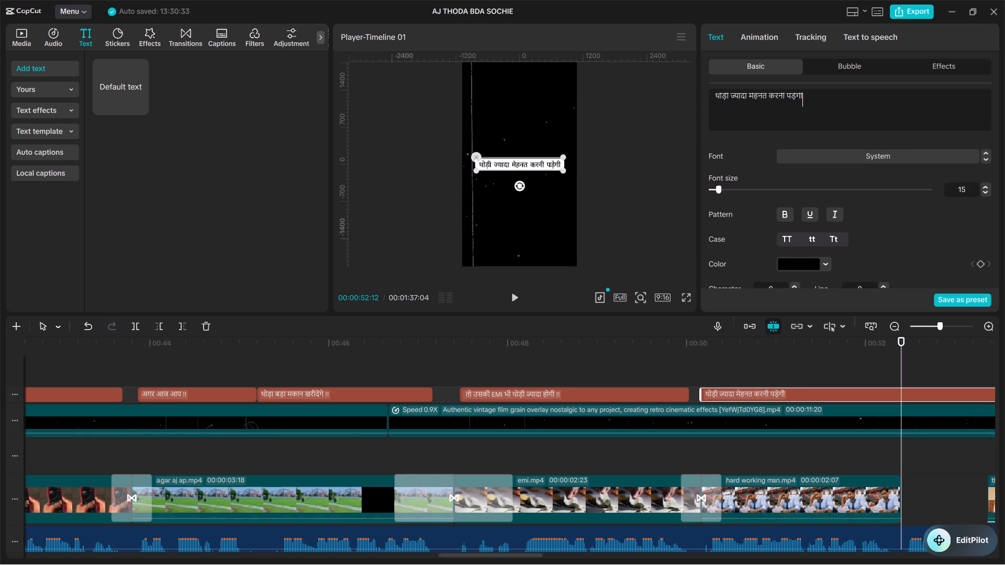
Add "!!" to the end of the "थोड़ी ज्यादा मेहनत करनी पड़ेगी" text and select only the exclamation marks for resizing.
key(space)
text(!!)
double_click(805, 96)
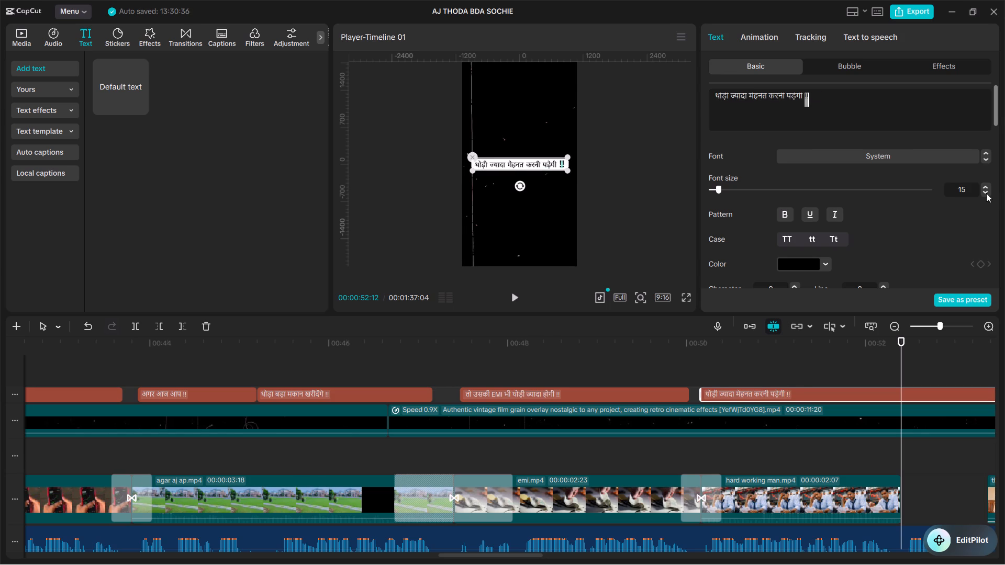
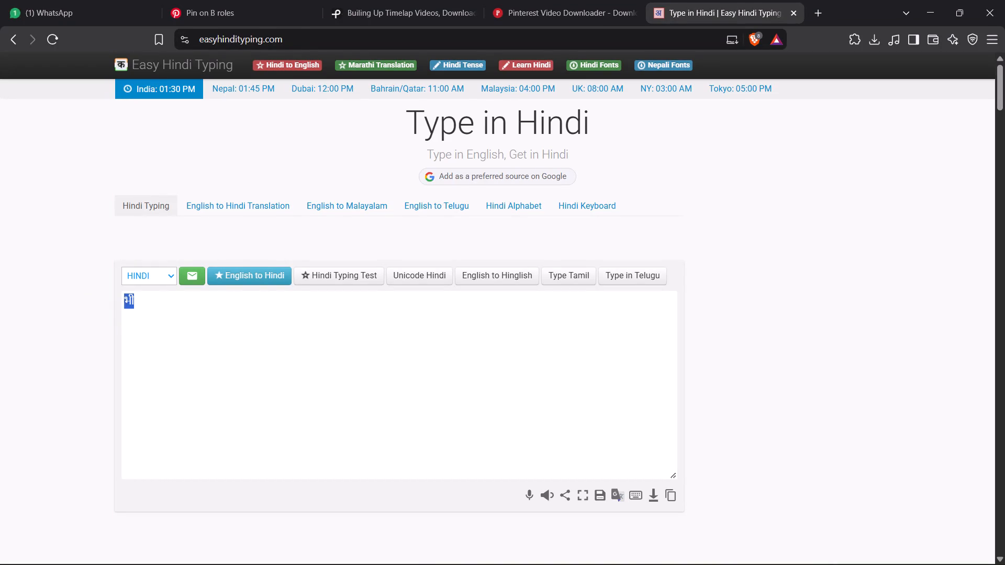
Return to CapCut and insert the copied word "भी" after "मेहनत" in the "थोड़ी ज्यादा मेहनत करनी पड़ेगी !!" text.
click(171, 66)
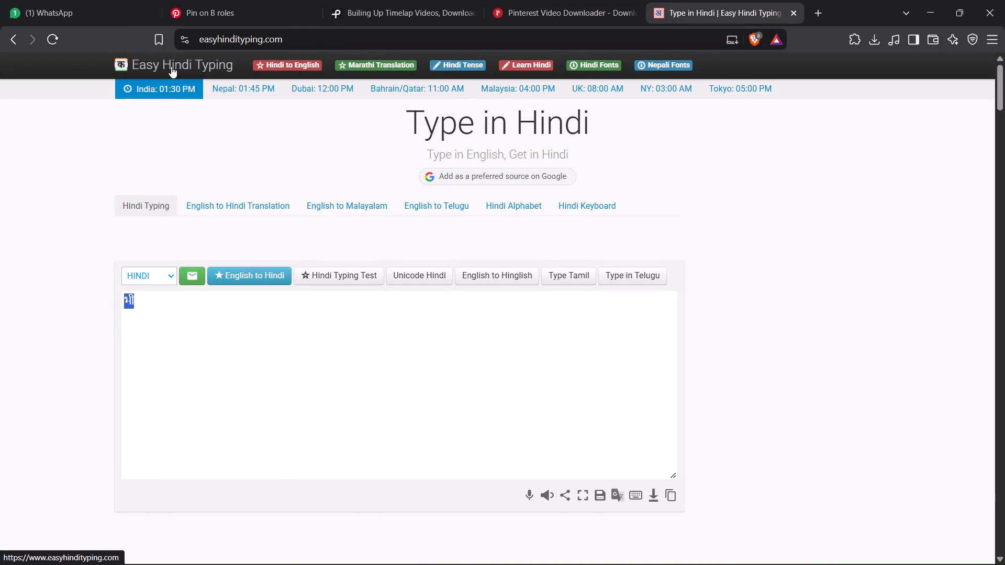
key(alt+Tab)
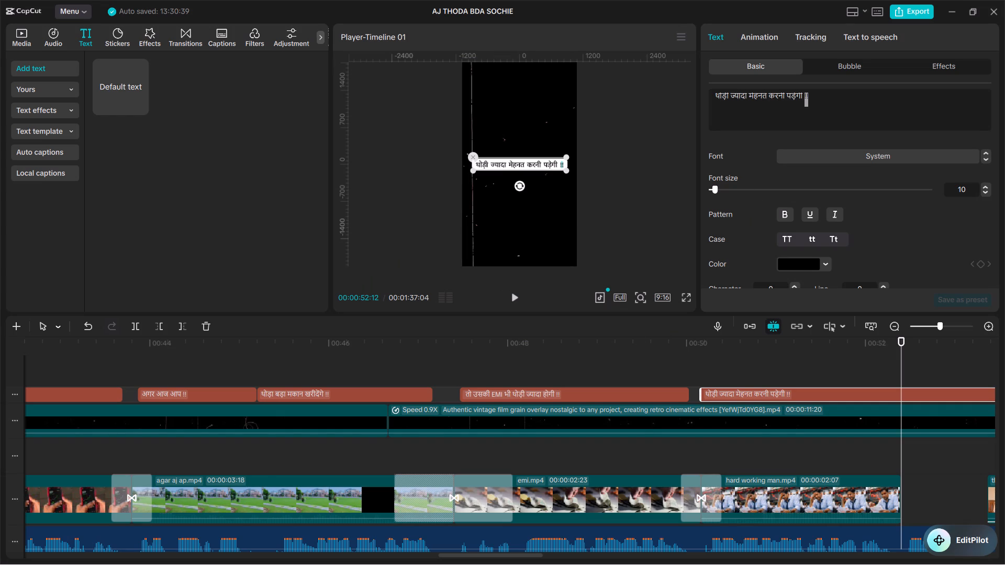
click(767, 96)
key(space)
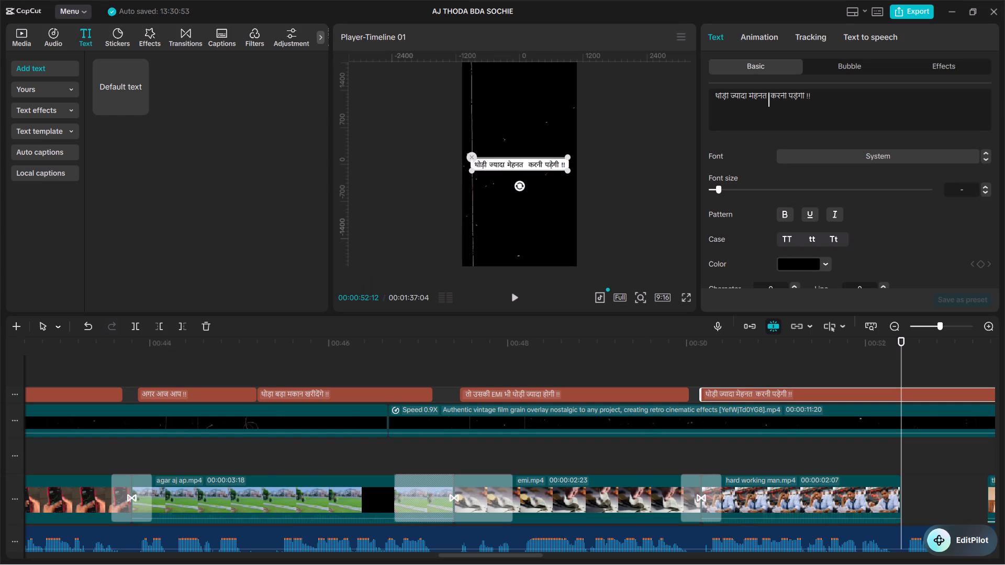
key(ctrl+v)
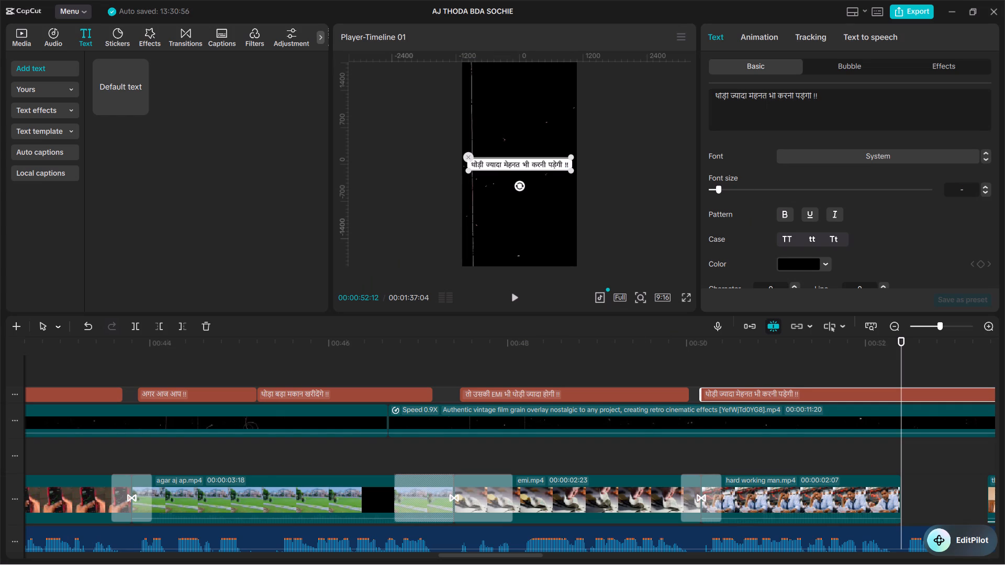
Play back the edited phrase and split its text at 00:00:52:12, where the hard working man.mp4 clip ends.
click(691, 367)
key(space)
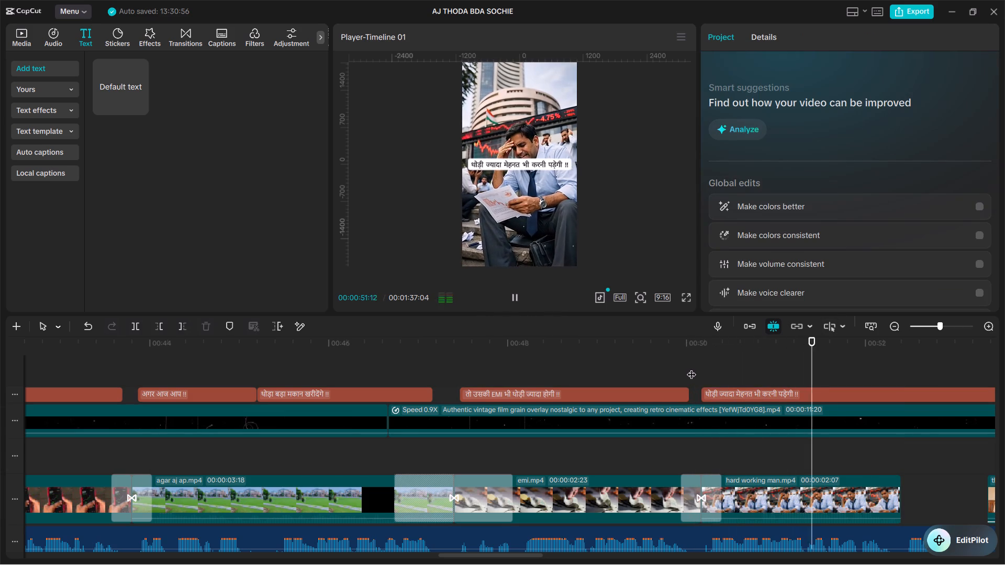
key(space)
key(space)
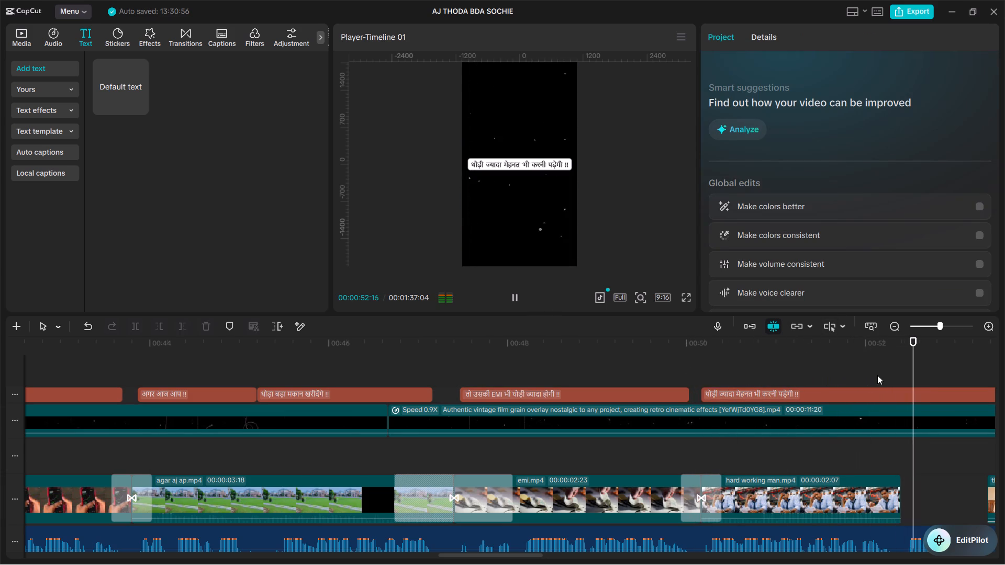
key(space)
double_click(901, 370)
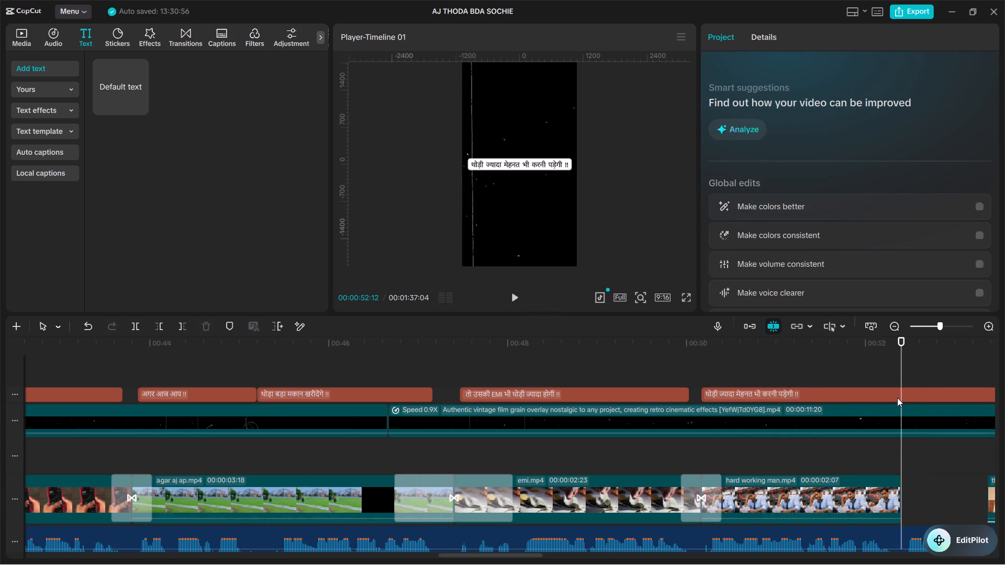
click(895, 392)
key(ctrl+b)
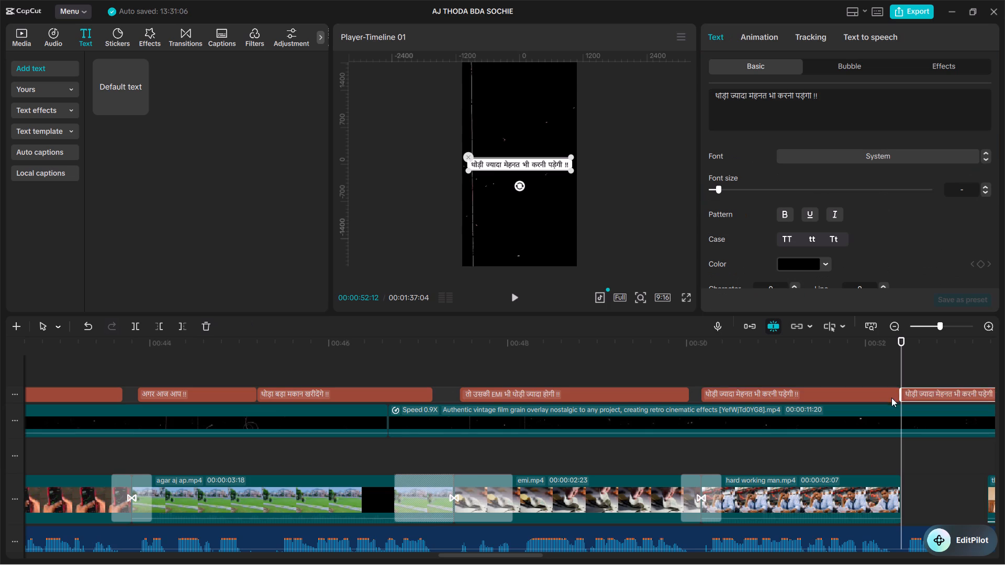
Split the remaining text at 00:00:53:11, where the thoda jyada kam bhi karna padega.mp4 clip starts.
alt+scroll(886, 402, down, 6)
double_click(519, 363)
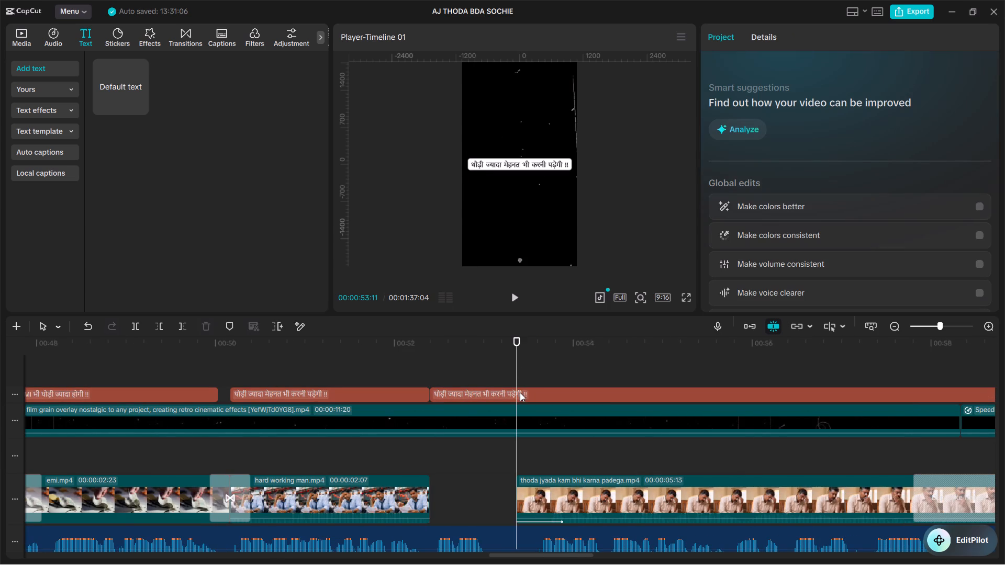
click(520, 392)
key(ctrl+b)
Listen to the audio under the short text piece between the two cuts and select that piece's entire wording for editing.
click(481, 366)
drag(481, 366, 456, 361)
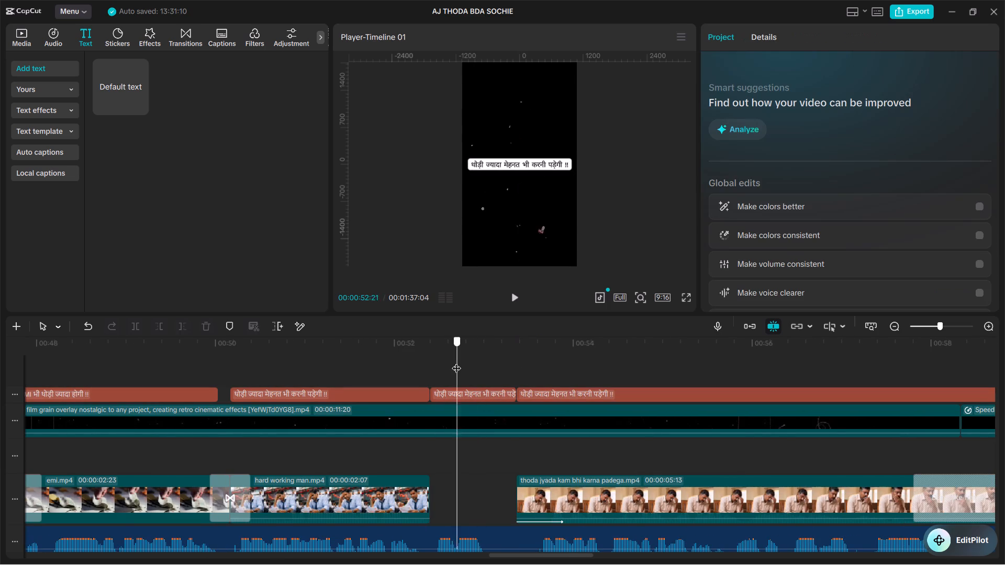
drag(456, 361, 434, 353)
key(space)
key(space)
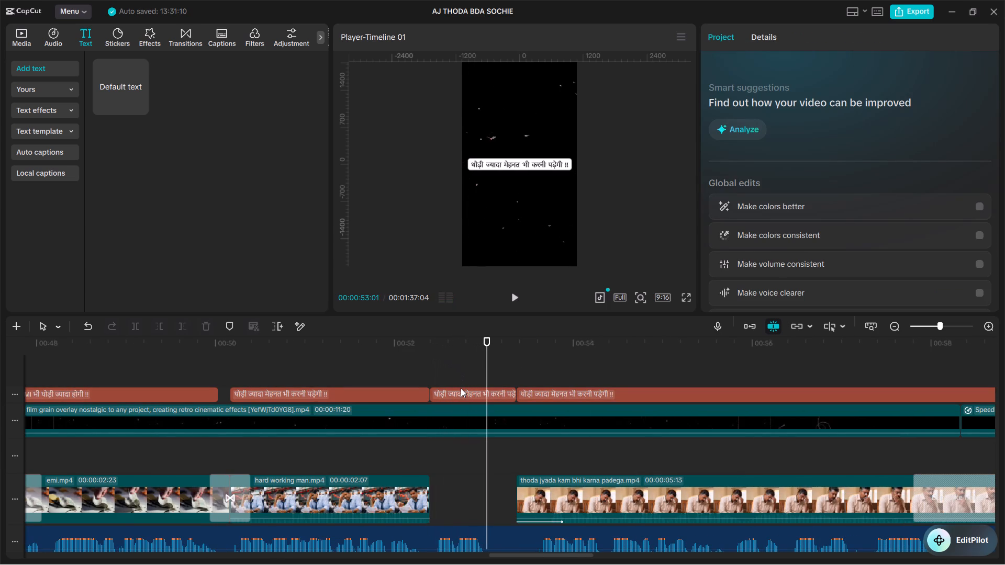
click(461, 389)
click(862, 106)
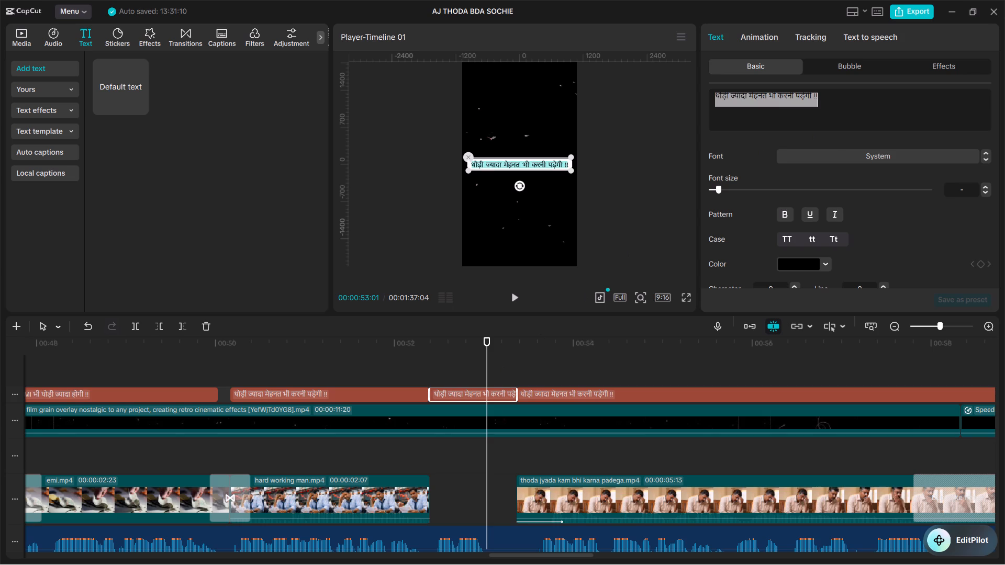
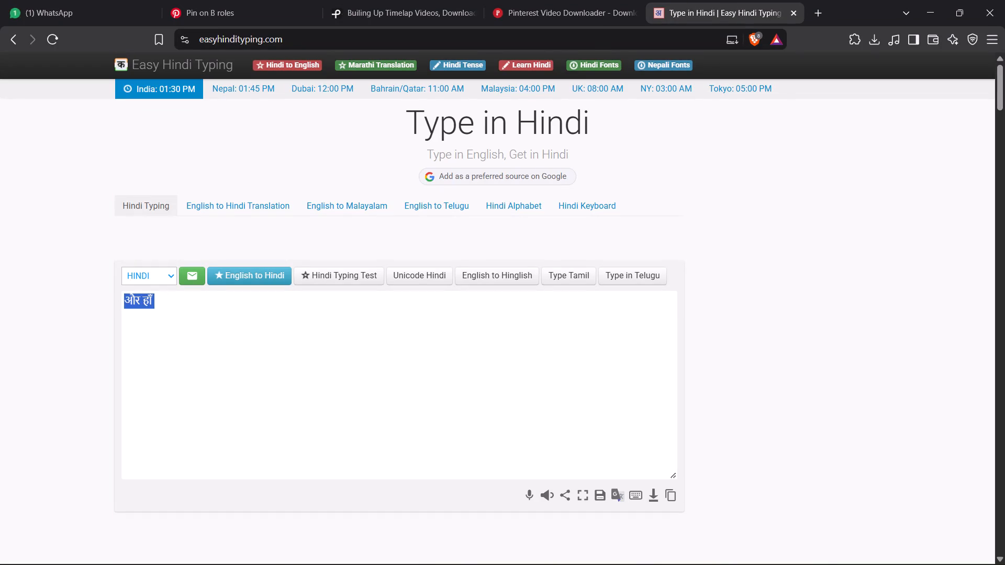
Return to CapCut and replace the selected wording of the short text piece with the copied "और हाँ" followed by "!!".
key(alt+Tab)
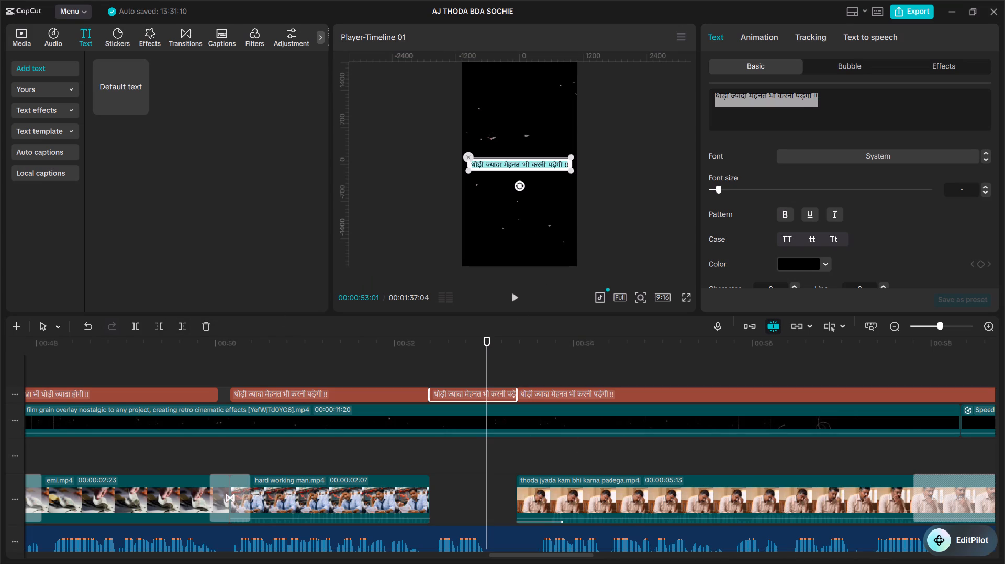
key(ctrl+v)
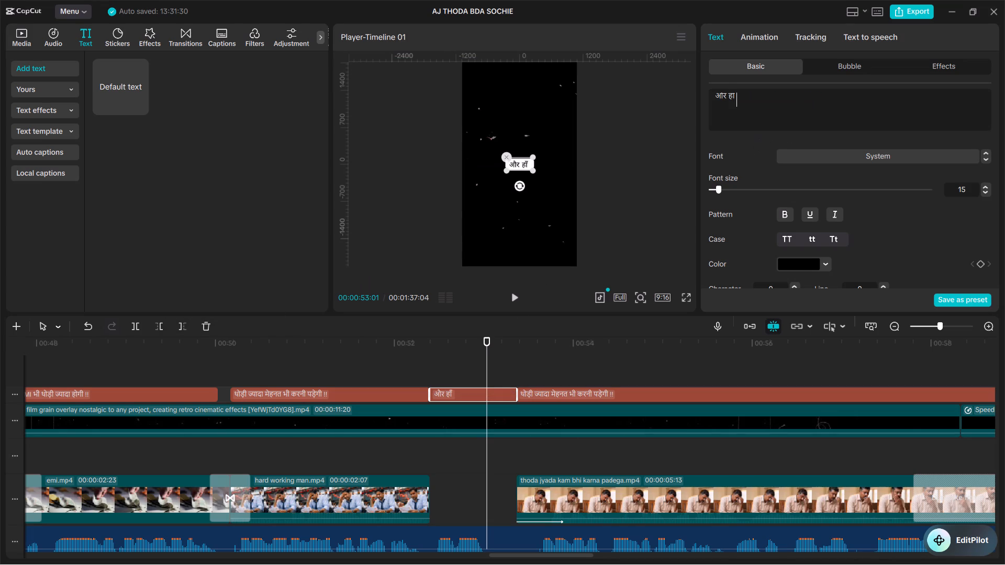
text(!!)
Set the font size of only the "!!" in the "और हाँ !!" text to 12.
double_click(740, 93)
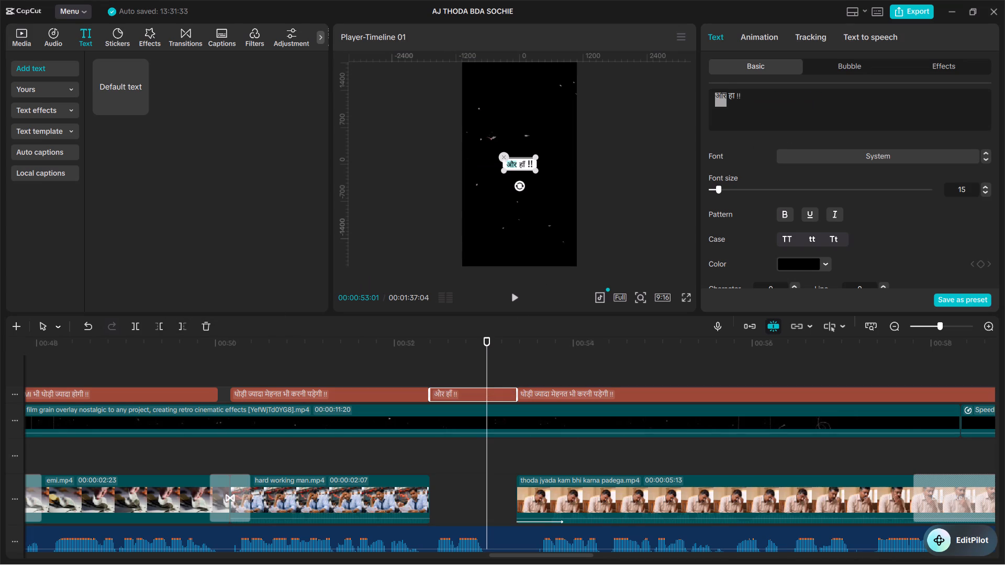
double_click(740, 96)
double_click(739, 95)
triple_click(986, 190)
double_click(986, 190)
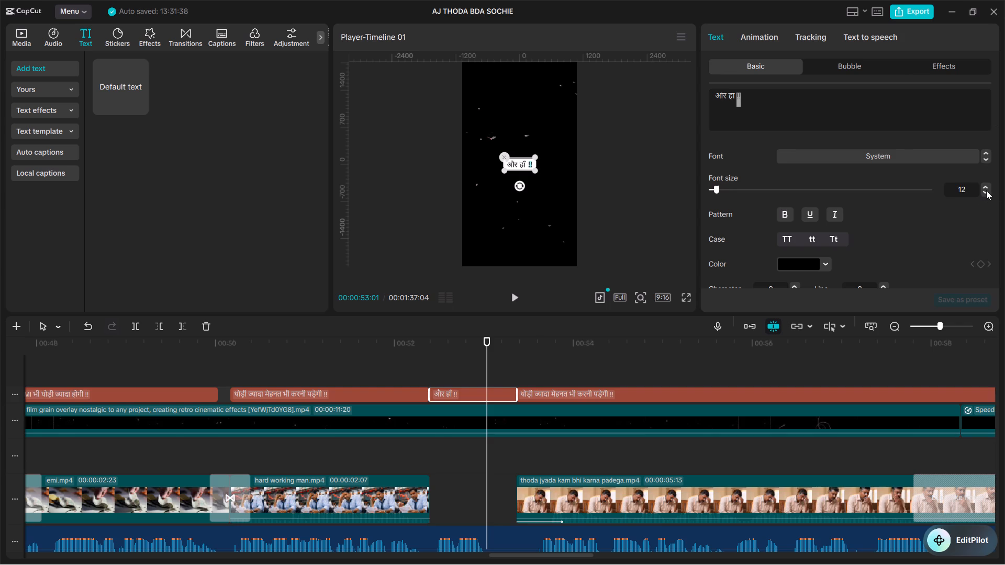
Play back the "और हाँ !!" text, enlarge it to most of the frame's width, make it bold and replay it.
click(416, 364)
key(space)
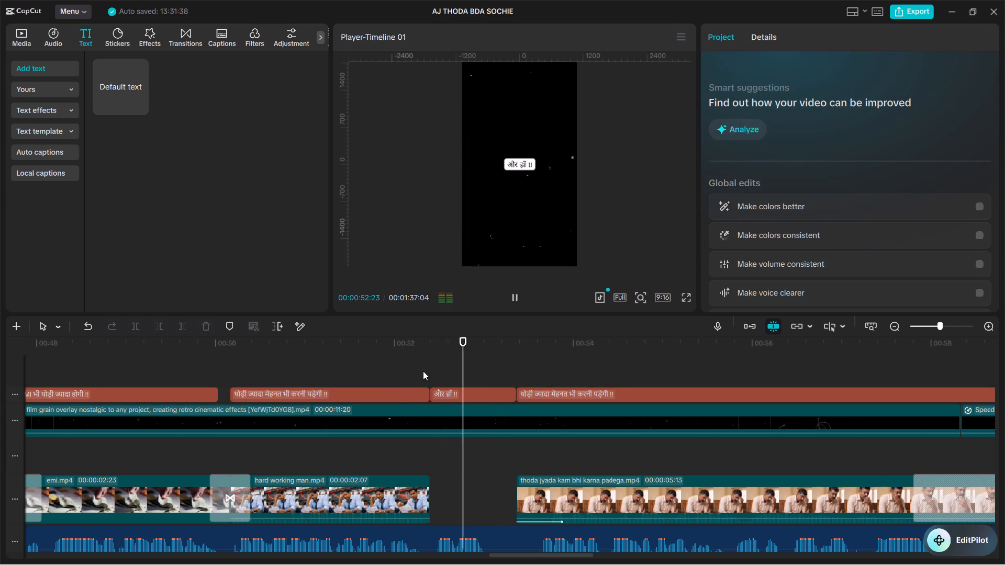
key(space)
click(462, 394)
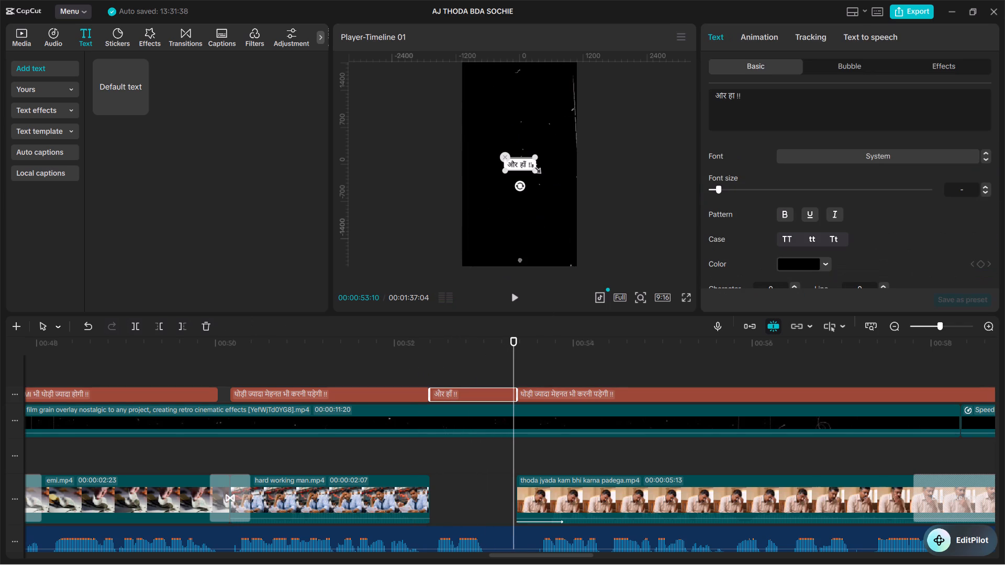
drag(533, 168, 566, 195)
click(528, 170)
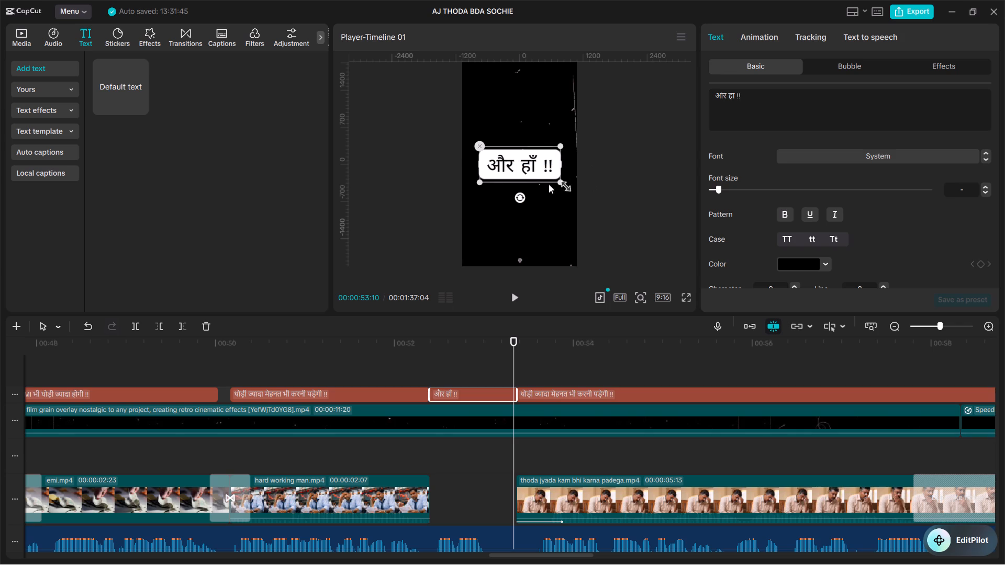
click(783, 212)
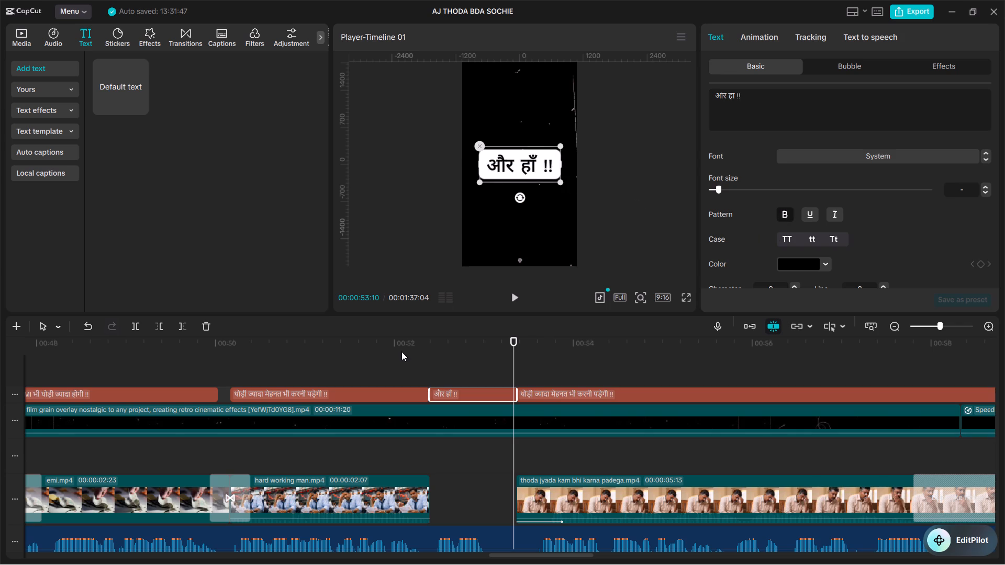
click(421, 365)
key(space)
key(space)
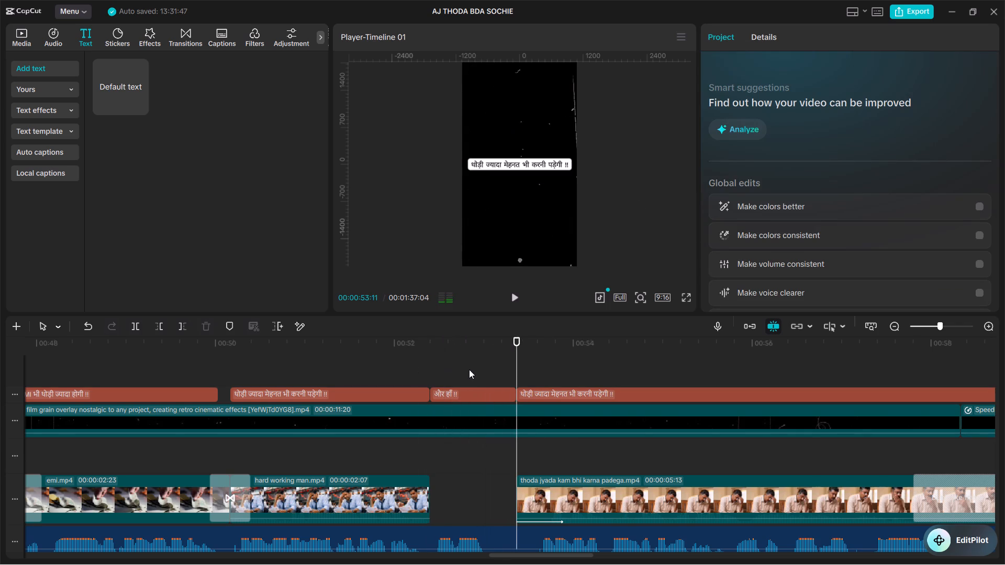
Listen to the audio from the thoda jyada kam bhi karna padega.mp4 clip's start and trim the text above to begin at 00:00:53:12.
key(space)
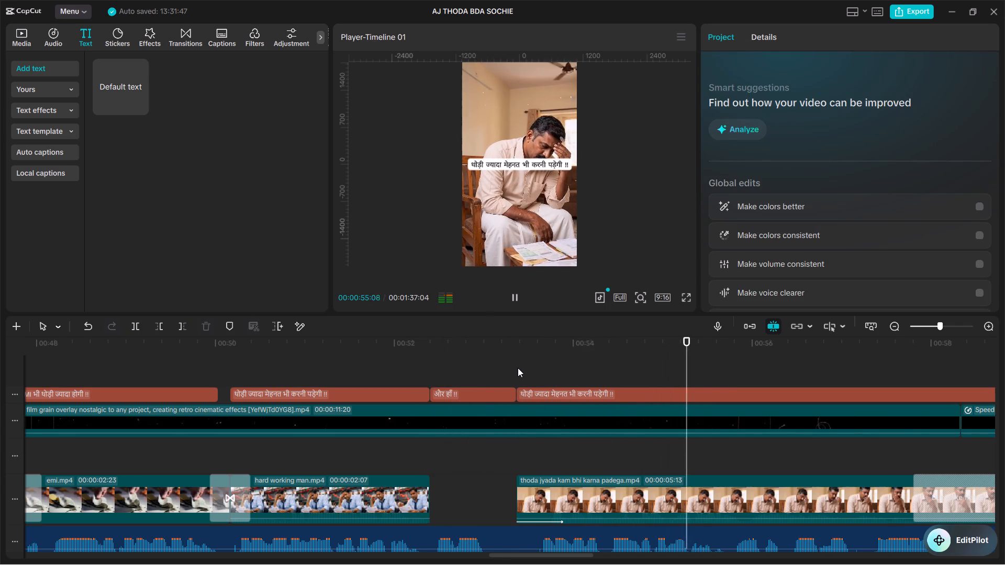
click(518, 368)
key(space)
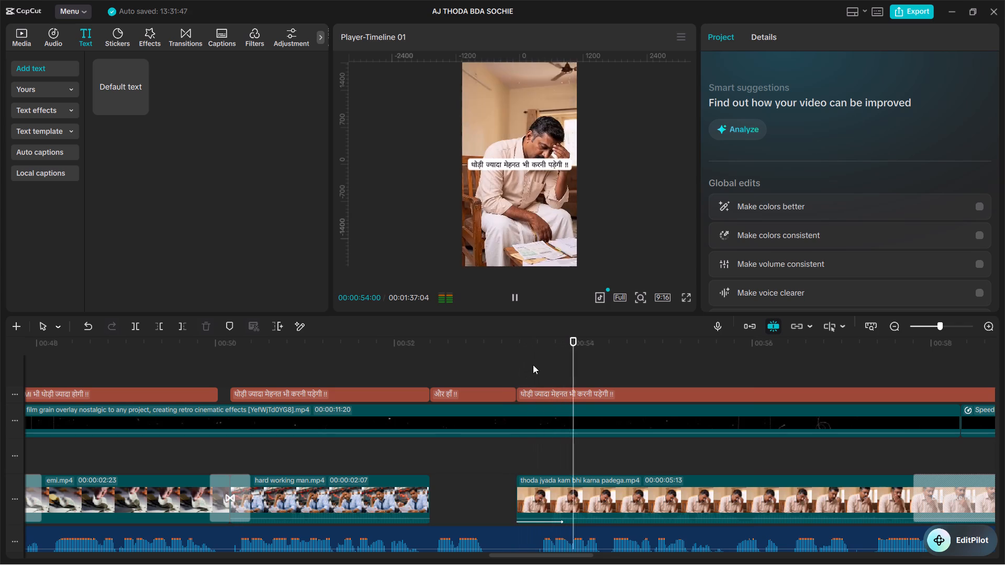
click(522, 358)
drag(522, 358, 516, 358)
key(space)
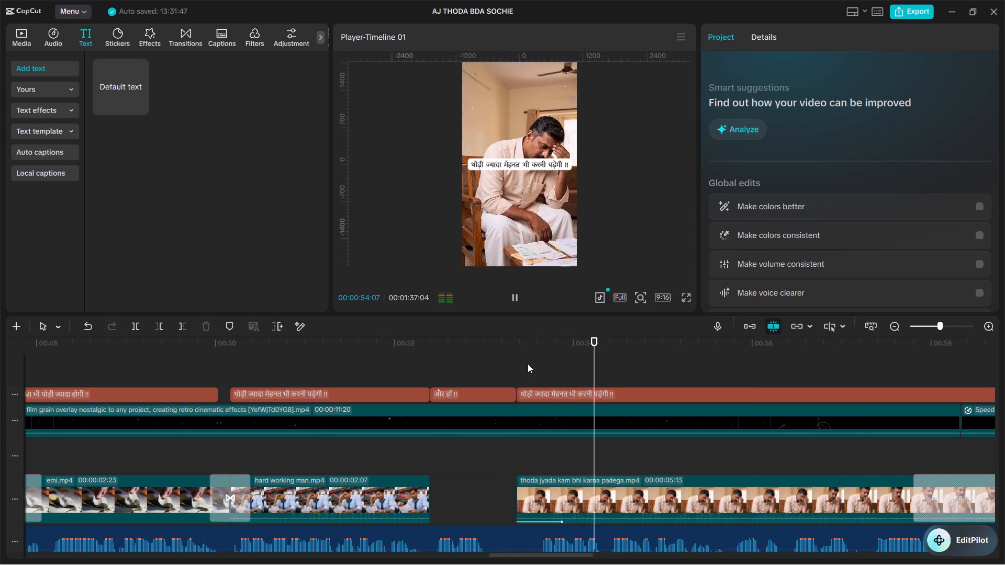
double_click(530, 366)
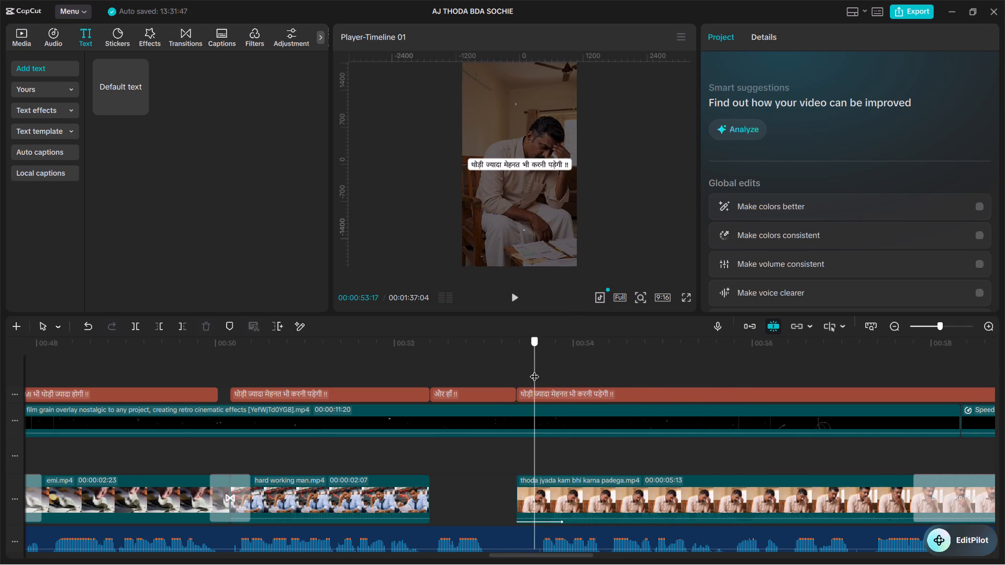
click(529, 390)
drag(515, 389, 519, 389)
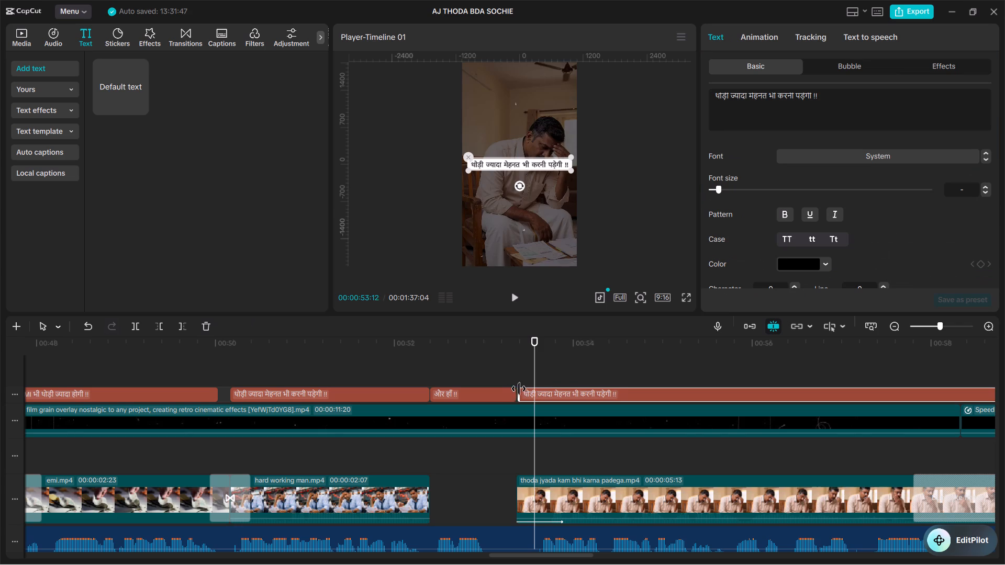
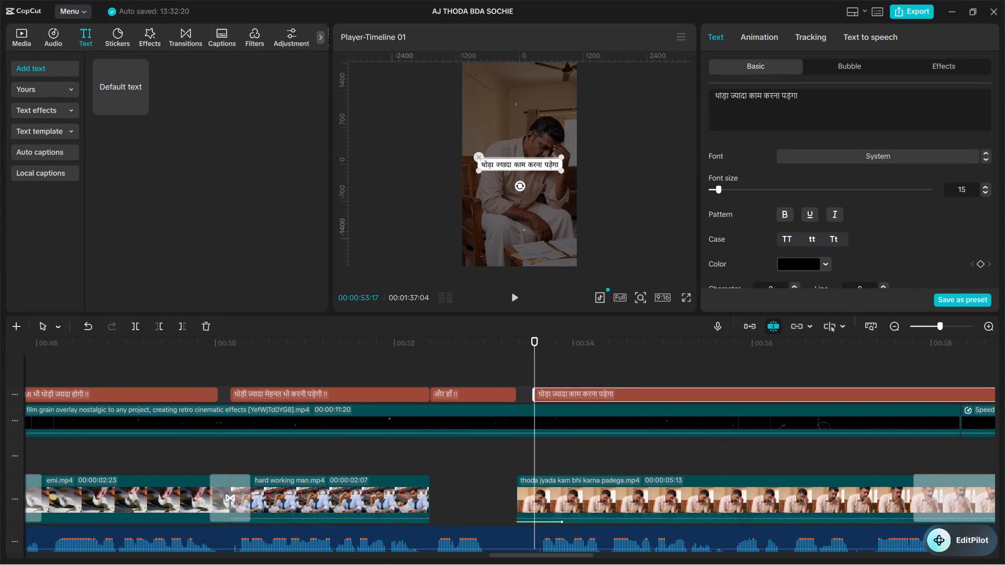
Insert "भी" before "करना" in the caption and end it with " !!", giving "थोड़ा ज्यादा काम भी करना पड़ेगा !!".
key(space)
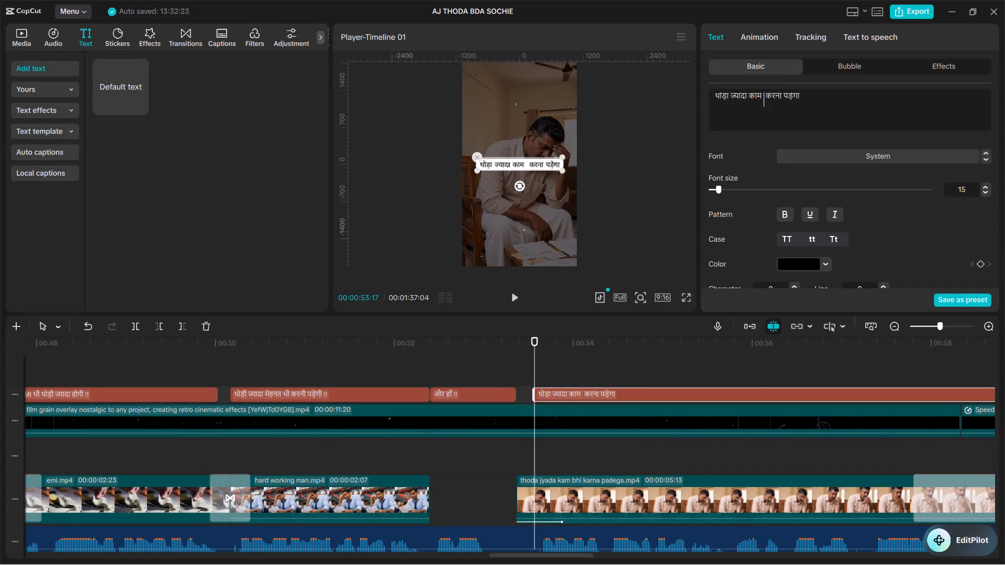
key(super+v)
click(822, 522)
key(ctrl+v)
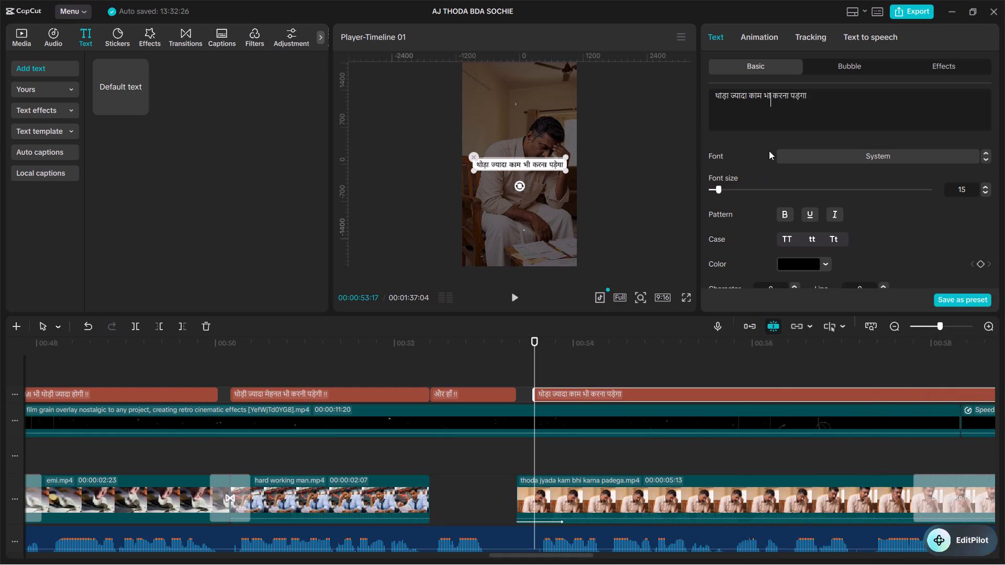
click(818, 109)
key(space)
text(!!)
Set the font size of only the "!!" at the end of the caption to 10 and deselect the caption.
double_click(808, 95)
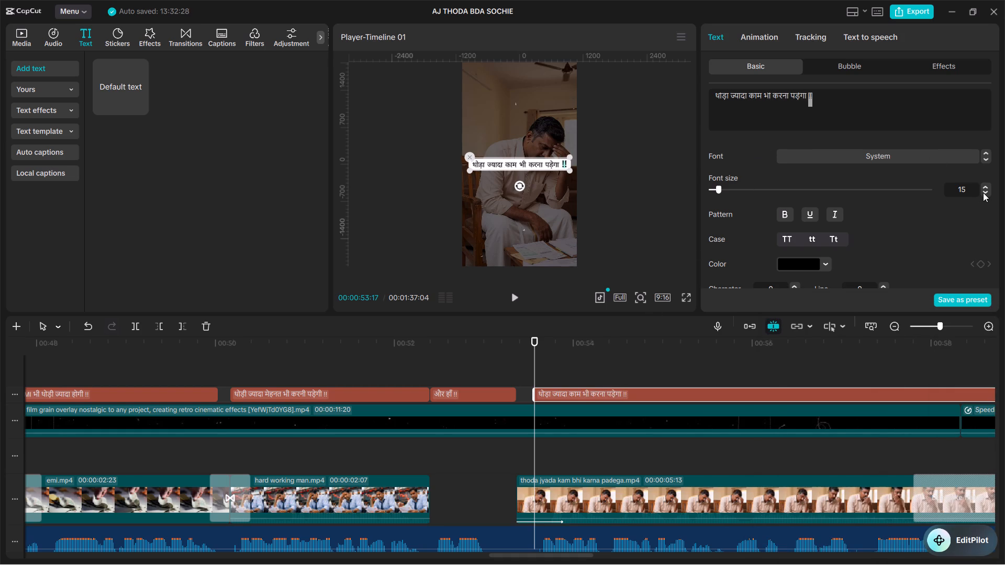
triple_click(986, 190)
click(986, 190)
click(986, 190)
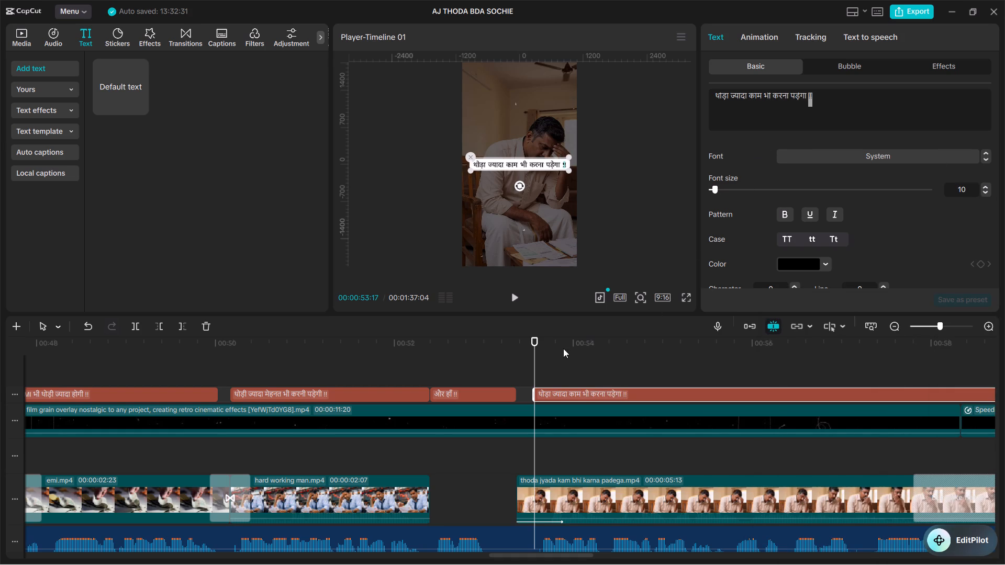
click(521, 365)
Play the voiceover to the end of this phrase and split the "थोड़ा ज्यादा काम भी करना पड़ेगा !!" caption at 00:00:55:22.
key(space)
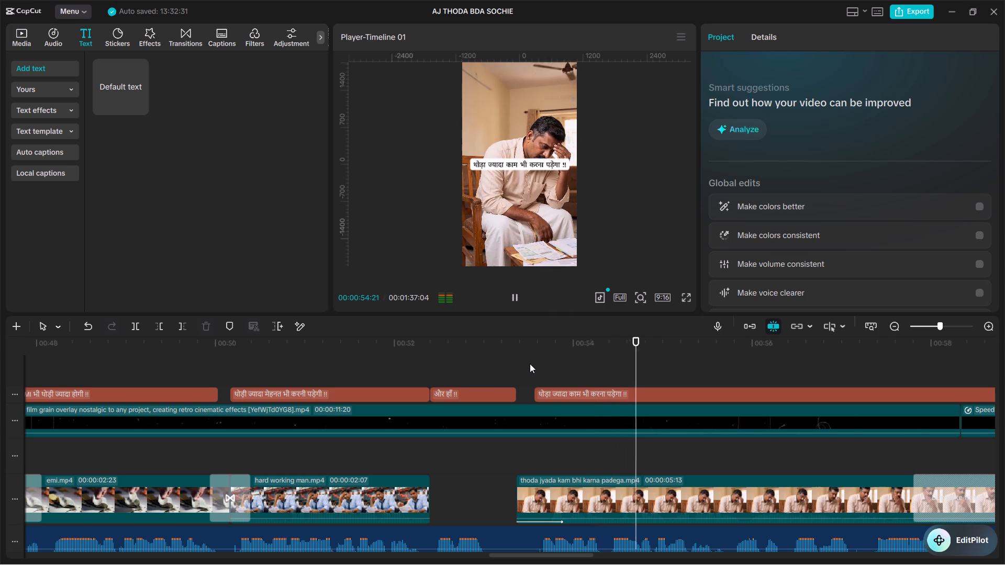
key(space)
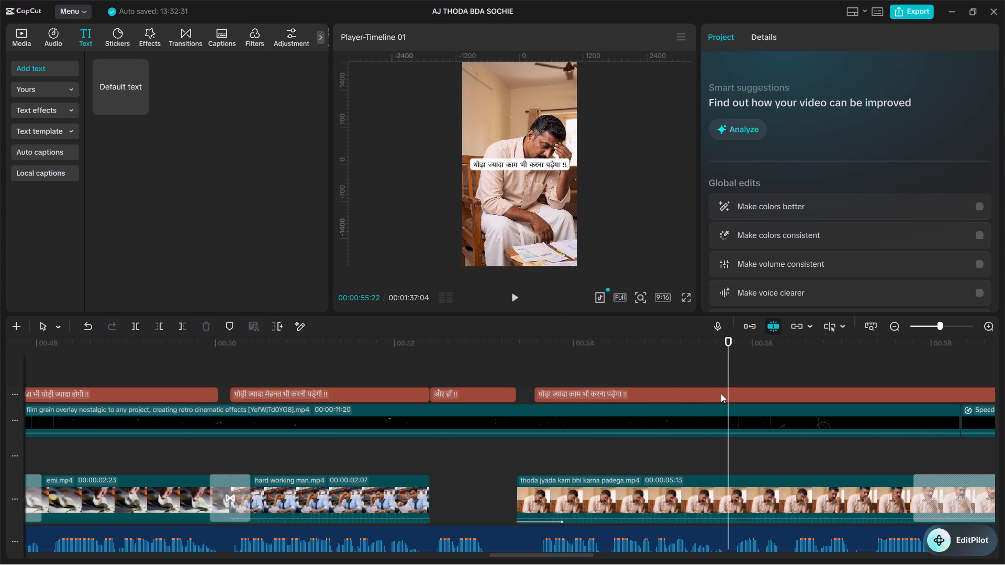
click(721, 393)
key(ctrl+b)
Play the voiceover onward from the split to hear the next phrase, stopping at about 00:00:57:14.
key(space)
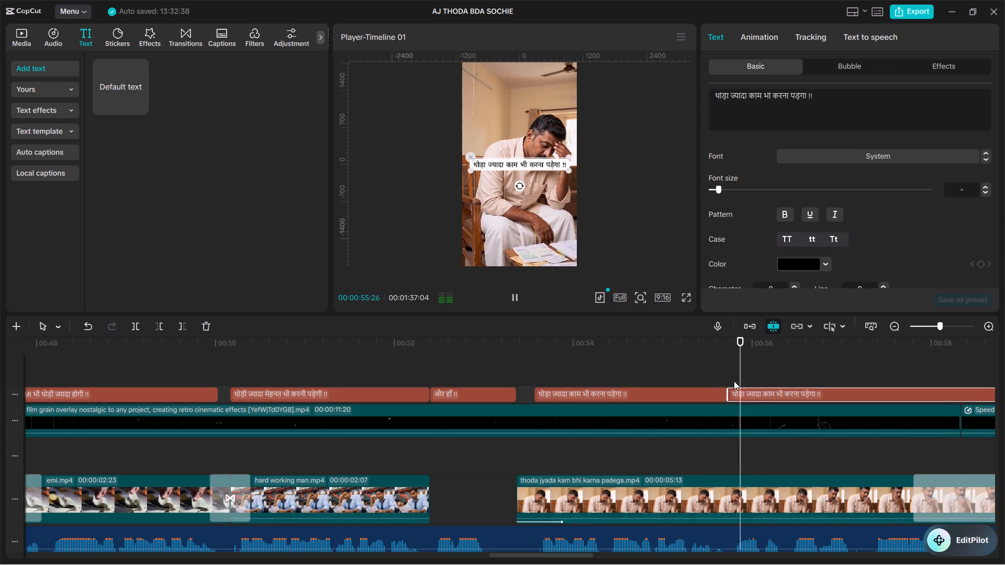
key(space)
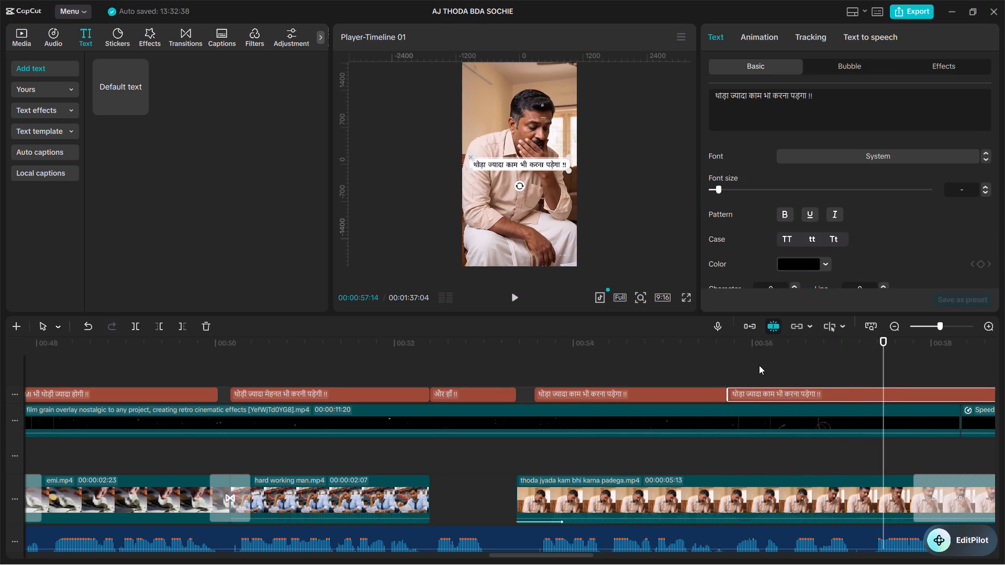
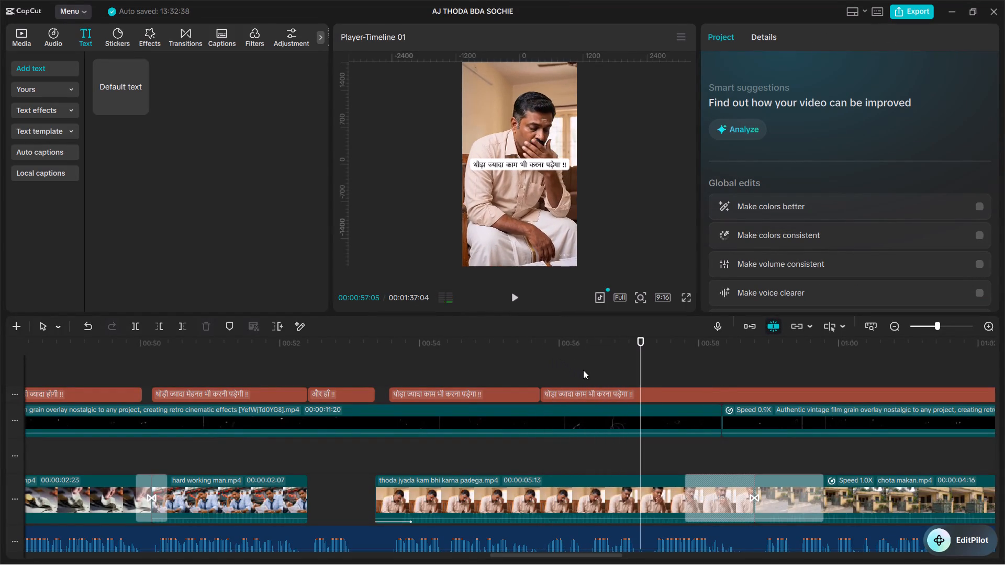
Find the end of the phrase in the voiceover and split the last "थोड़ा ज्यादा काम भी करना पड़ेगा !!" caption at 00:00:57:07.
key(space)
key(space)
click(630, 370)
drag(630, 370, 645, 382)
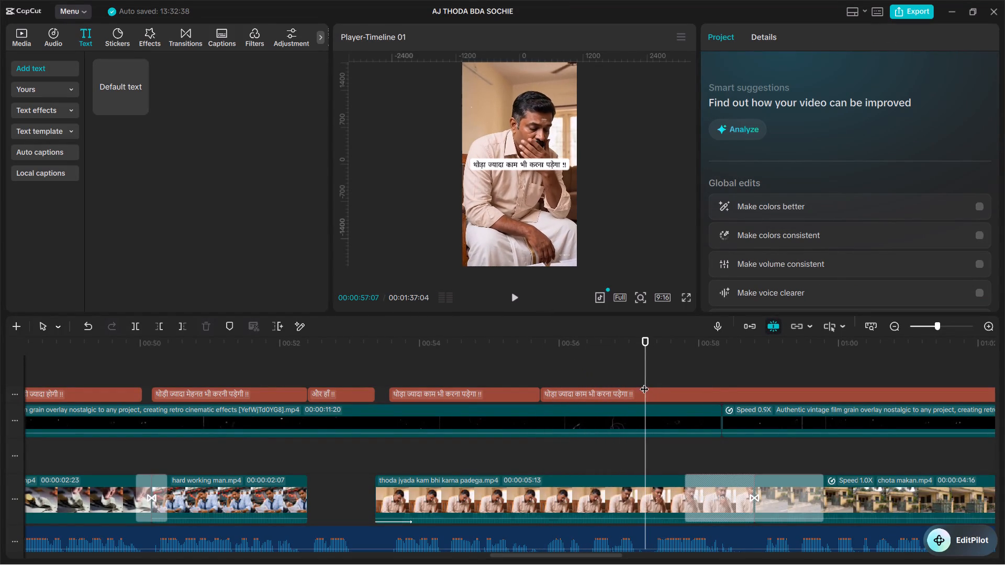
click(616, 390)
key(ctrl+b)
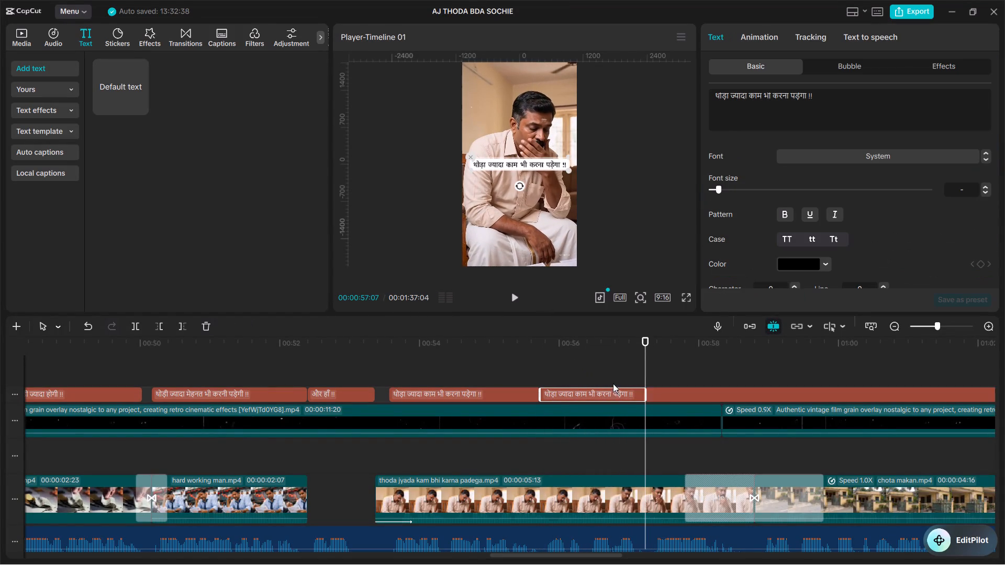
Replace the text of the caption segment ending at 00:00:57:07 with the copied phrase, ending it in " !!": "लेकिन एक बात !!".
click(610, 394)
click(594, 359)
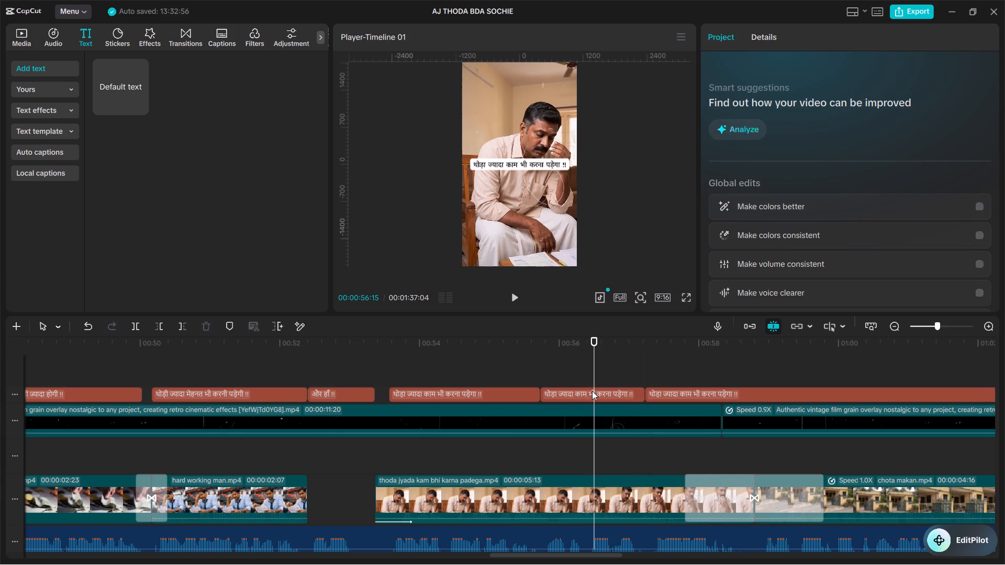
click(592, 391)
click(822, 110)
key(ctrl+a)
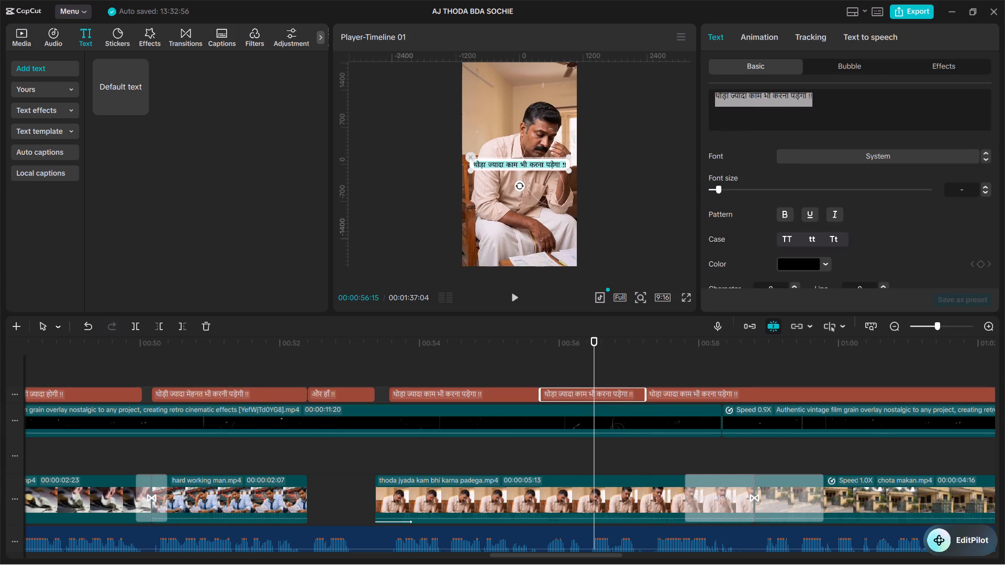
key(ctrl+v)
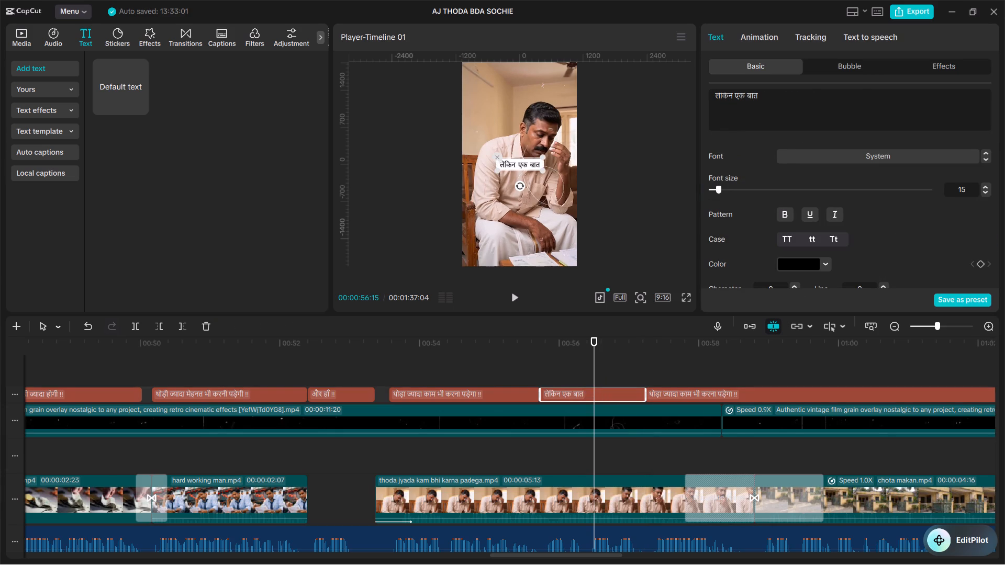
key(space)
text(!!)
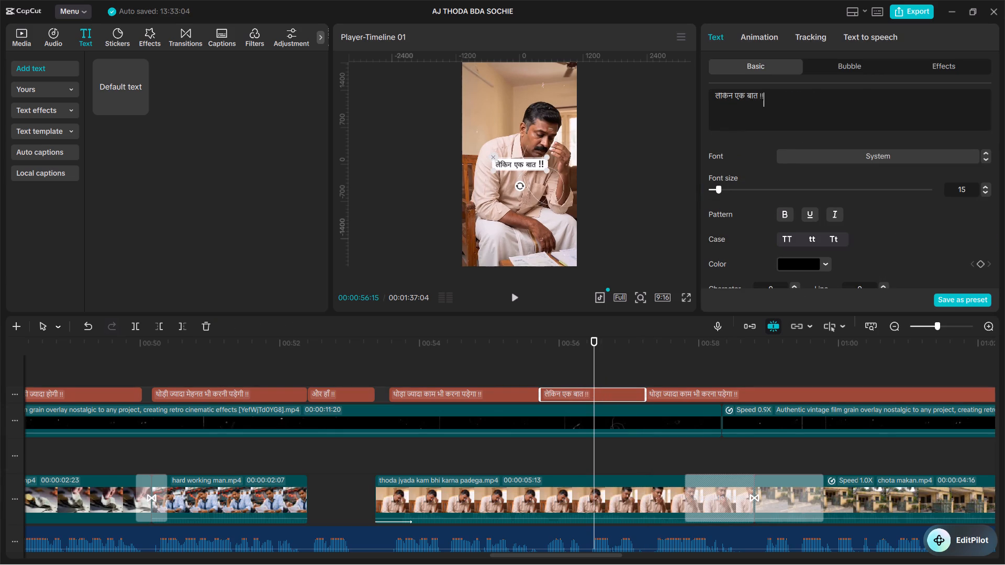
Set the font size of only the "!!" in the "लेकिन एक बात !!" caption to 10 and deselect the caption.
double_click(761, 95)
click(986, 196)
triple_click(986, 192)
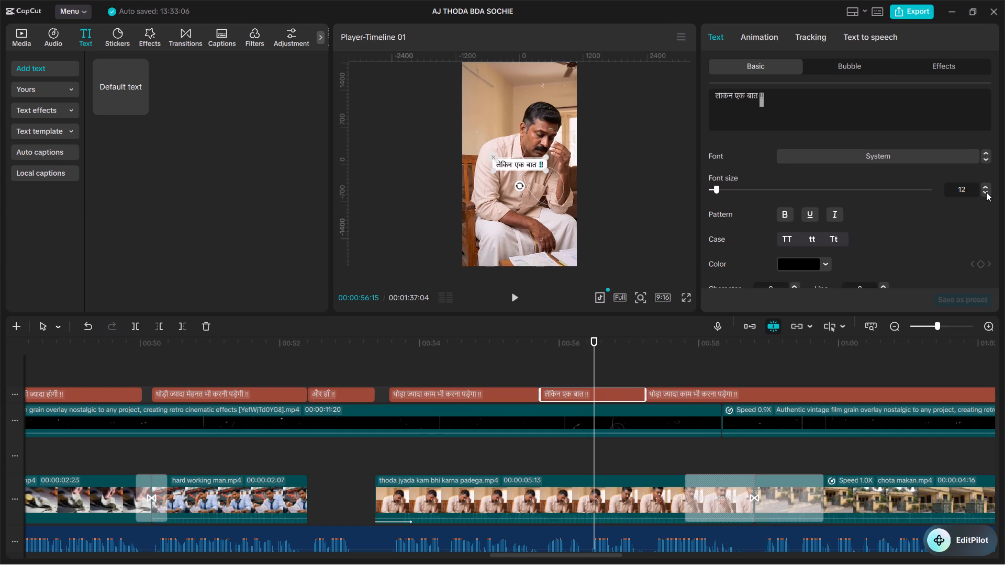
double_click(986, 192)
click(538, 375)
Play back the "लेकिन एक बात !!" caption against the voiceover, and listen to the next phrase from the caption's end.
key(space)
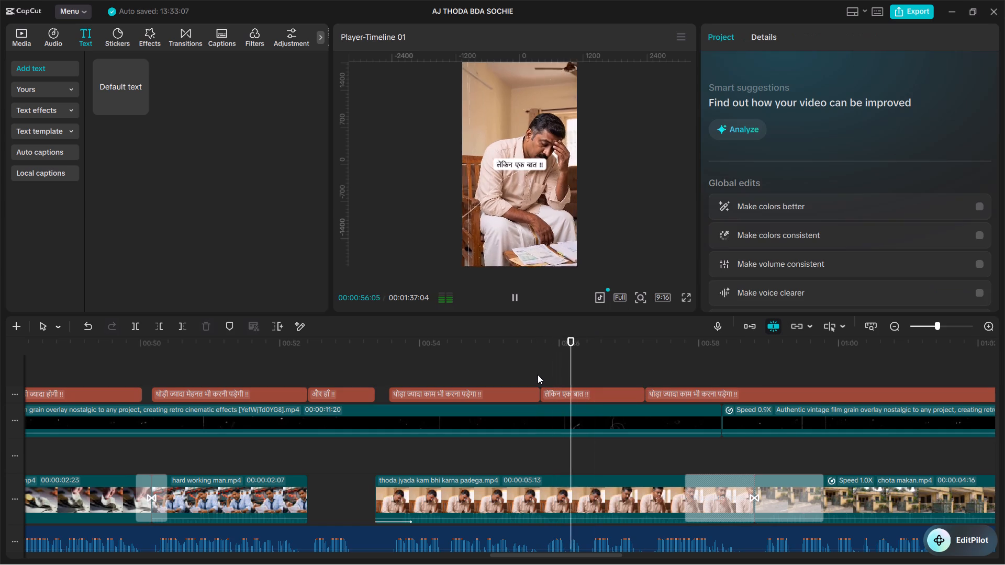
key(space)
key(space)
key(space)
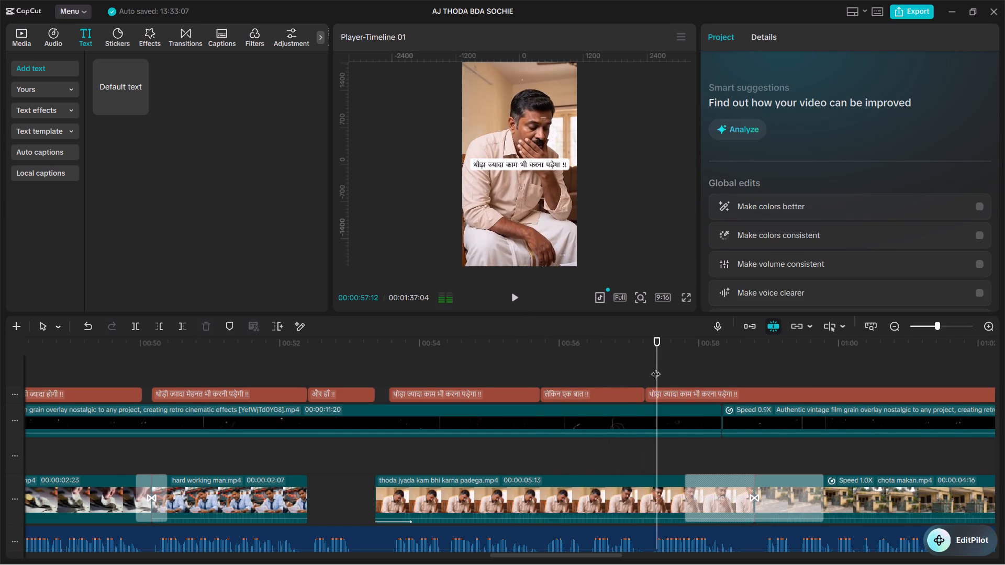
click(657, 367)
drag(658, 366, 646, 357)
key(space)
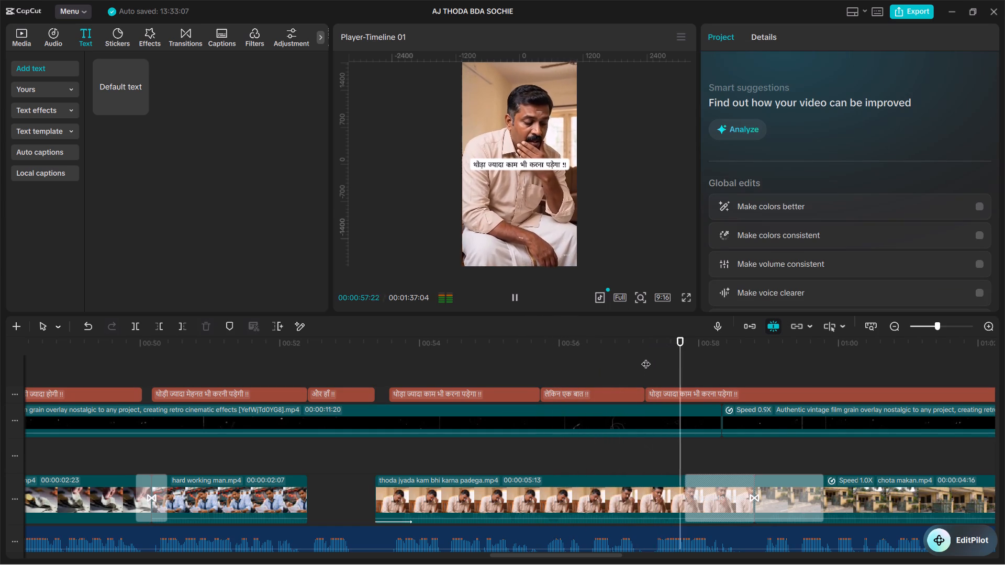
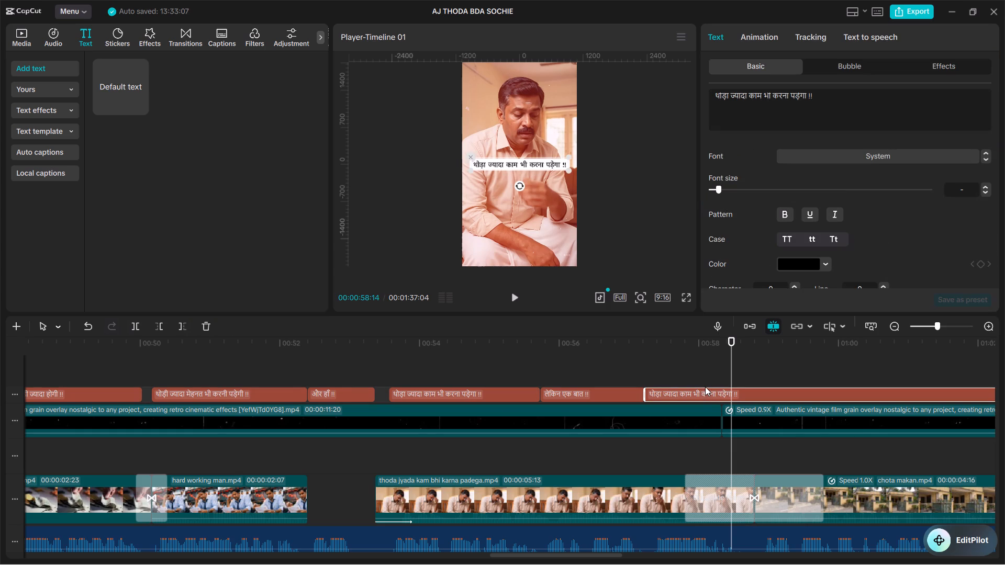
Split the last "थोड़ा ज्यादा काम भी करना पड़ेगा !!" caption at 00:00:58:14.
key(ctrl+b)
Replace the text of the caption segment ending at 00:00:58:14 with the copied phrase, ending it in " !!": "हमेशा याद रखिए !!".
click(679, 399)
click(676, 372)
click(678, 391)
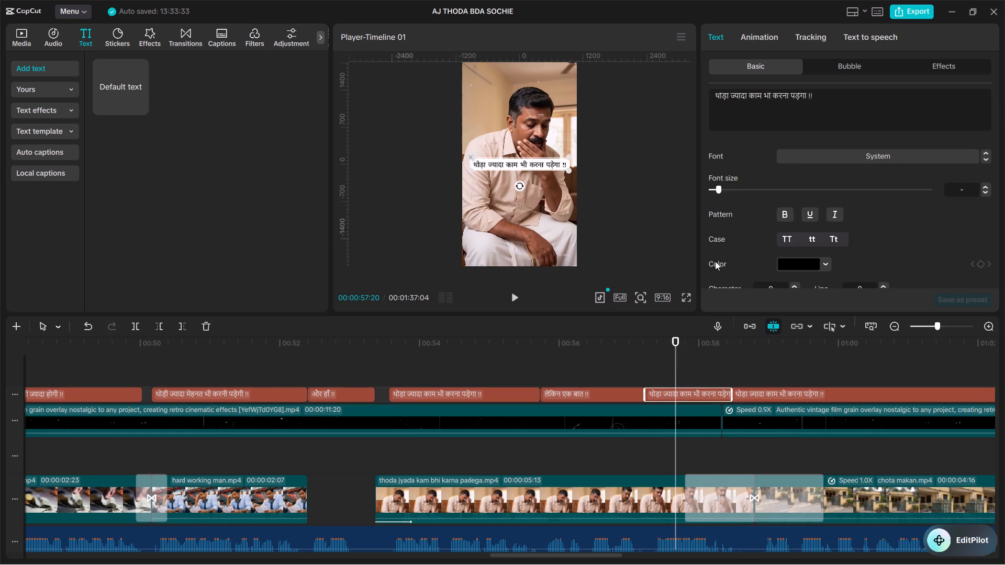
click(827, 124)
key(ctrl+a)
key(ctrl+v)
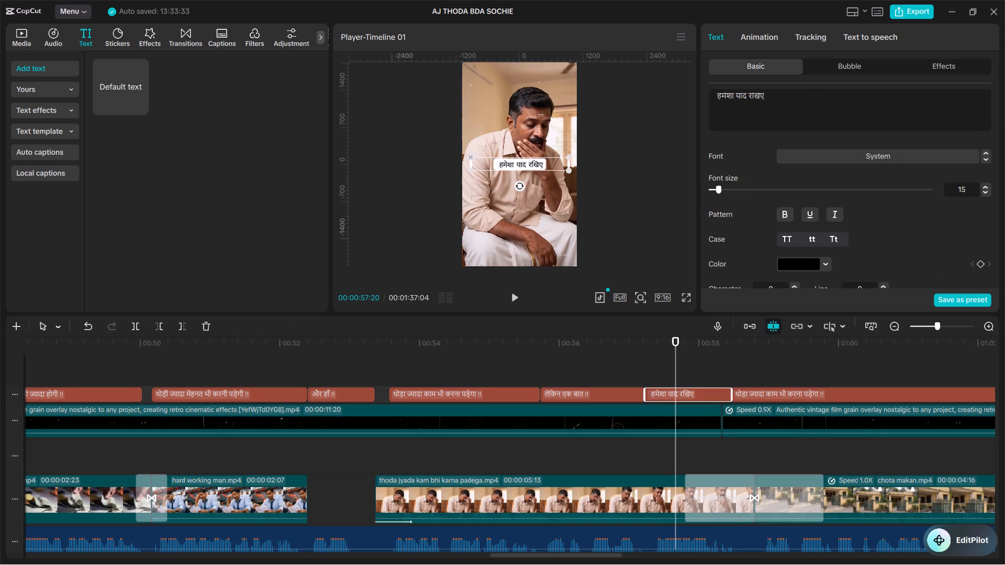
key(space)
key(shift+exclam)
key(shift+exclam)
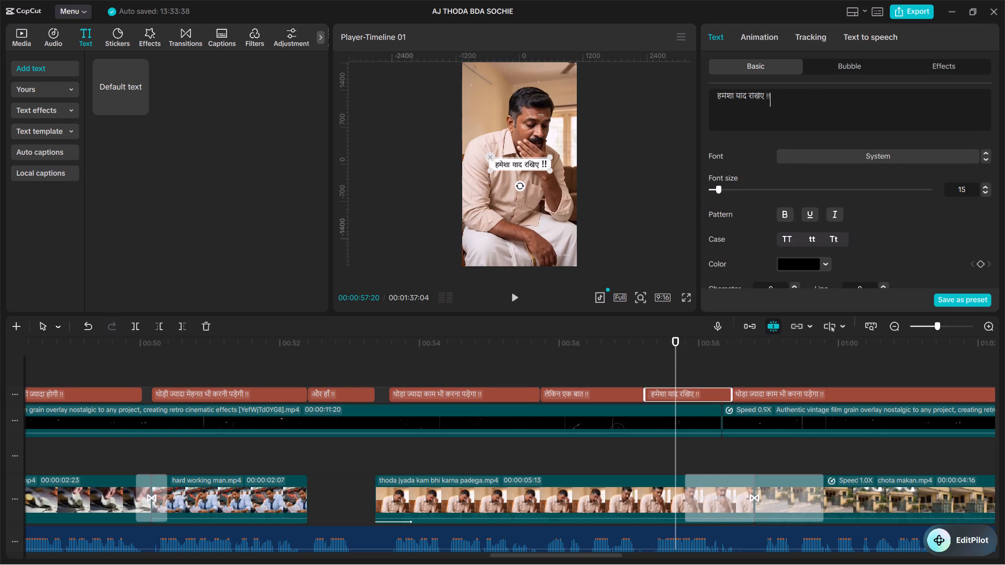
Set the font size of only the "!!" in the "हमेशा याद रखिए !!" caption to 10 and deselect the caption.
double_click(769, 94)
triple_click(986, 191)
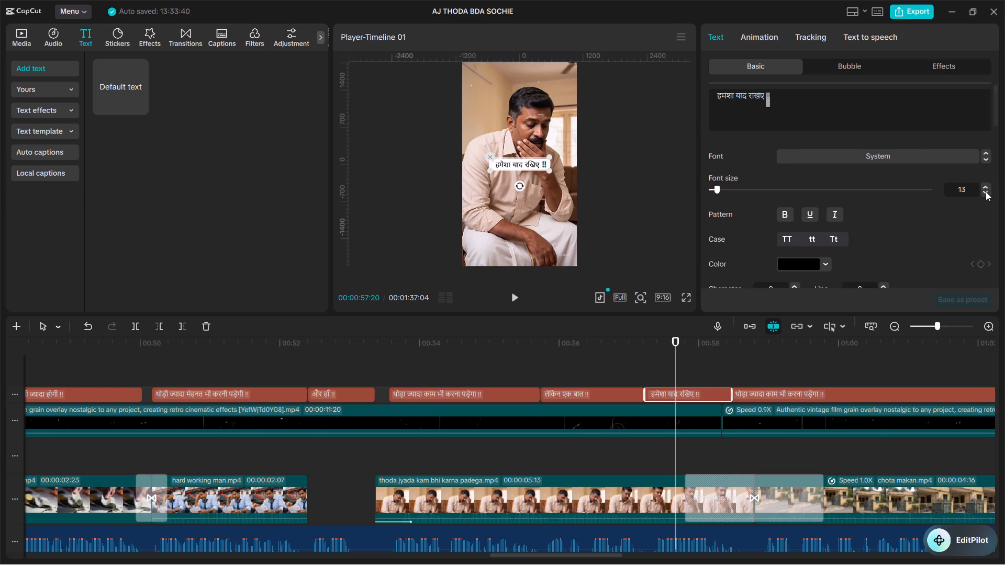
double_click(986, 191)
click(643, 365)
Find where the next voiceover phrase starts, split the last caption at 00:00:58:27, and delete the short piece before the split.
key(space)
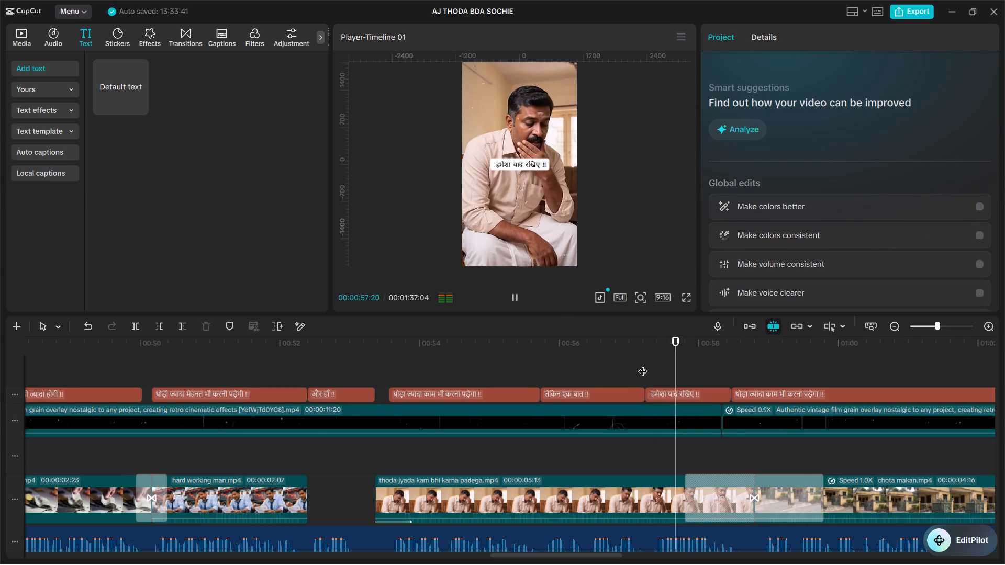
key(space)
key(space)
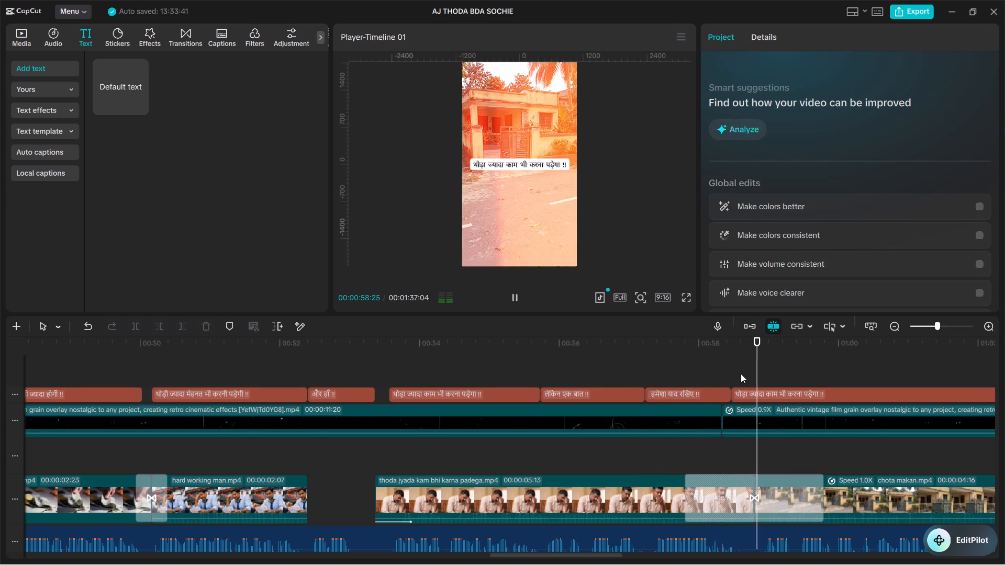
click(734, 367)
drag(734, 367, 763, 374)
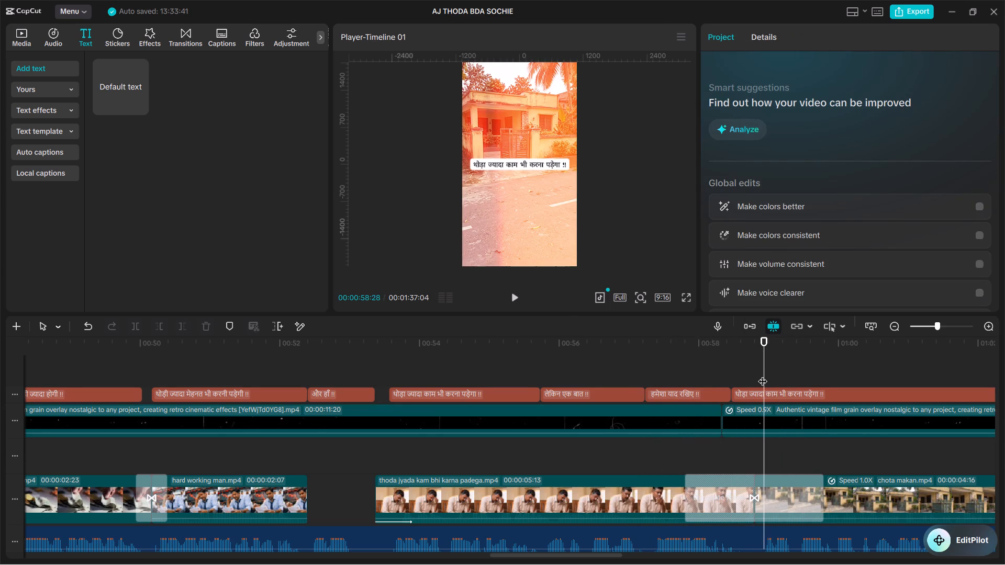
click(752, 383)
drag(757, 379, 762, 381)
click(744, 393)
drag(730, 387, 743, 387)
double_click(764, 371)
click(762, 397)
key(ctrl+b)
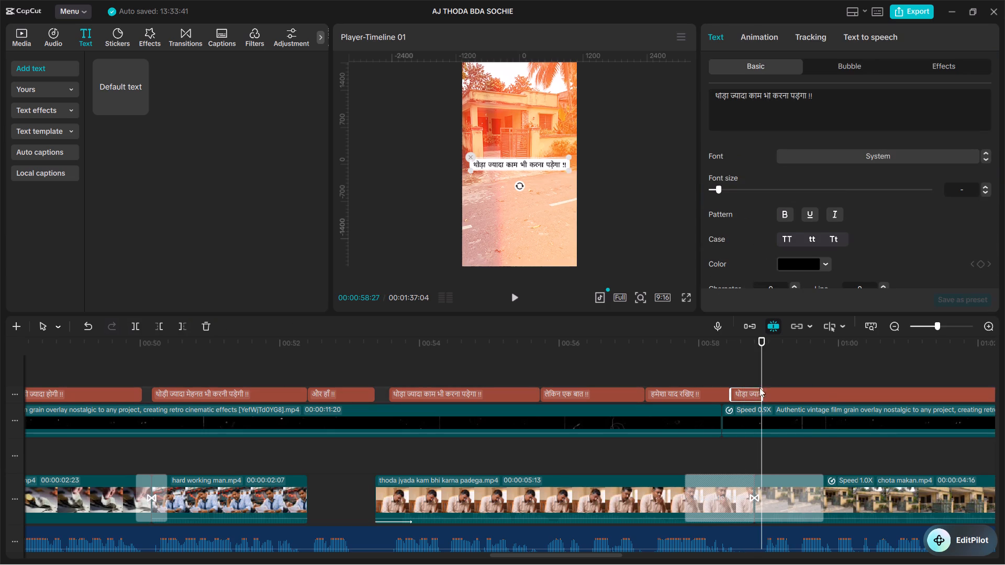
click(743, 392)
key(BackSpace)
Listen to the next voiceover phrases from the last caption's start, and bring the playhead back to 00:00:59:00.
key(space)
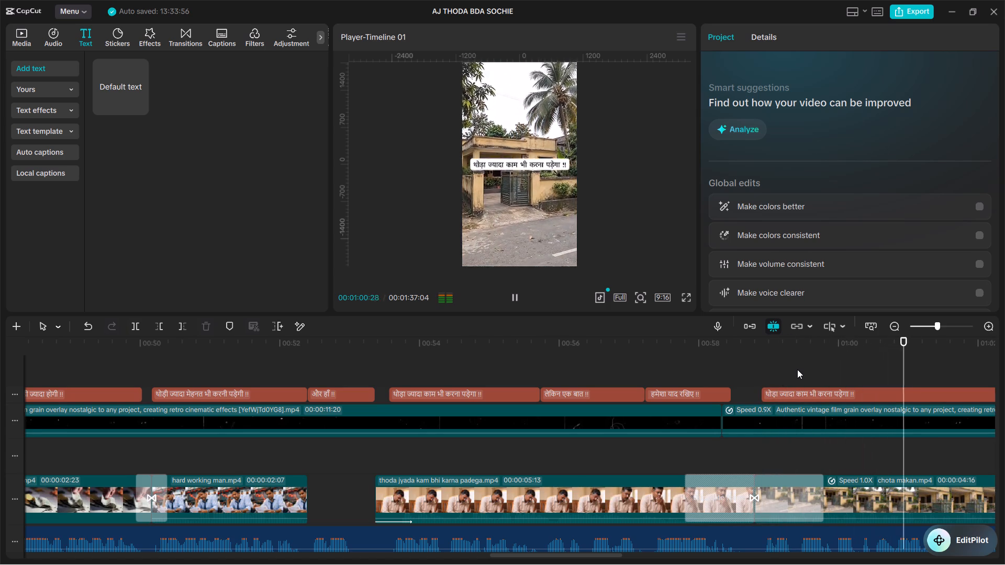
key(space)
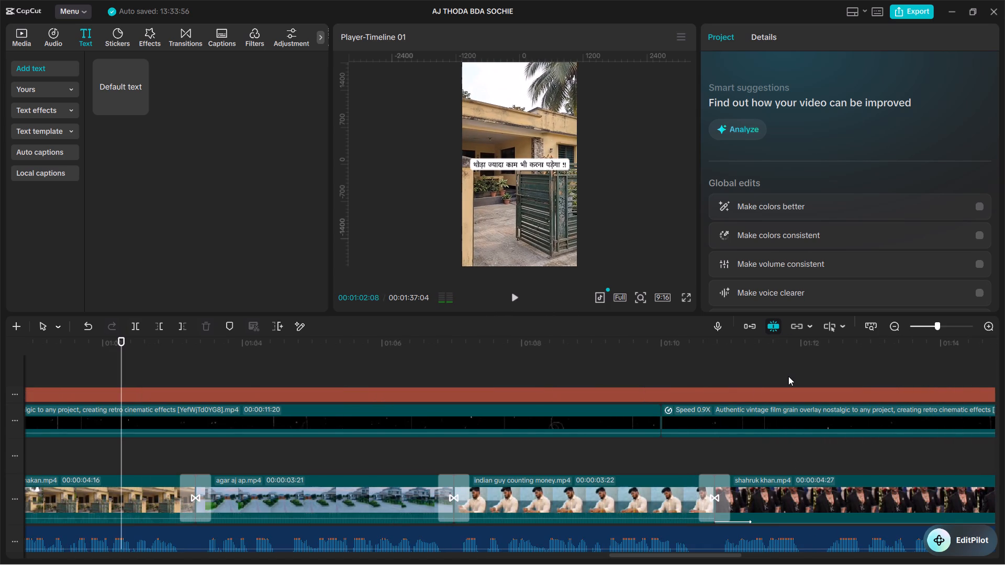
alt+scroll(670, 407, up, 6)
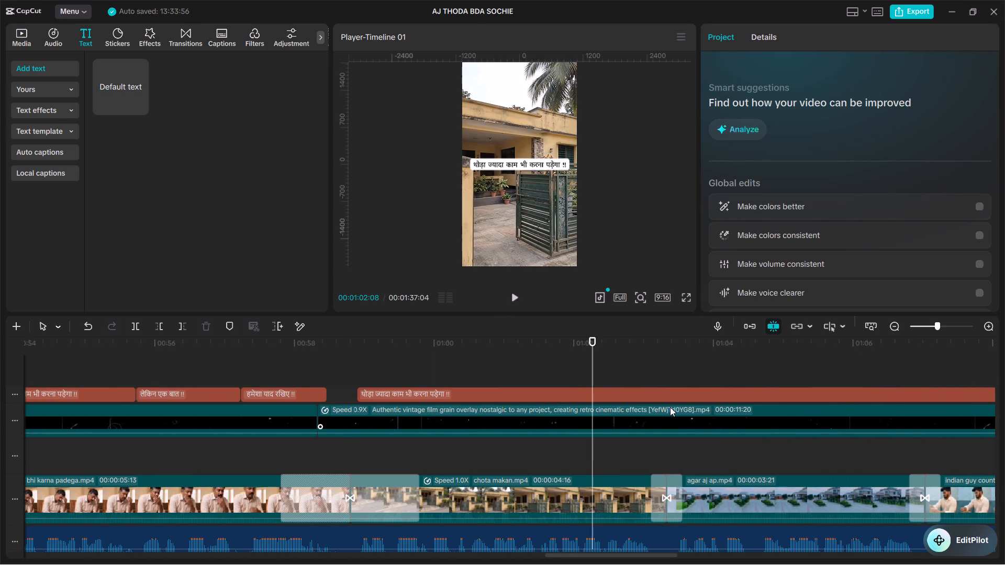
alt+scroll(571, 411, up, 4)
click(685, 369)
drag(681, 366, 676, 363)
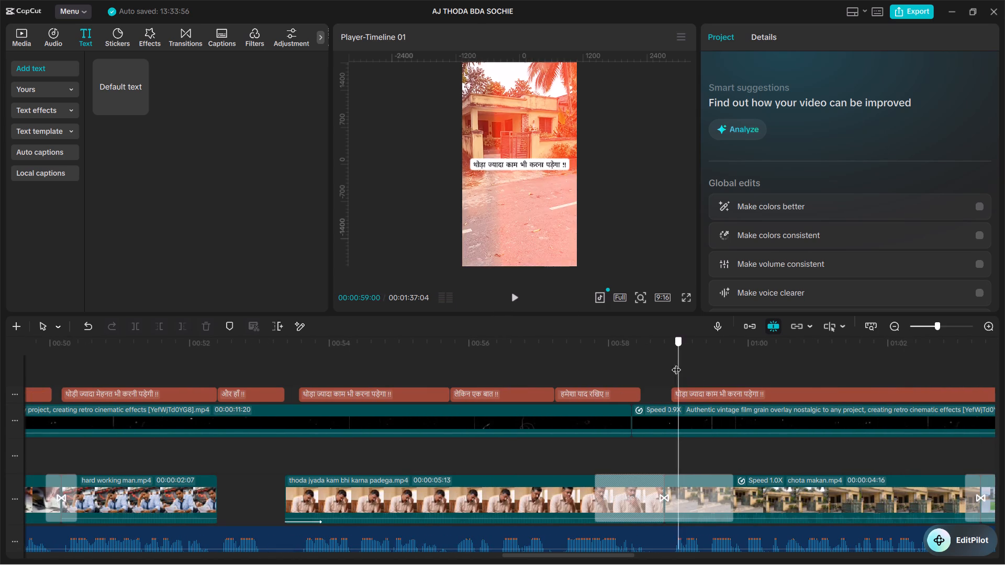
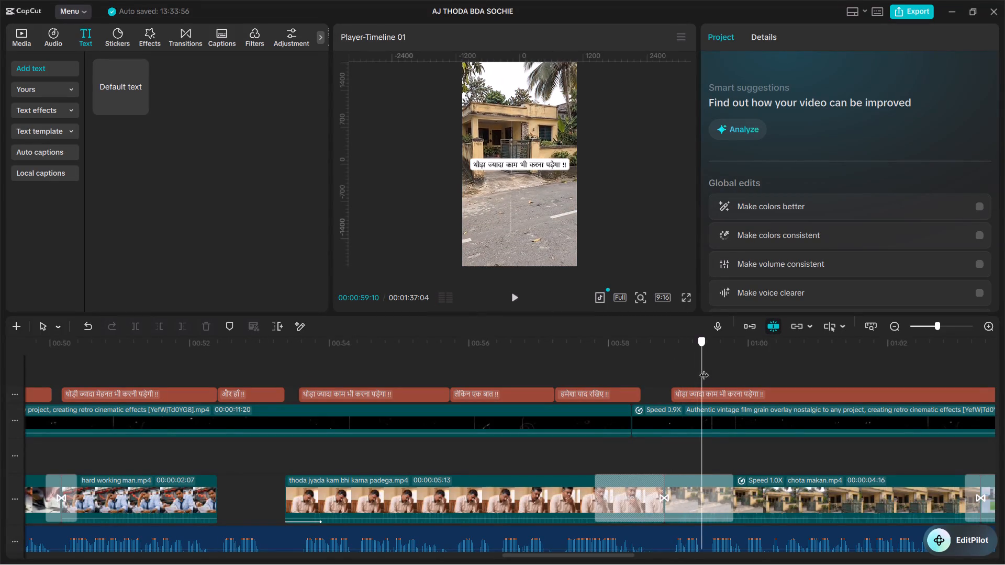
Split the last caption at 00:00:59:11, where the next voiceover word ends.
click(705, 387)
click(703, 390)
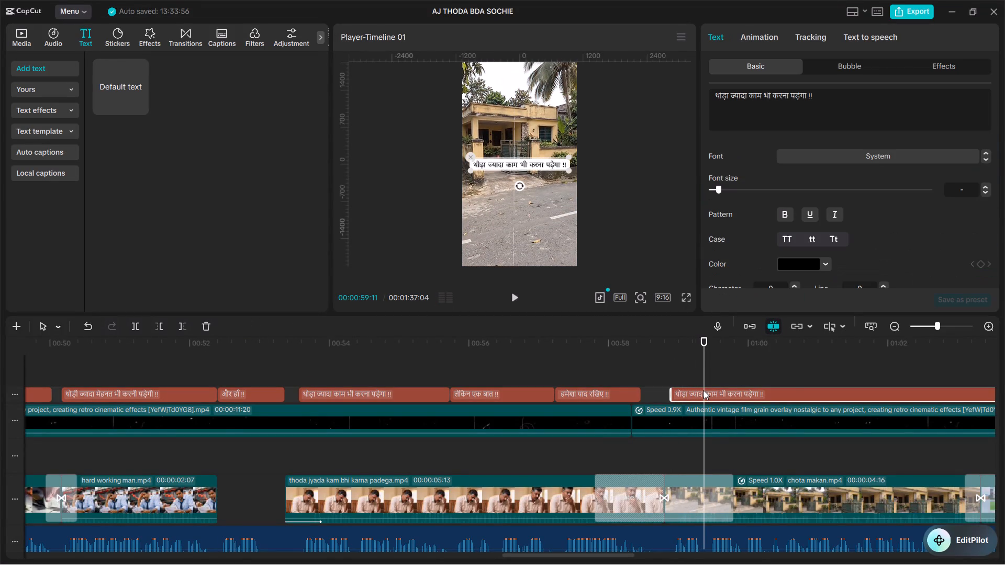
key(ctrl+b)
Replace the text of the short caption segment ending at 00:00:59:11 with the copied word "अगर".
click(685, 395)
double_click(821, 117)
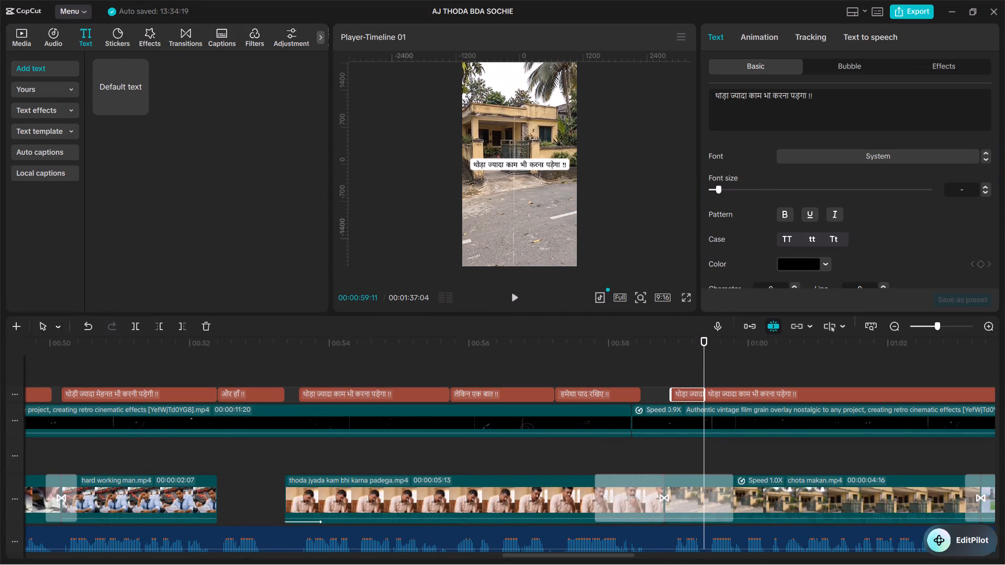
key(ctrl+a)
key(ctrl+v)
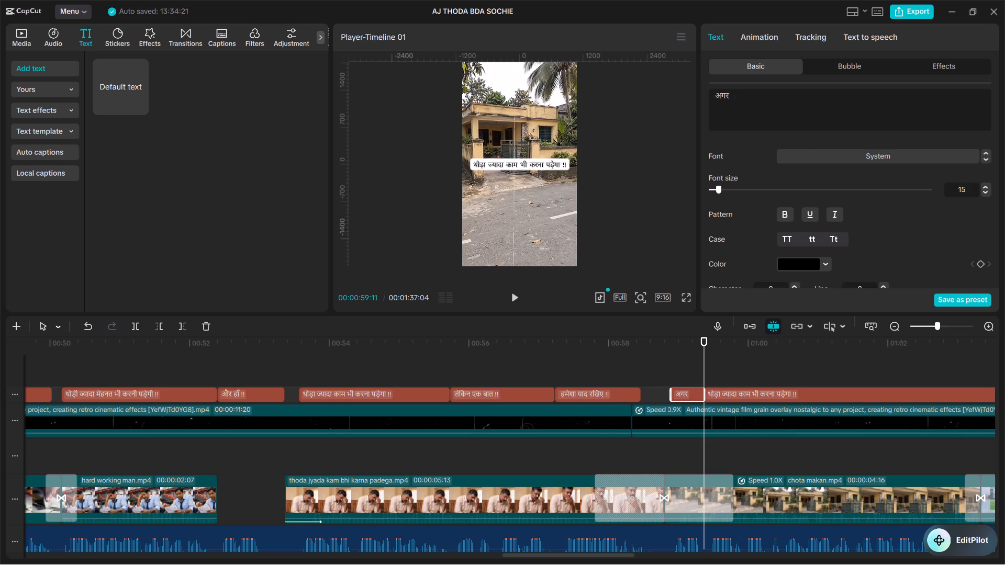
key(space)
key(BackSpace)
Play the voiceover around the "अगर" caption to find where the following phrase ends, and split the last caption at 00:01:00:09.
click(658, 368)
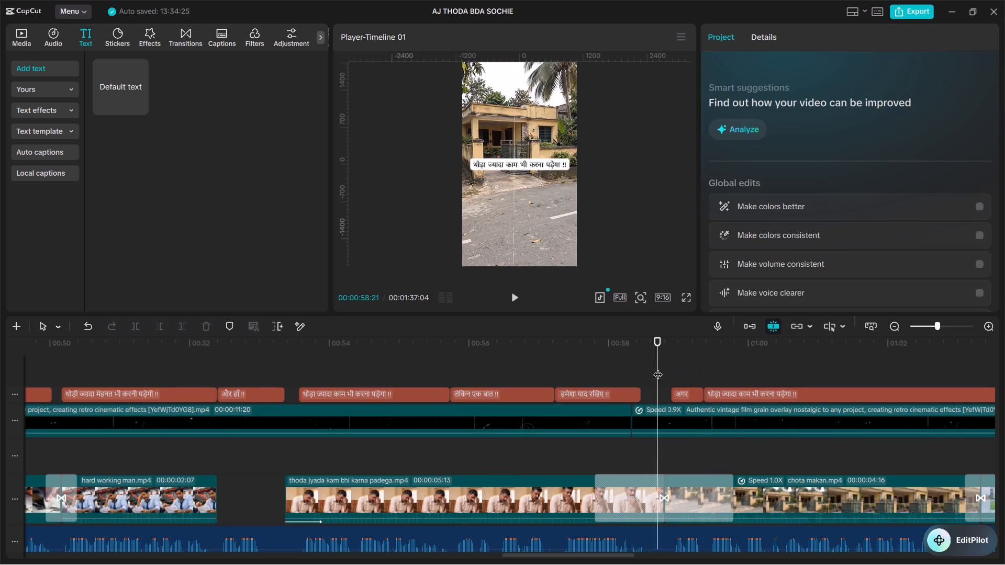
key(space)
key(space)
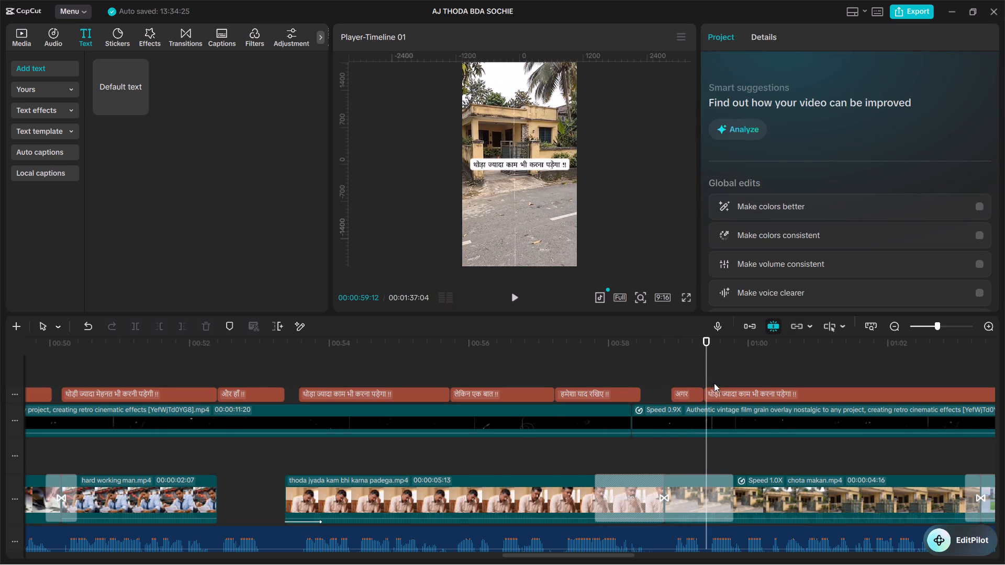
drag(706, 371, 721, 378)
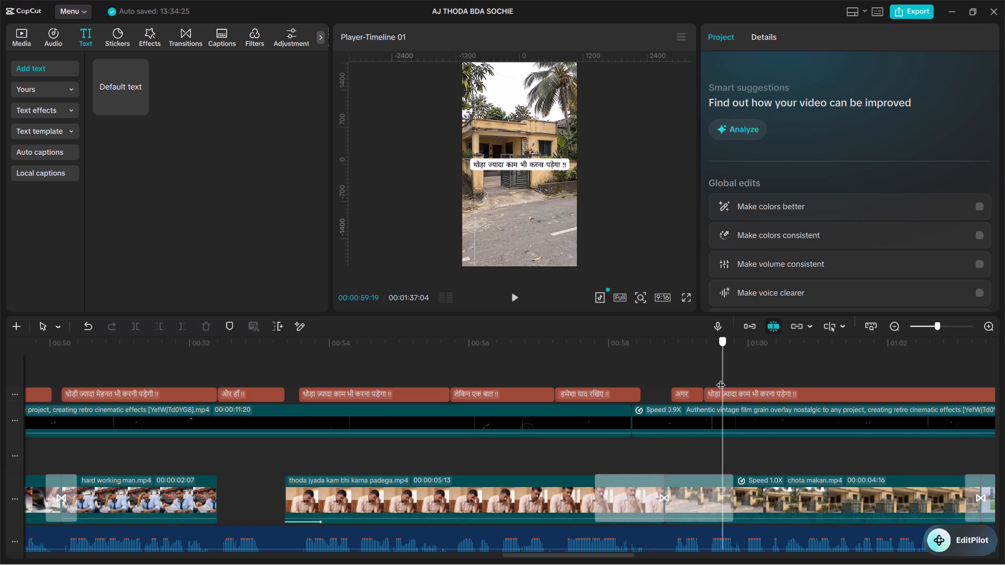
drag(721, 378, 705, 363)
key(space)
key(space)
key(space)
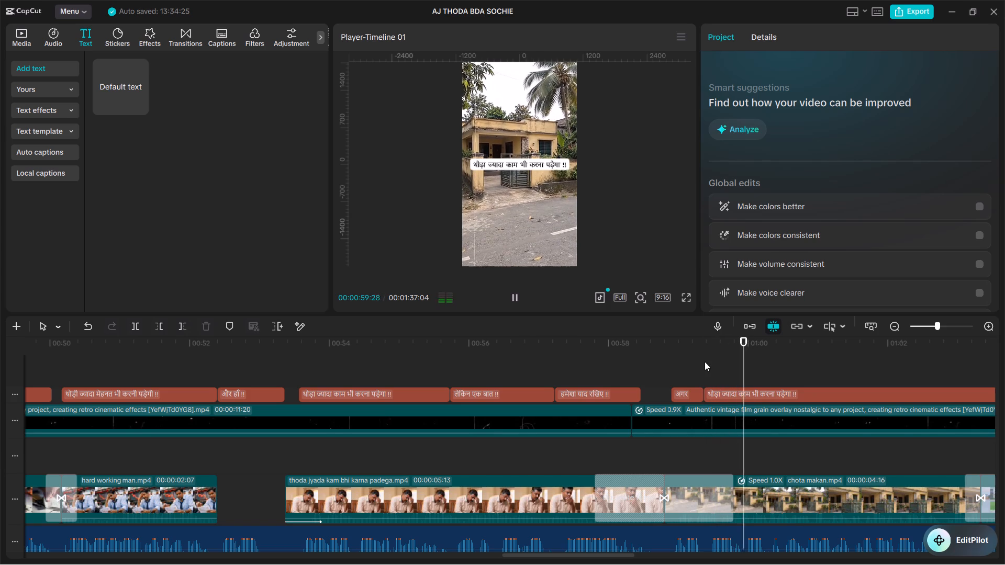
key(space)
click(743, 369)
drag(743, 369, 745, 373)
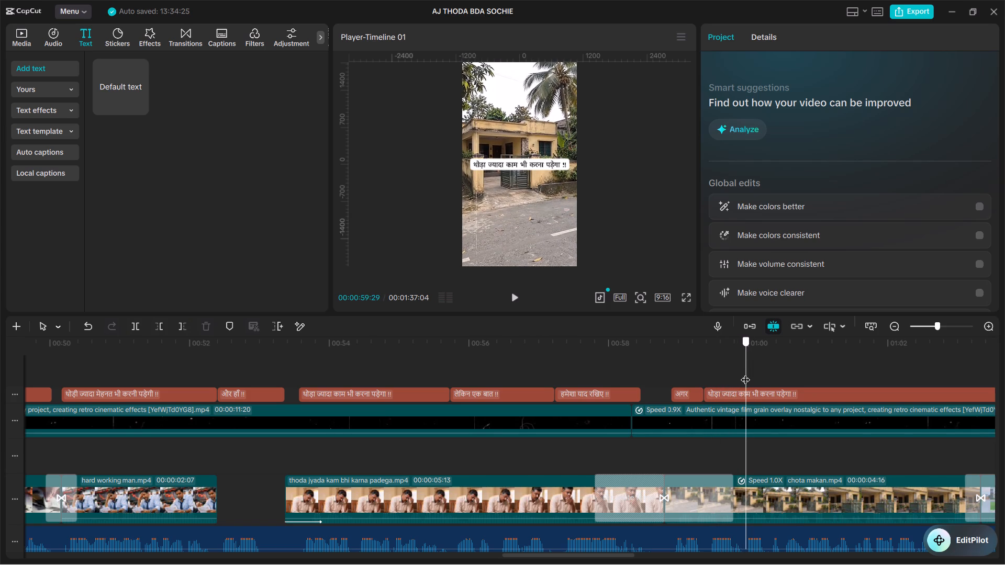
drag(745, 373, 723, 359)
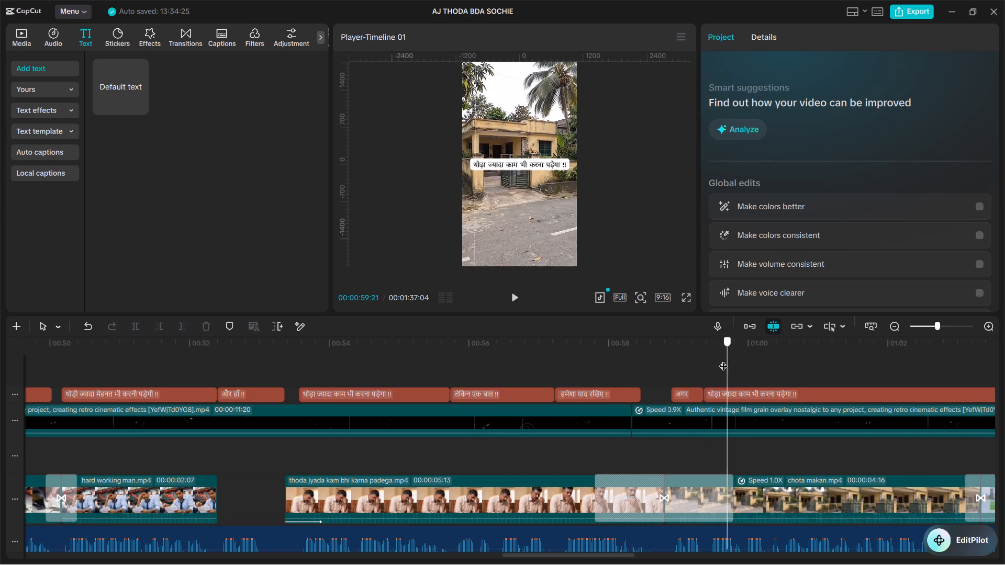
drag(723, 359, 710, 352)
key(space)
key(space)
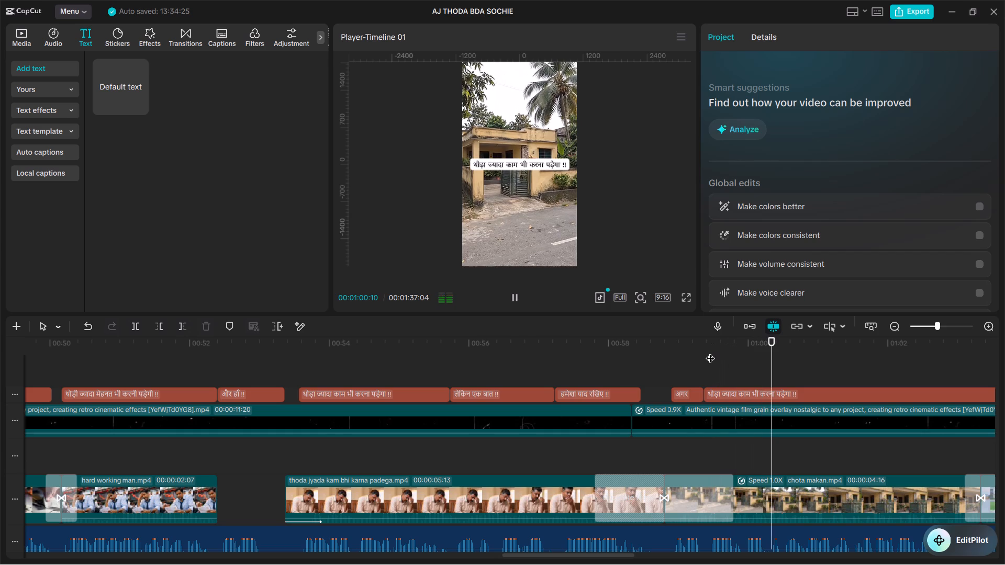
click(763, 370)
drag(763, 370, 769, 377)
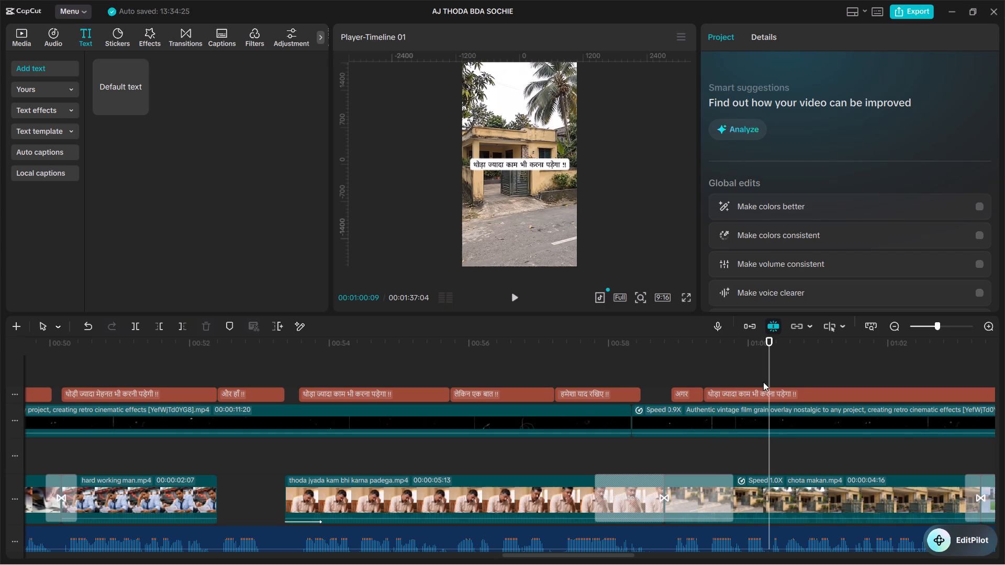
click(751, 398)
key(ctrl+b)
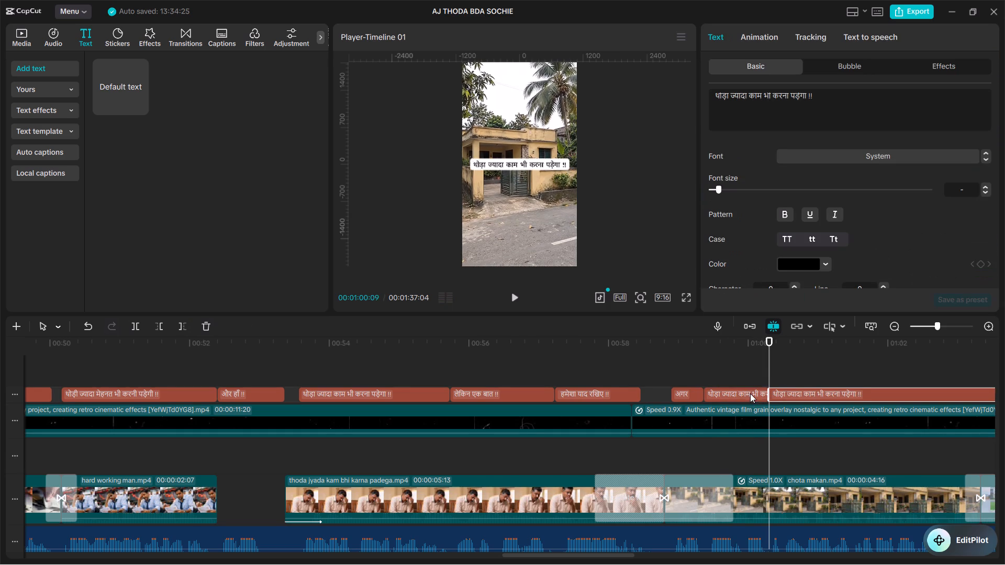
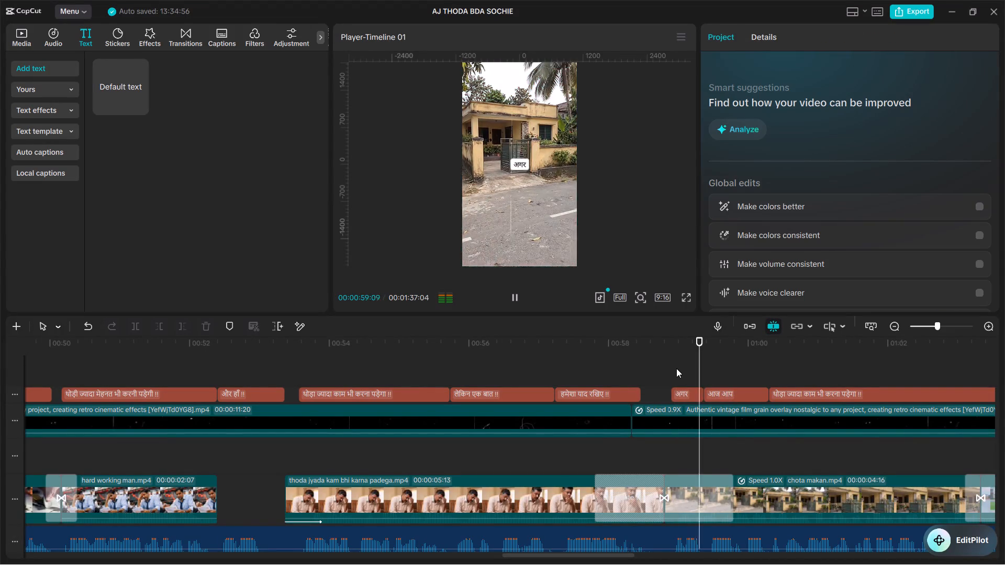
Play the voiceover past the "आज आप" caption to find the next phrase's end, and split the last caption at 00:01:01:15.
key(space)
key(space)
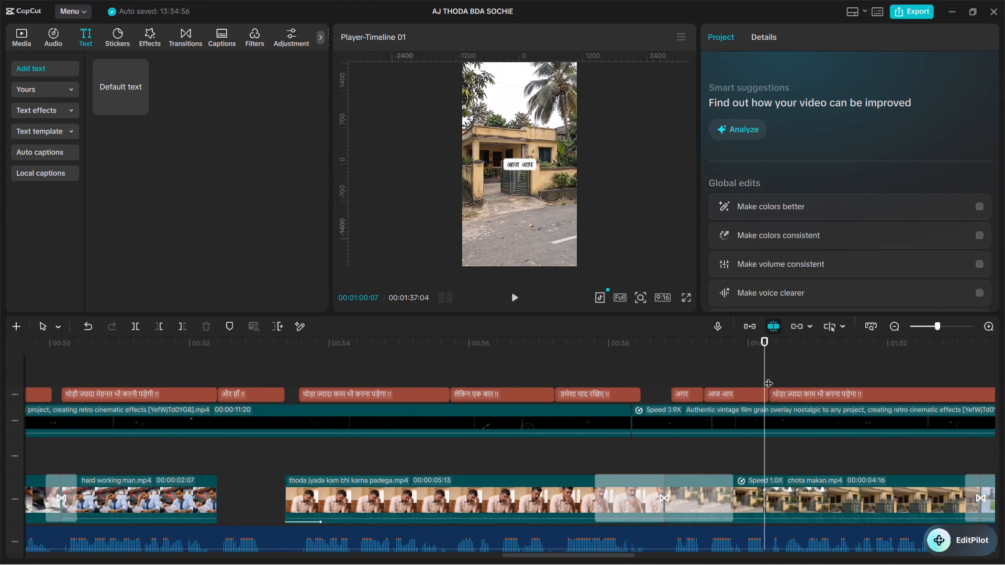
click(774, 368)
drag(773, 368, 767, 362)
key(space)
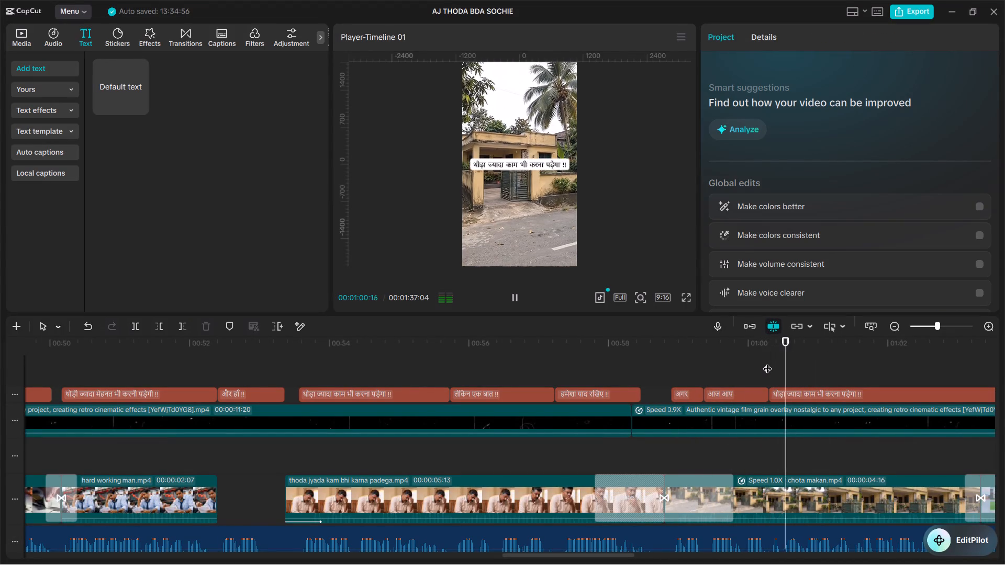
key(space)
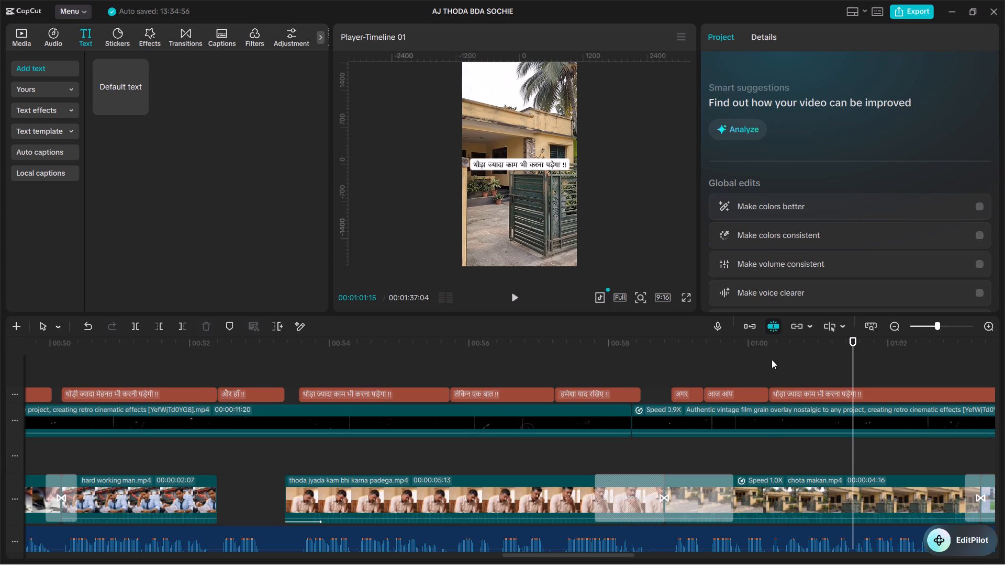
click(772, 359)
click(841, 367)
drag(843, 367, 854, 381)
click(828, 394)
key(ctrl+b)
click(799, 391)
click(797, 358)
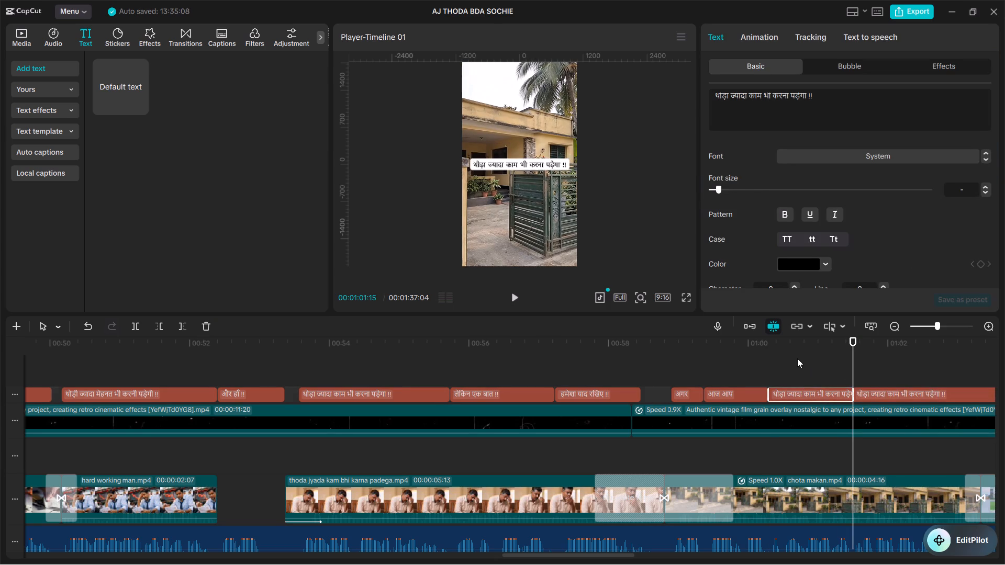
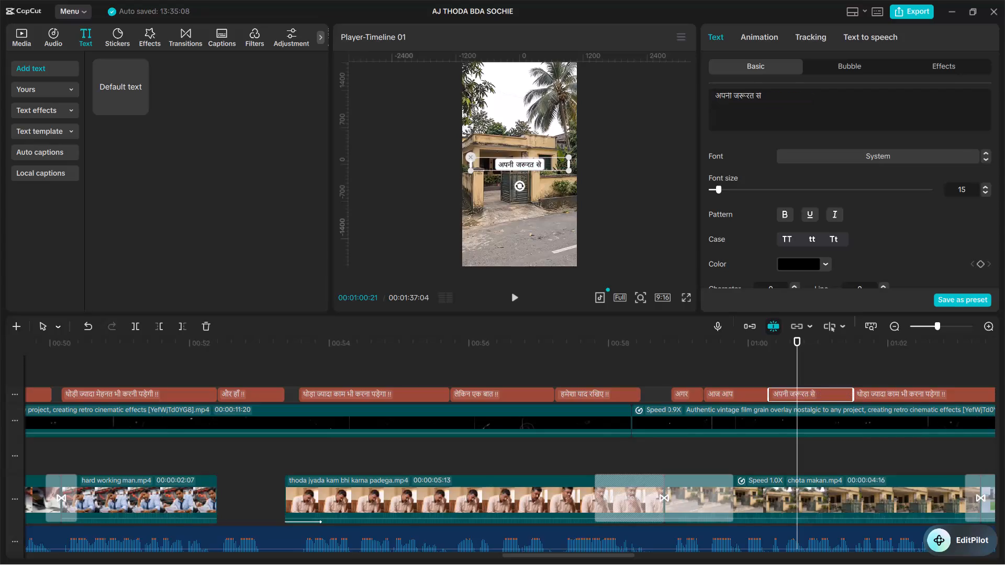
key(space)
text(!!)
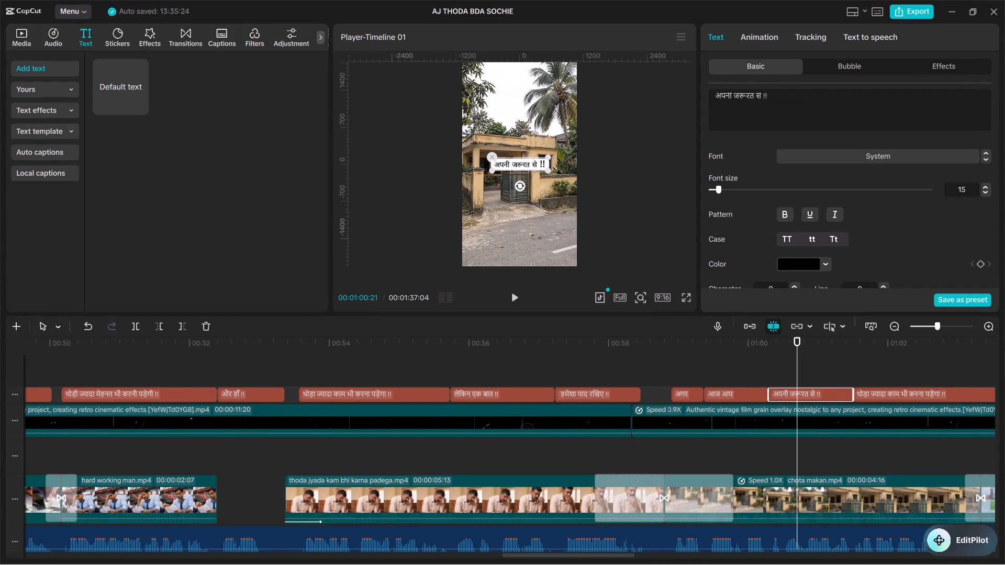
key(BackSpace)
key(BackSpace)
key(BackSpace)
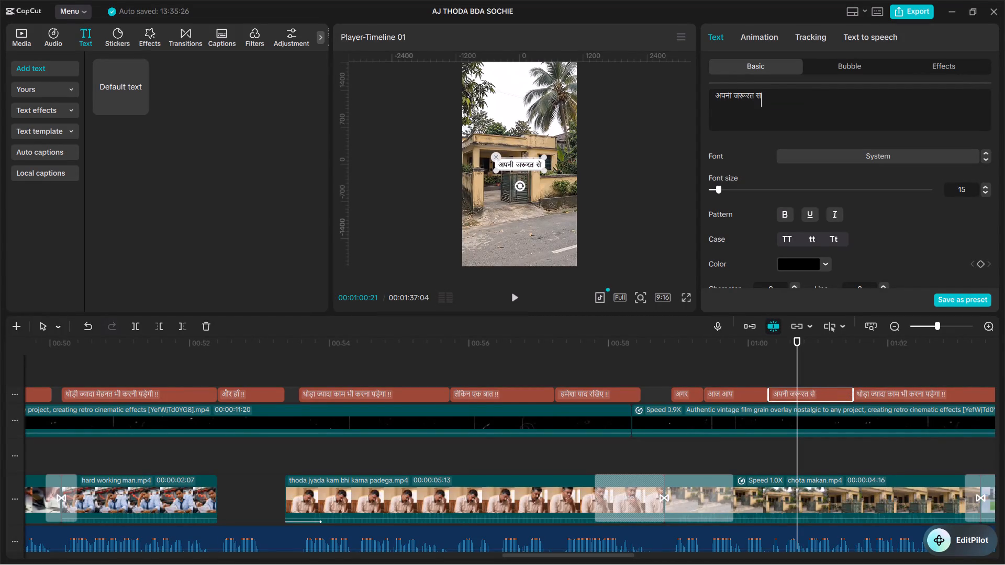
Play the voiceover past the "अपनी जरूरत से" caption to find the next phrase's end, and split the last caption at 00:01:03:03.
click(760, 358)
key(space)
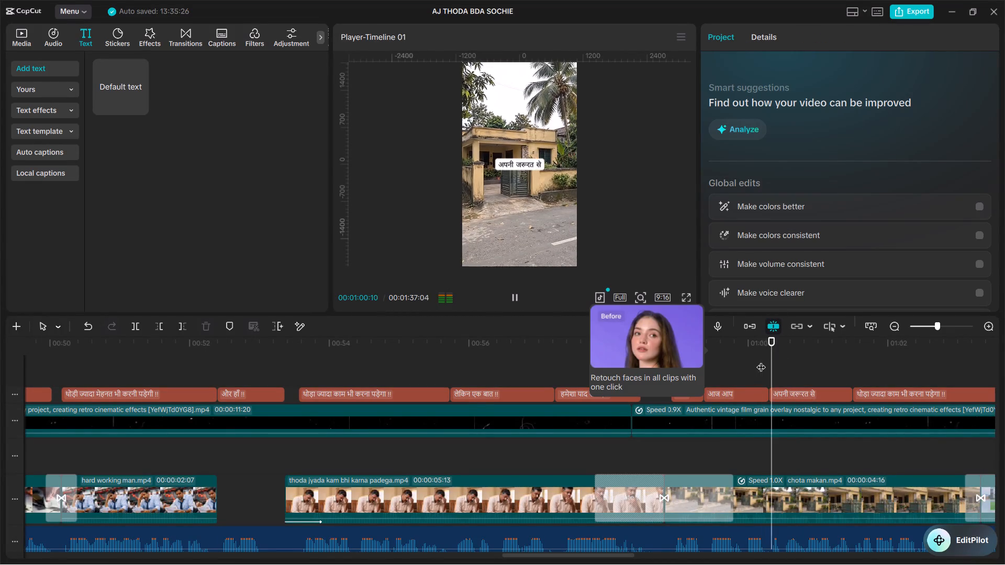
key(space)
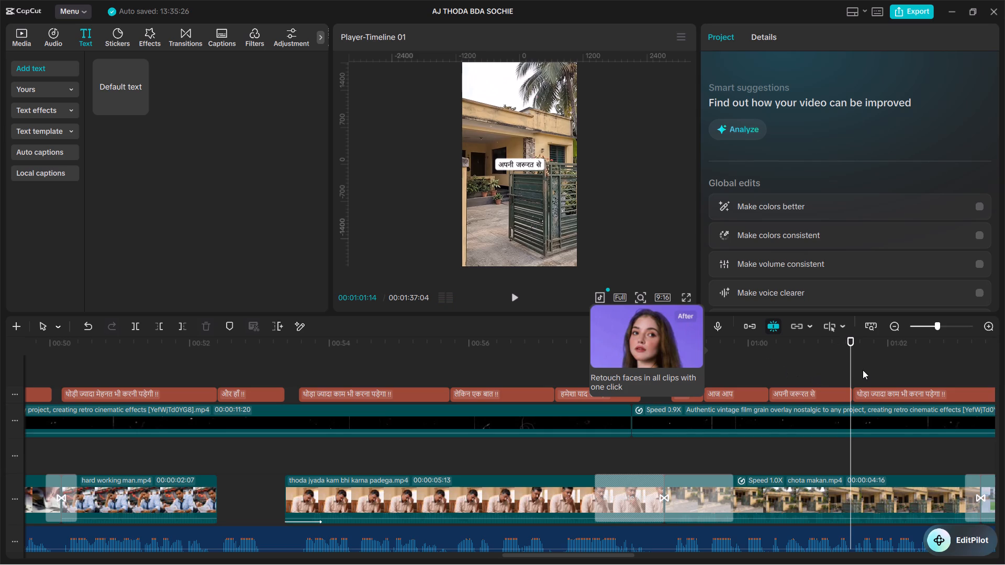
key(space)
key(space)
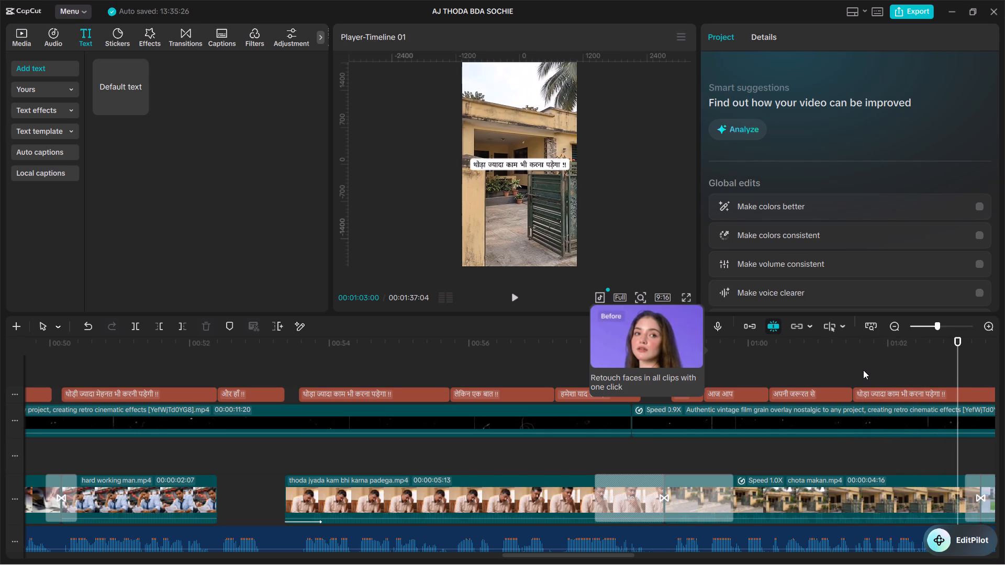
alt+scroll(863, 370, down, 3)
alt+scroll(706, 371, down, 2)
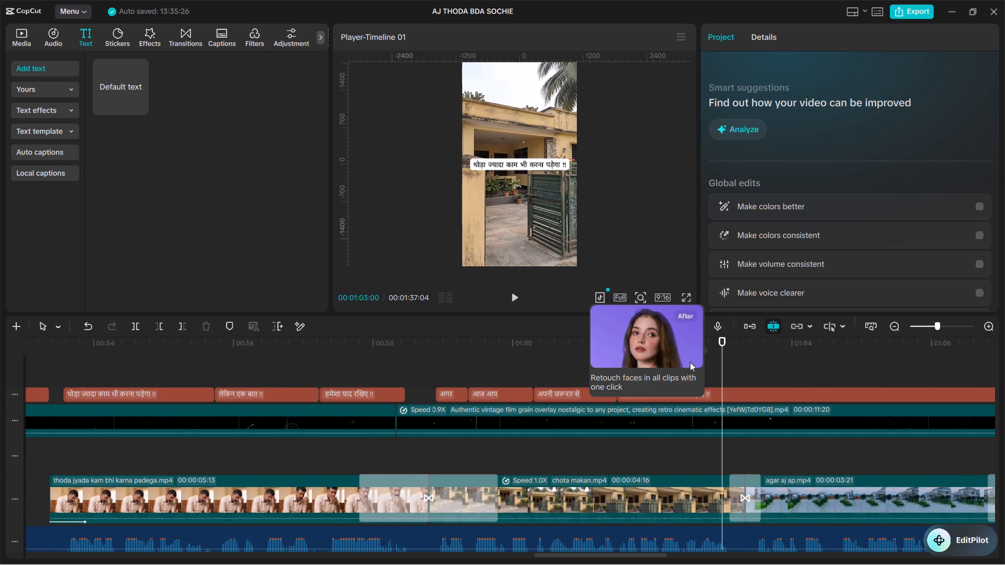
click(719, 392)
click(617, 363)
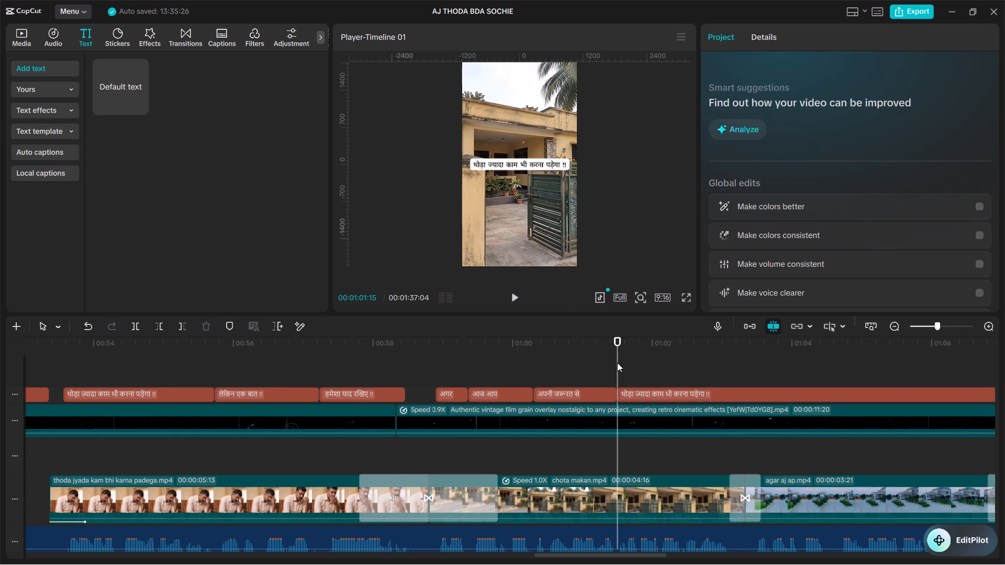
key(space)
key(space)
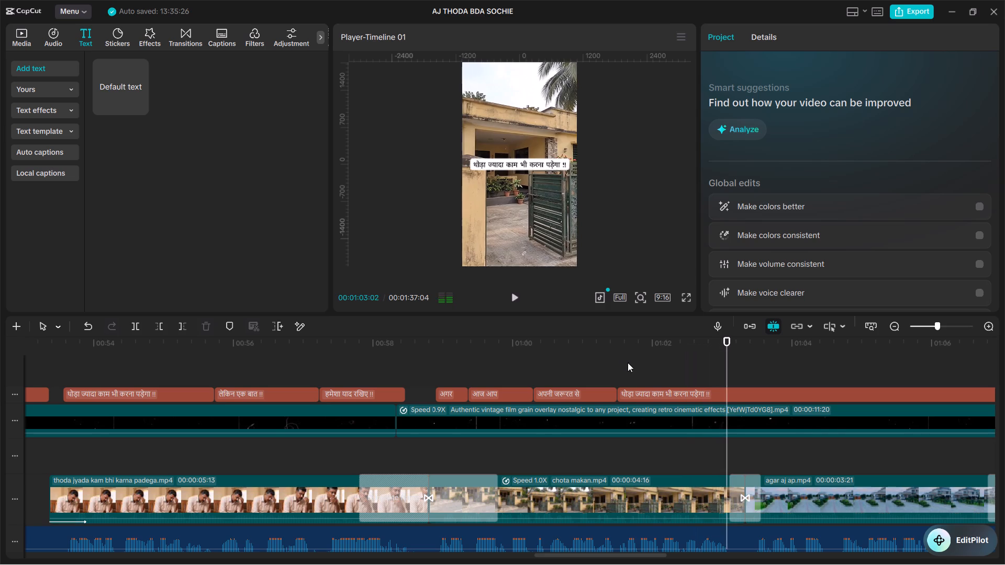
key(space)
key(space)
double_click(730, 364)
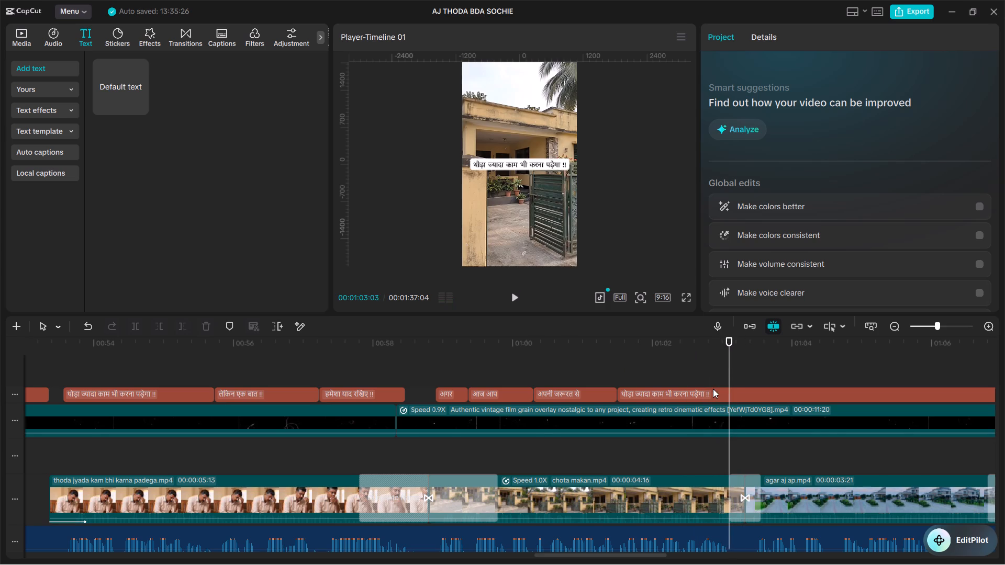
click(712, 390)
key(ctrl+b)
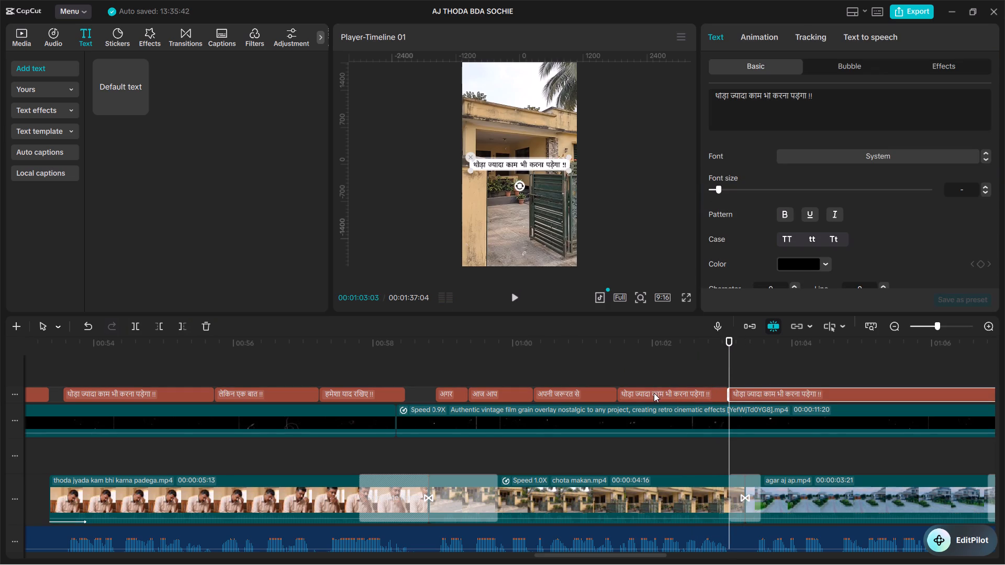
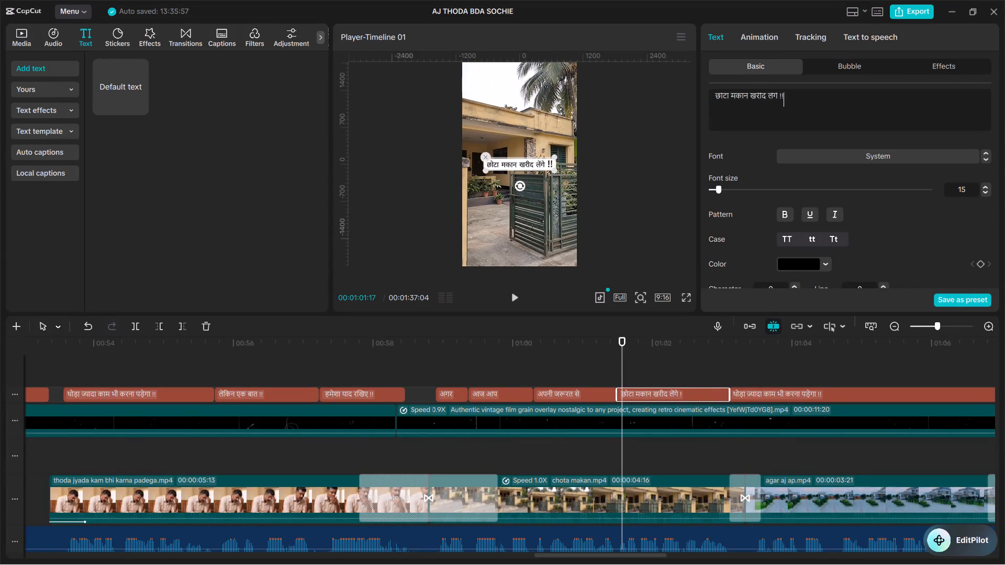
Reduce the "!!" at the end of the "छोटा मकान खरीद लेंगे !!" caption to font size 10.
double_click(780, 96)
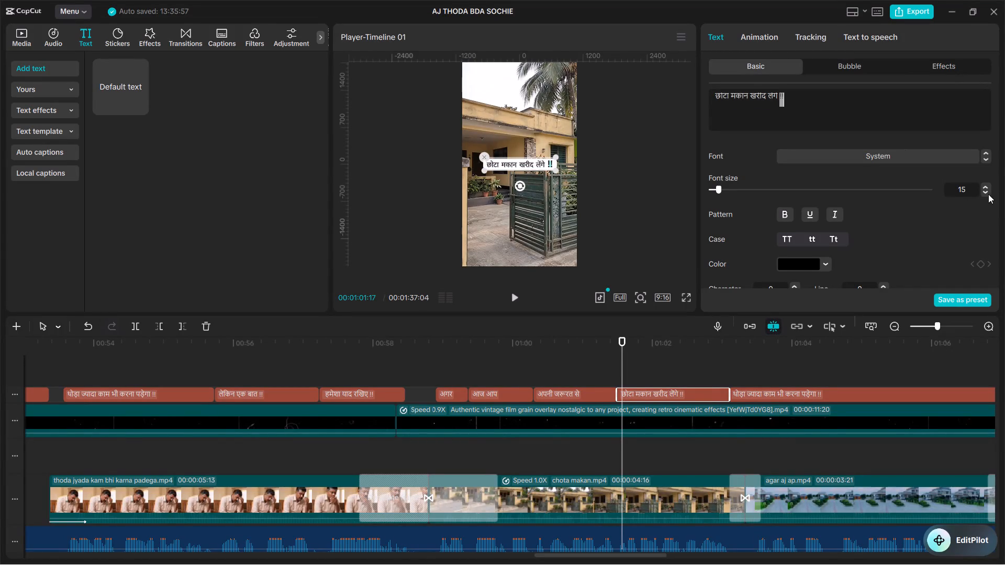
triple_click(987, 193)
double_click(987, 193)
click(611, 372)
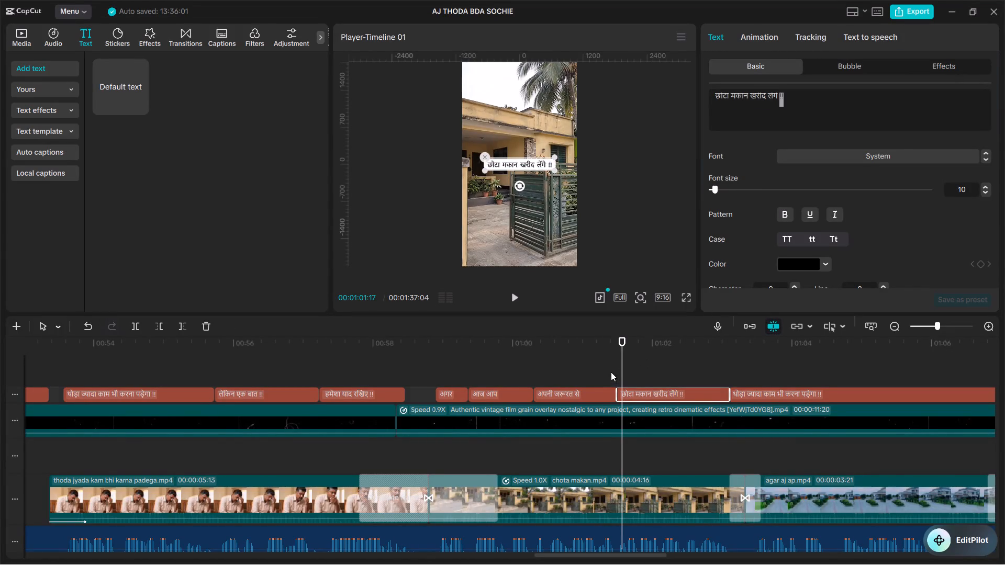
Play the "छोटा मकान खरीद लेंगे !!" caption to its end, and trim the following long caption's start to 00:01:03:14.
key(space)
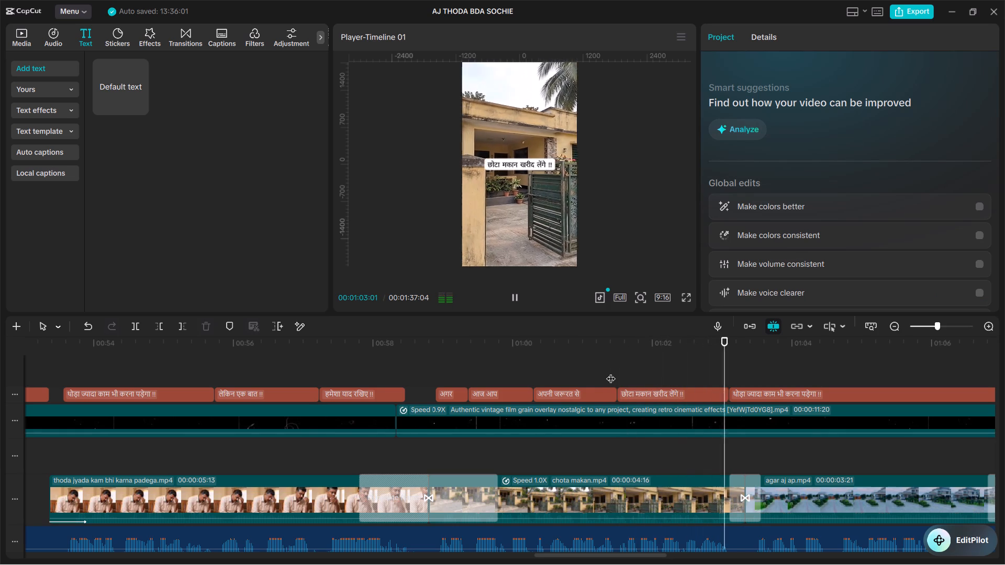
key(space)
double_click(729, 365)
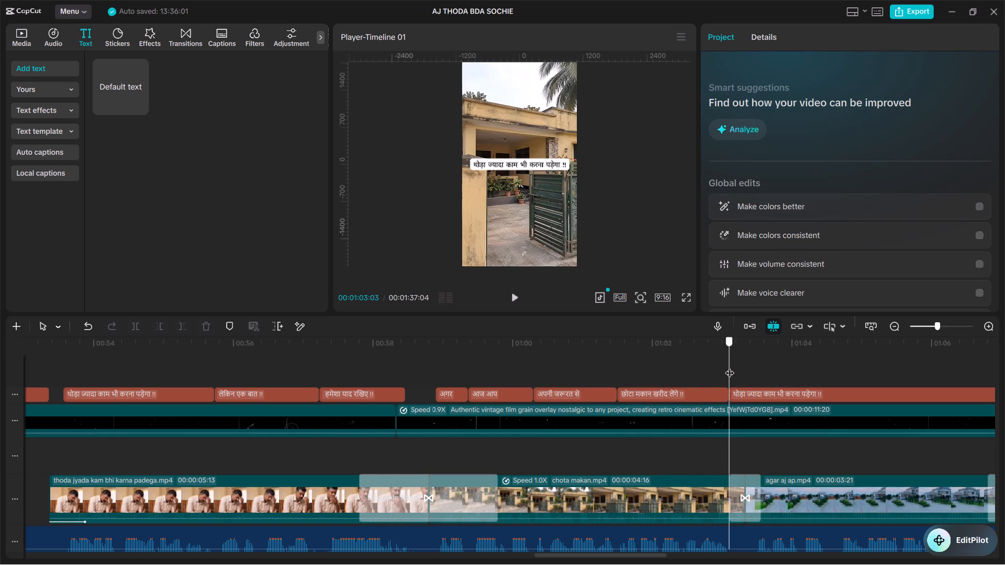
click(733, 393)
drag(727, 391, 749, 393)
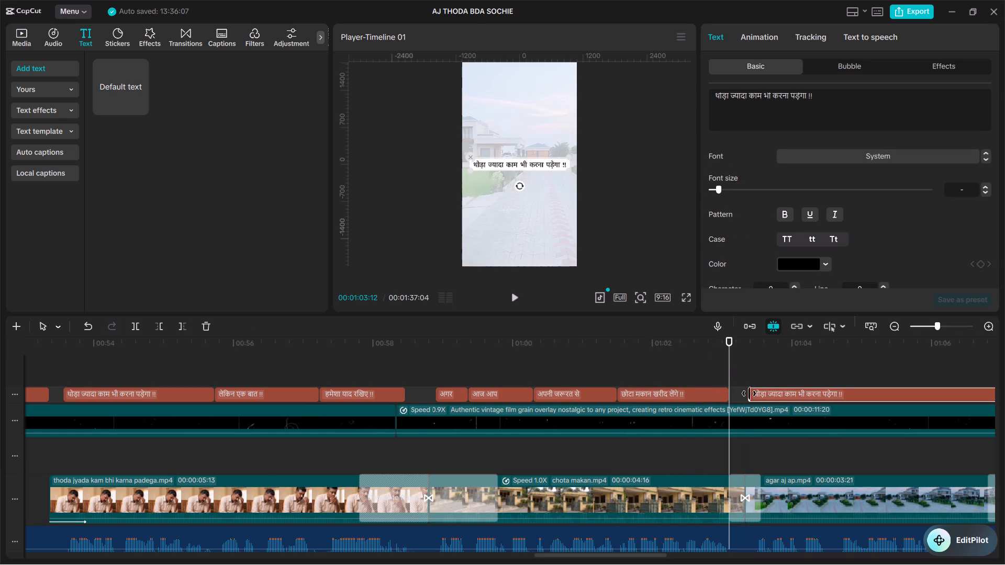
drag(749, 393, 750, 393)
click(749, 371)
drag(749, 367, 752, 370)
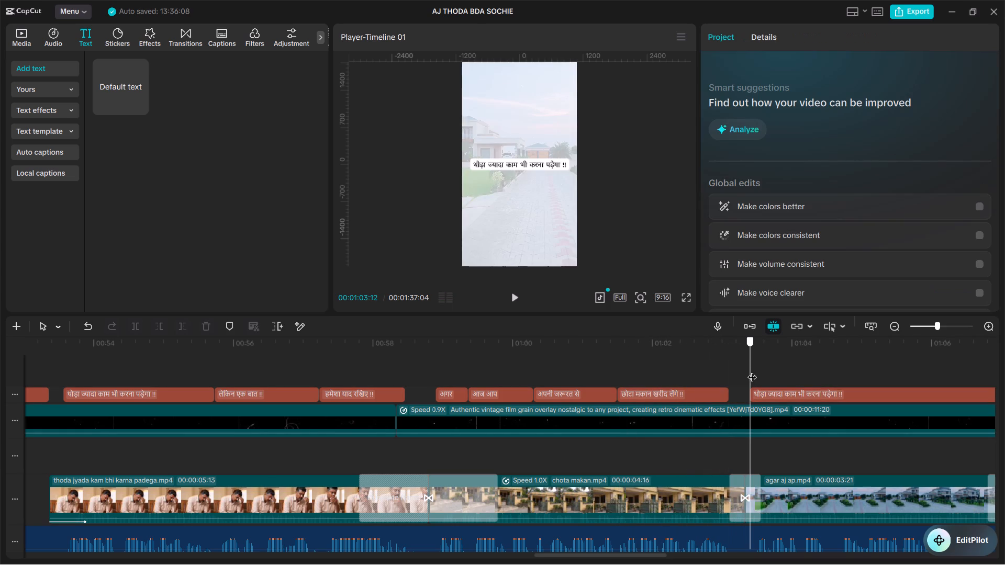
drag(752, 370, 755, 379)
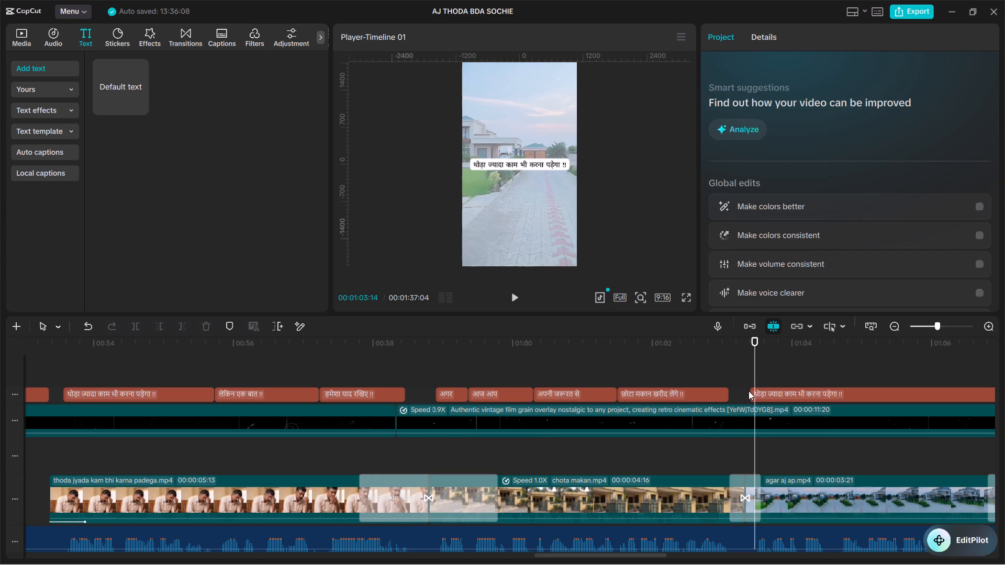
click(751, 388)
click(751, 388)
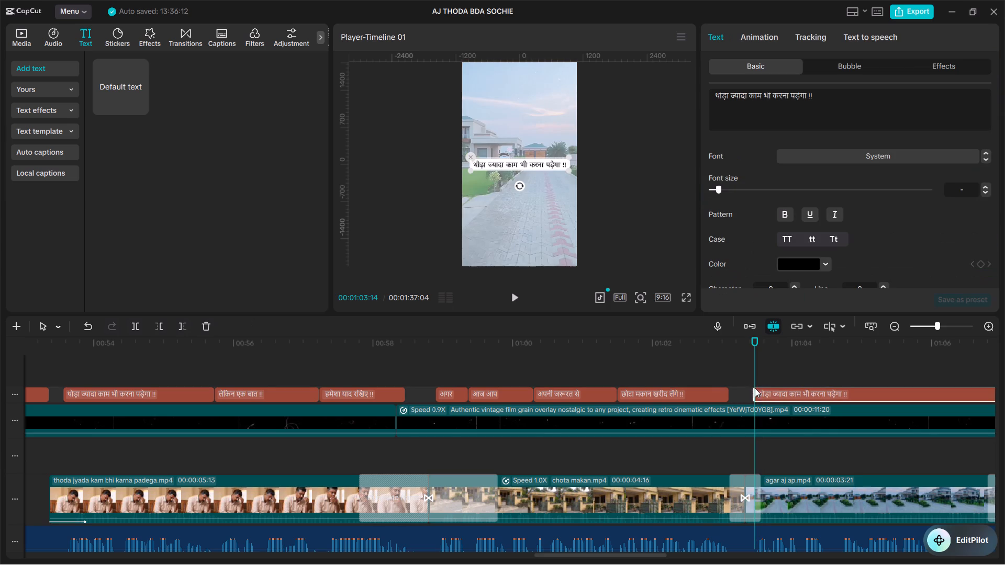
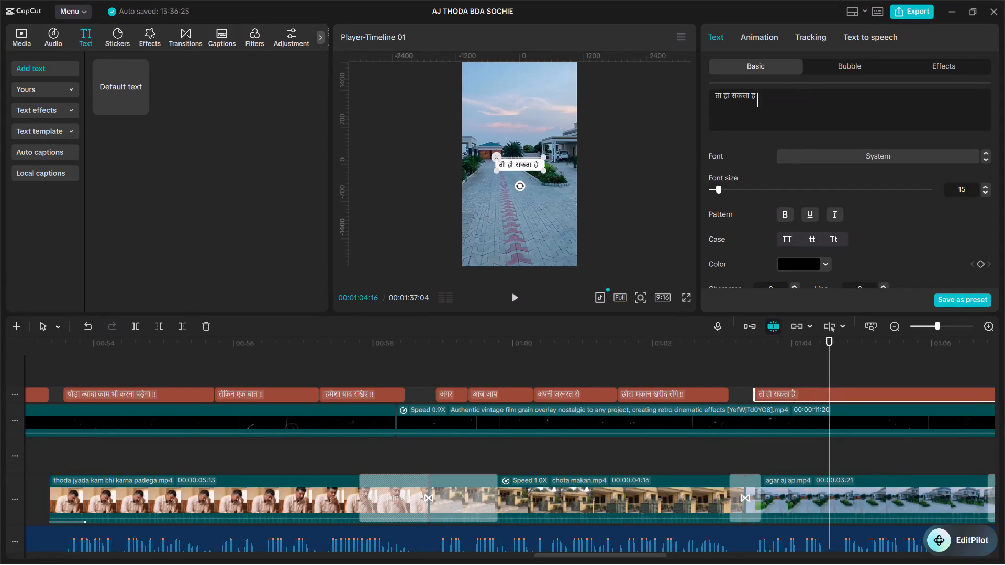
Append "!!" to the "तो हो सकता है" caption and shrink only those marks to match the small ones in earlier captions.
key(shift+exclam)
key(shift+exclam)
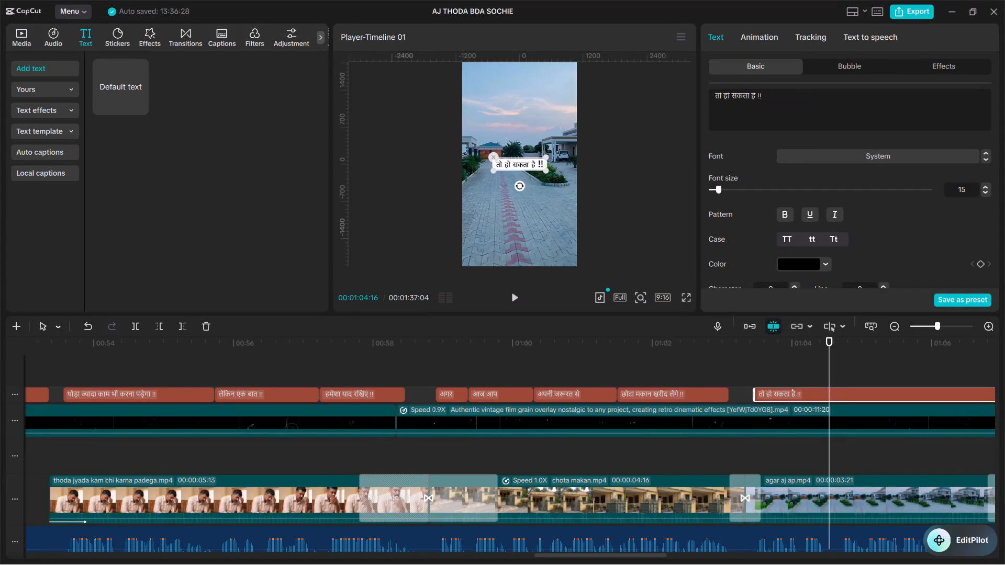
double_click(760, 96)
triple_click(987, 191)
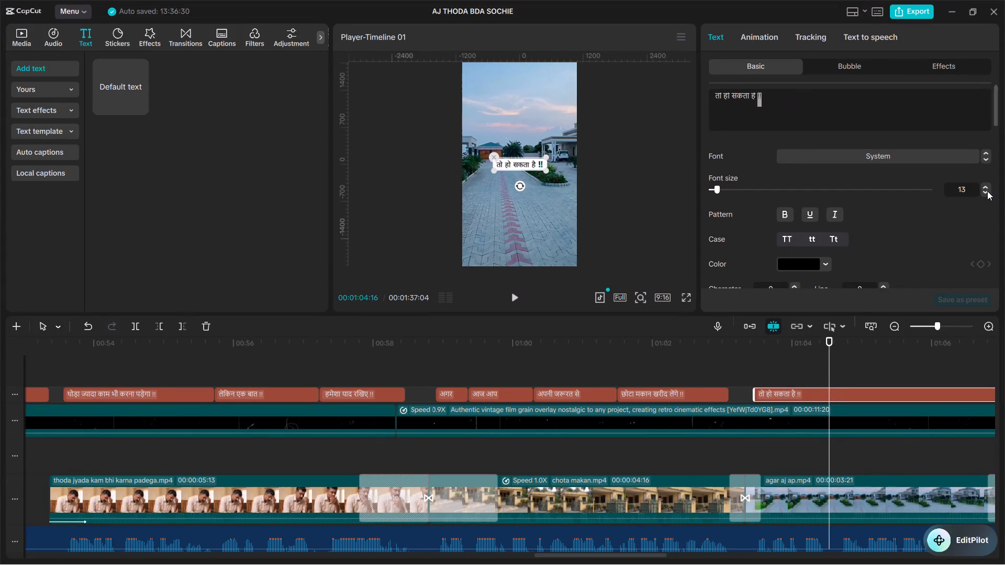
double_click(987, 191)
Play the "तो हो सकता है !!" caption from just before its start, and check its appearance in a full-screen preview.
click(743, 374)
key(space)
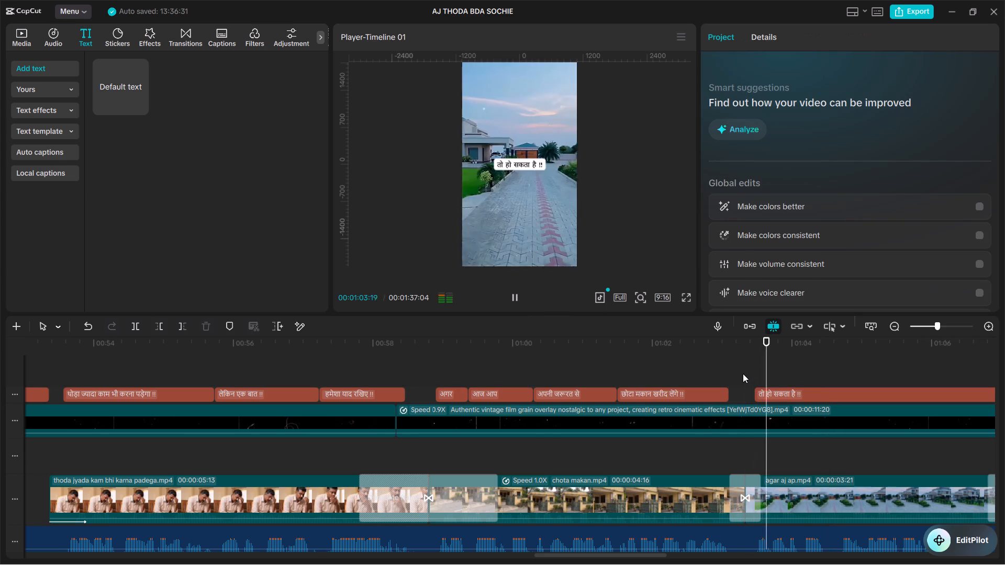
key(space)
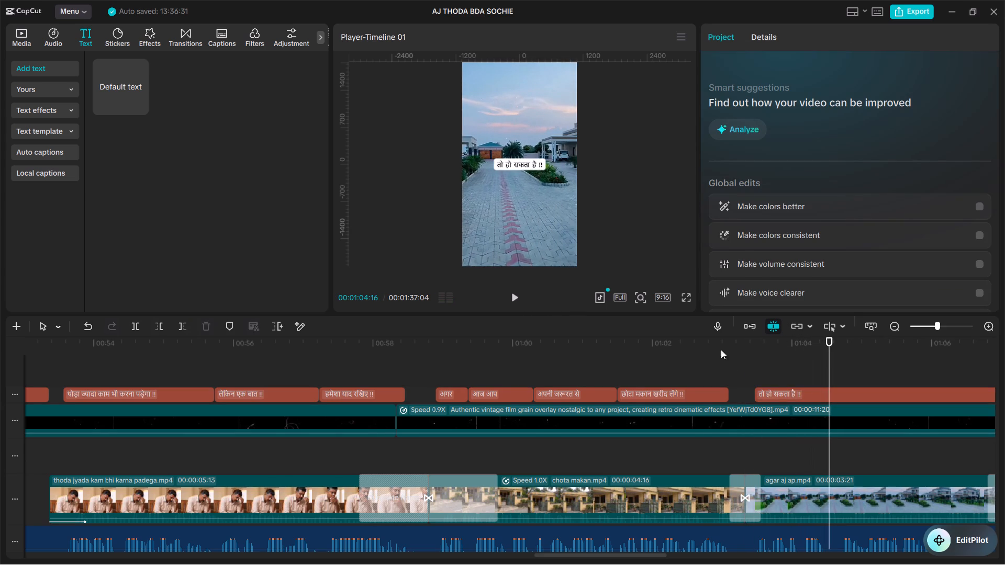
click(691, 292)
click(688, 296)
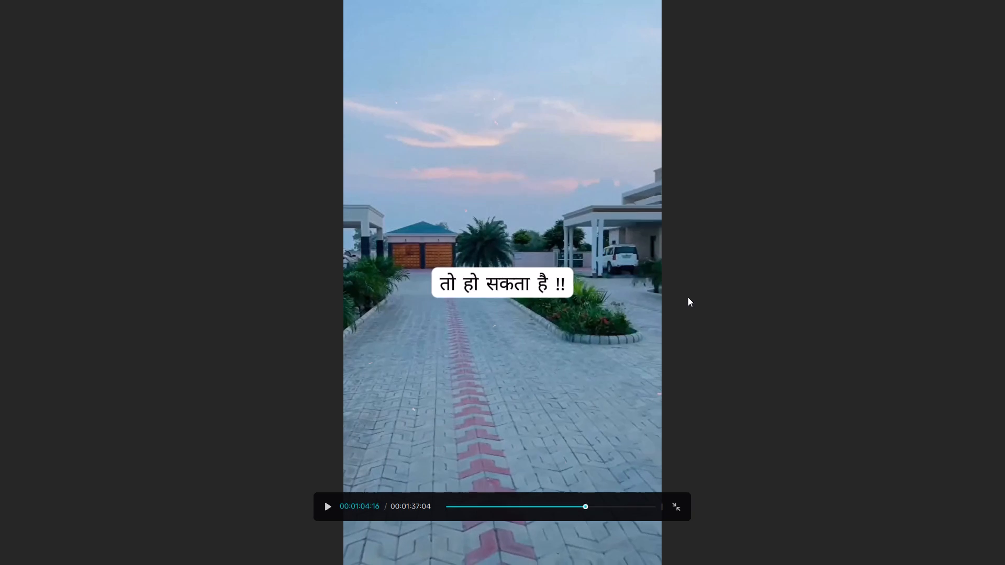
key(Escape)
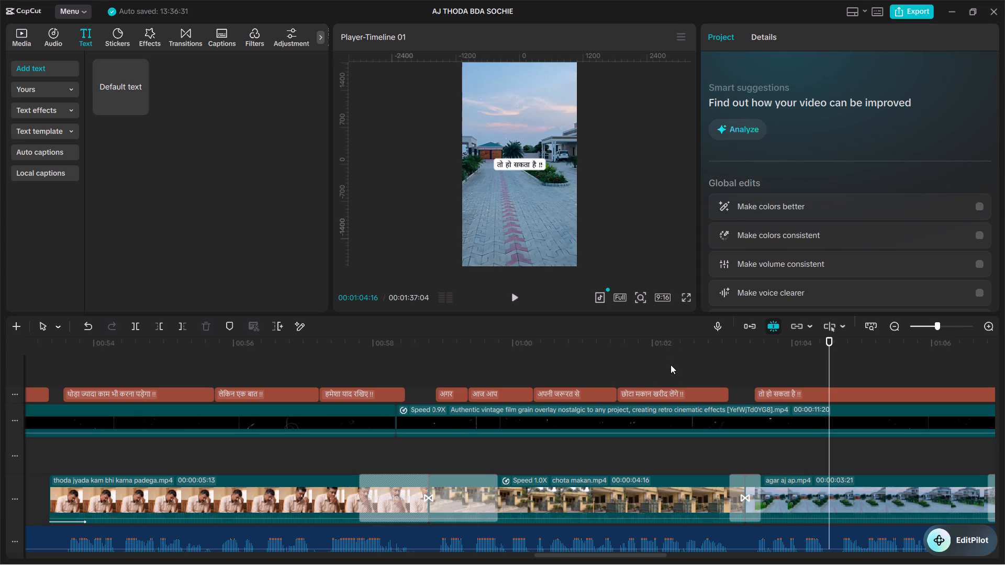
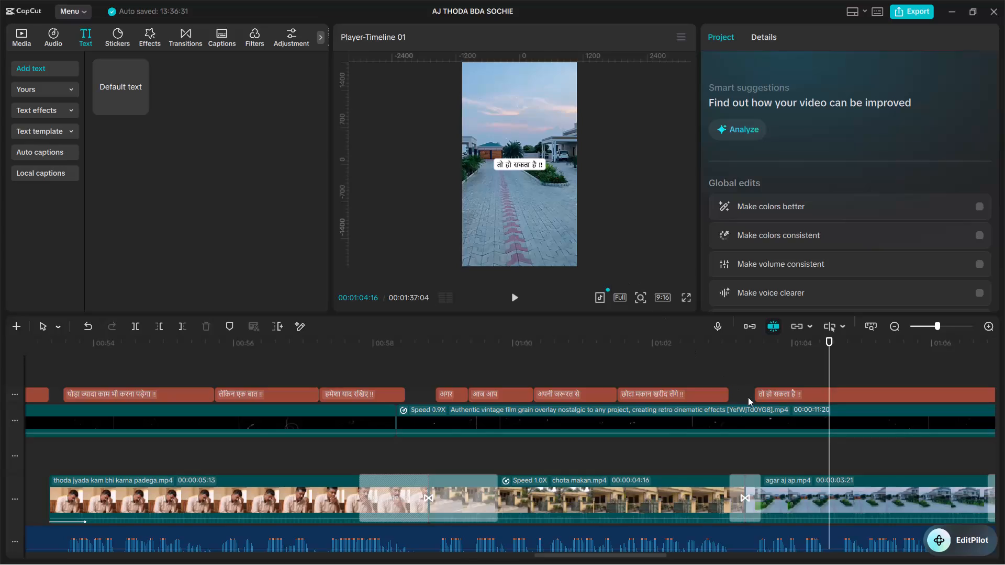
Find where the spoken phrase ends and cut the "तो हो सकता है !!" caption there, at 00:01:04:17.
click(757, 365)
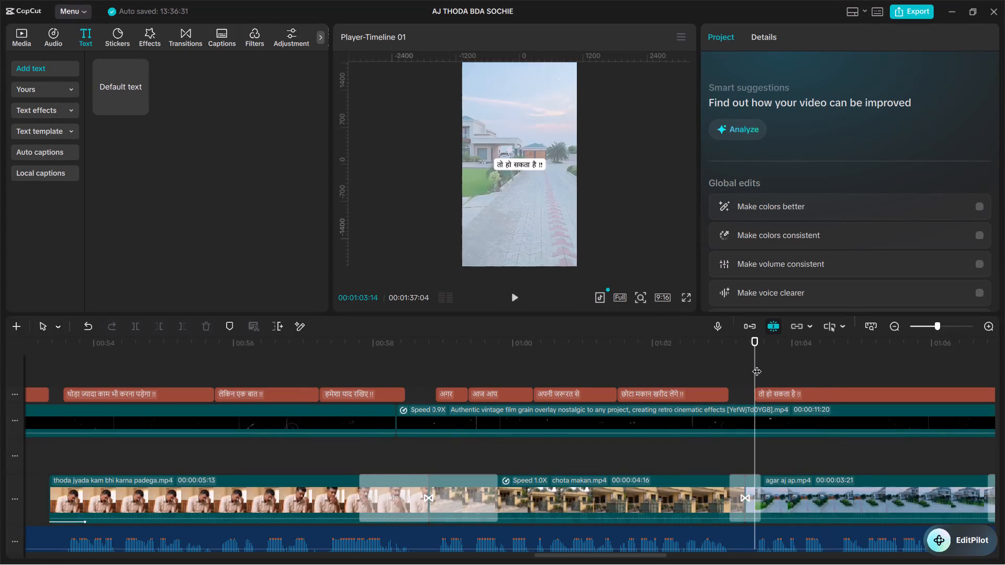
key(space)
key(space)
key(space)
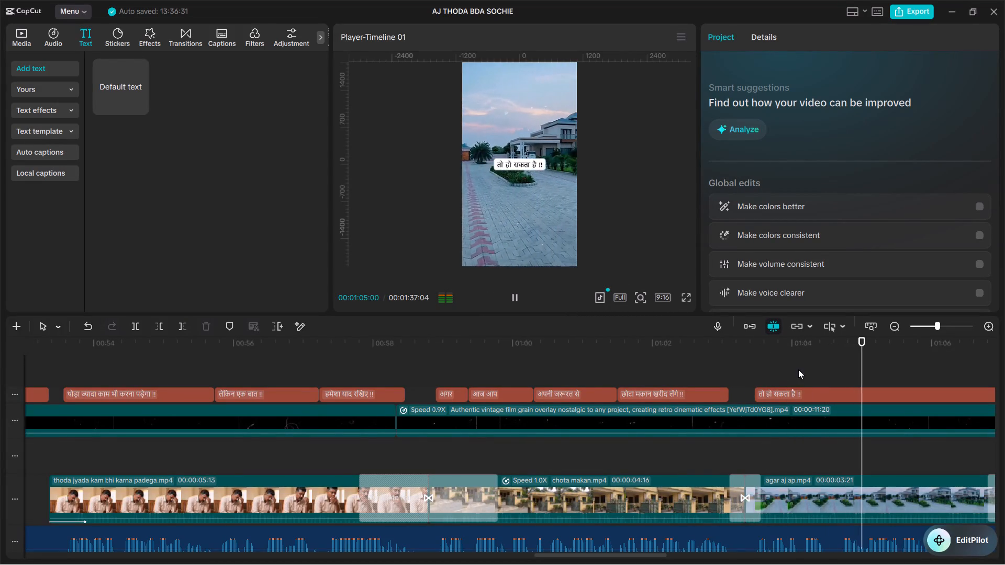
click(757, 365)
key(space)
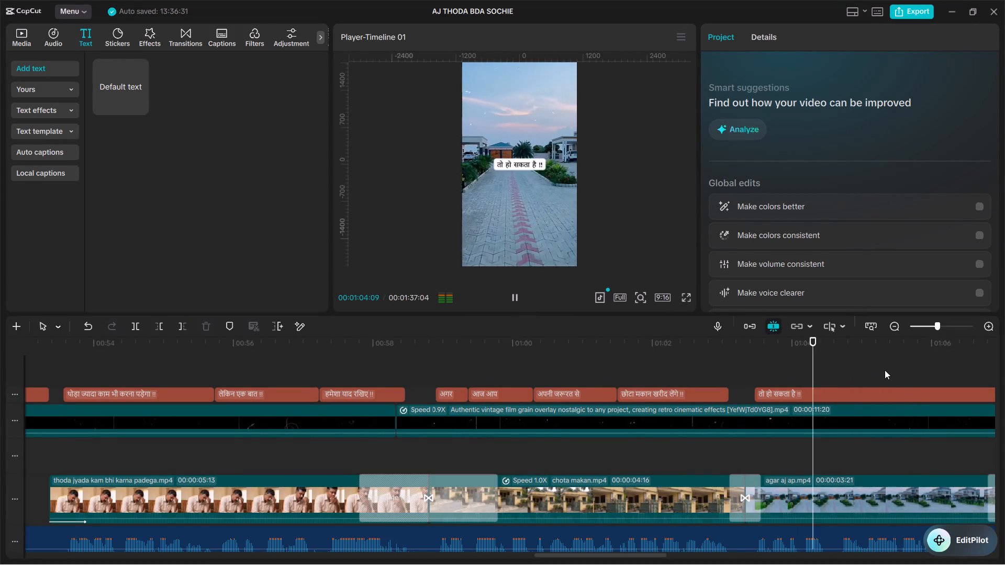
key(space)
click(831, 371)
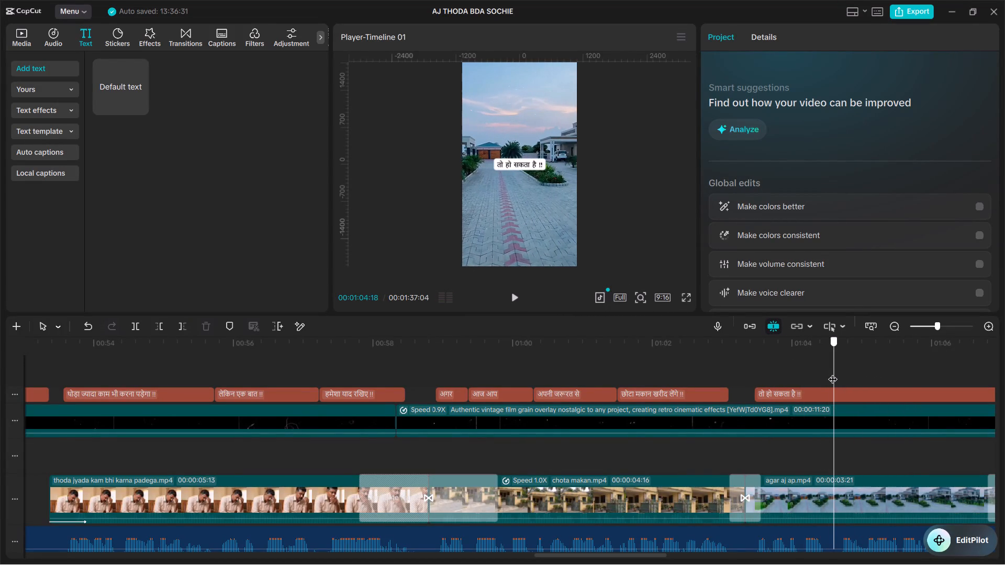
click(833, 372)
click(831, 391)
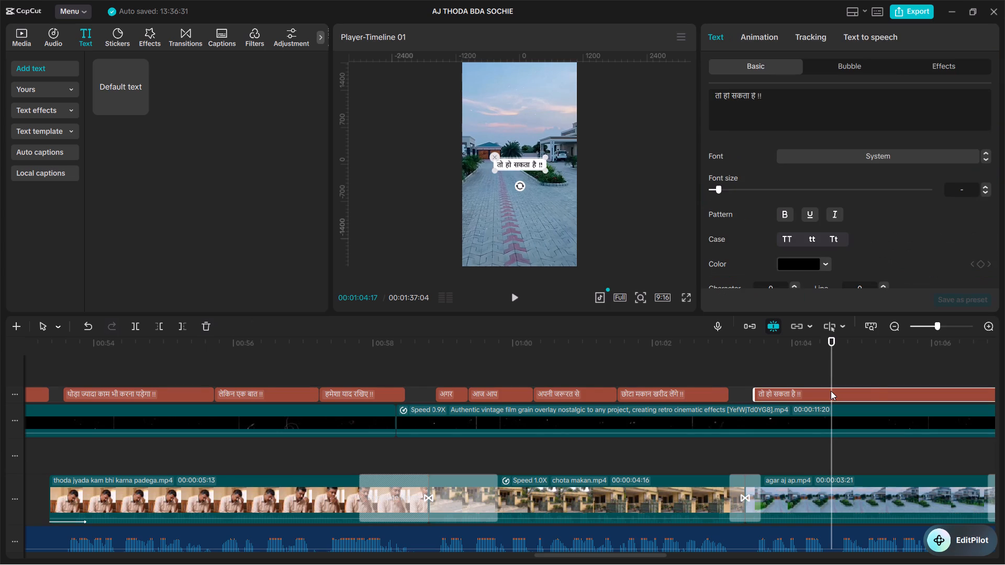
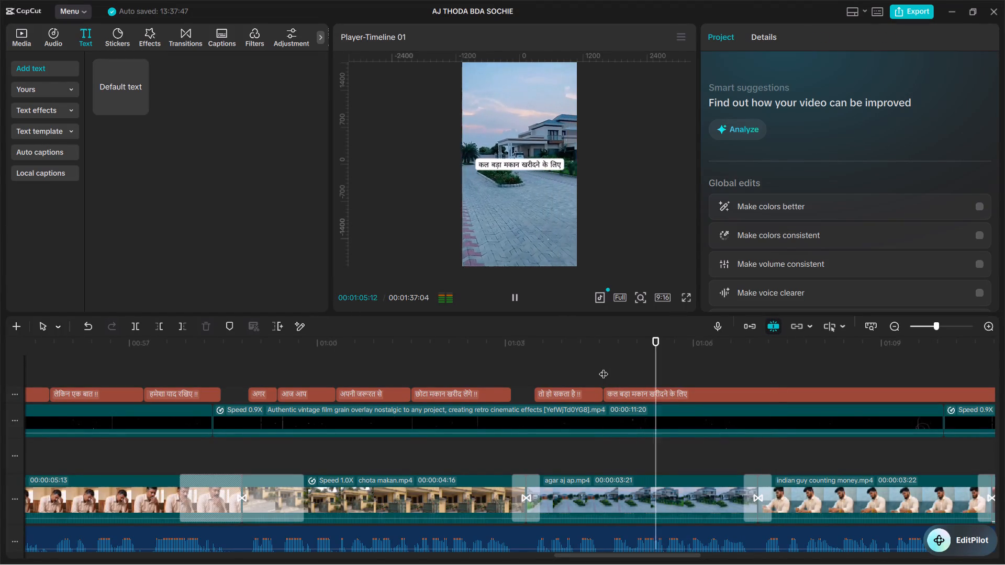
Find where the spoken phrase ends and split the "कल बड़ा मकान खरीदने के लिए" caption there, at 00:01:06:27.
key(space)
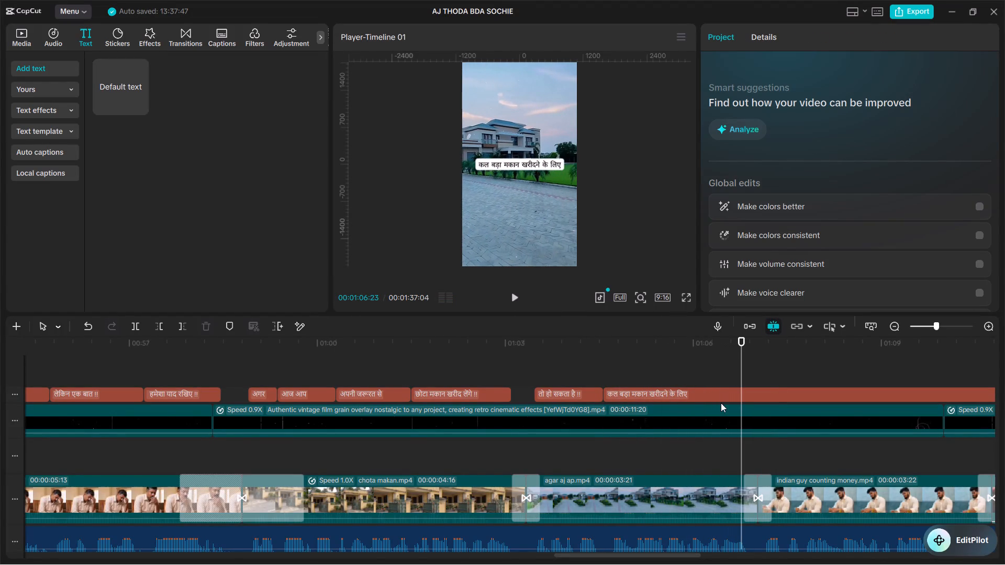
drag(740, 367, 746, 376)
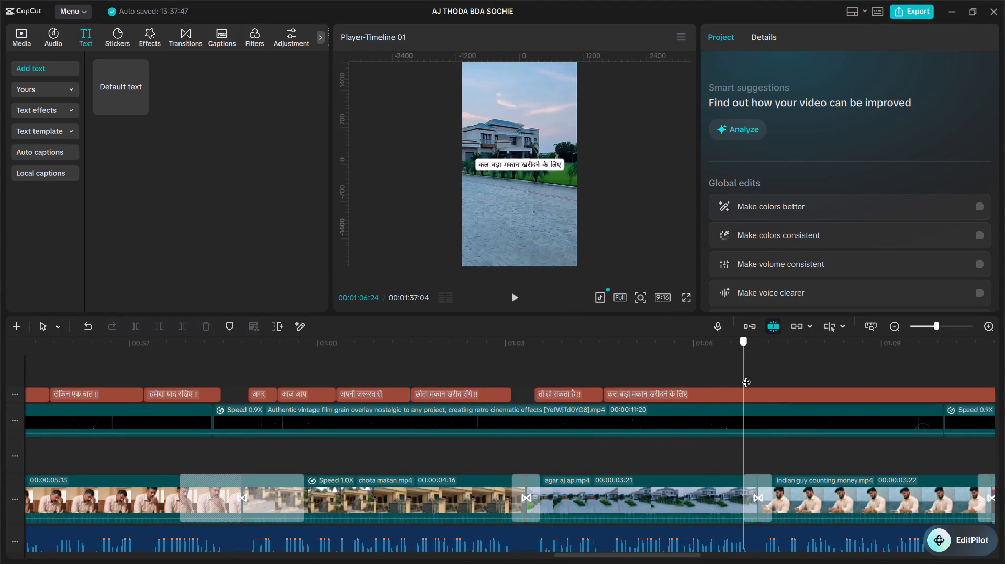
drag(746, 376, 750, 381)
click(727, 397)
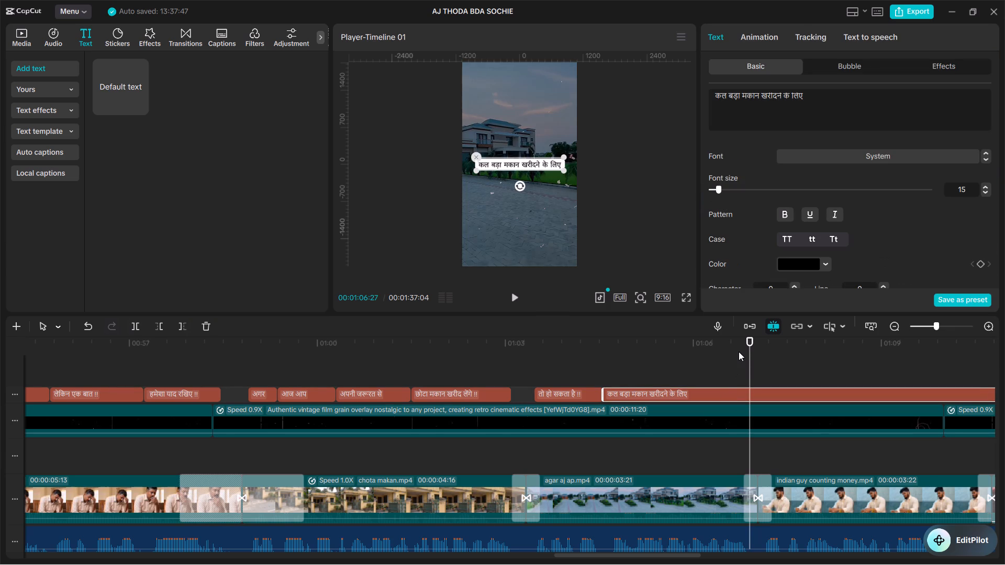
key(ctrl+b)
Add "!!" to the end of the first "कल बड़ा मकान खरीदने के लिए" caption and reduce the font size of only those marks.
click(688, 396)
click(683, 369)
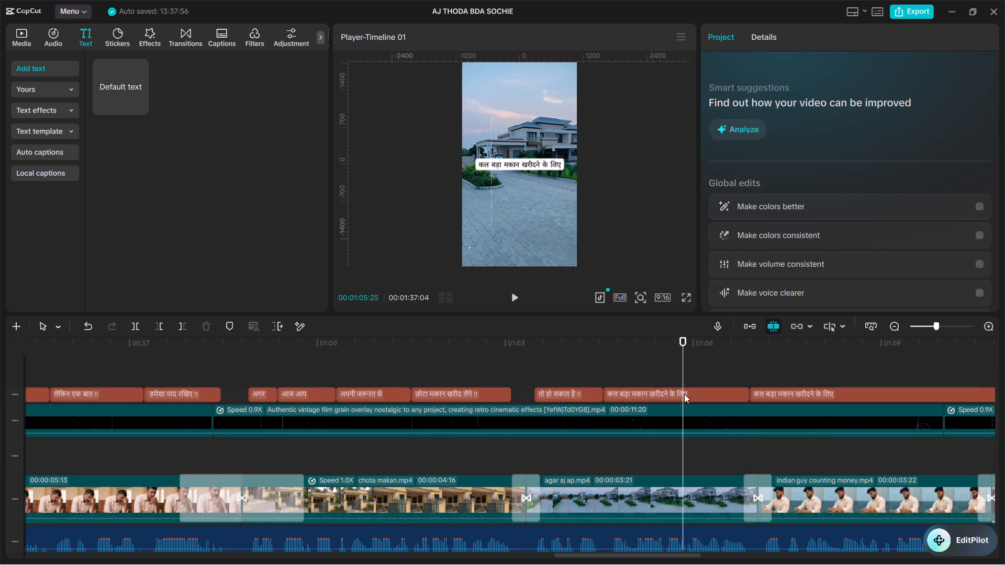
click(684, 394)
click(812, 110)
key(space)
text(!!)
double_click(808, 97)
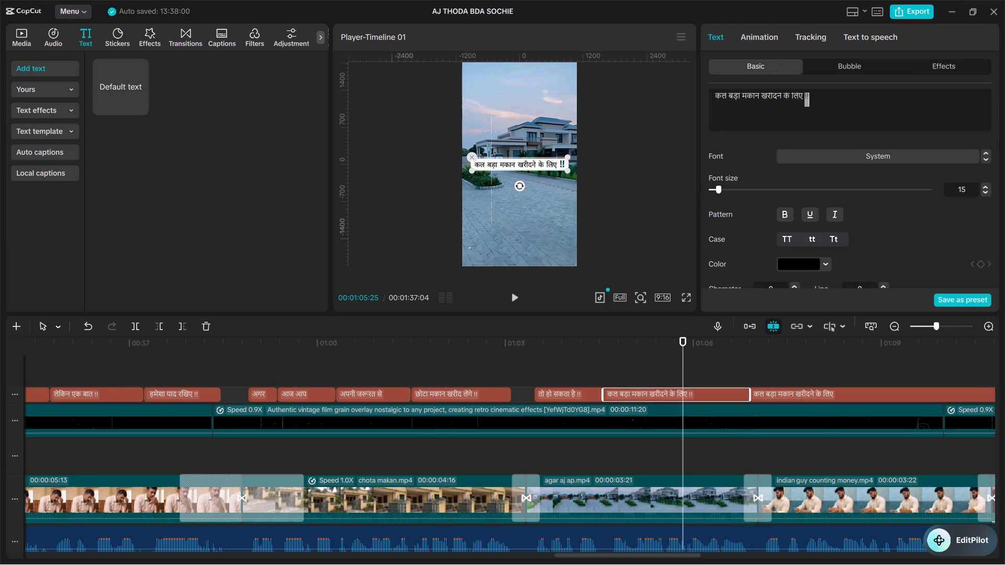
triple_click(984, 191)
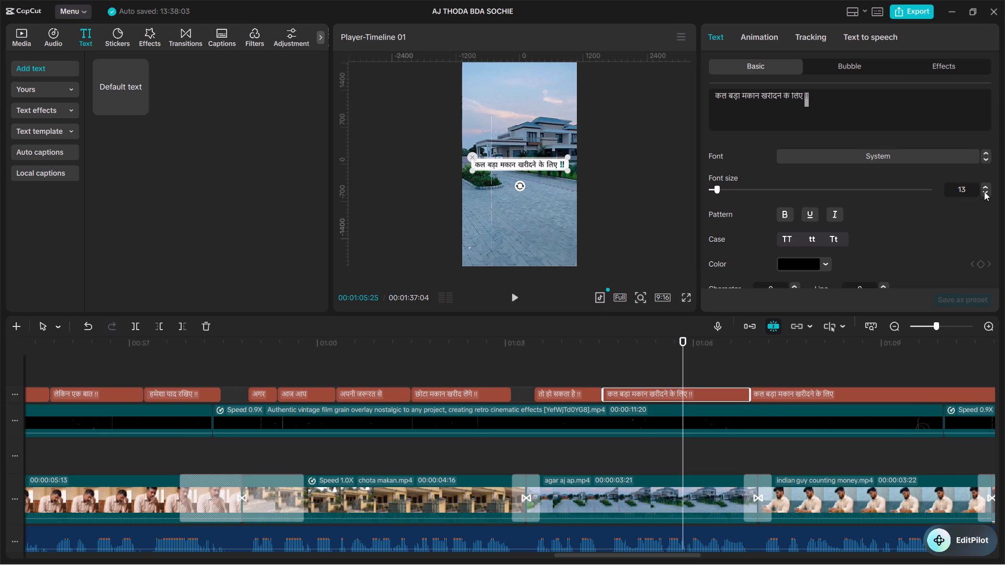
double_click(984, 191)
Find where the next spoken phrase begins, split the remaining caption at 00:01:07:03 and delete the short piece before the cut.
click(609, 368)
key(space)
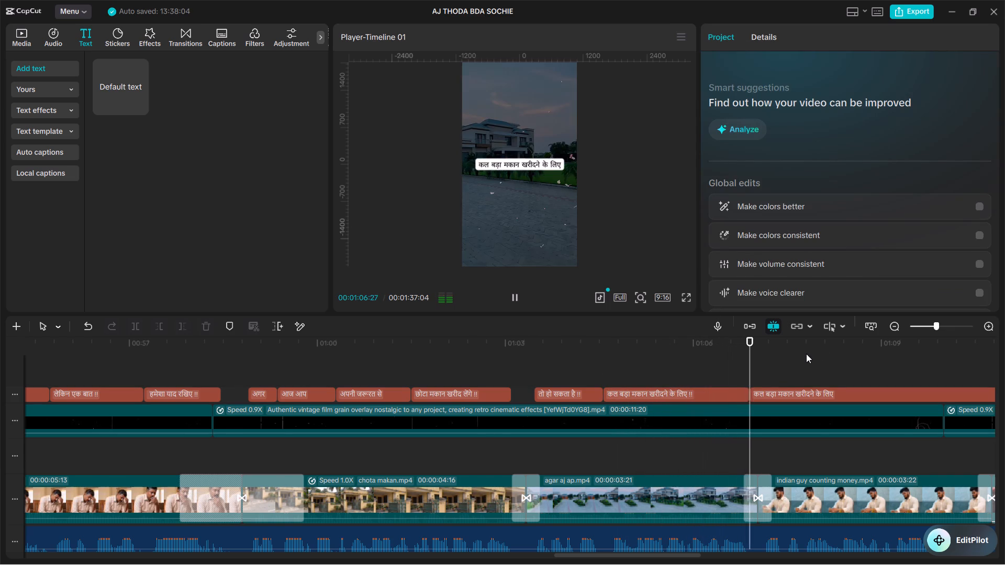
key(space)
key(space)
key(space)
double_click(764, 375)
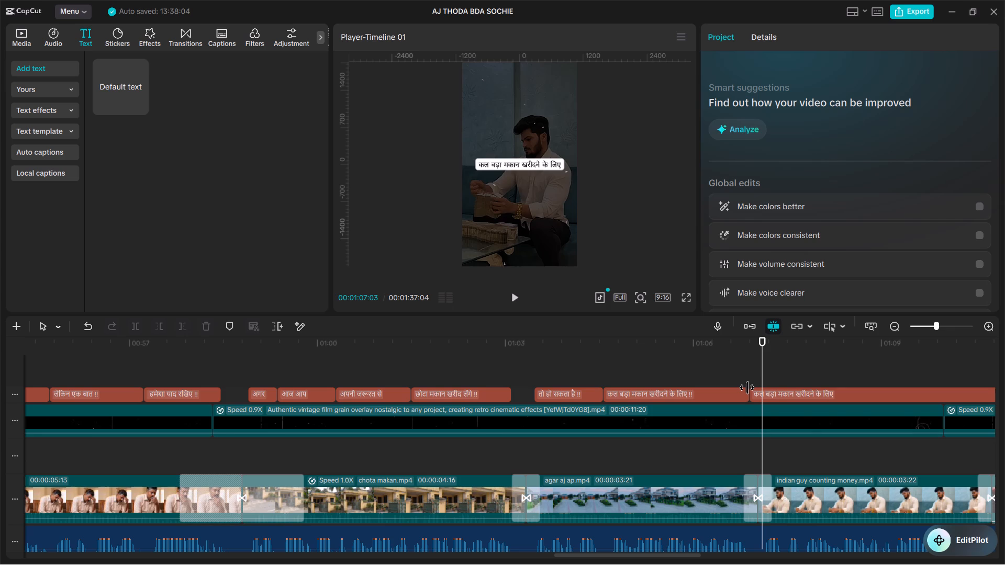
ctrl+scroll(808, 409, up, 8)
ctrl+click(779, 390)
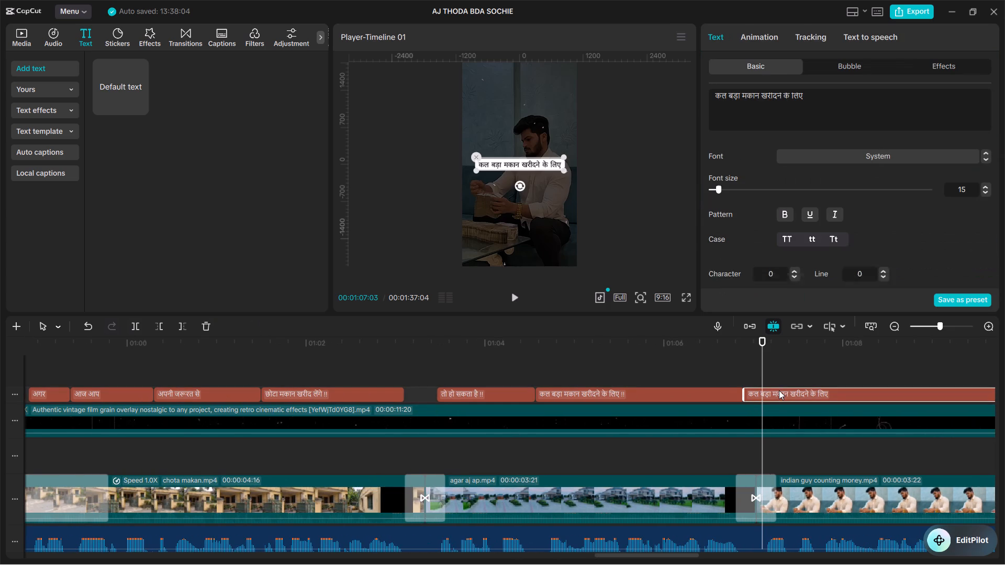
key(ctrl+b)
click(750, 391)
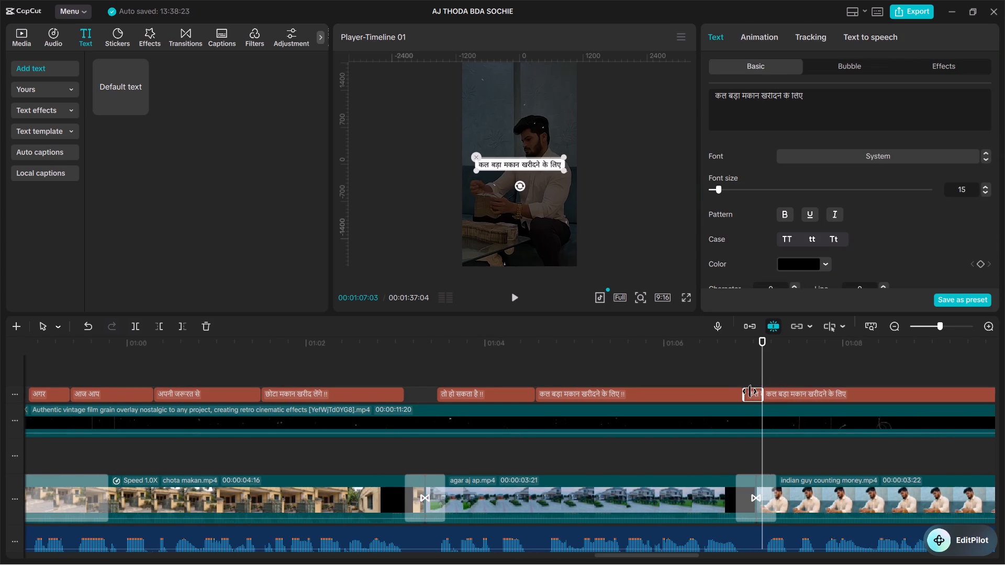
key(BackSpace)
Listen to the voiceover from 00:01:07:03 onward to catch the wording and timing of the next phrase.
key(space)
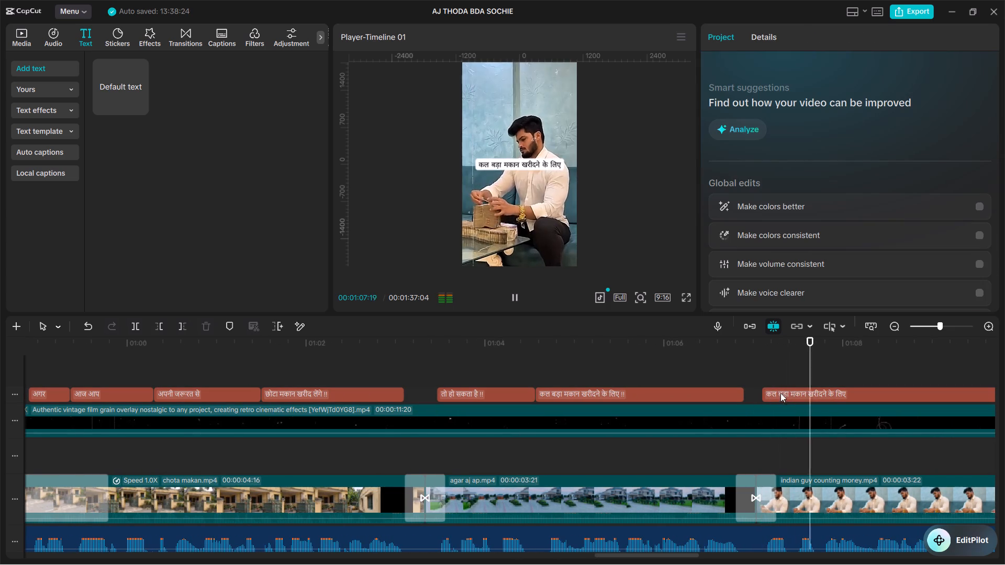
key(space)
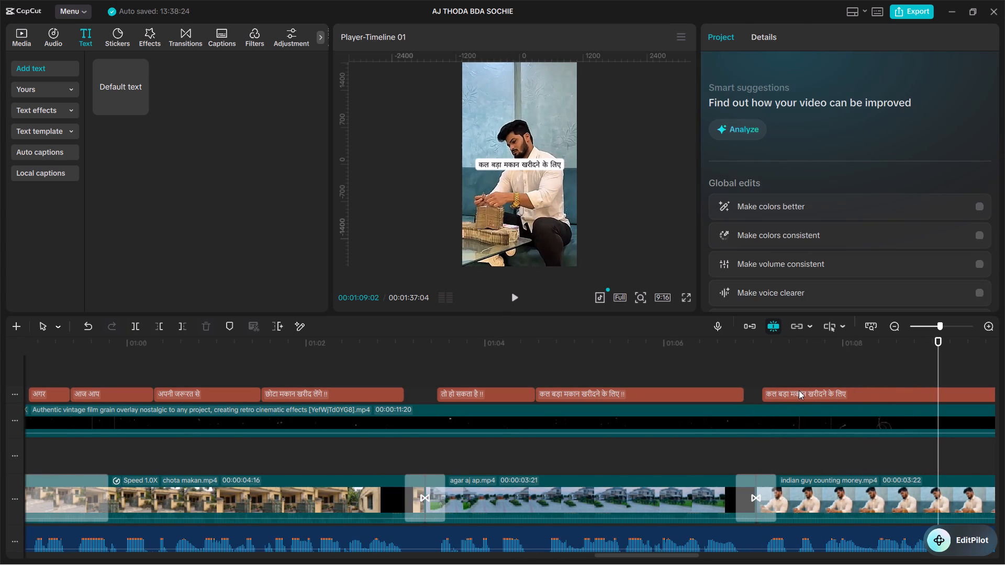
ctrl+scroll(804, 391, down, 14)
alt+scroll(807, 399, down, 6)
key(space)
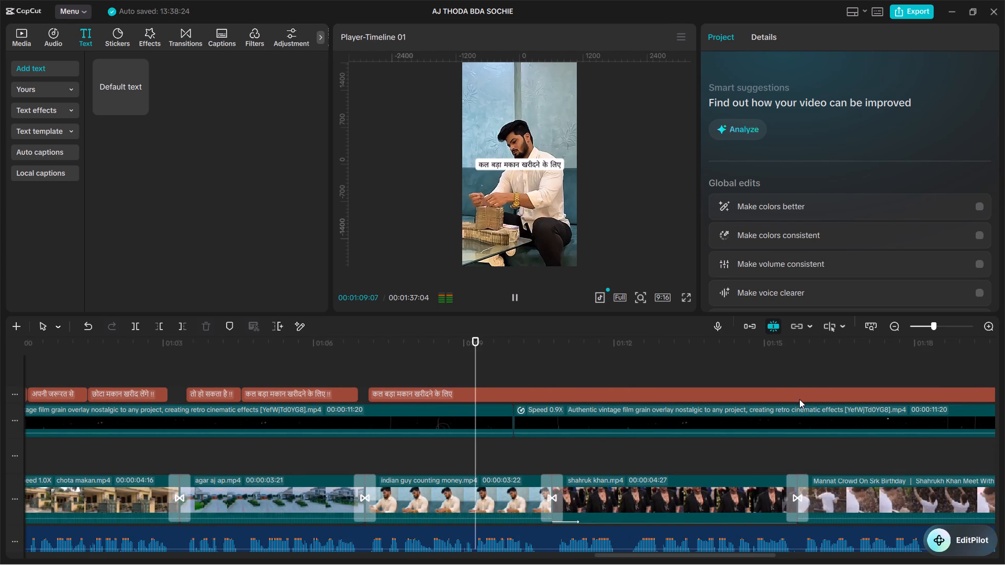
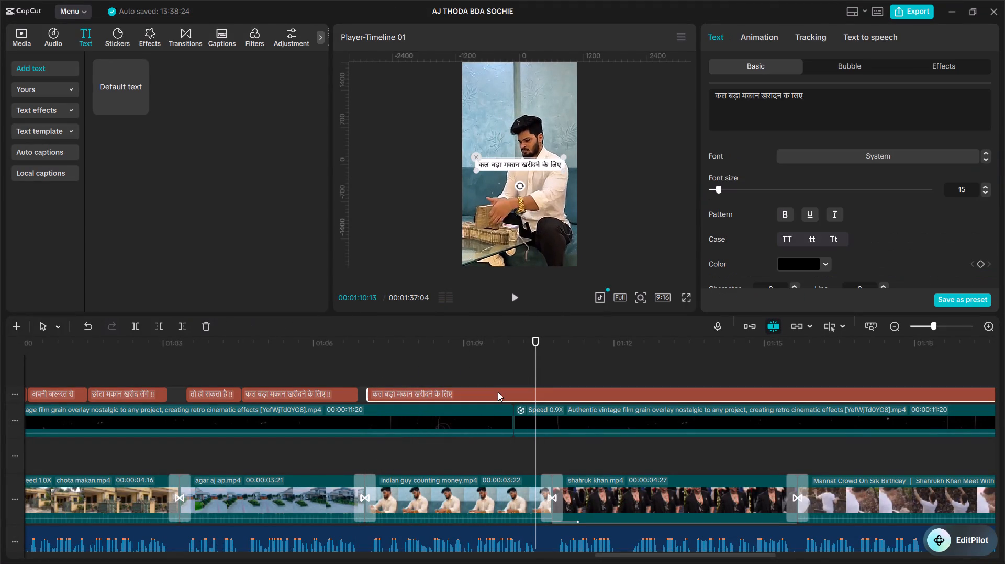
Split the remaining "कल बड़ा मकान खरीदने के लिए" caption at 00:01:10:13.
key(ctrl+b)
Replace the text of the caption piece before the new cut with "आपको अपनी पूरी जिंदगी की कमाई लगानी पड़े".
click(473, 391)
click(501, 345)
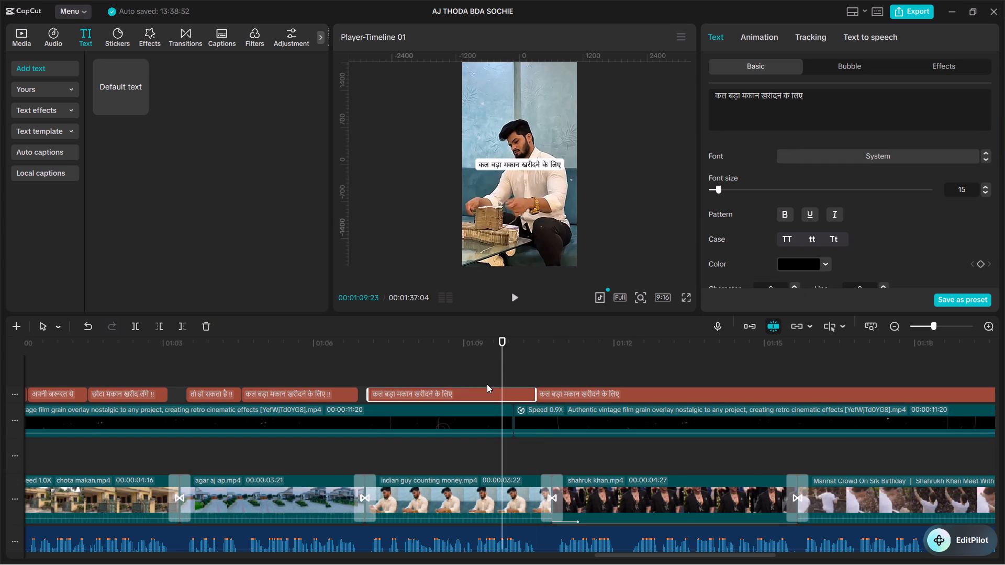
click(832, 109)
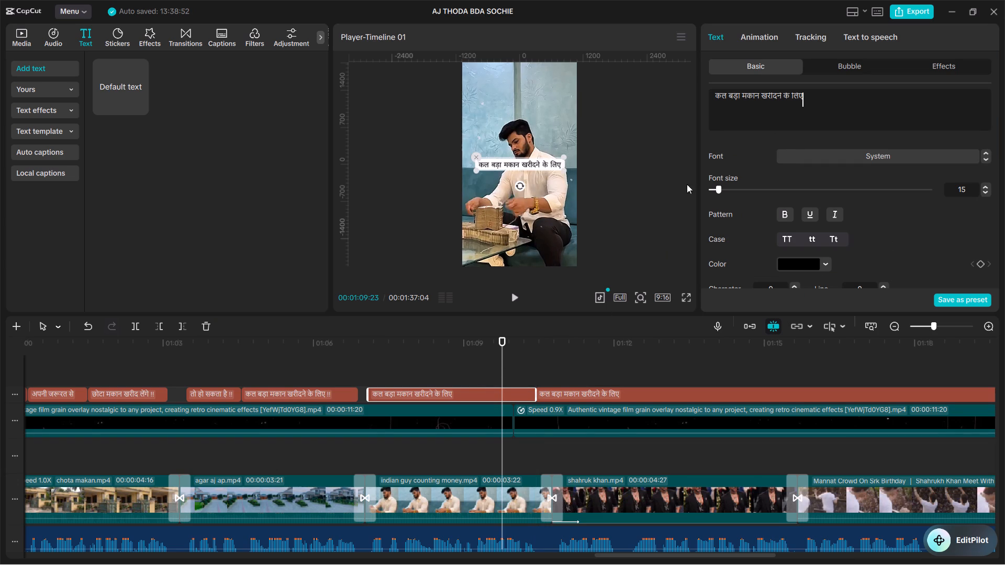
key(ctrl+a)
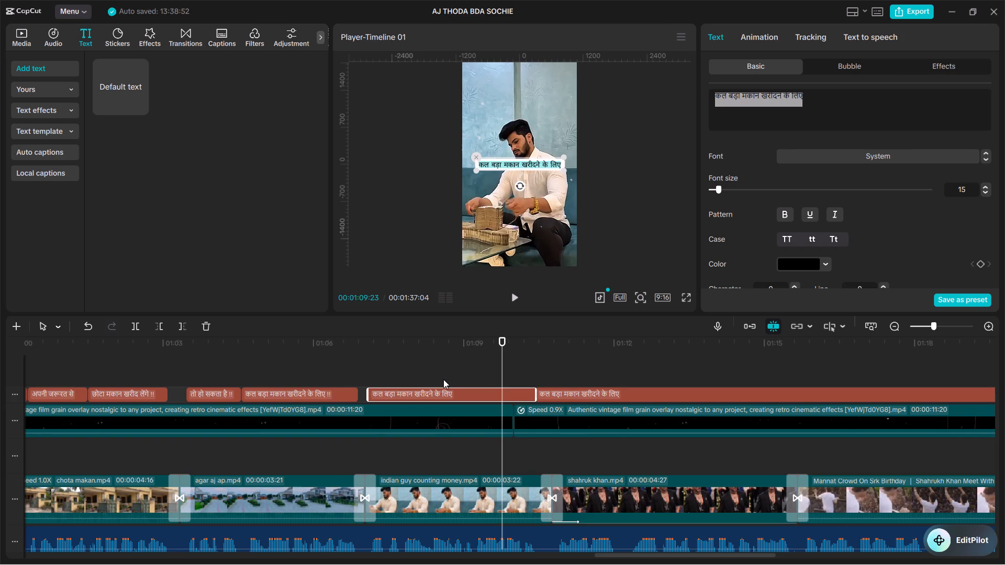
key(ctrl+v)
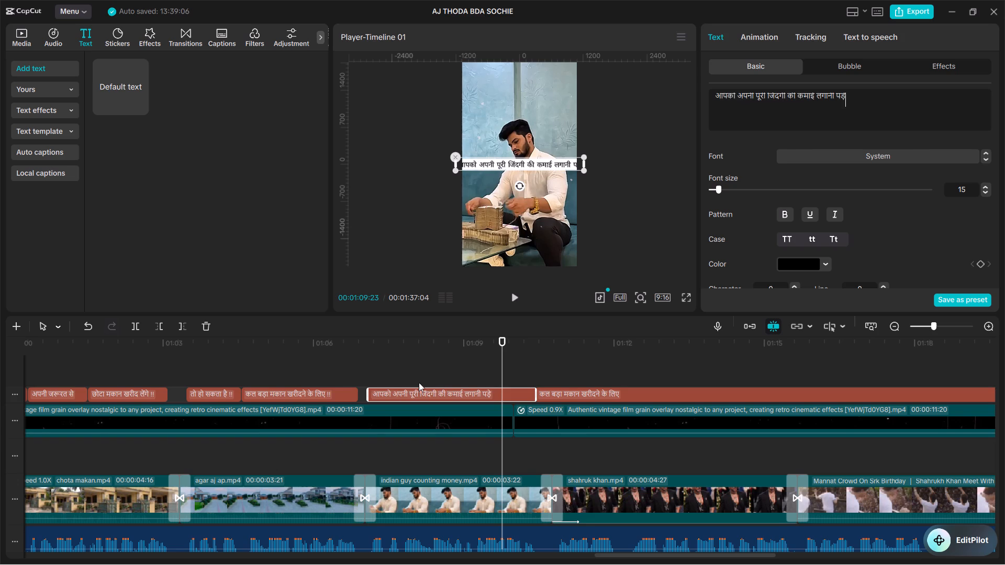
Scale down the "आपको अपनी पूरी जिंदगी की कमाई लगानी पड़े" caption in the preview until it fits inside the frame's width.
drag(583, 171, 576, 167)
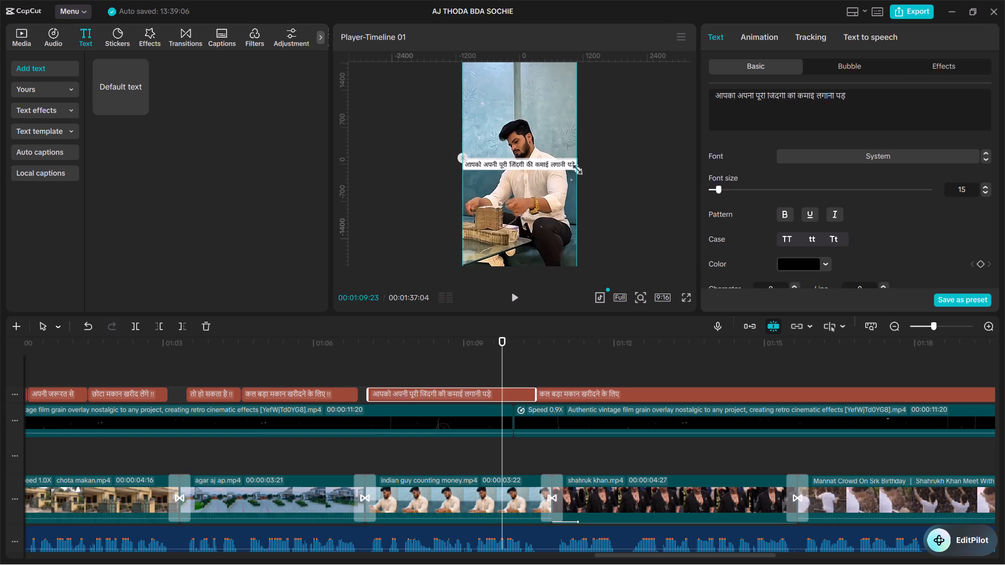
drag(576, 167, 567, 162)
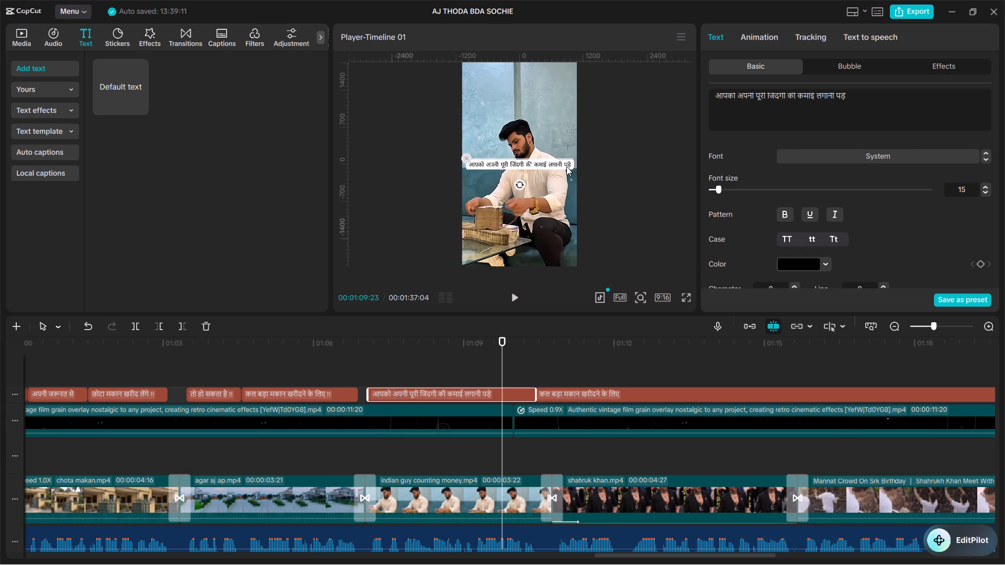
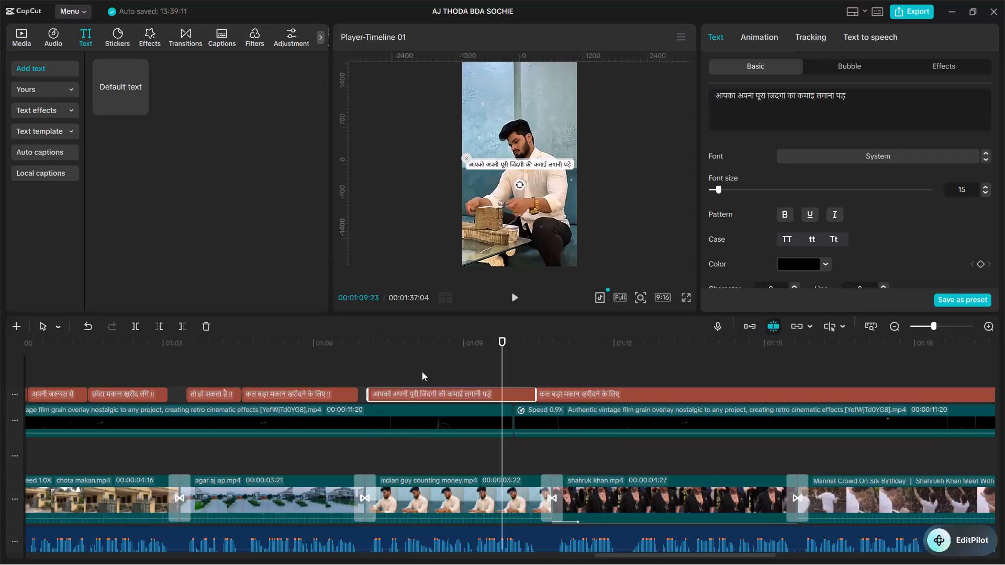
Play back the "आपको अपनी पूरी जिंदगी की कमाई लगानी पड़े" caption section to check its wording and timing against the voiceover.
click(371, 364)
click(360, 364)
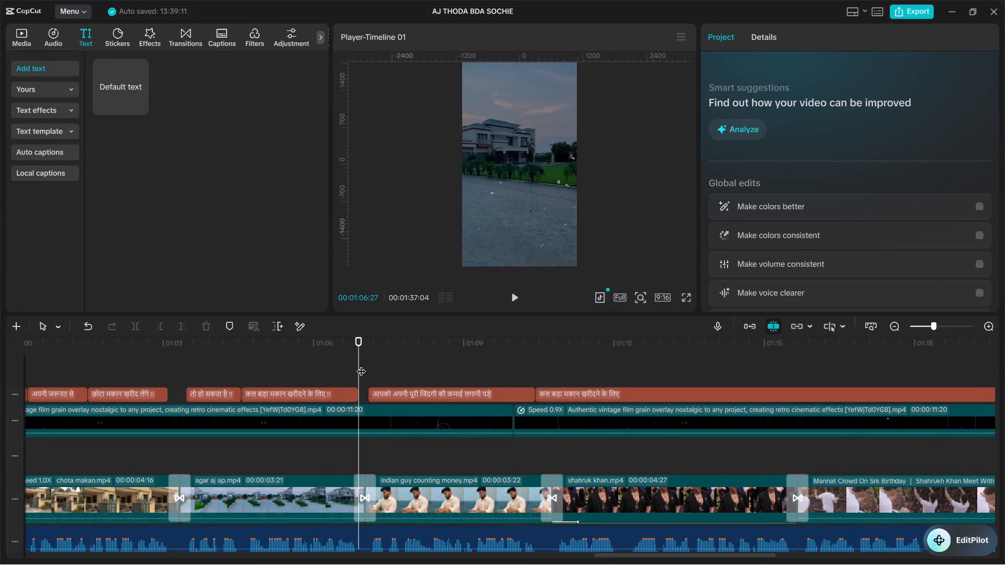
click(362, 365)
key(space)
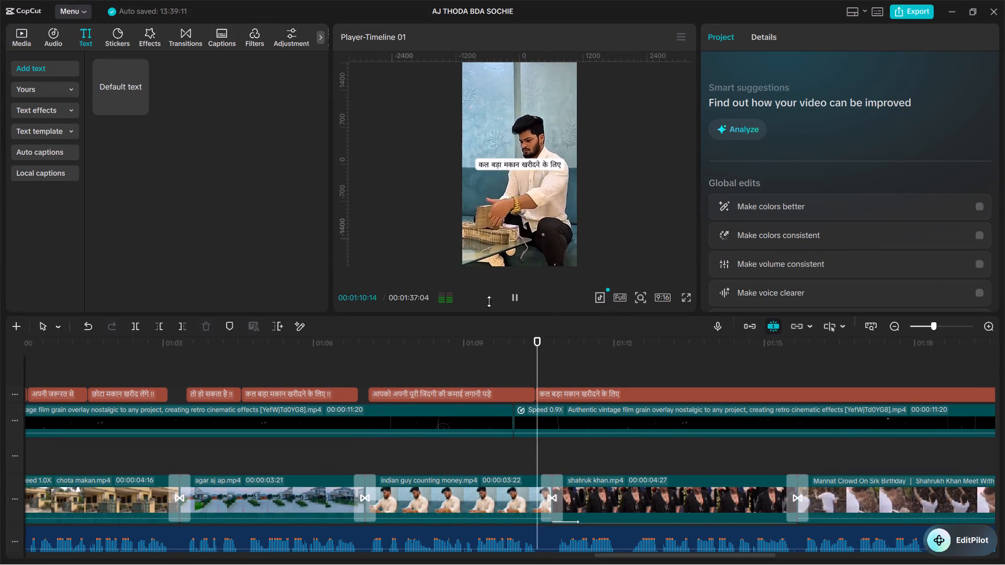
key(space)
drag(500, 336, 493, 348)
drag(489, 355, 468, 361)
key(space)
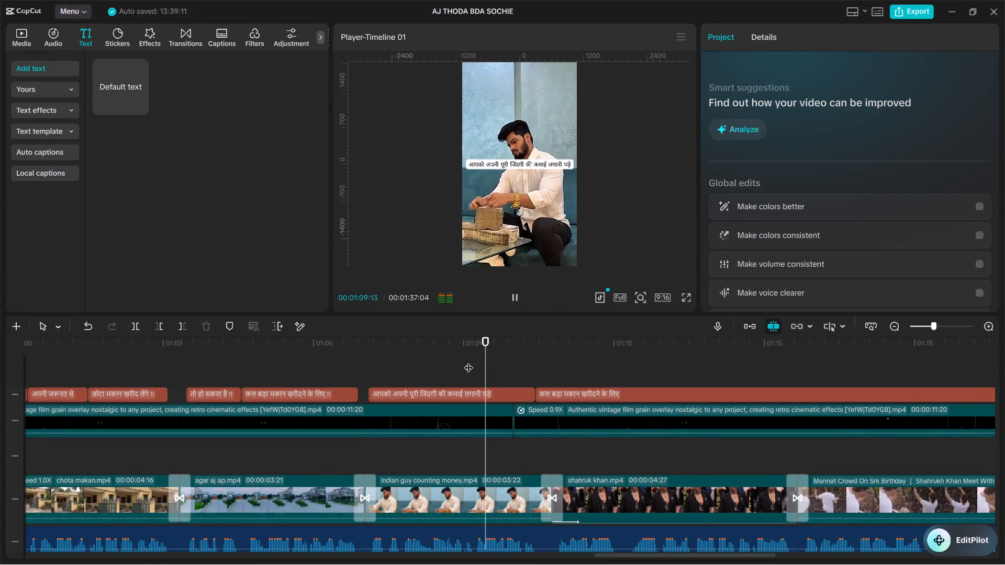
key(space)
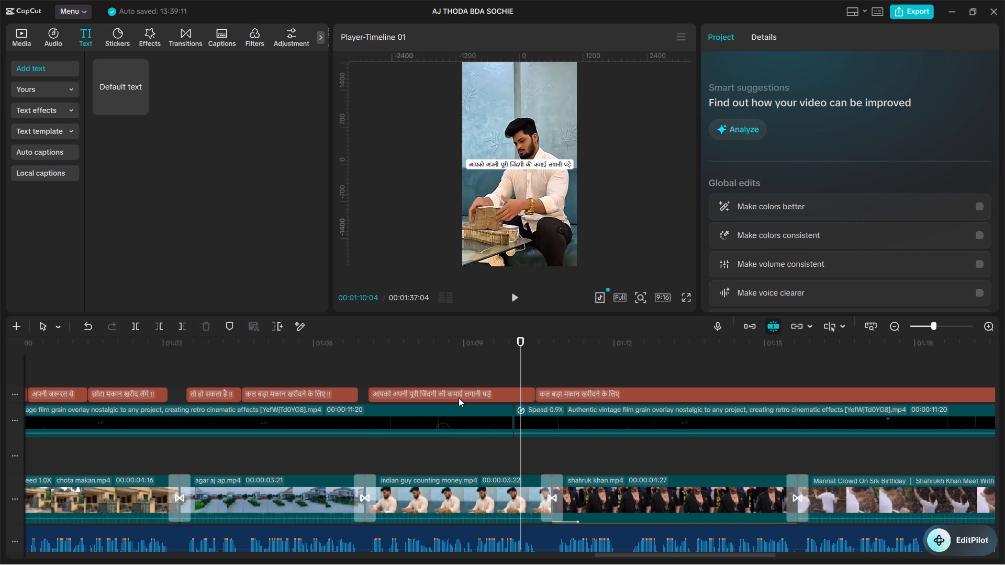
Remove the word "अपनी" from the caption so that it reads "आपको पूरी जिंदगी की कमाई लगानी पड़े".
click(368, 368)
key(space)
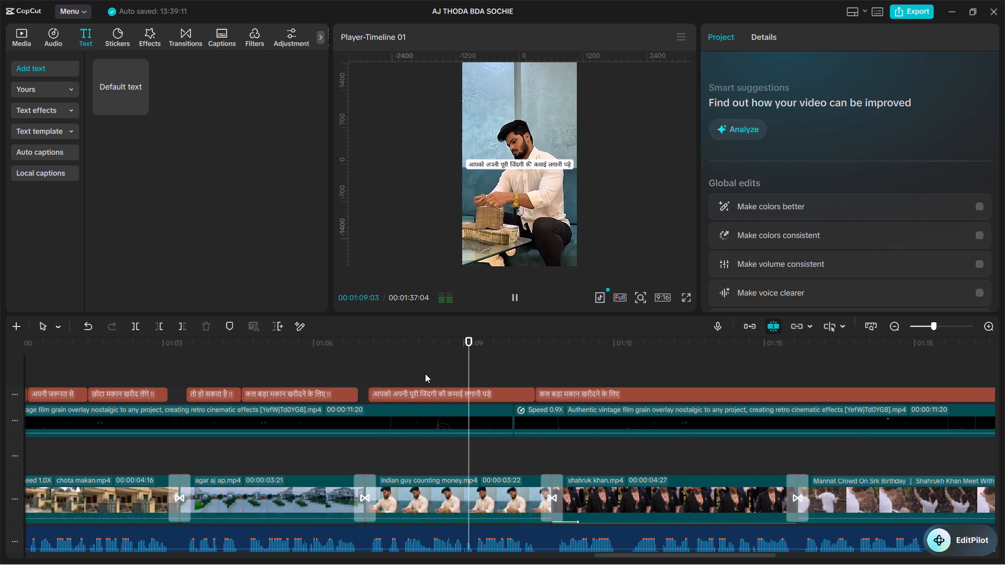
click(446, 391)
key(space)
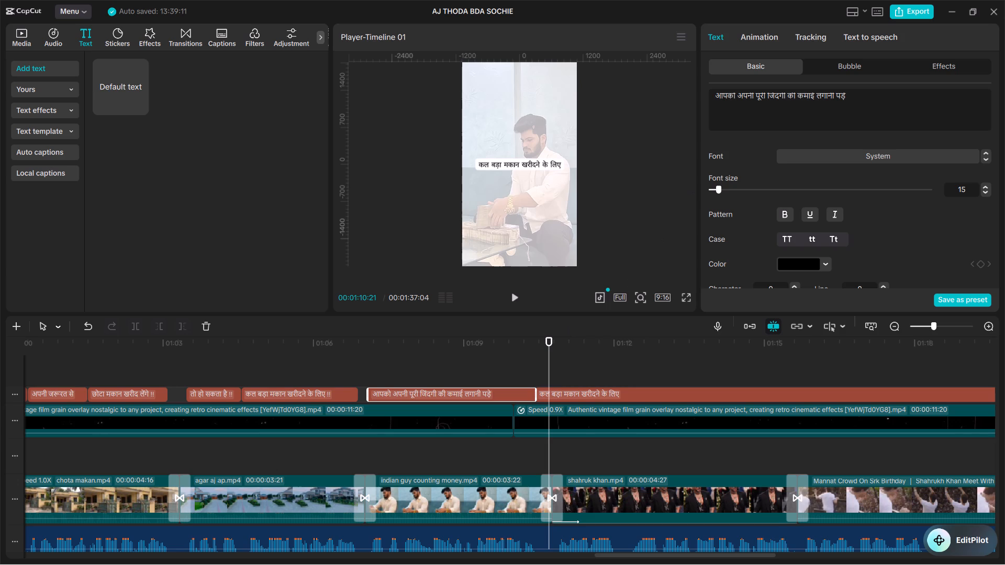
drag(753, 93, 738, 95)
key(BackSpace)
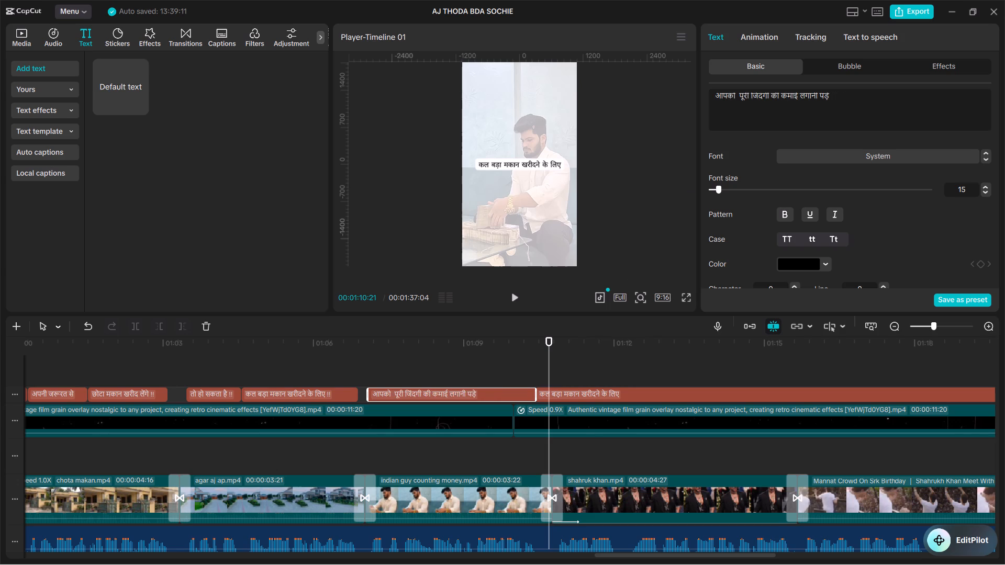
key(BackSpace)
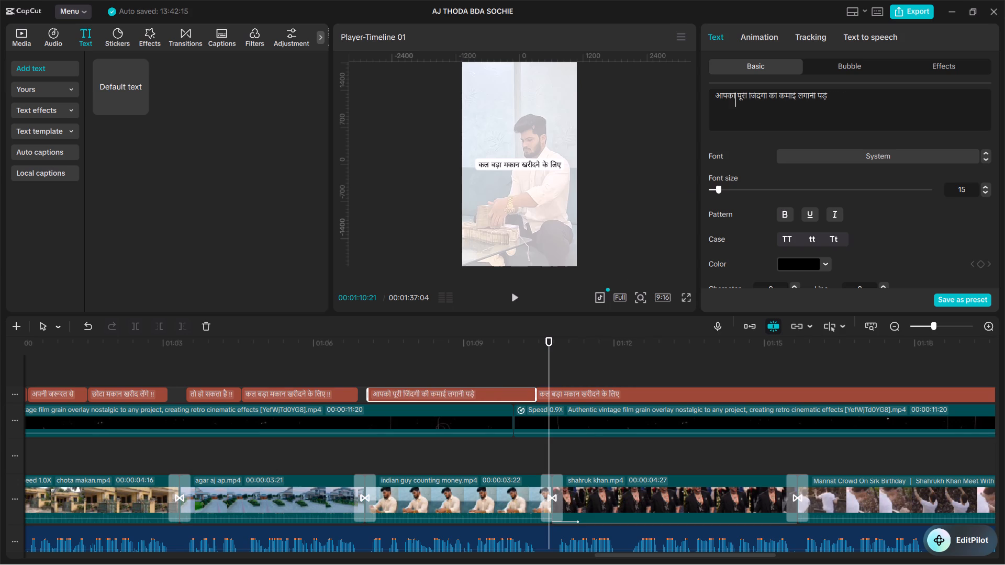
Append " !!" to the "आपको पूरी जिंदगी की कमाई लगानी पड़े" caption and set the font size of only the "!!" to 10.
click(372, 371)
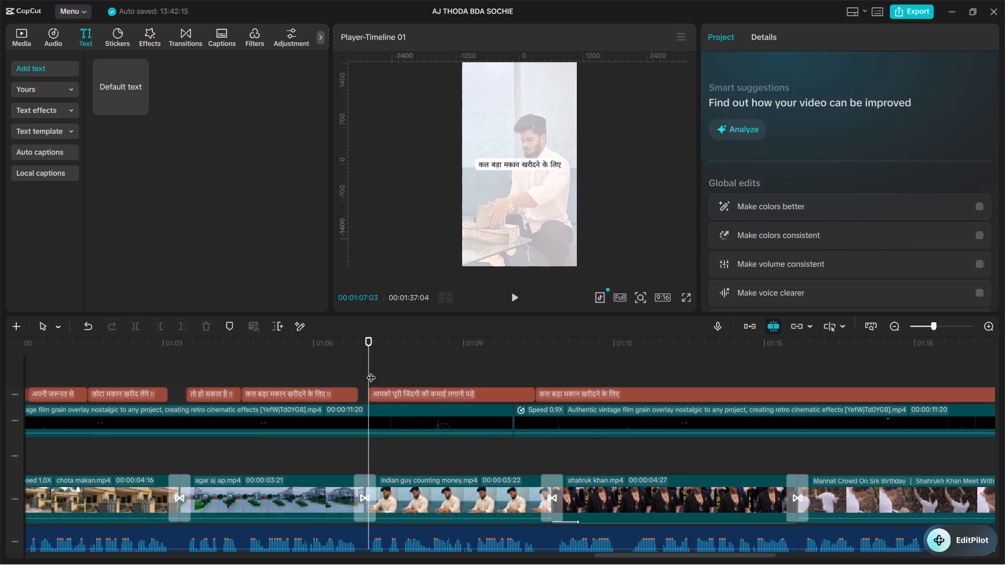
key(space)
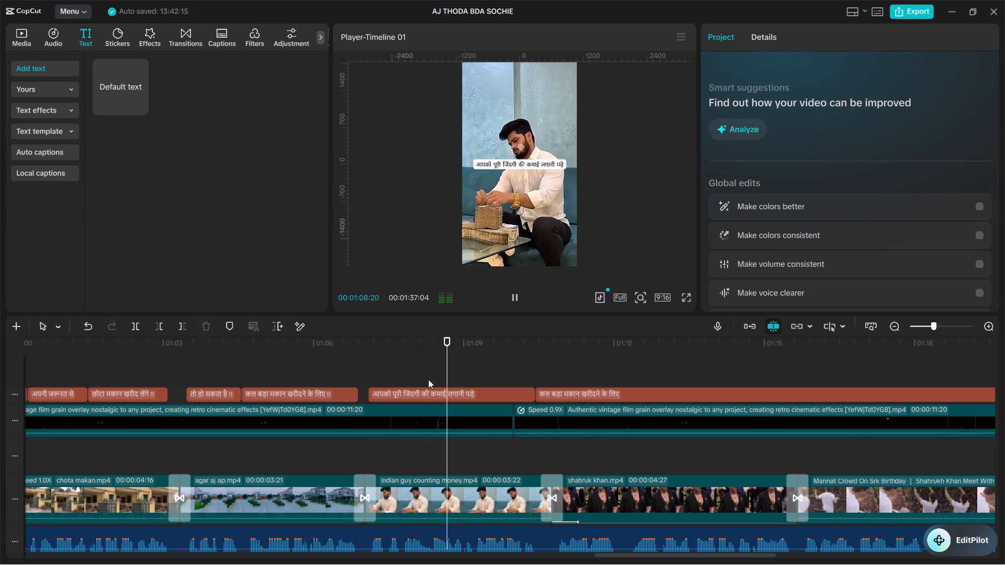
key(space)
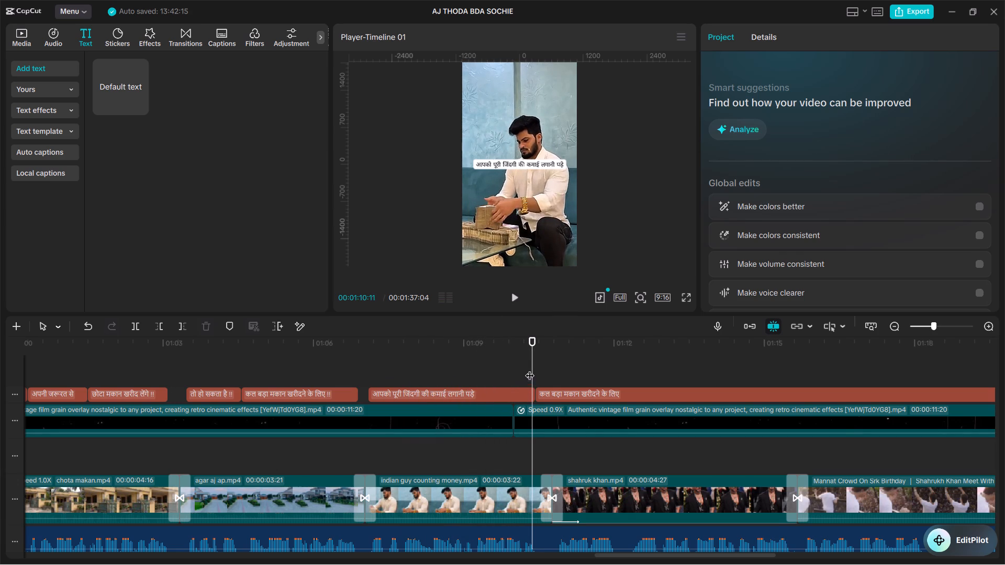
click(530, 369)
click(526, 390)
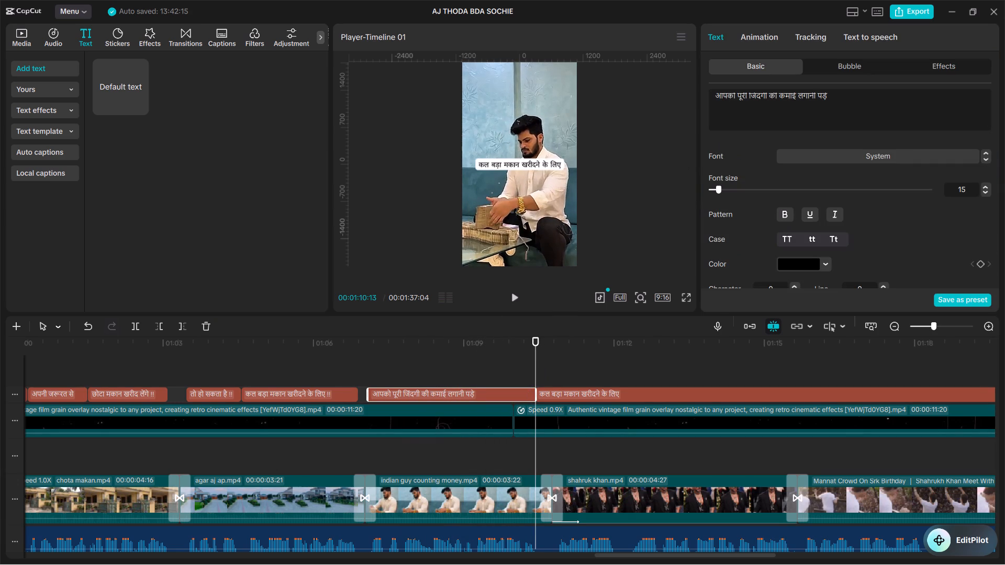
click(835, 98)
key(space)
text(!)
key(shift+exclam)
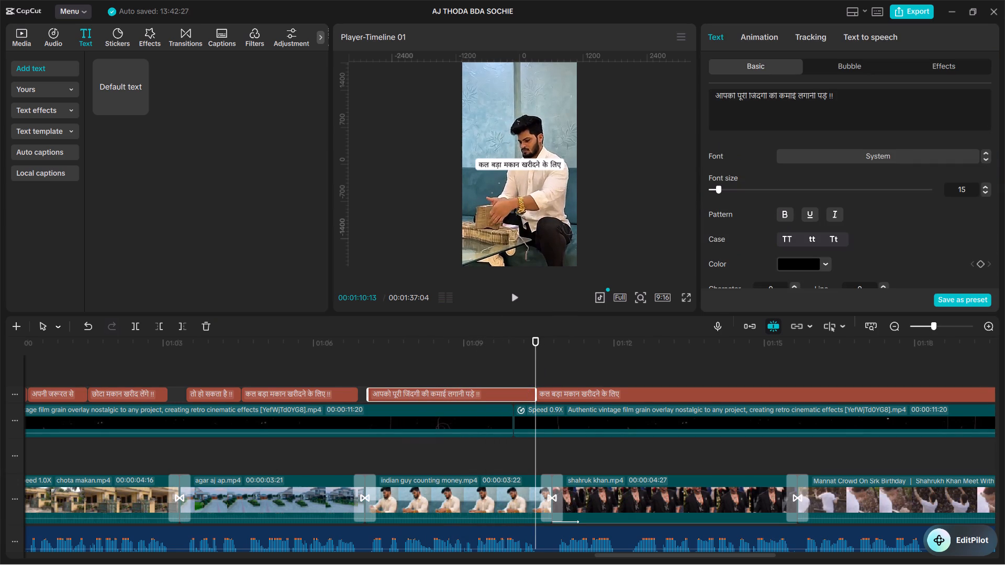
double_click(831, 96)
triple_click(987, 194)
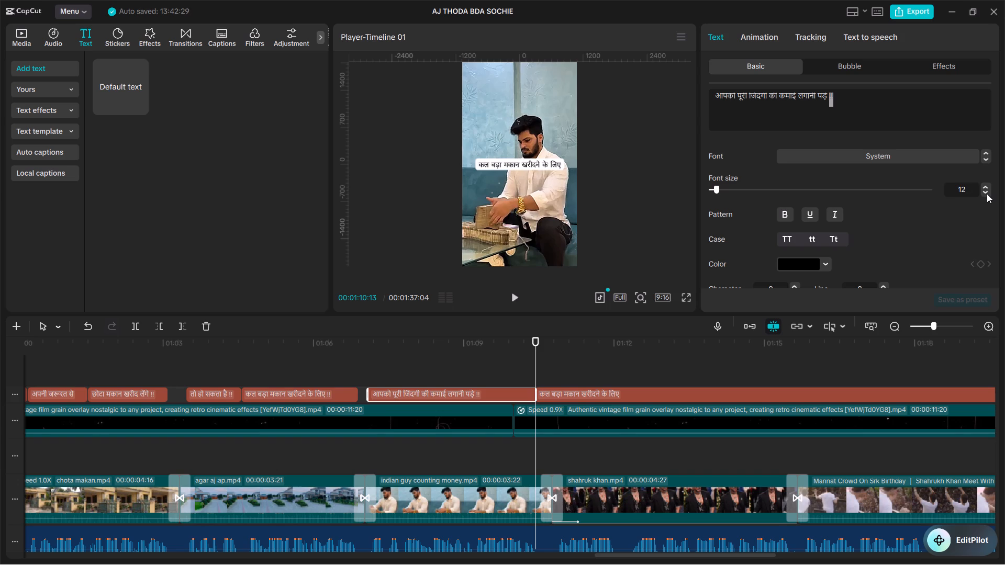
click(987, 194)
click(986, 191)
Split the remaining "कल बड़ा मकान खरीदने के लिए" caption at 00:01:10:26, where the next voiceover phrase starts.
double_click(539, 365)
click(526, 368)
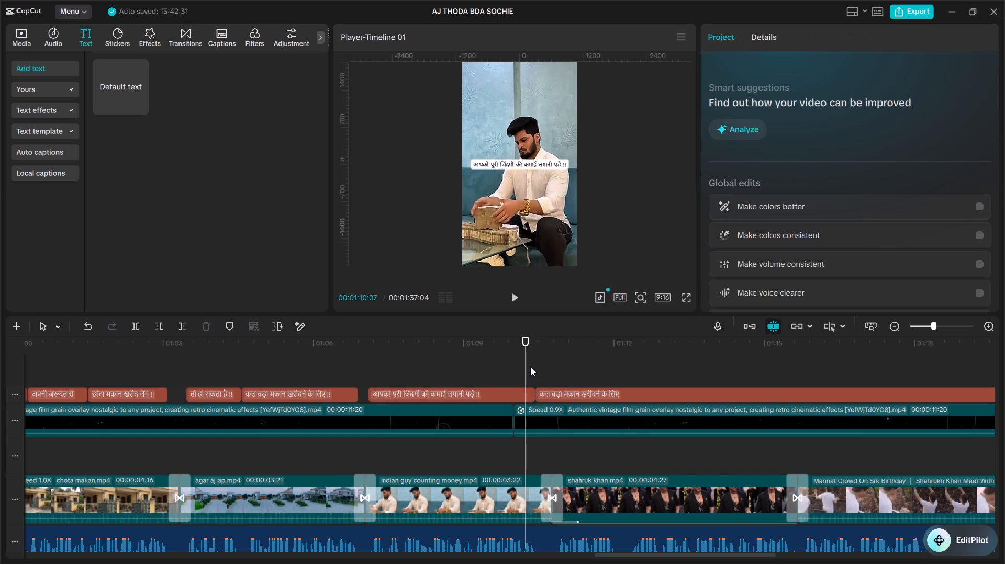
drag(526, 367, 537, 368)
key(space)
key(space)
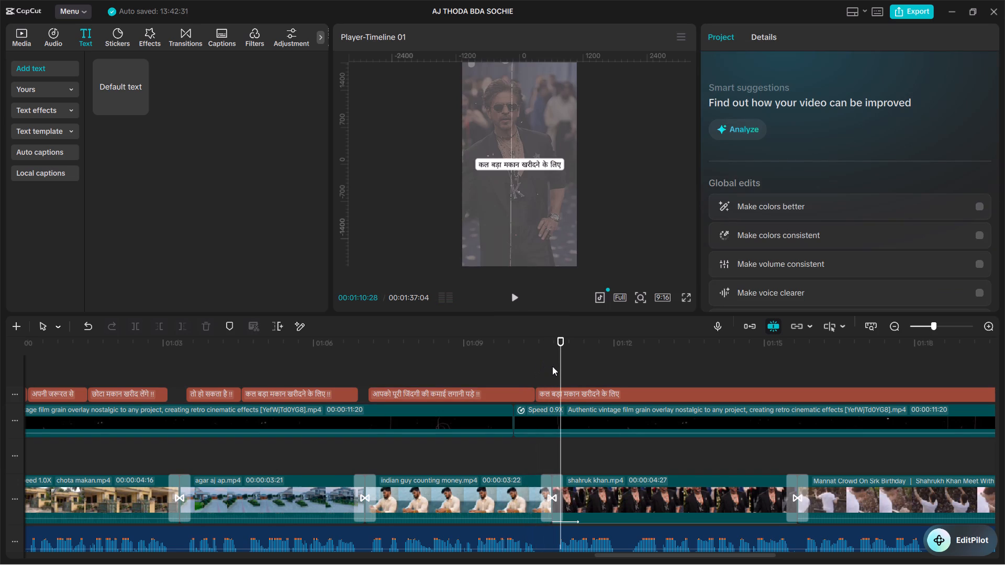
click(553, 367)
key(Right)
key(Right)
key(Right)
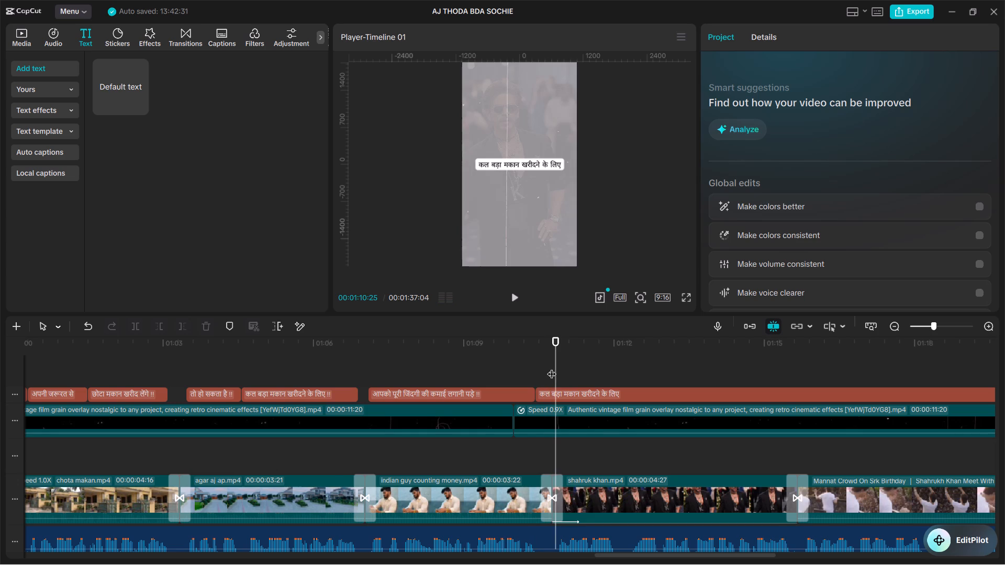
click(567, 387)
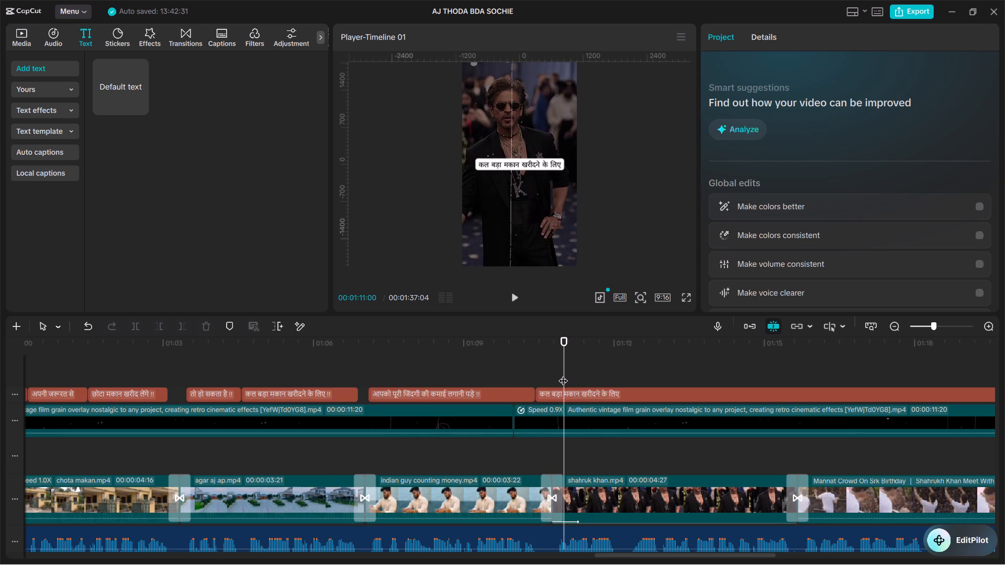
key(Left)
key(Left)
key(Left)
key(Left)
key(Left)
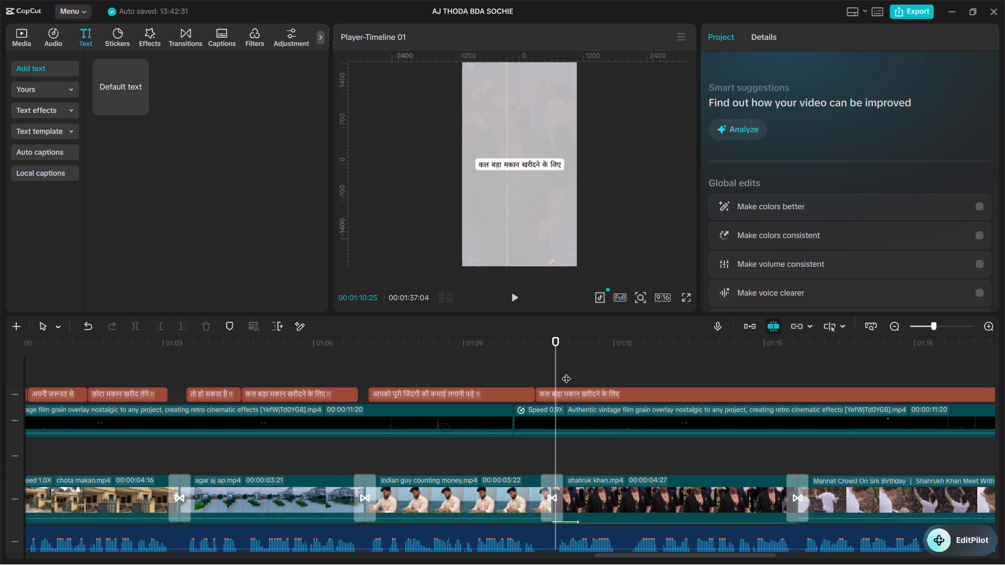
key(Right)
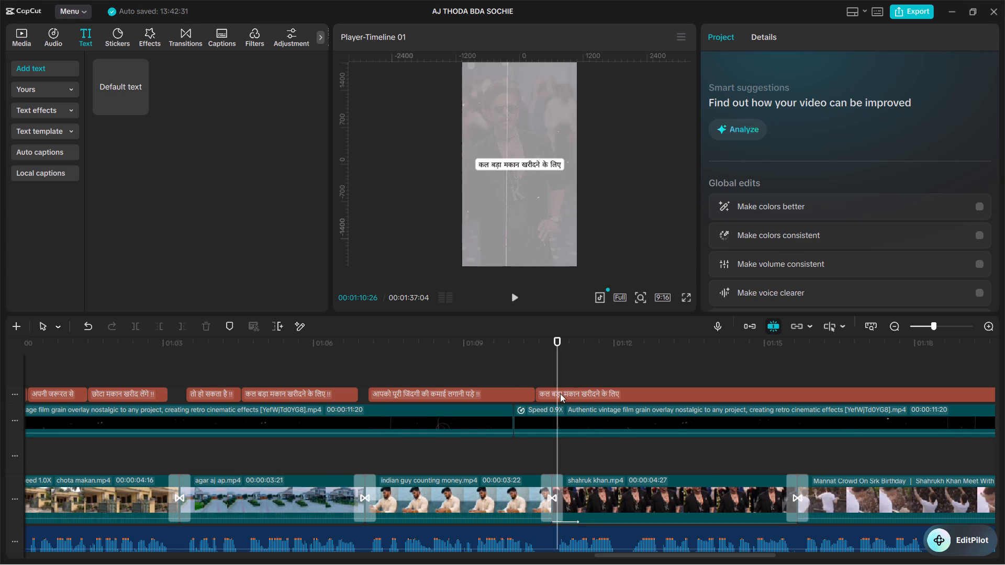
click(561, 391)
key(ctrl+b)
Delete the short "कल बड़ा मकान खरीदने के लिए" caption piece before the new cut.
click(548, 398)
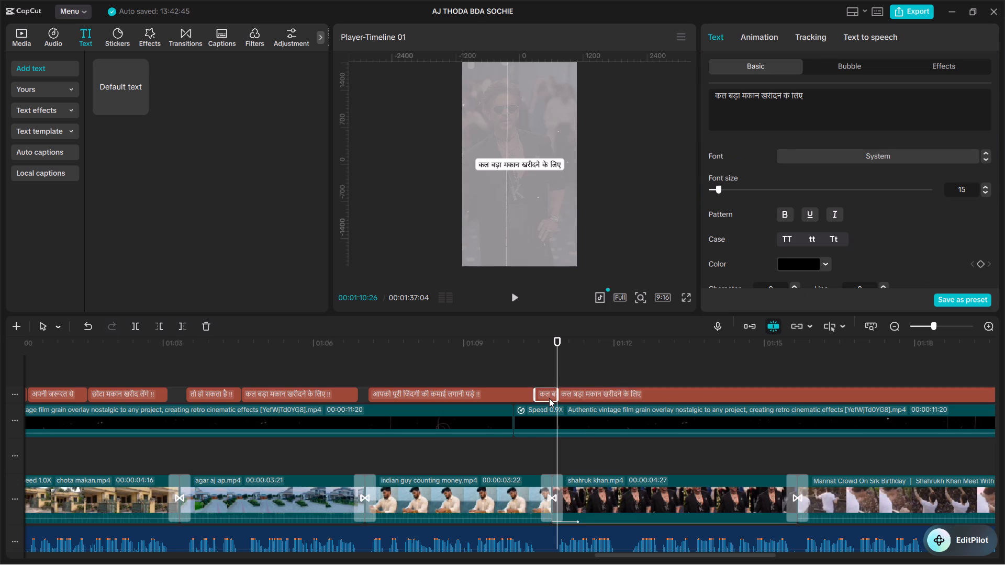
key(BackSpace)
Play the voiceover from the start of the remaining caption to find where its next phrase ends.
key(space)
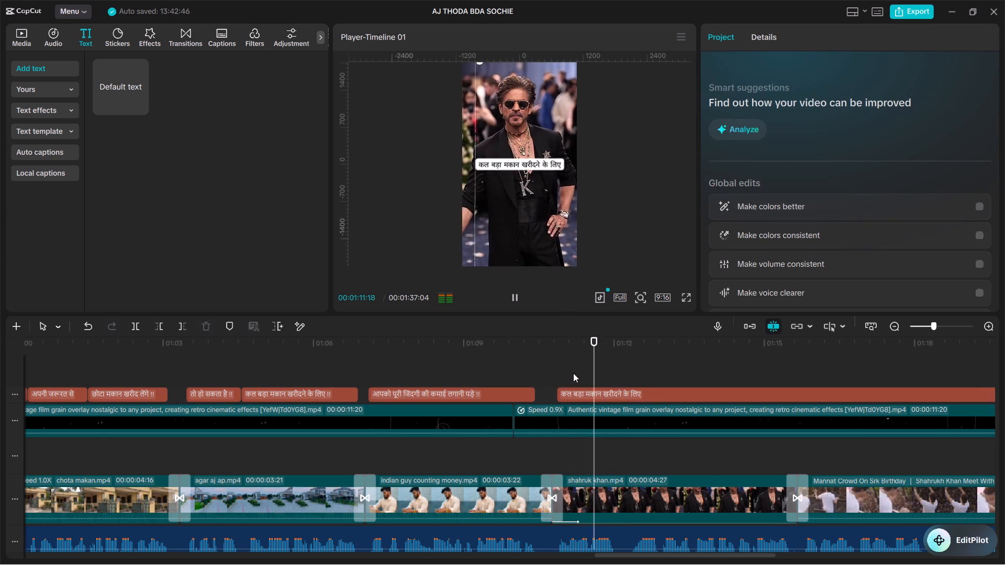
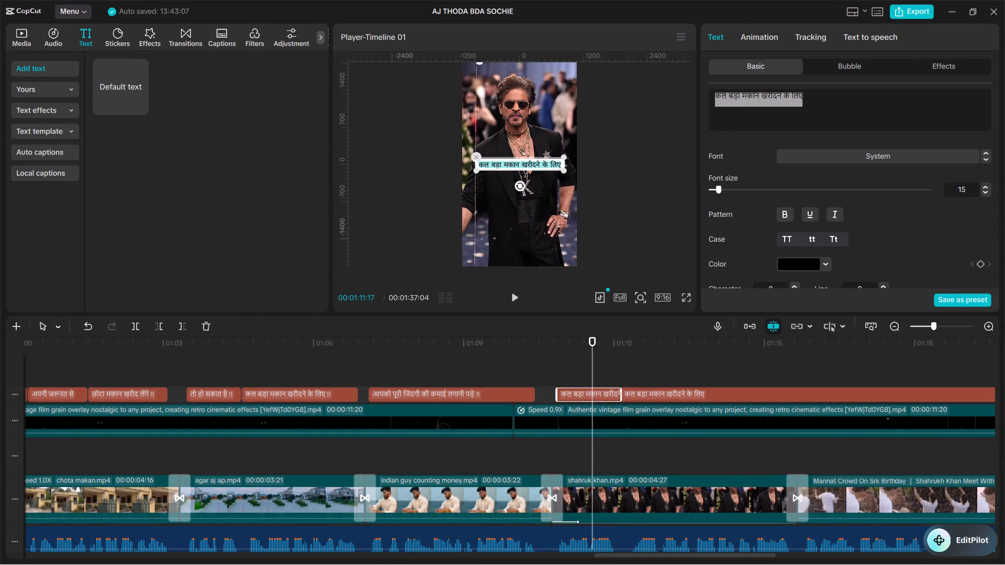
Replace the text of the short caption starting over the shahrukh khan clip with "इसीलिए जनाब".
key(ctrl+b)
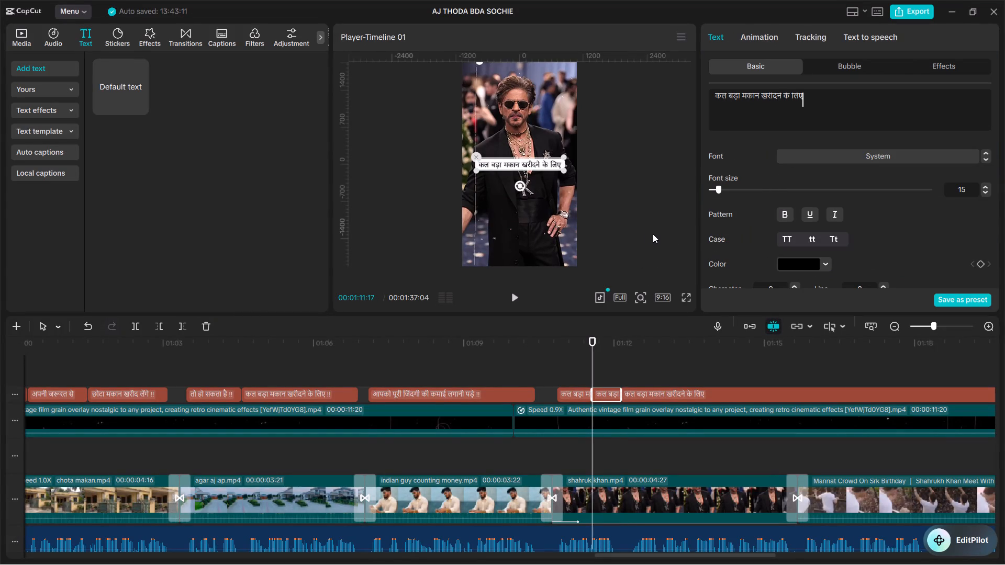
key(ctrl+z)
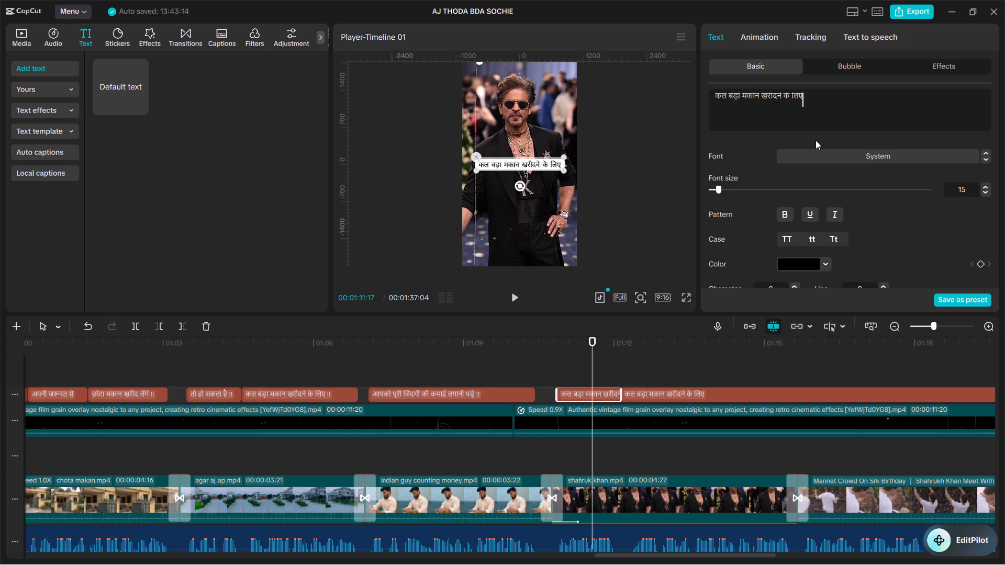
key(ctrl+v)
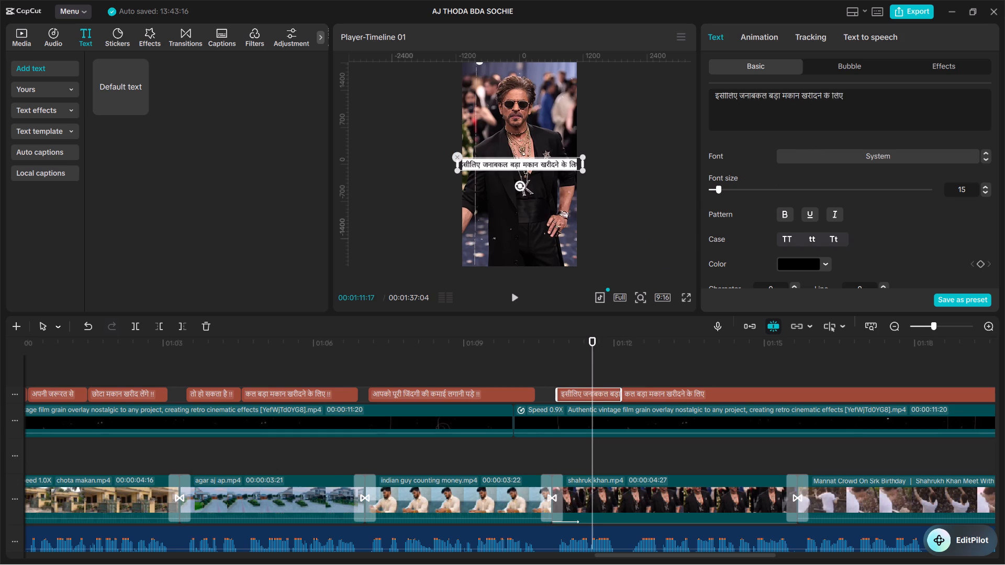
key(ctrl+a)
key(ctrl+v)
Append " !!" to the "इसीलिए जनाब" caption and set the font size of only the "!!" to 10.
key(space)
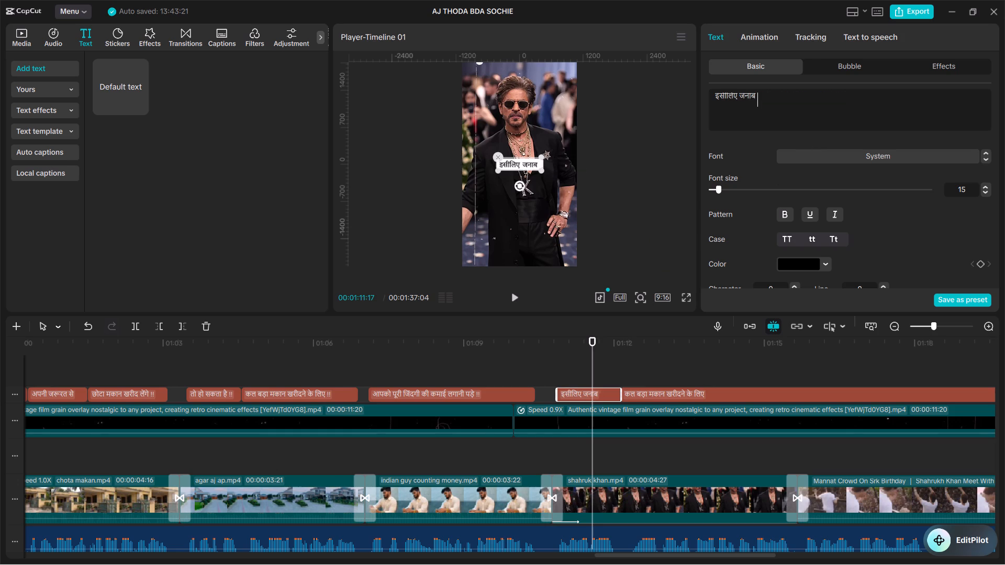
key(shift+exclam)
key(shift+exclam)
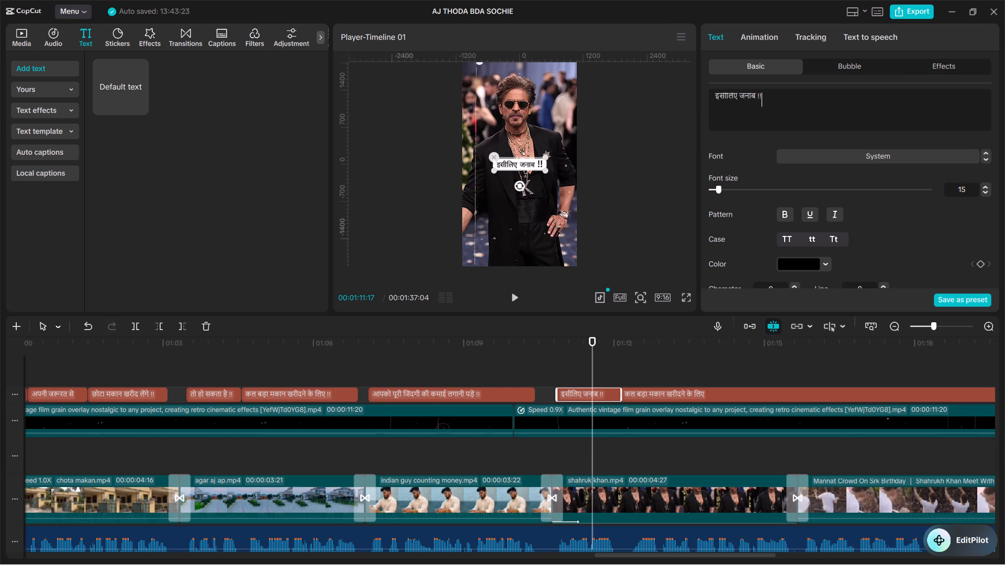
double_click(760, 95)
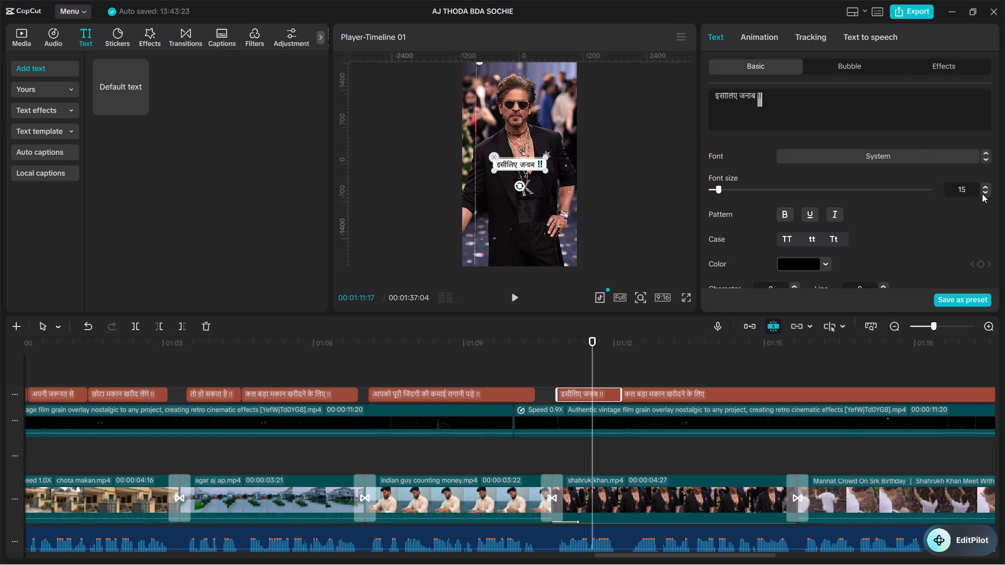
triple_click(986, 190)
click(986, 190)
click(986, 190)
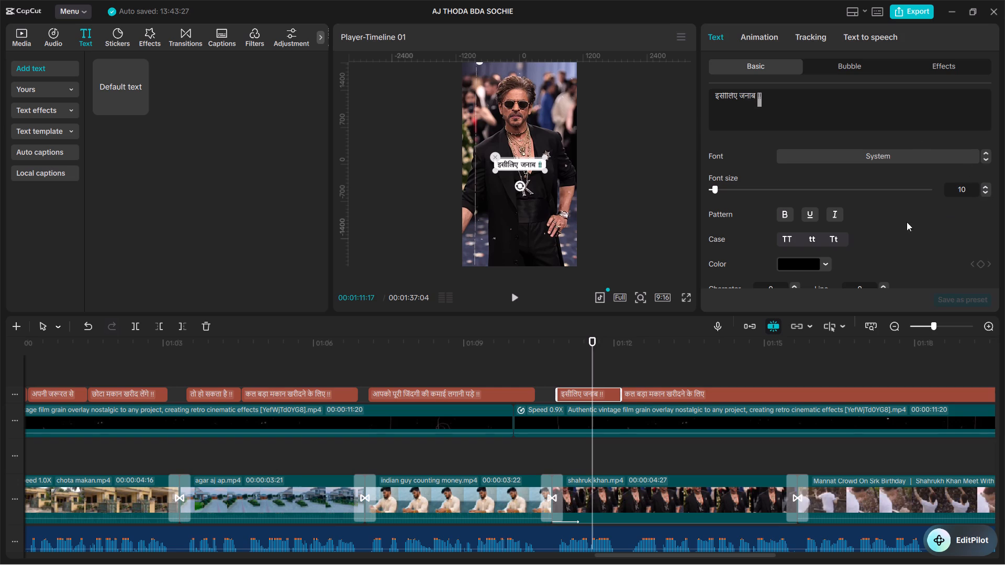
Play back the "इसीलिए जनाब !!" caption from its start to check its timing against the voiceover.
click(563, 365)
click(556, 367)
key(space)
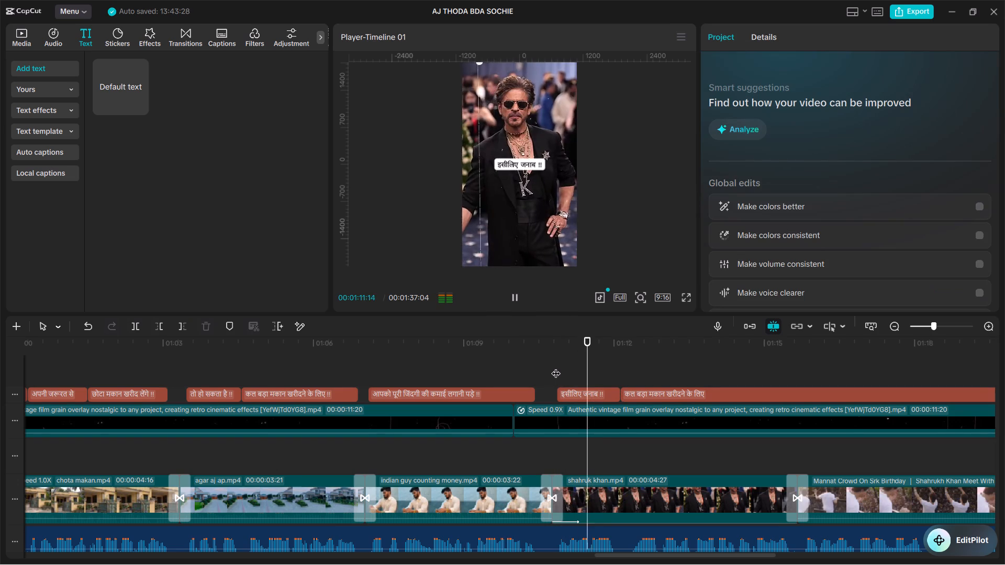
click(556, 367)
click(554, 366)
key(space)
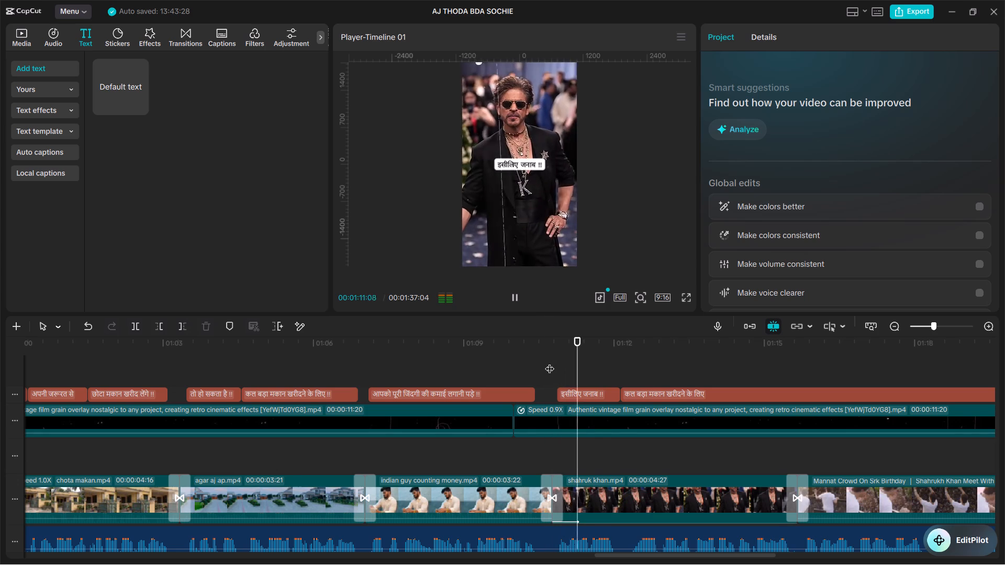
click(550, 362)
drag(550, 362, 556, 367)
key(space)
key(space)
key(space)
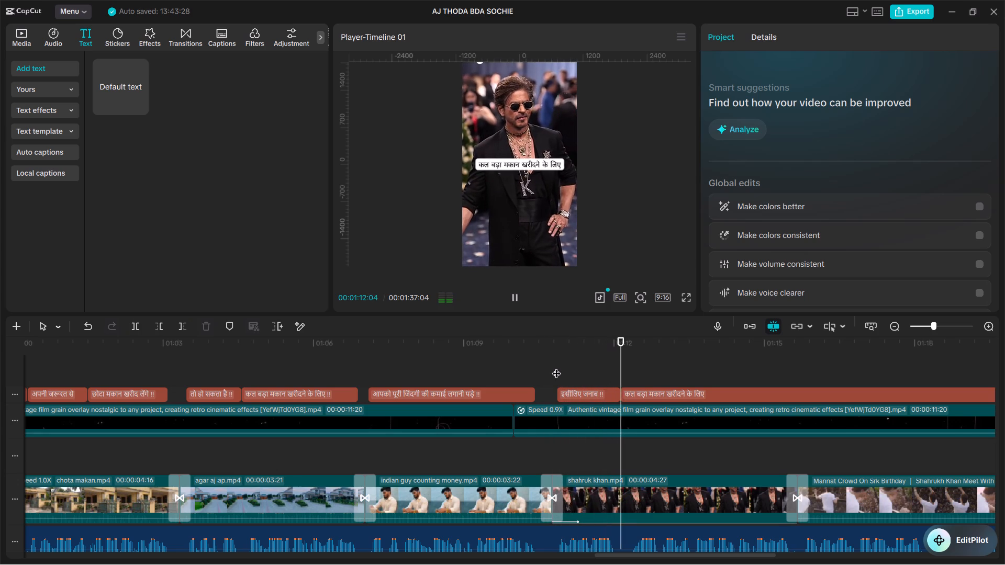
key(space)
Play the voiceover from the start of the remaining "कल बड़ा मकान खरीदने के लिए" caption to find where its next phrase ends.
double_click(618, 369)
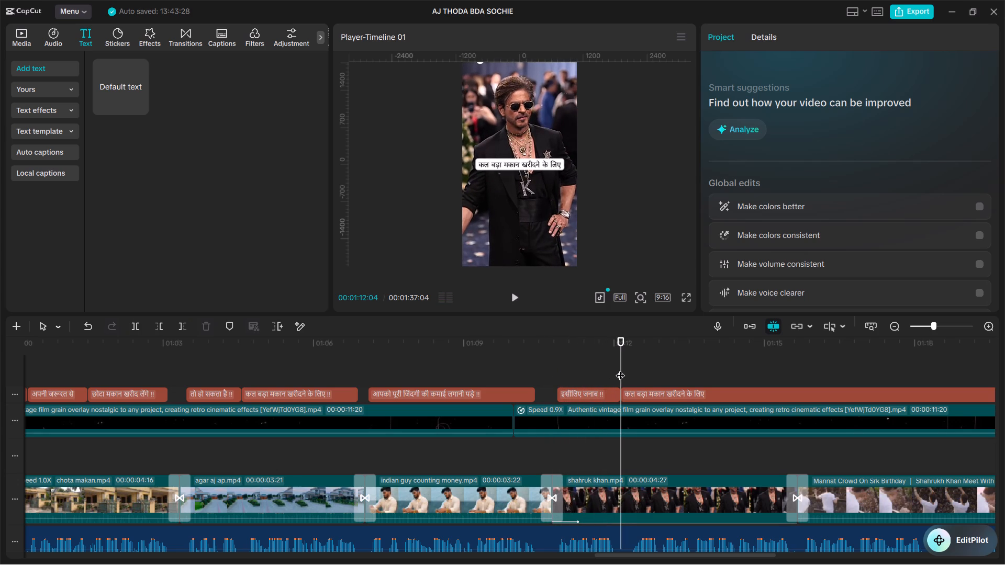
key(space)
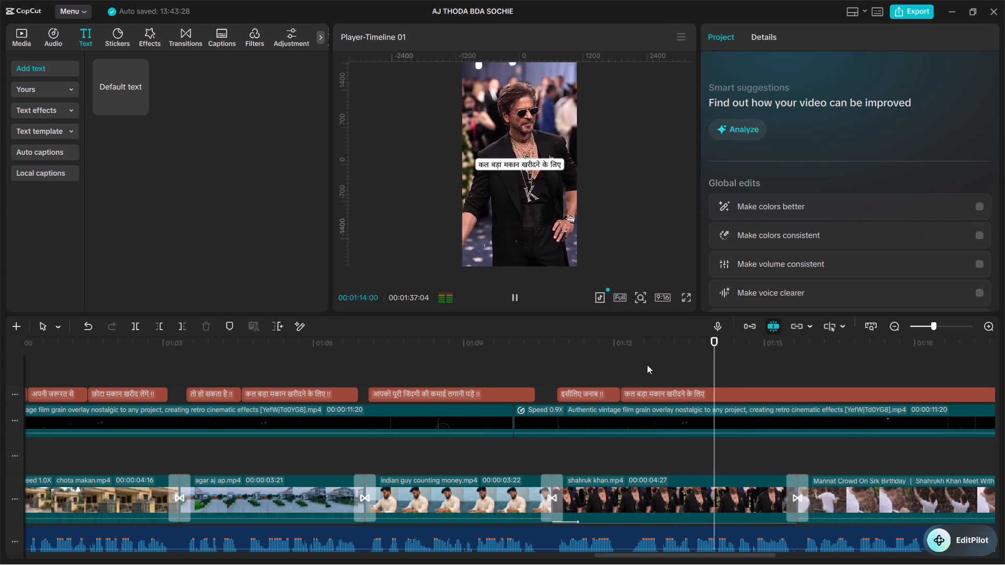
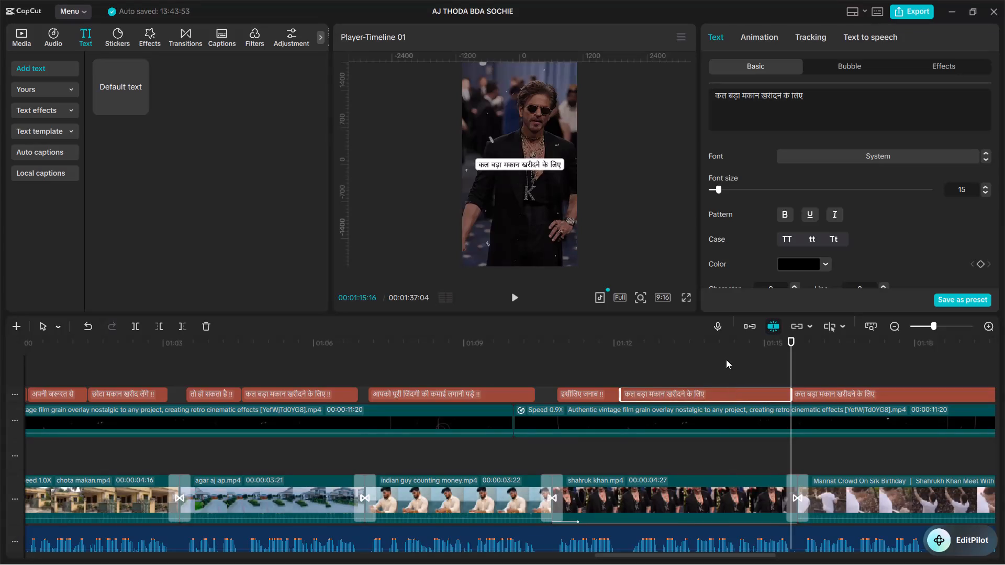
Replace the text of the caption right after "इसीलिए जनाब !!" with "शाहरुख खान सिर्फ फिल्मों के ही किंग खान नहीं हैं".
click(726, 359)
click(729, 389)
click(842, 121)
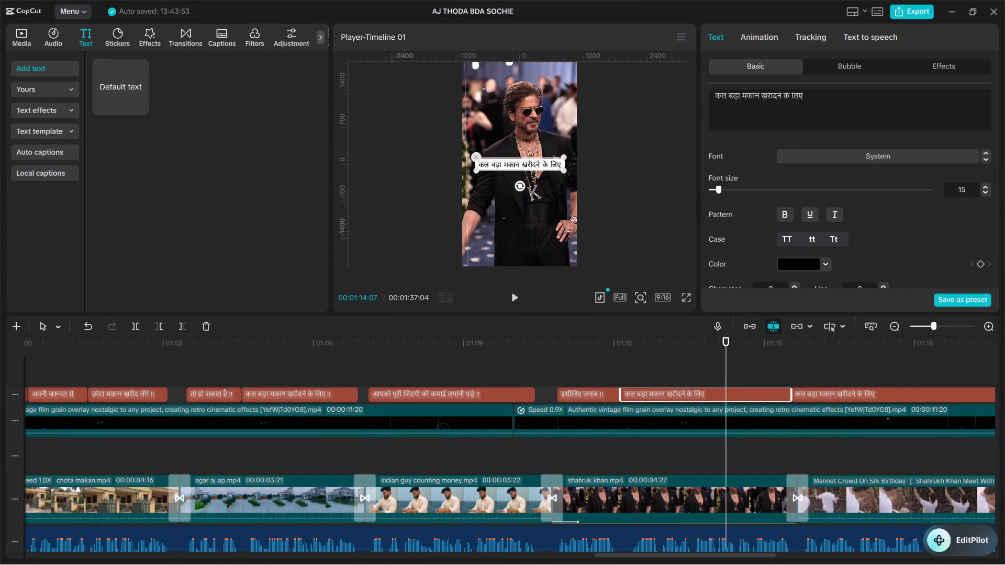
key(ctrl+a)
key(ctrl+v)
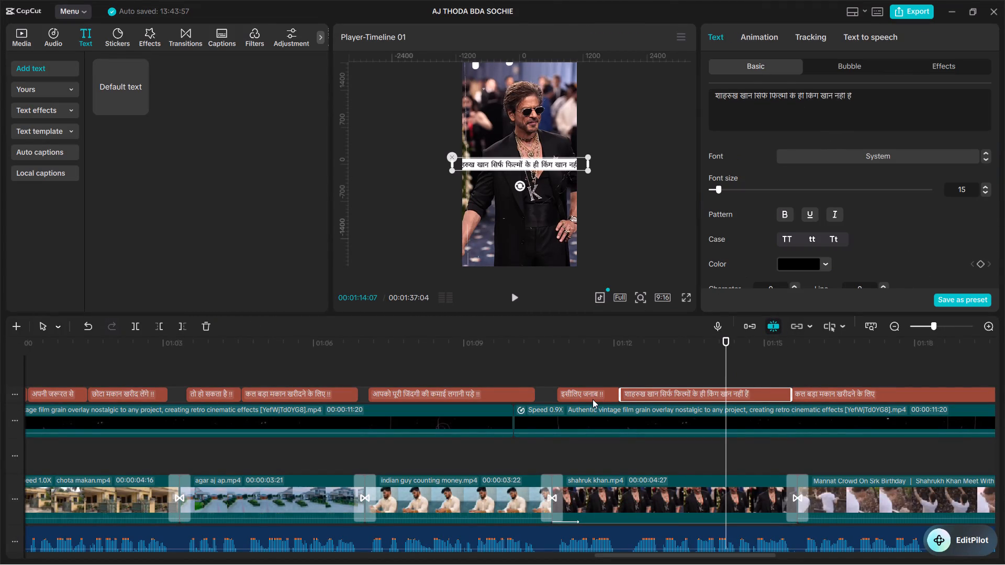
Append " !!" to the "शाहरुख खान…" caption and set the font size of only the "!!" to 10.
key(space)
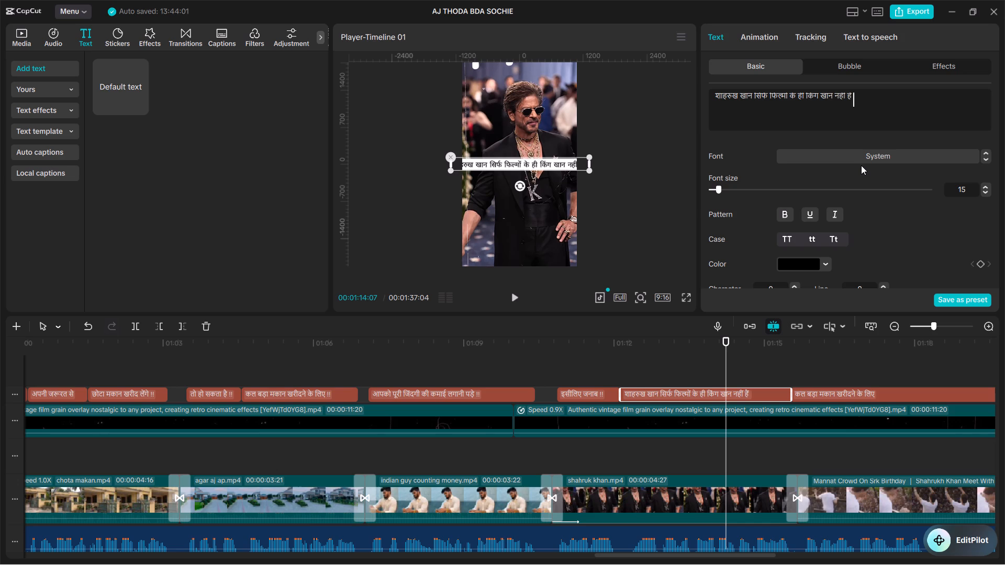
key(shift+exclam)
key(shift+exclam)
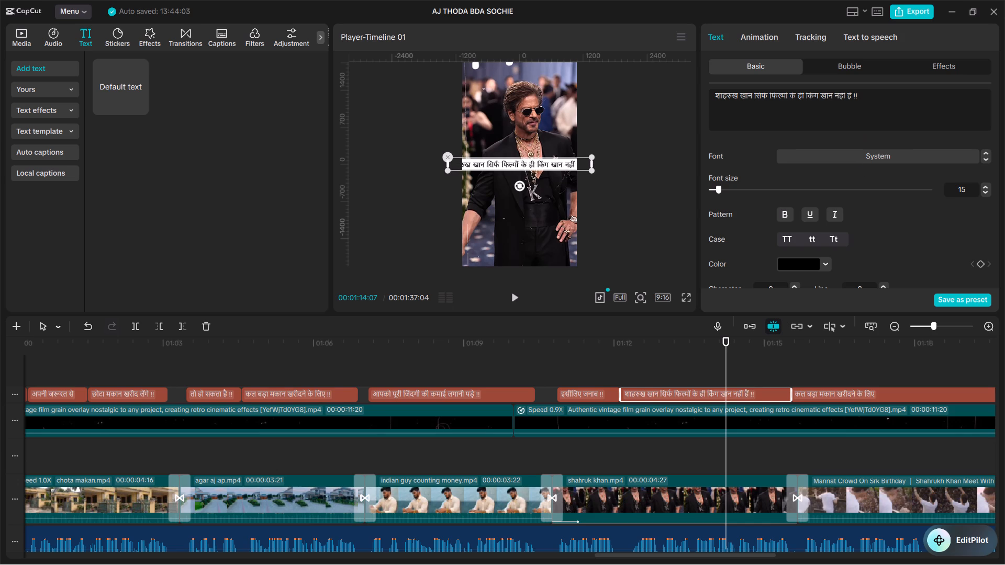
double_click(855, 96)
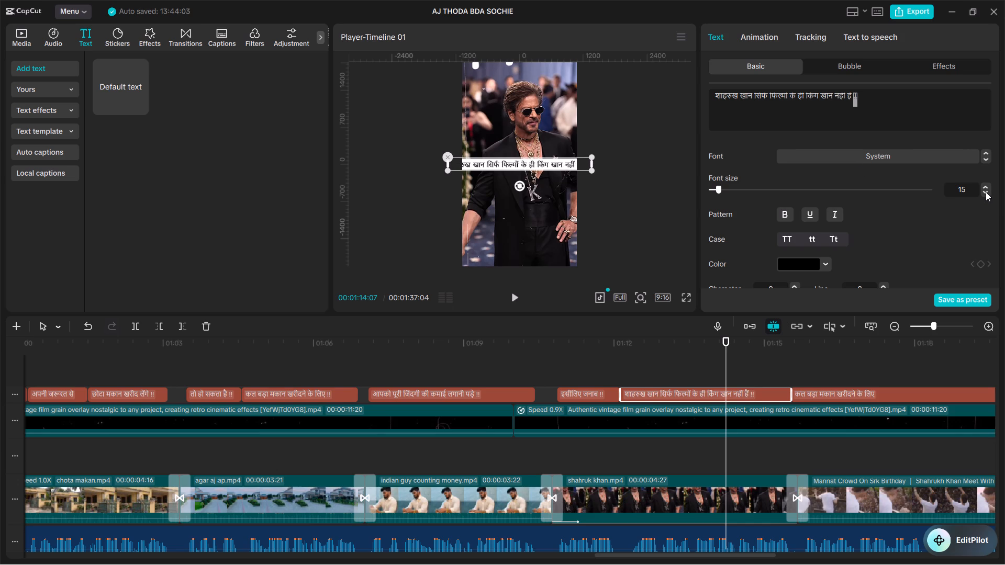
triple_click(986, 192)
click(986, 192)
click(986, 192)
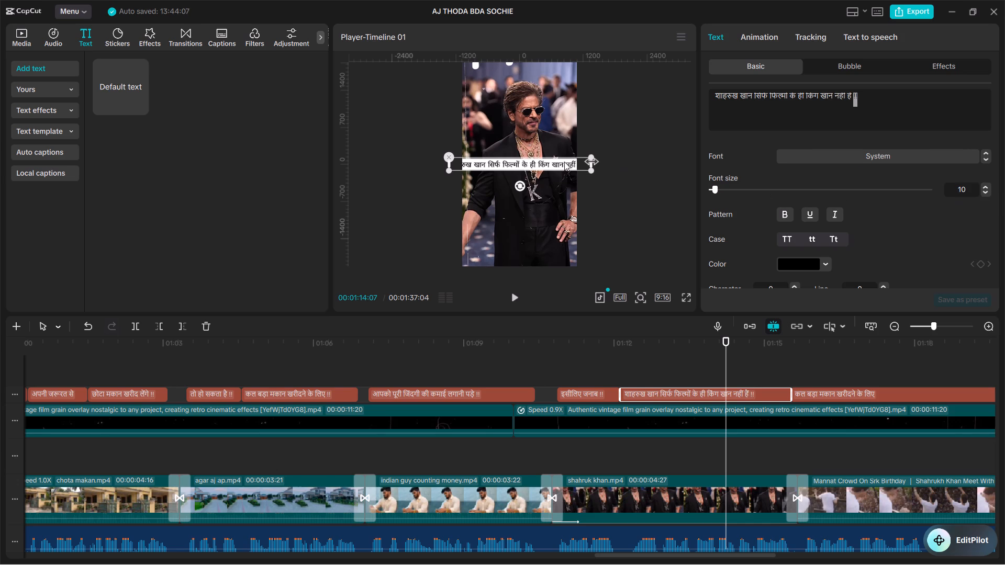
Break the "शाहरुख खान…" caption into two lines, with "किंग खान नहीं हैं !!" on the second line.
click(806, 96)
key(Return)
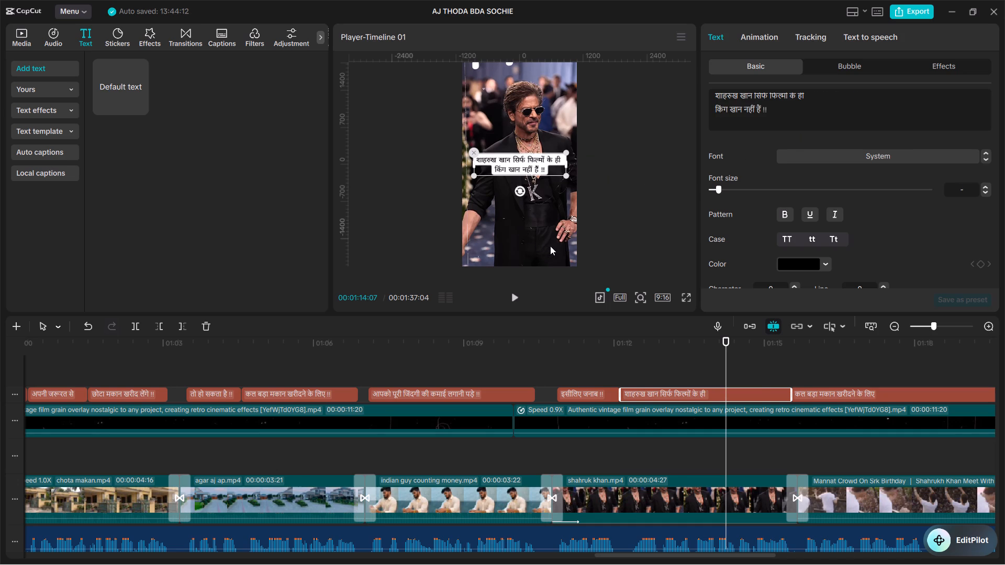
Play back the two-line "शाहरुख खान…" caption from its start to check its timing against the voiceover.
click(619, 366)
key(space)
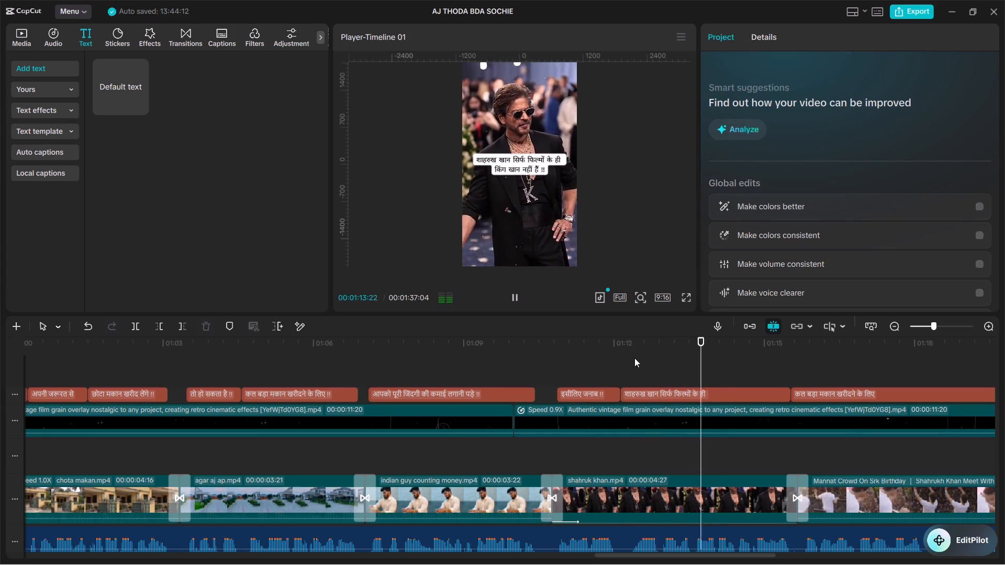
key(space)
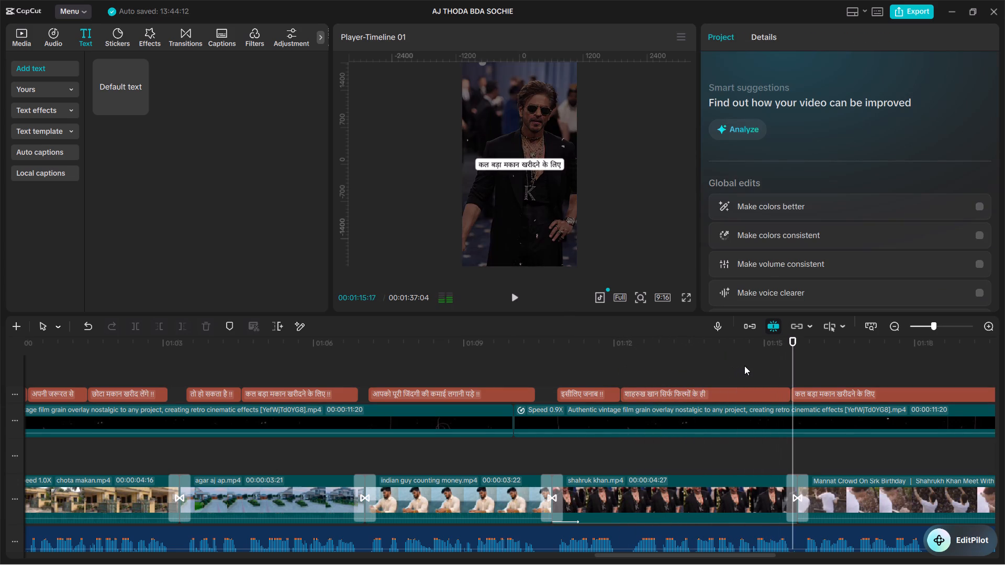
Find where the next voiceover phrase starts, split the remaining "कल बड़ा मकान खरीदने के लिए" caption at 00:01:15:23 and delete the short leading piece.
key(space)
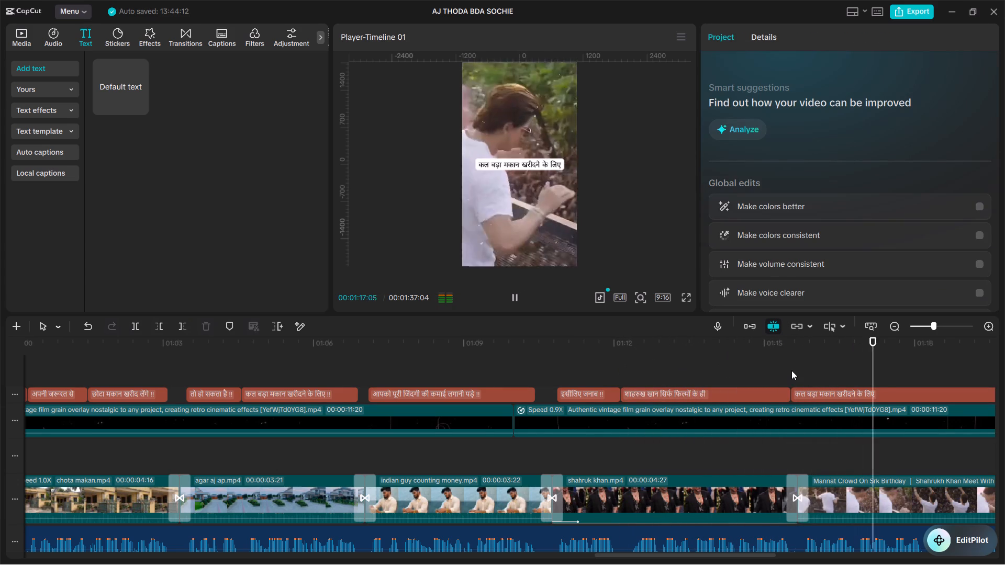
click(794, 365)
drag(794, 365, 791, 362)
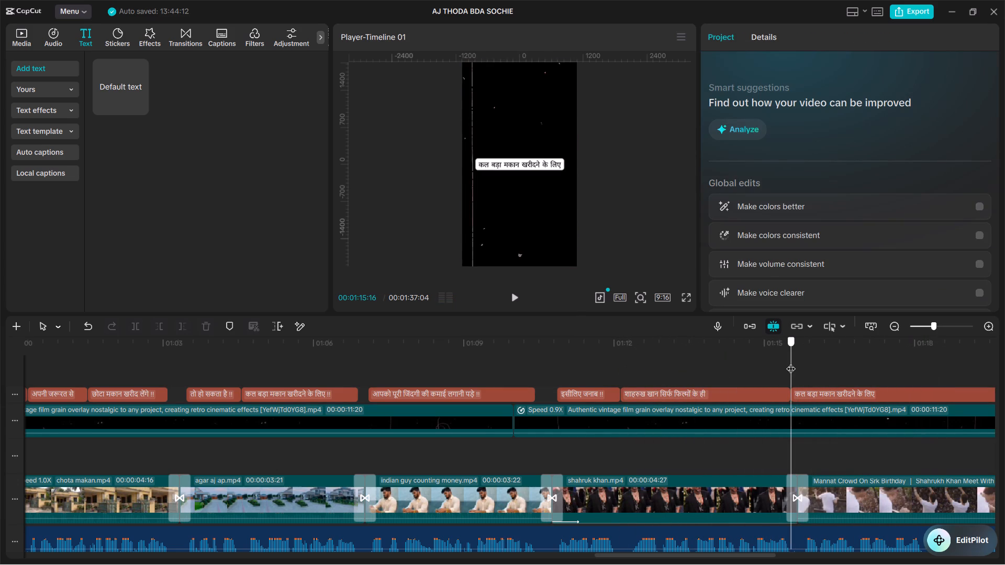
drag(791, 362, 805, 367)
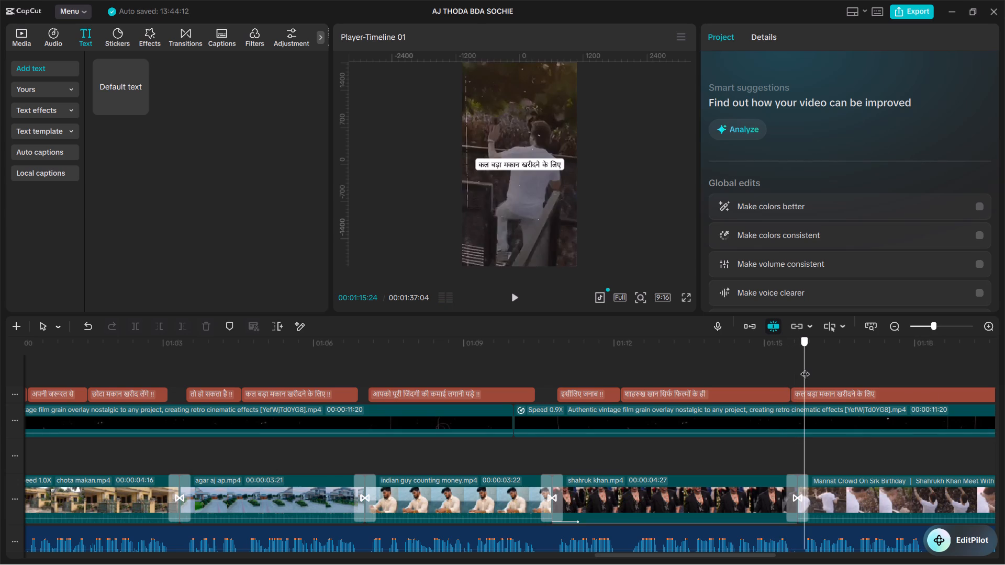
drag(805, 367, 802, 366)
click(798, 388)
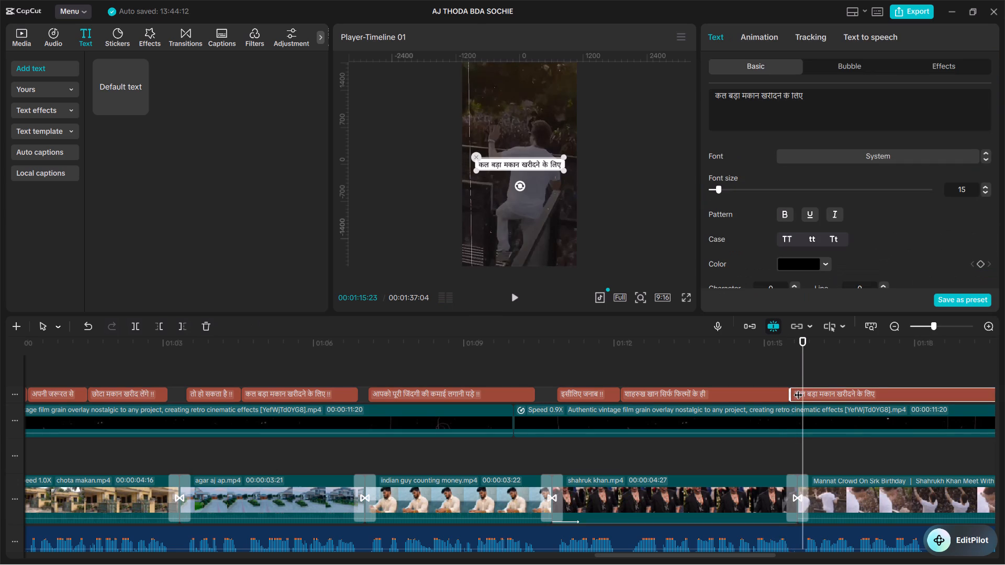
key(ctrl+b)
click(796, 392)
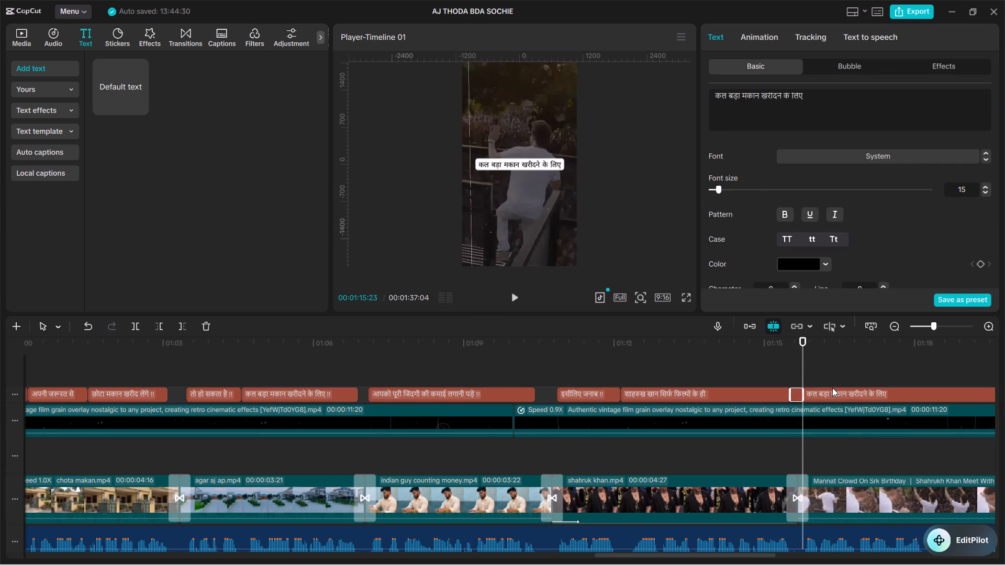
key(BackSpace)
Play the voiceover from the start of the remaining "कल बड़ा मकान खरीदने के लिए" caption to find where its next phrase ends.
key(space)
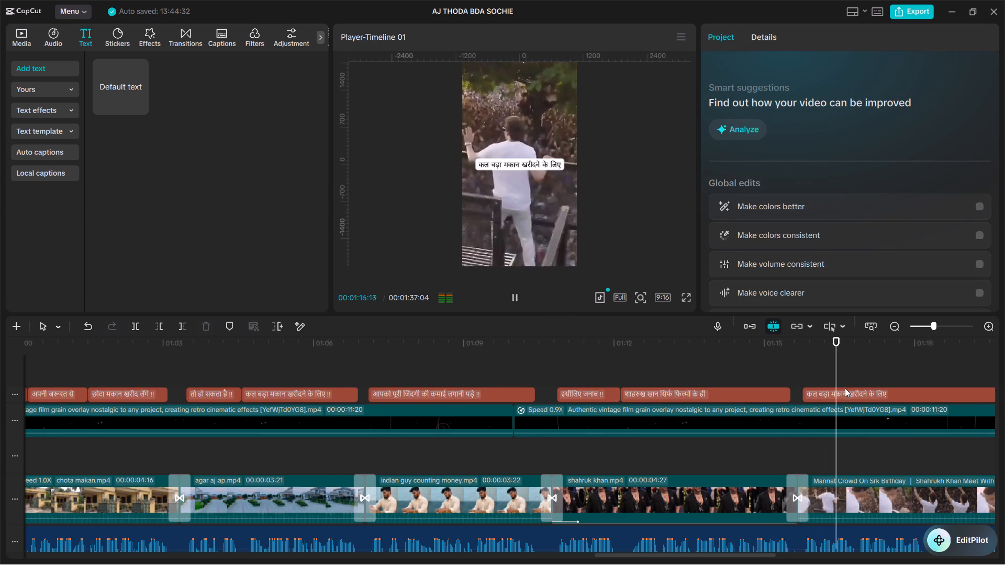
key(space)
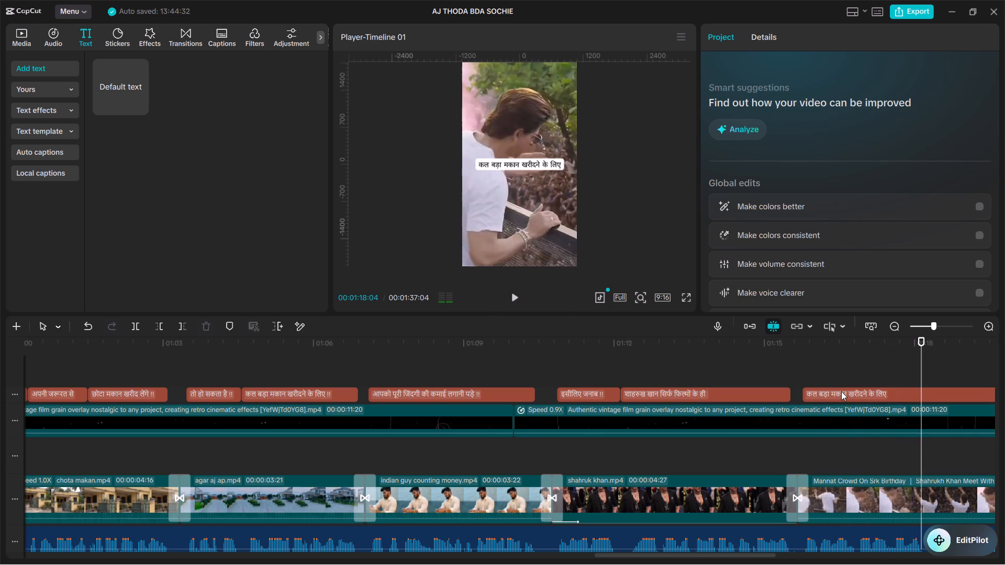
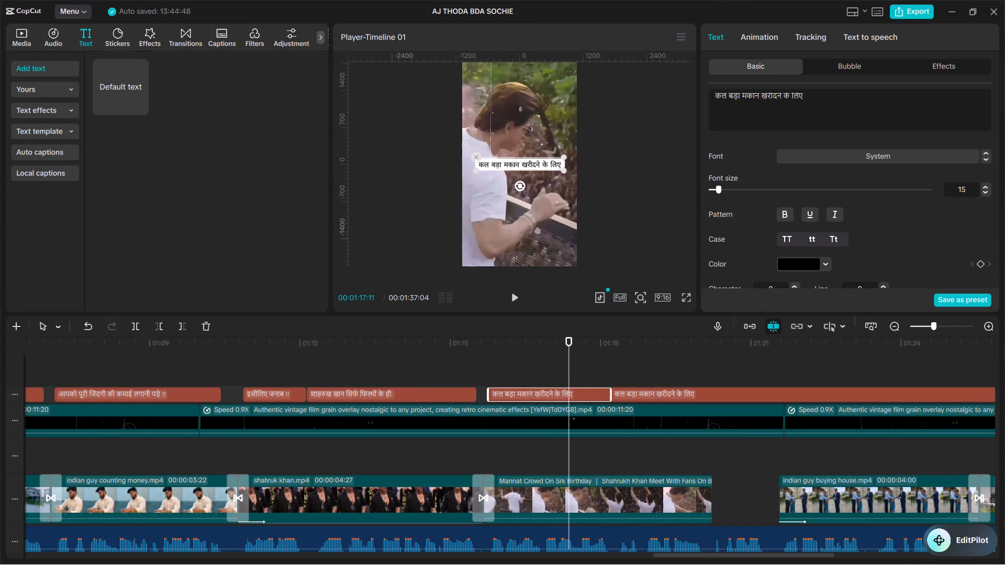
Replace the selected caption's text with "उनकी रियल एस्टेट वाली सोच भी !!" and reduce the font size of its "!!".
key(ctrl+a)
key(ctrl+v)
key(space)
text(!!)
double_click(810, 93)
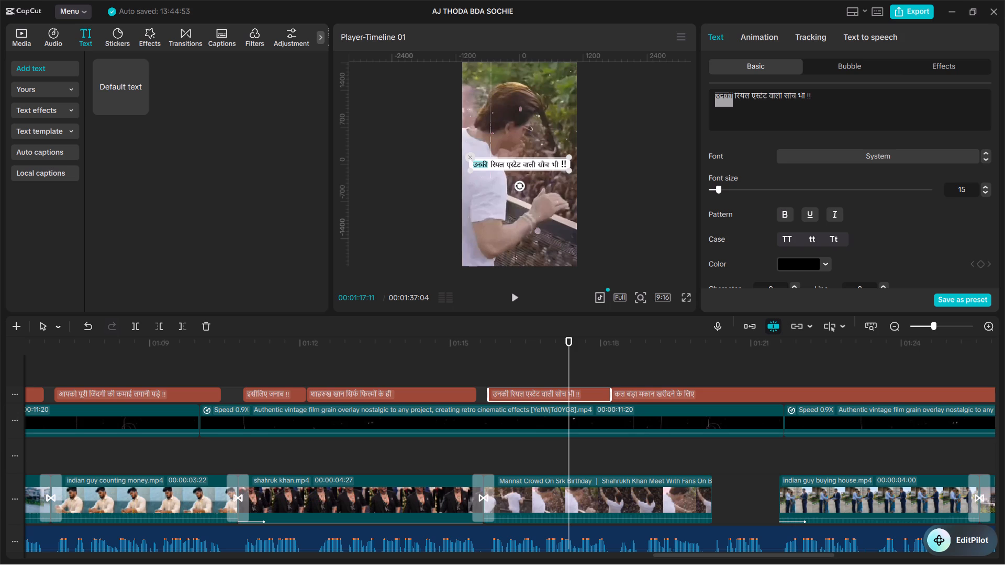
double_click(809, 94)
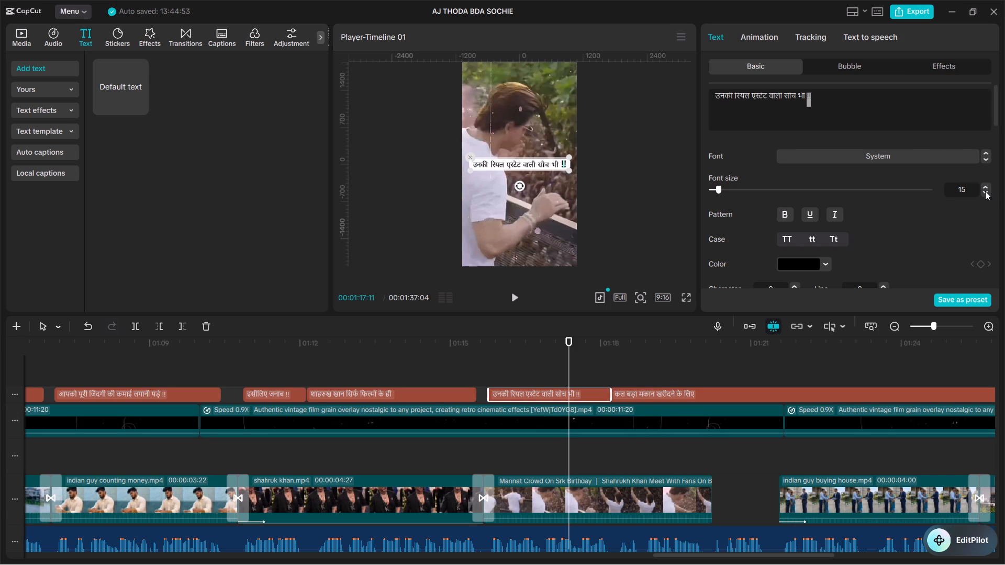
triple_click(985, 191)
double_click(985, 191)
Play back the "उनकी रियल एस्टेट वाली सोच भी !!" caption from just before its start to check its timing against the voiceover.
click(483, 369)
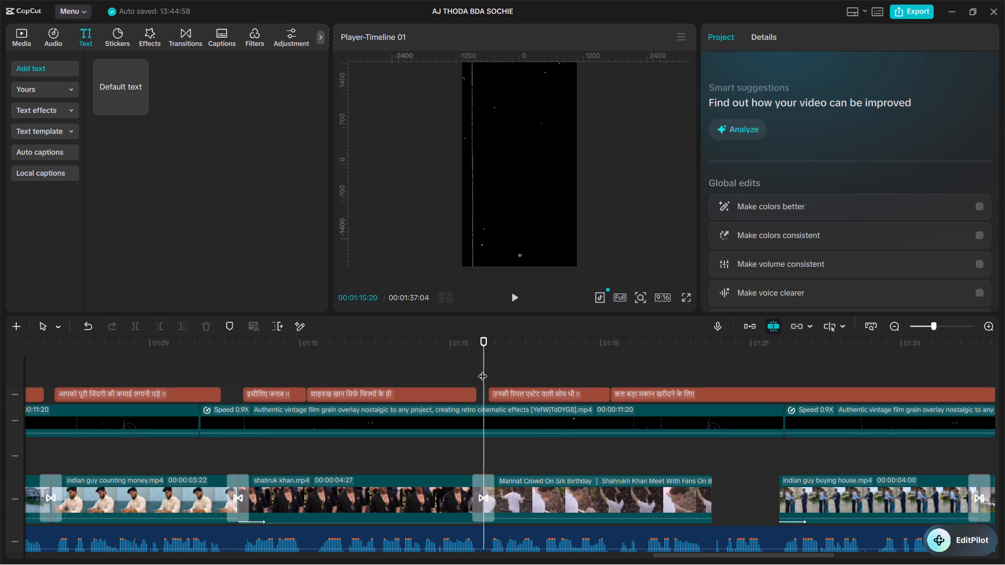
key(space)
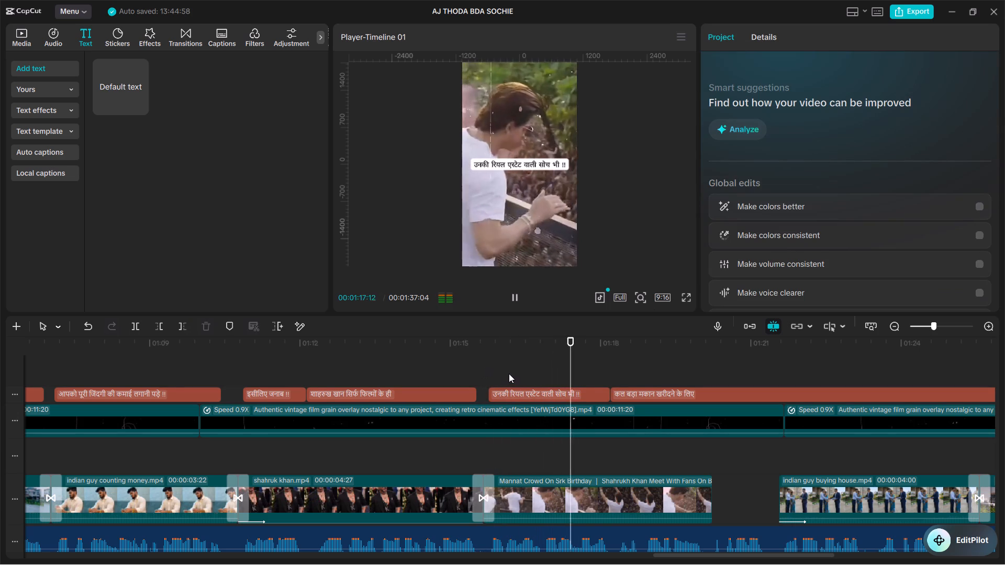
key(space)
key(space)
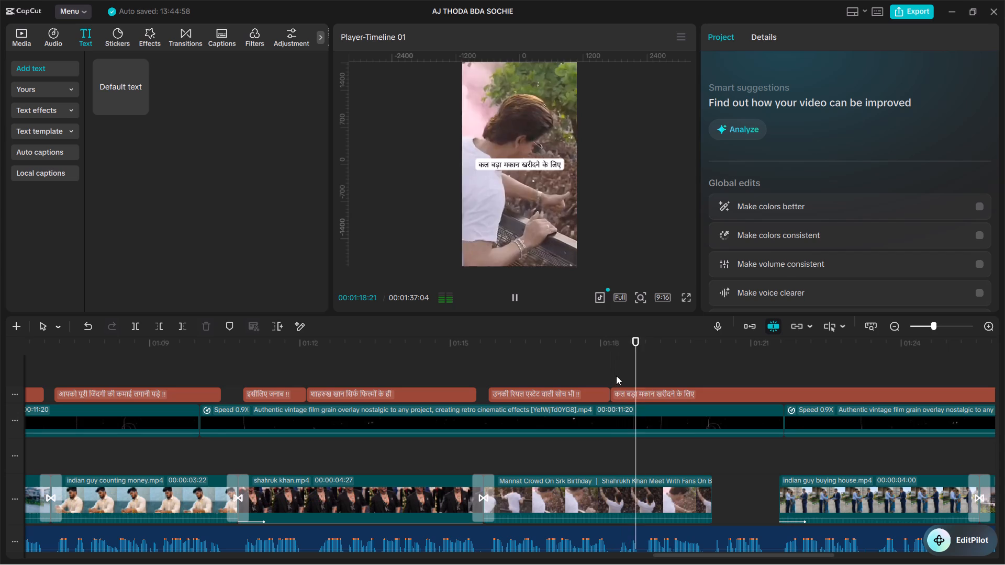
Find where the voiceover phrase under the remaining "कल बड़ा मकान खरीदने के लिए" caption ends and select that caption for a cut at 00:01:20:04.
click(610, 366)
key(space)
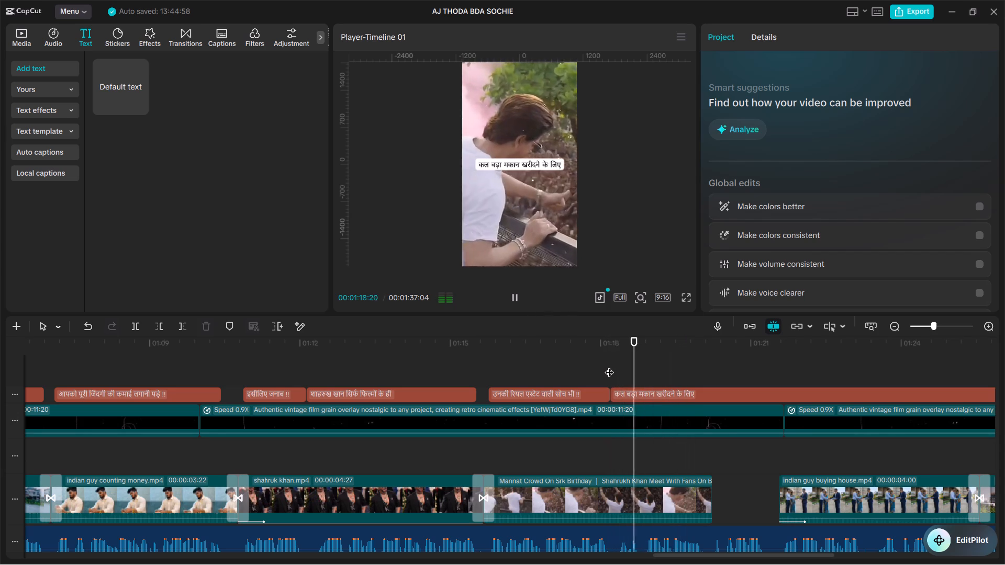
key(space)
click(611, 369)
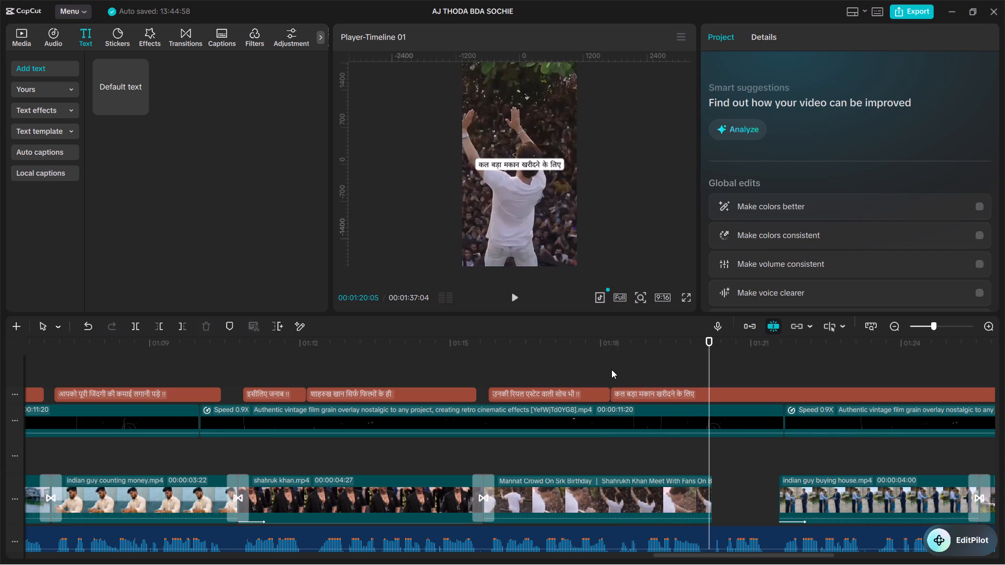
key(space)
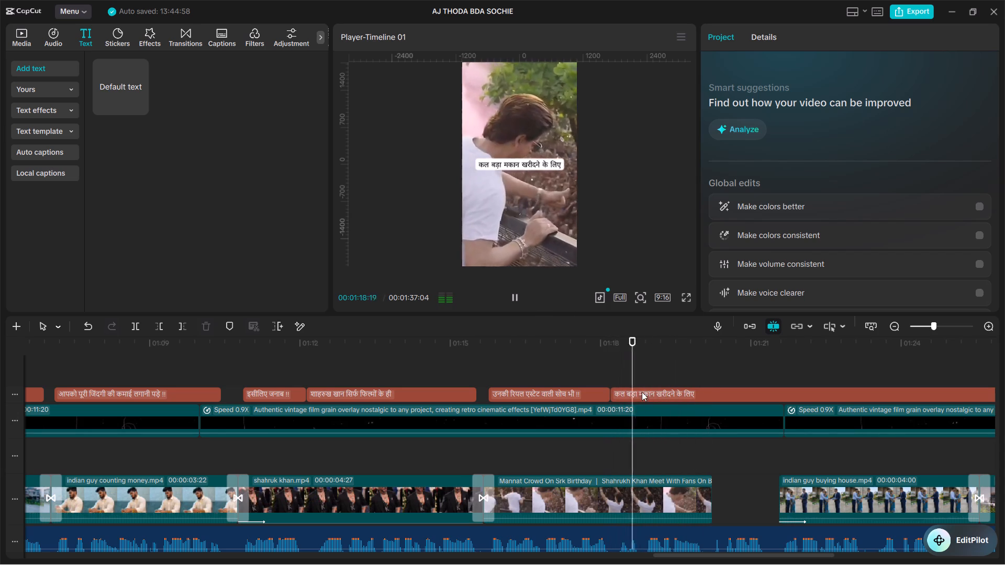
key(space)
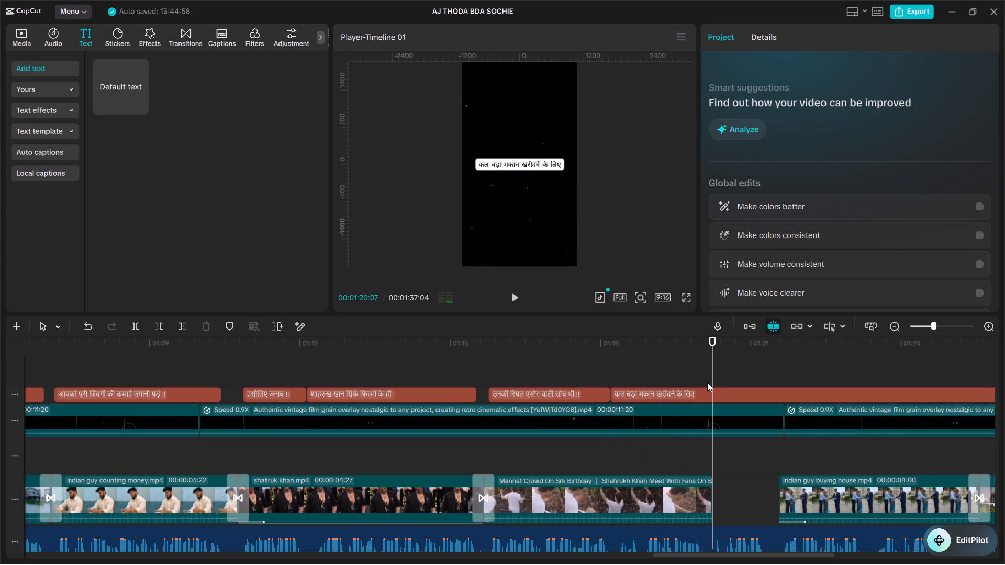
click(707, 377)
click(689, 397)
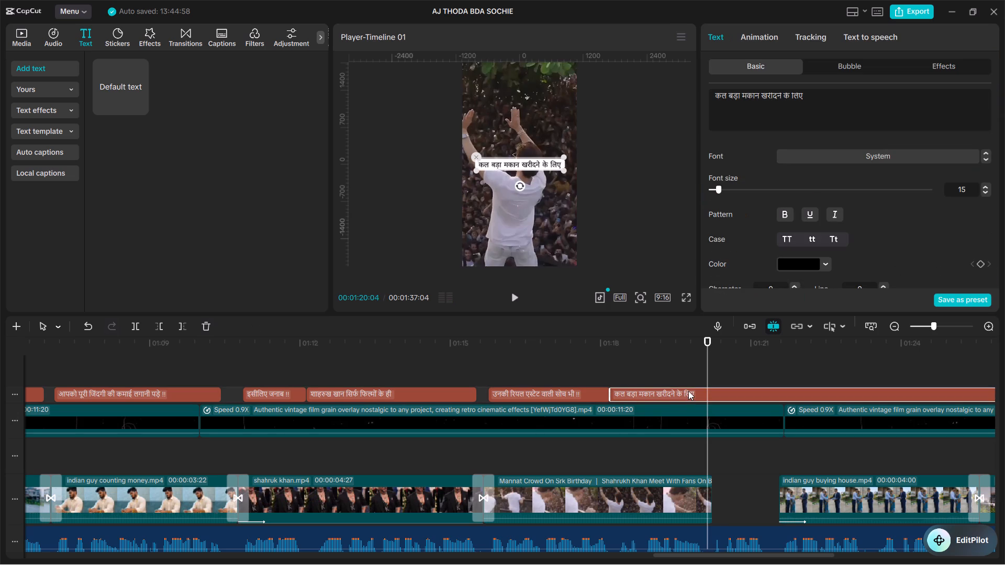
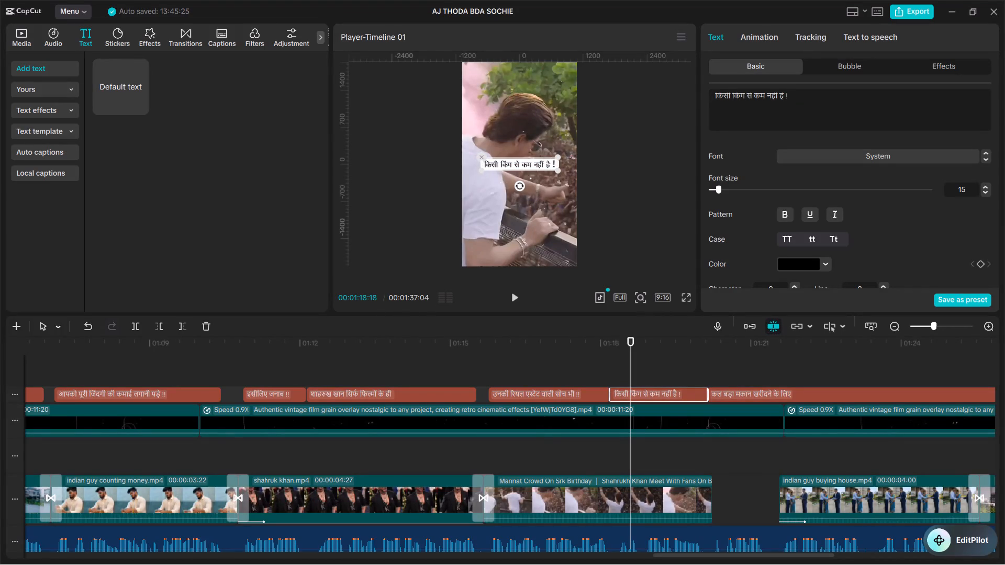
Complete the selected caption as "किसी किंग से कम नहीं है !!" and set the font size of its "!!" to 10.
key(shift+exclam)
double_click(787, 93)
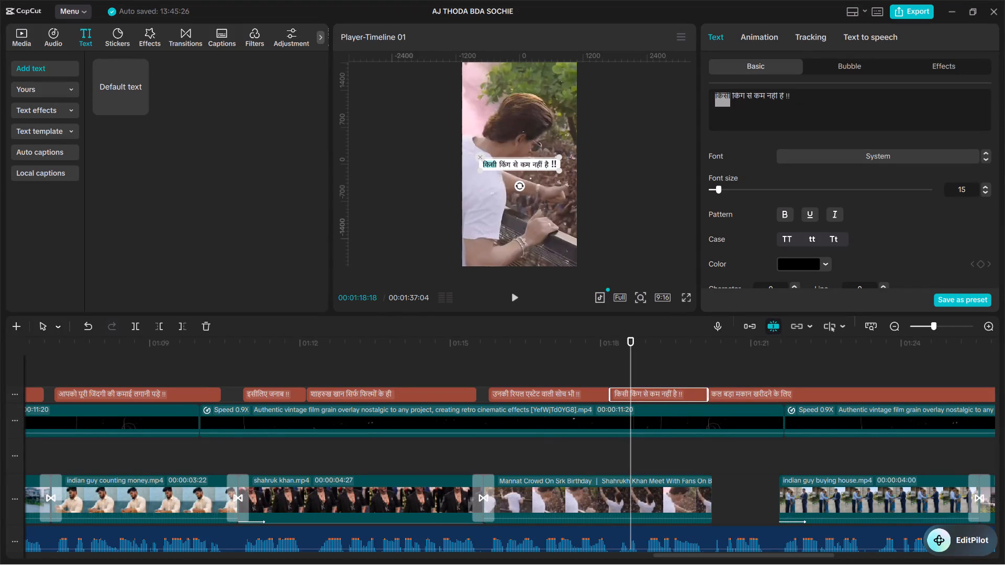
double_click(786, 96)
triple_click(985, 193)
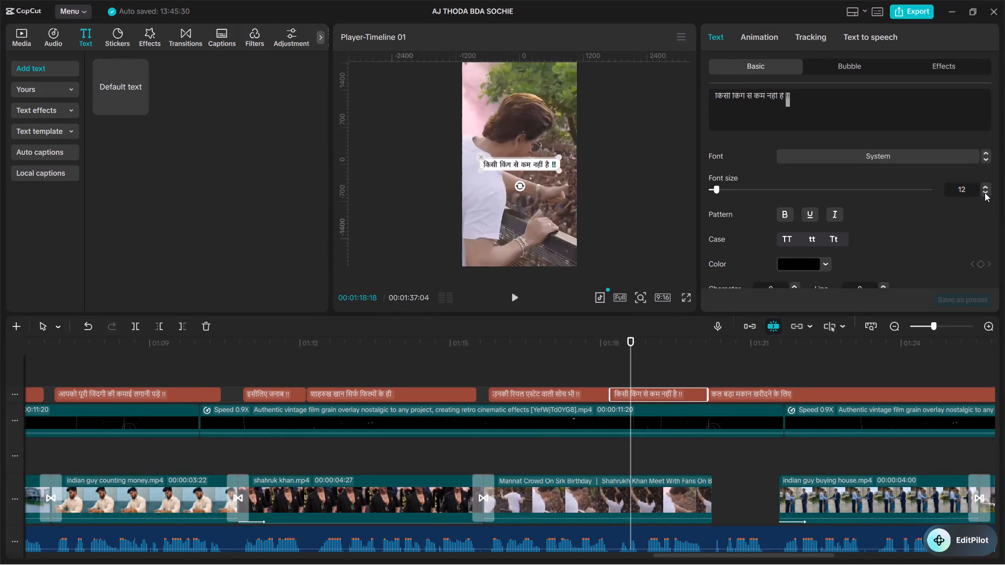
double_click(985, 193)
Play back the "किसी किंग से कम नहीं है !!" caption to check its timing against the voiceover.
click(601, 355)
key(space)
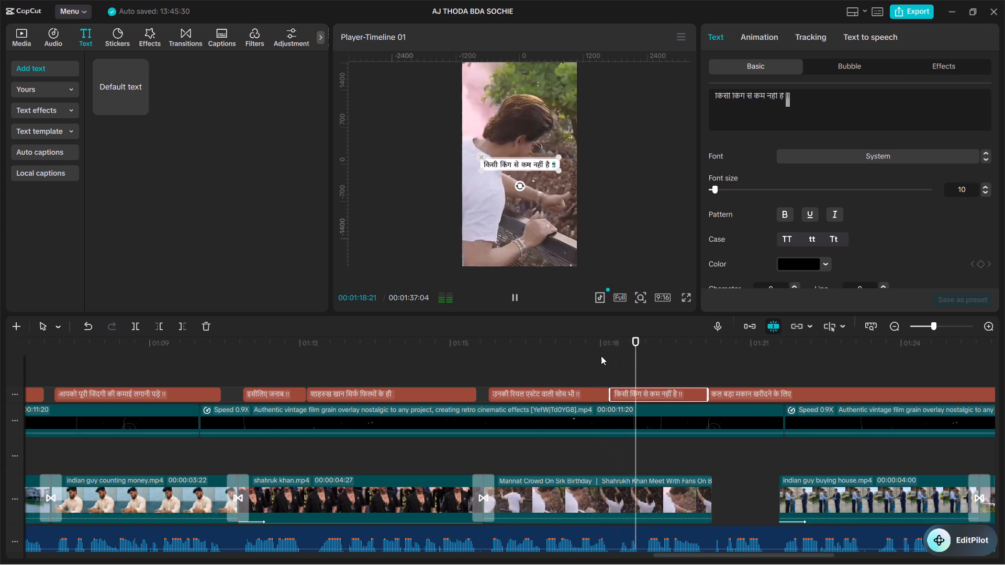
click(601, 356)
key(space)
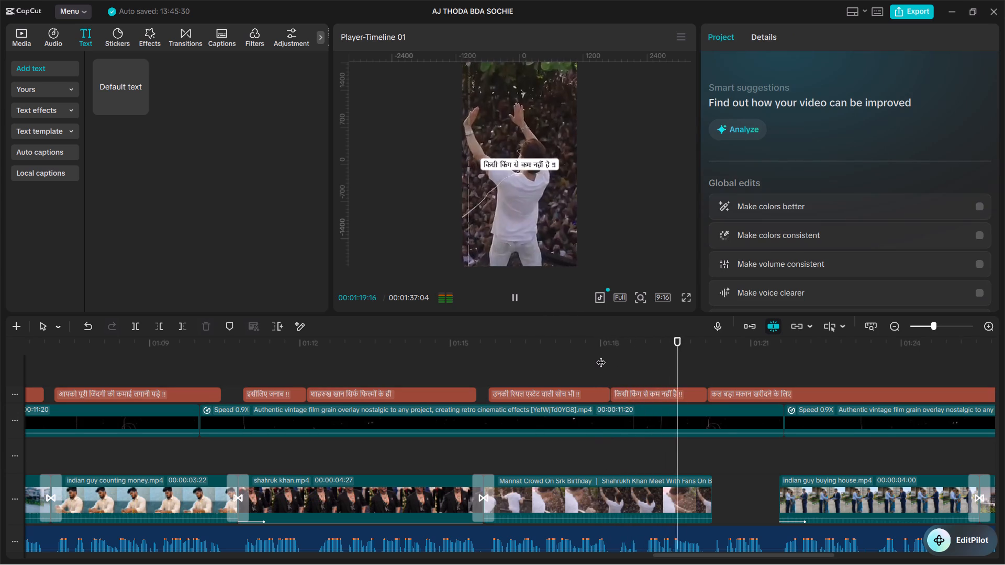
key(space)
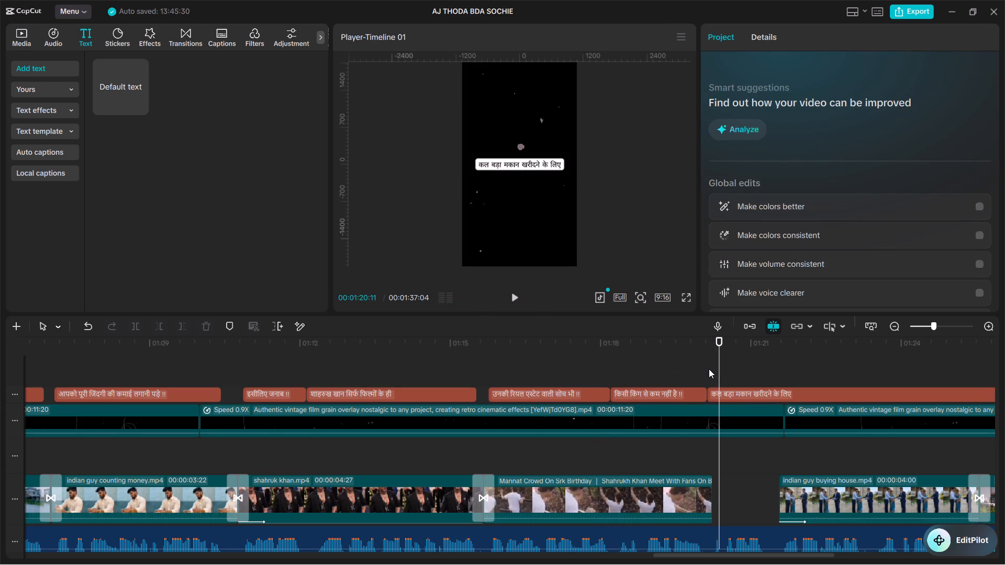
Listen to the voiceover phrase at the start of the remaining "कल बड़ा मकान खरीदने के लिए" caption, around 00:01:20:04.
click(709, 369)
drag(708, 369, 703, 363)
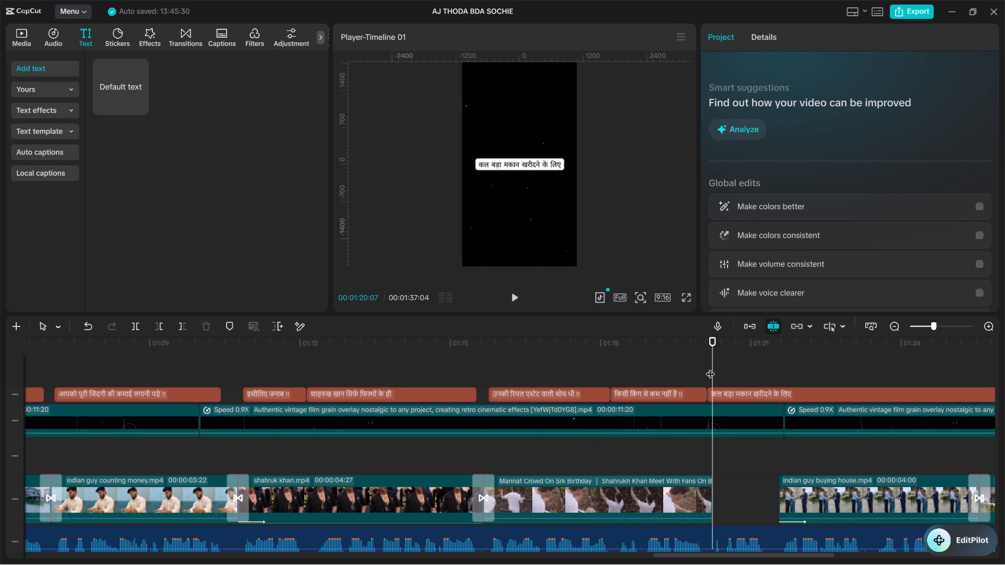
double_click(710, 367)
key(space)
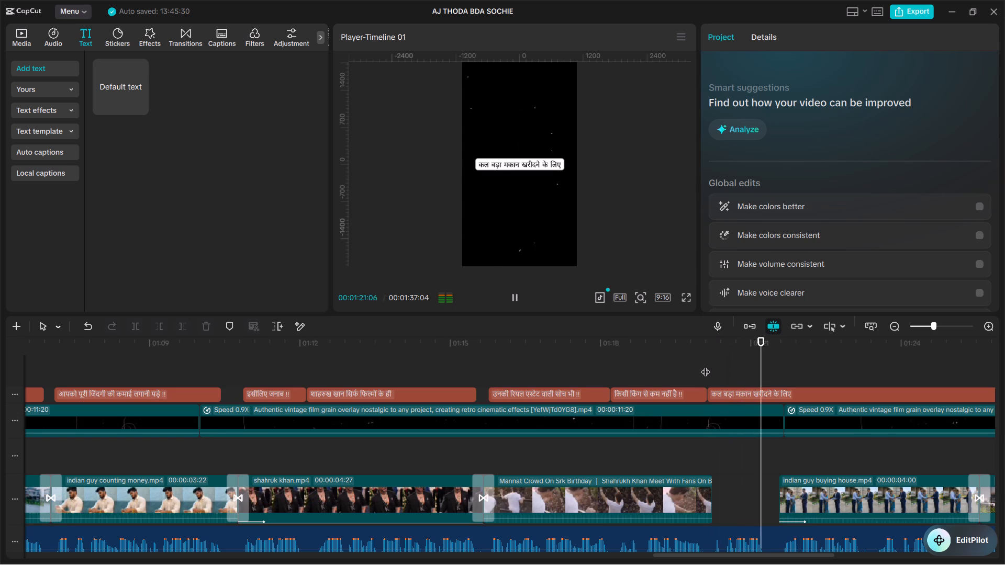
key(space)
click(703, 370)
click(703, 370)
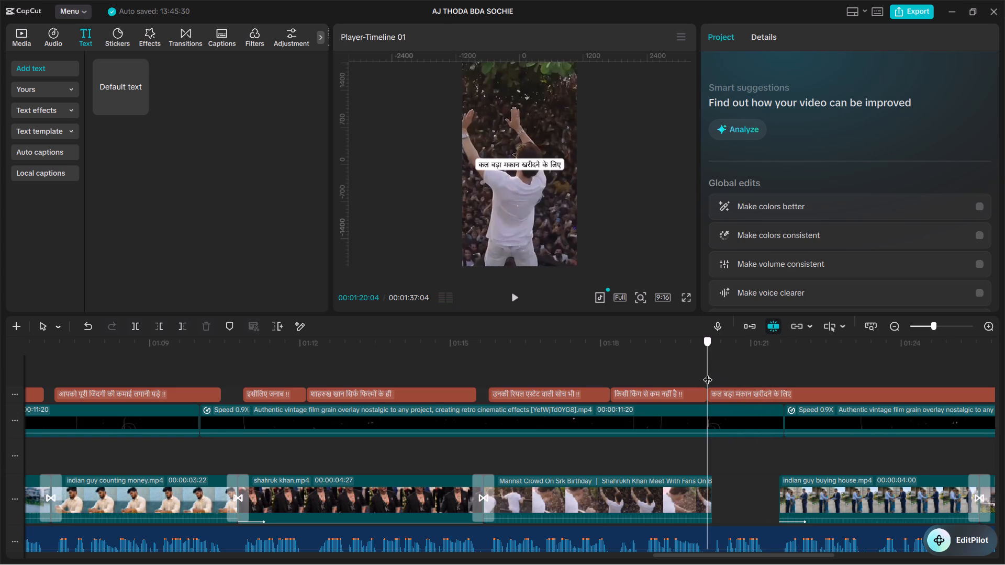
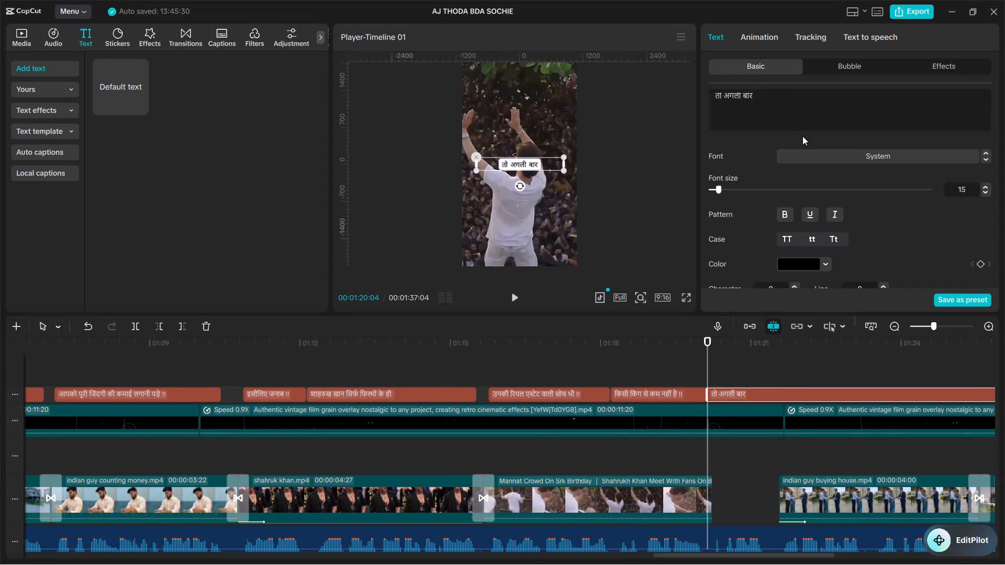
Complete the selected caption as "तो अगली बार !!" and set the font size of its "!!" to 10.
key(space)
text(!!)
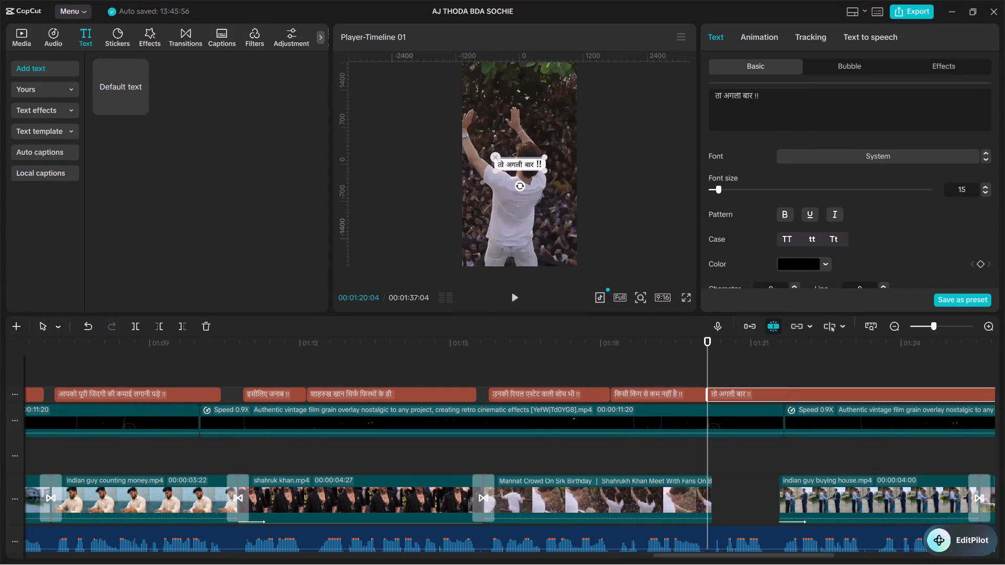
double_click(758, 93)
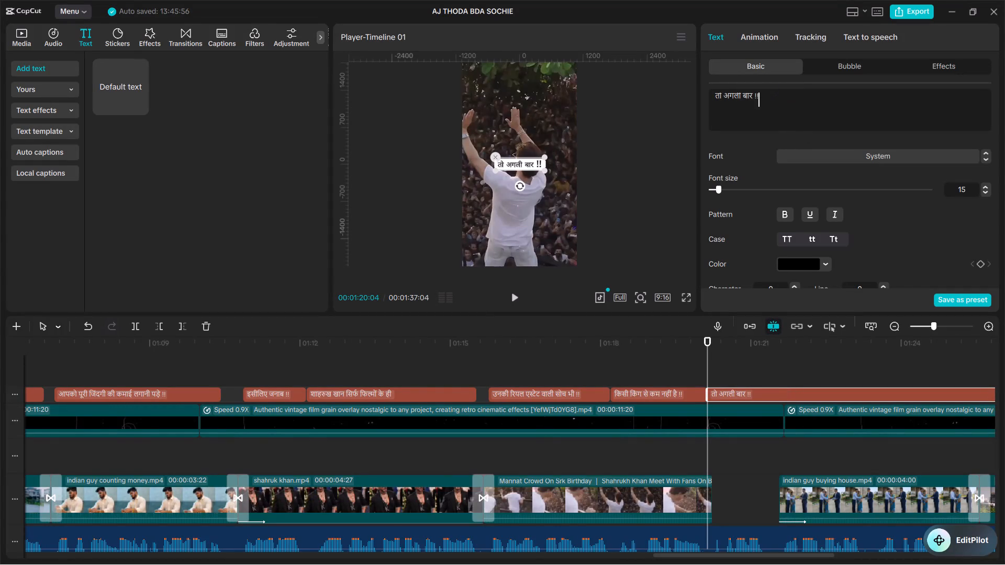
double_click(756, 95)
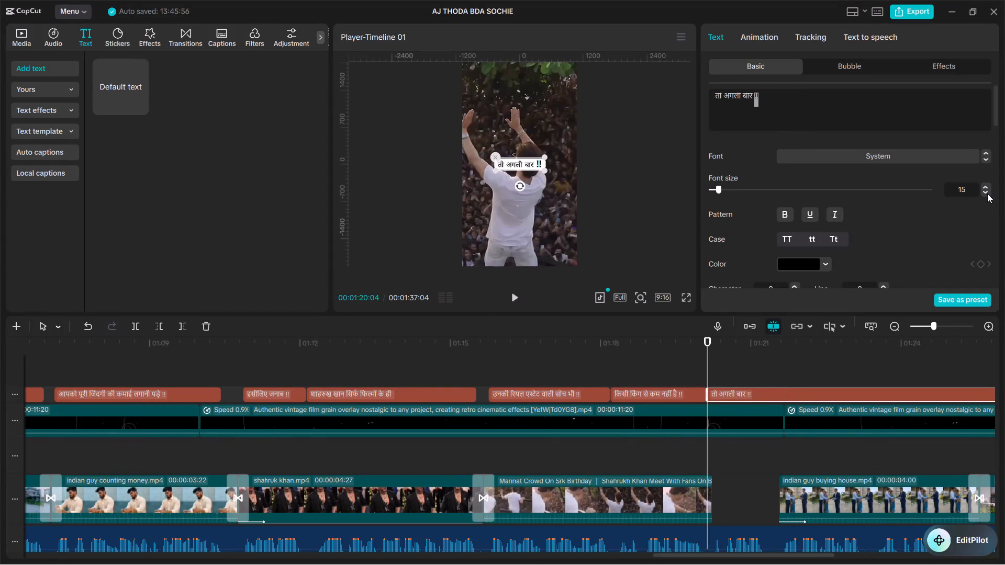
triple_click(985, 190)
double_click(985, 190)
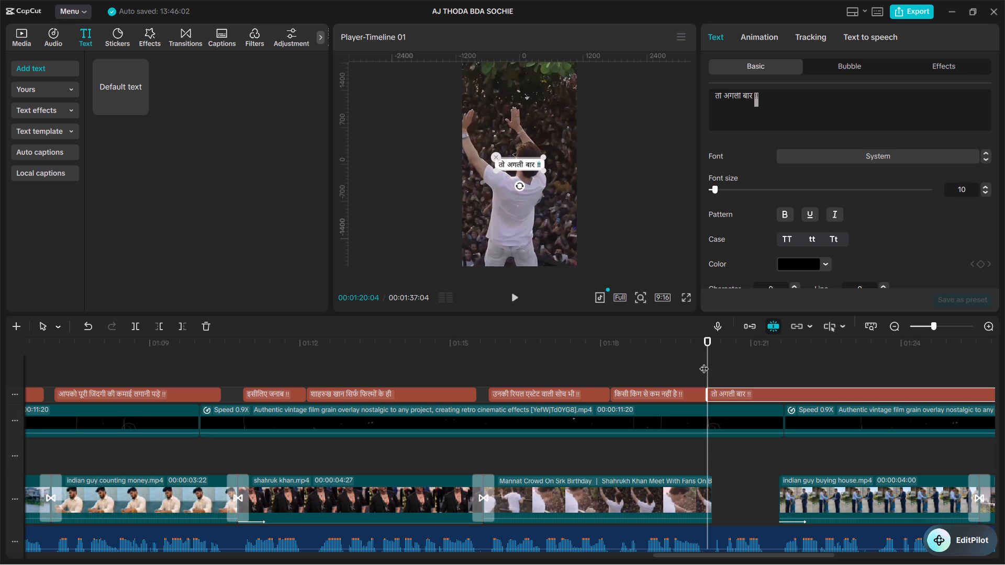
Play the "तो अगली बार !!" caption against the voiceover and split it where the phrase ends, at about 00:01:21:11.
click(704, 362)
click(703, 367)
click(713, 370)
click(709, 369)
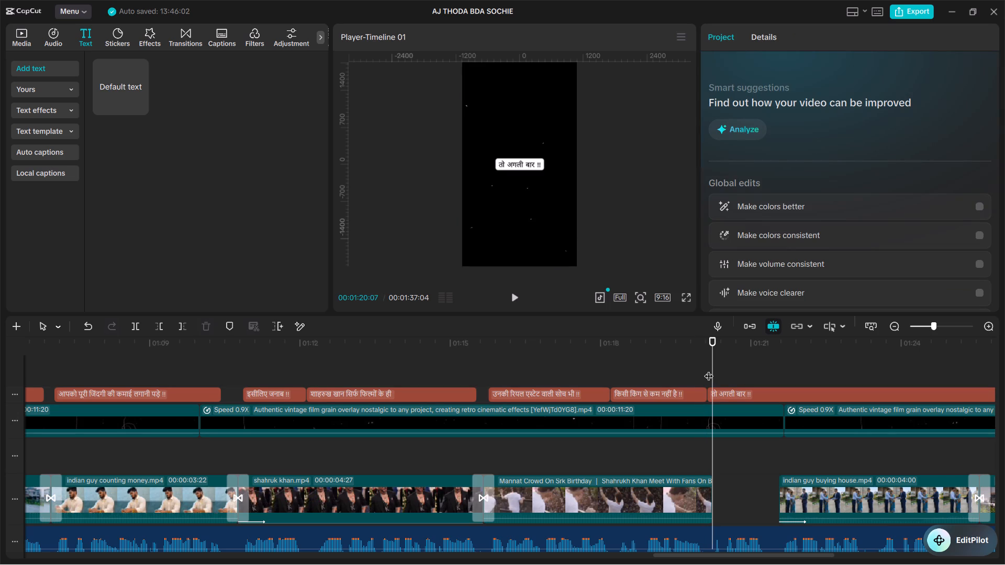
drag(713, 370, 708, 368)
key(space)
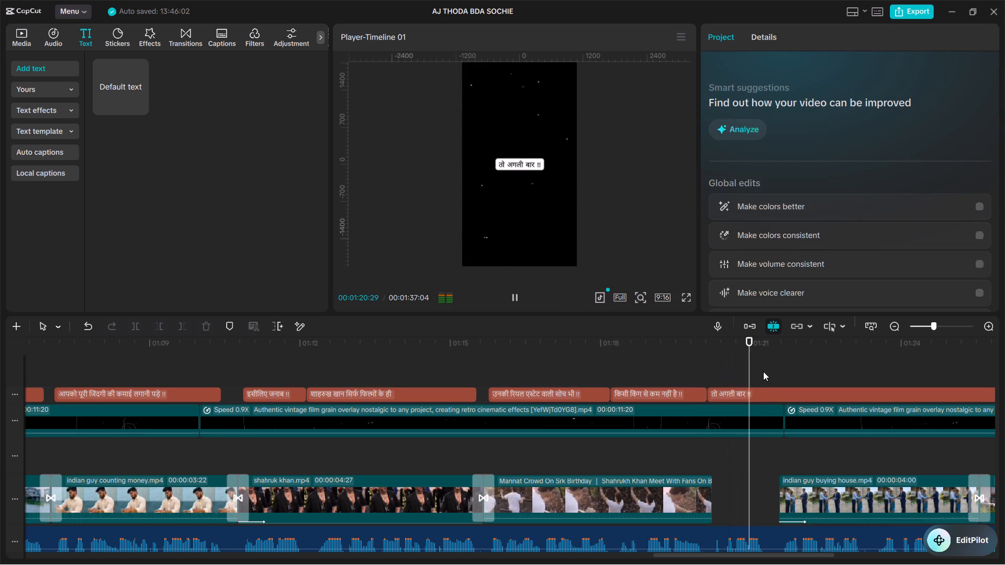
key(space)
click(765, 372)
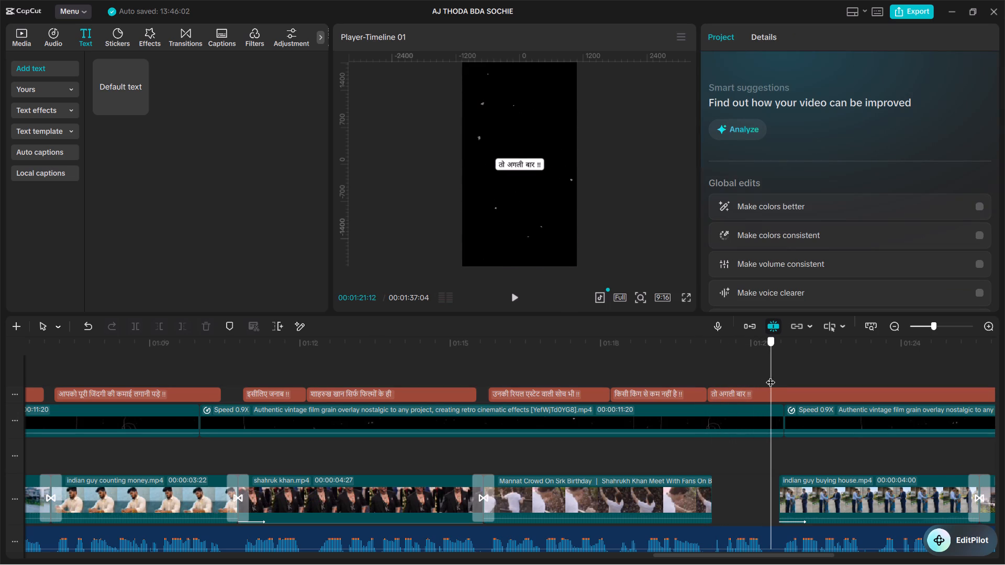
click(775, 388)
key(ctrl+b)
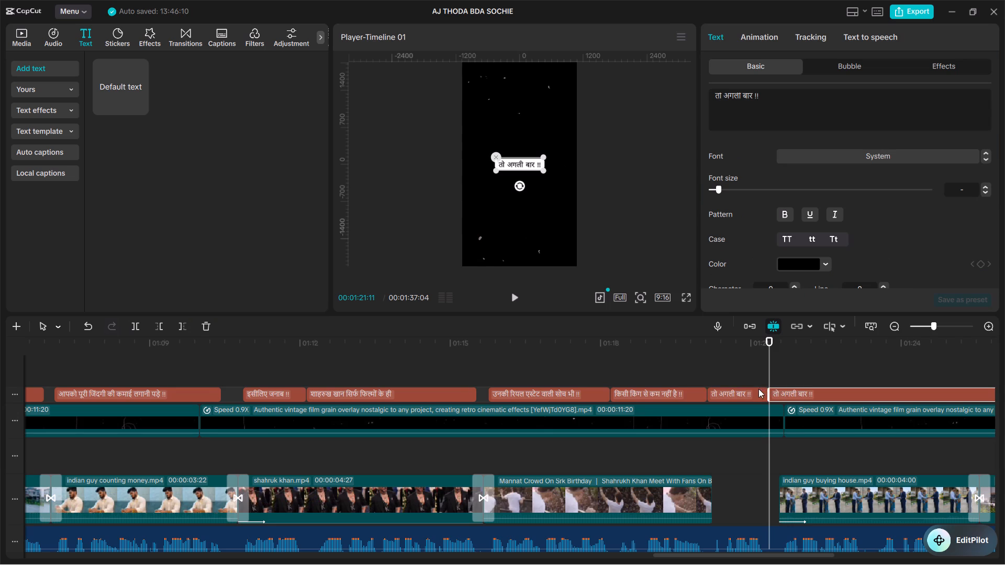
Split the remaining "तो अगली बार !!" caption where the next voiceover phrase starts, at 00:01:21:18, and delete the short piece covering the pause.
key(space)
key(space)
key(Left)
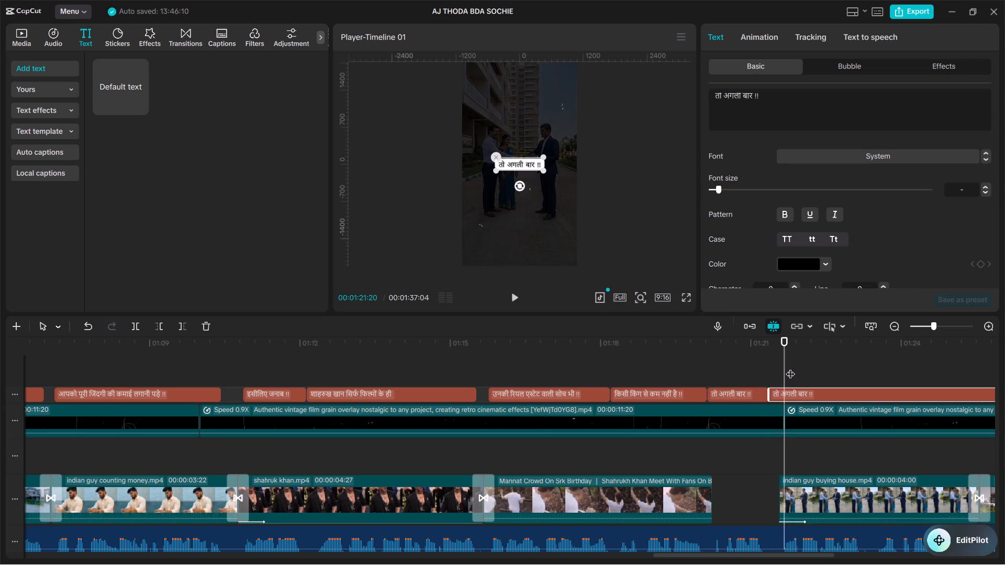
key(Left)
key(Left)
key(ctrl+b)
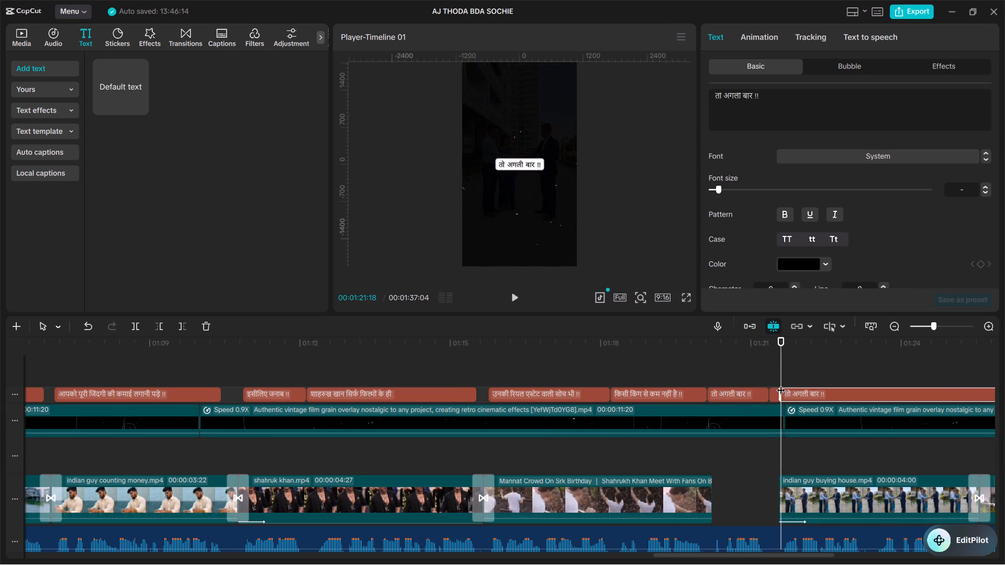
click(775, 388)
key(BackSpace)
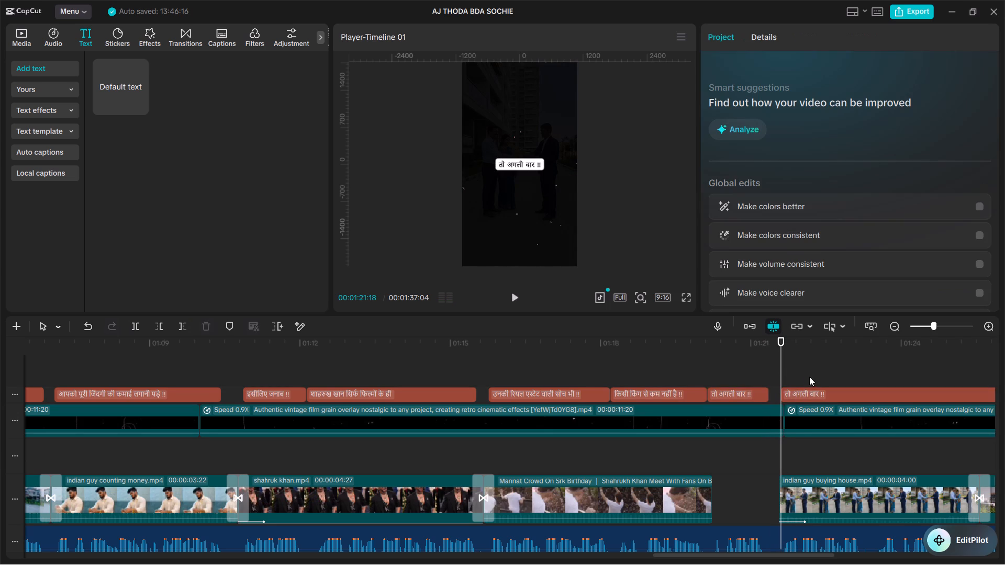
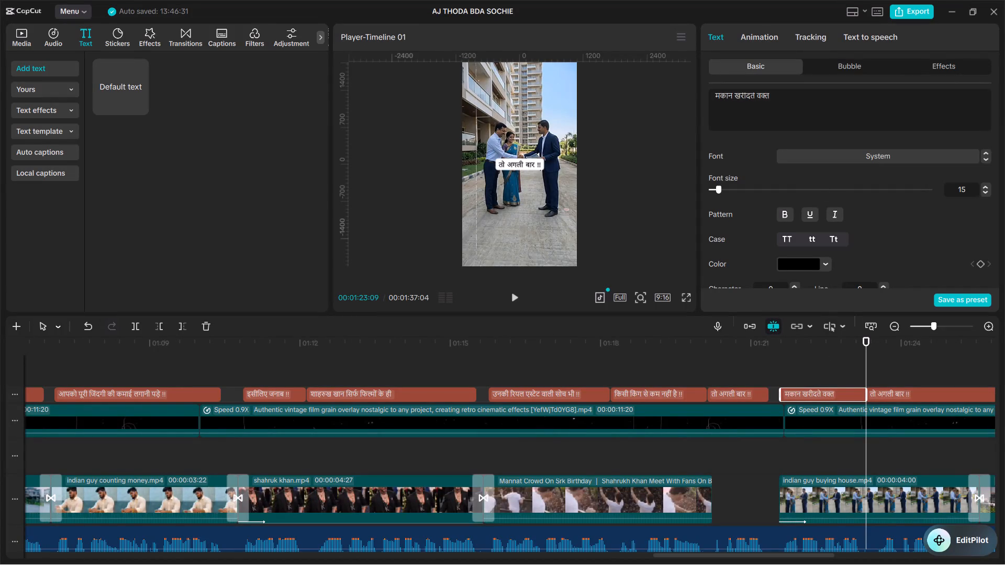
Complete the selected caption as "मकान खरीदते वक्त !!" and set the font size of its "!!" to 10.
key(space)
text(!!)
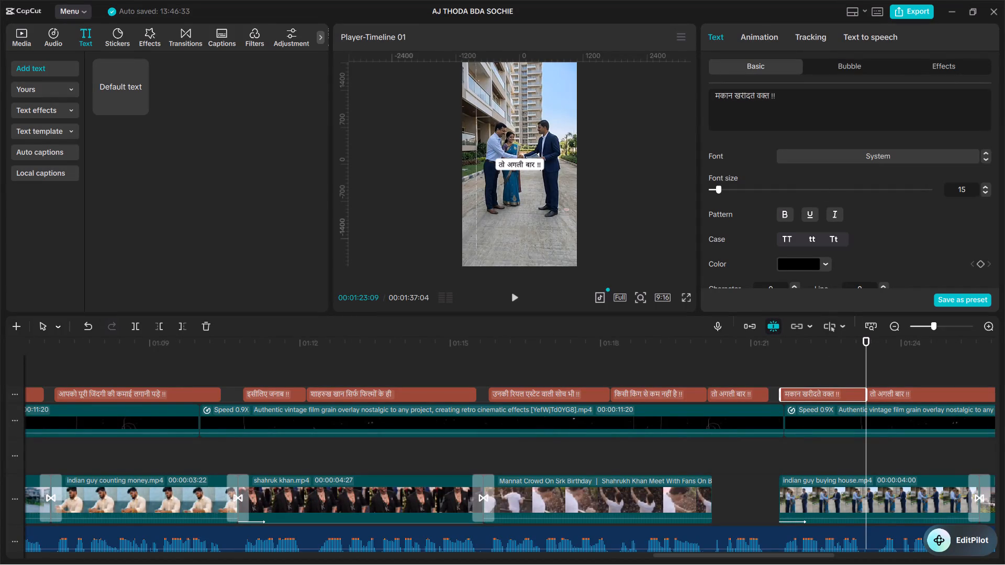
double_click(774, 96)
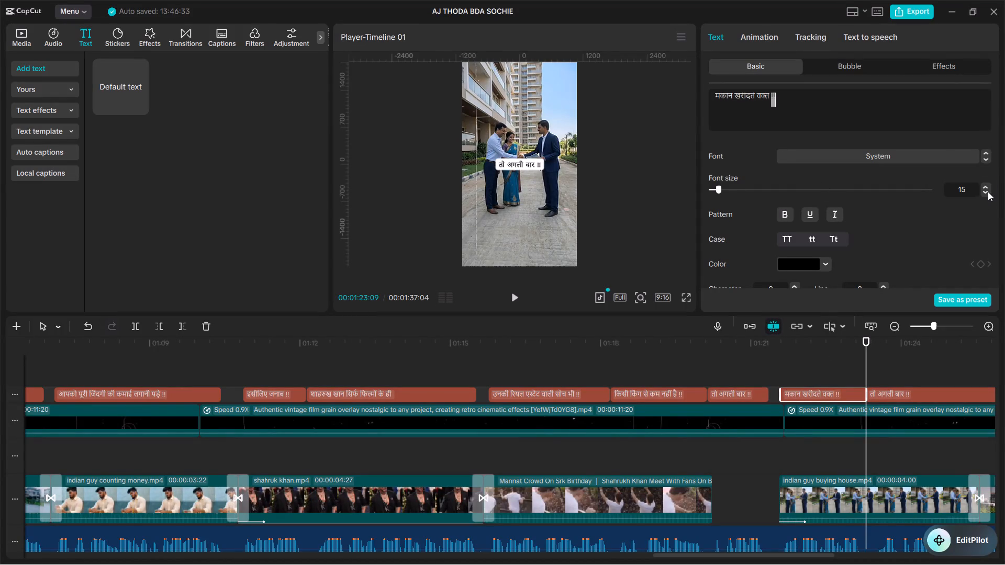
triple_click(988, 191)
double_click(988, 191)
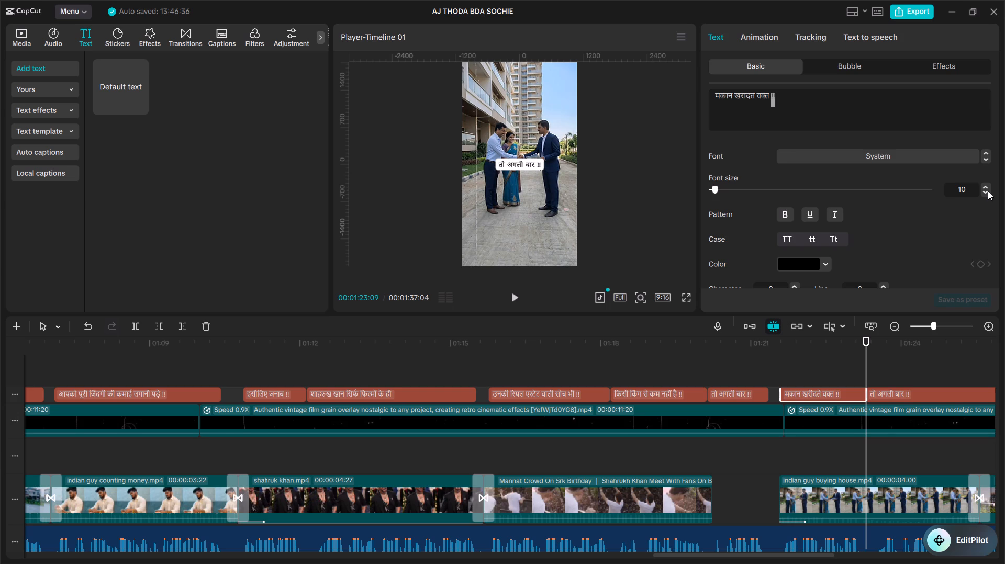
Split the remaining "तो अगली बार !!" caption where the next voiceover phrase starts, at 00:01:23:15, and delete the short piece covering the pause.
click(778, 366)
key(space)
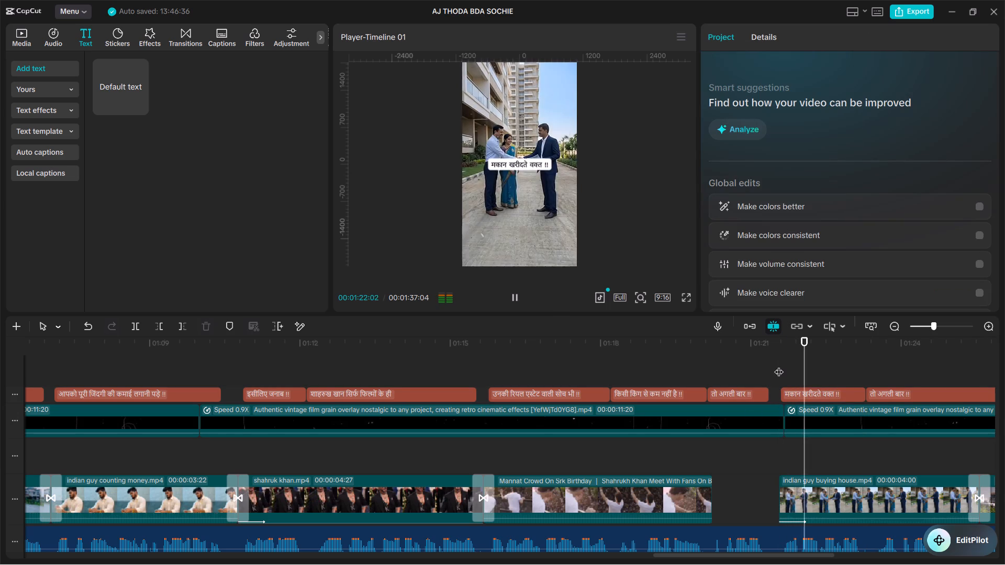
key(space)
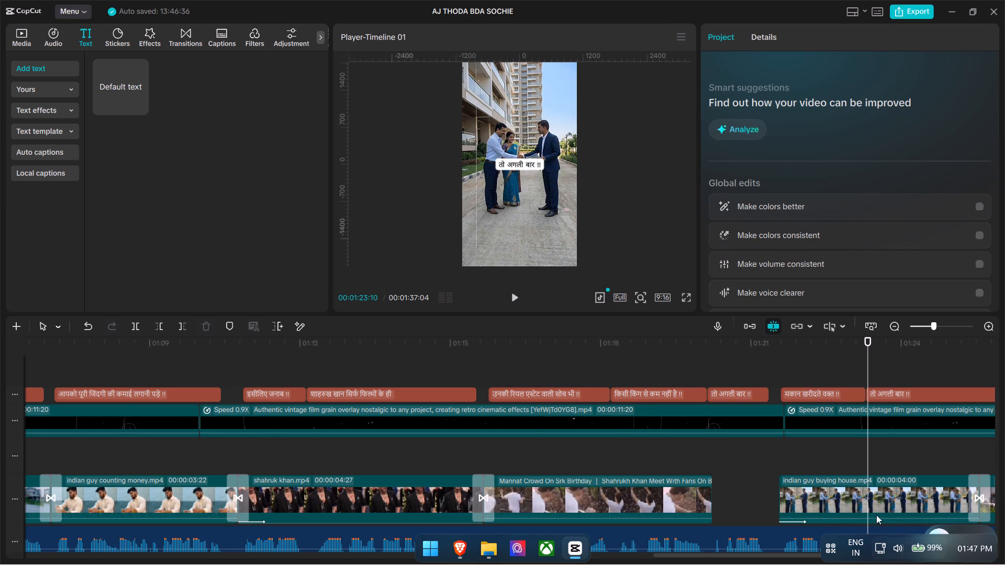
click(781, 369)
key(space)
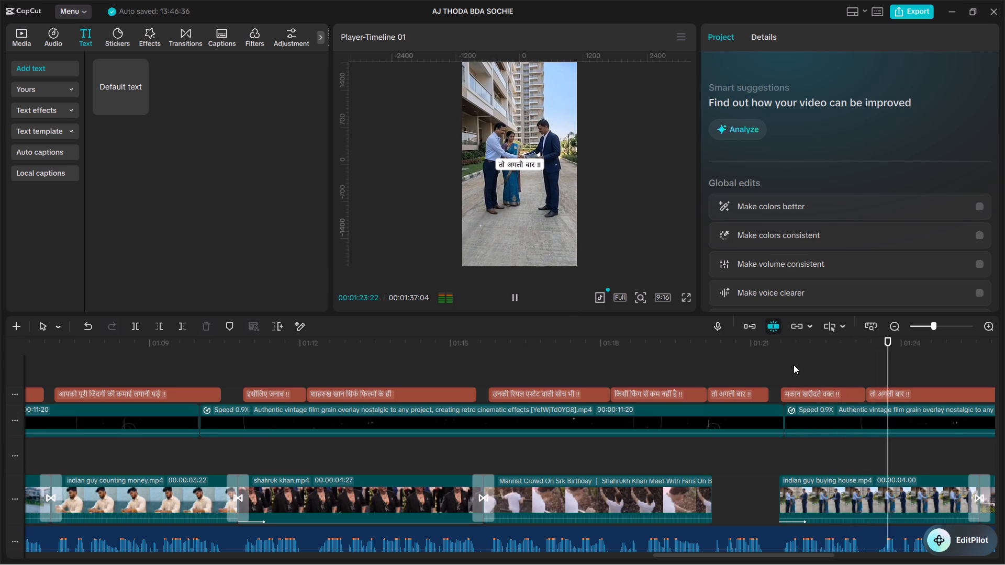
double_click(874, 371)
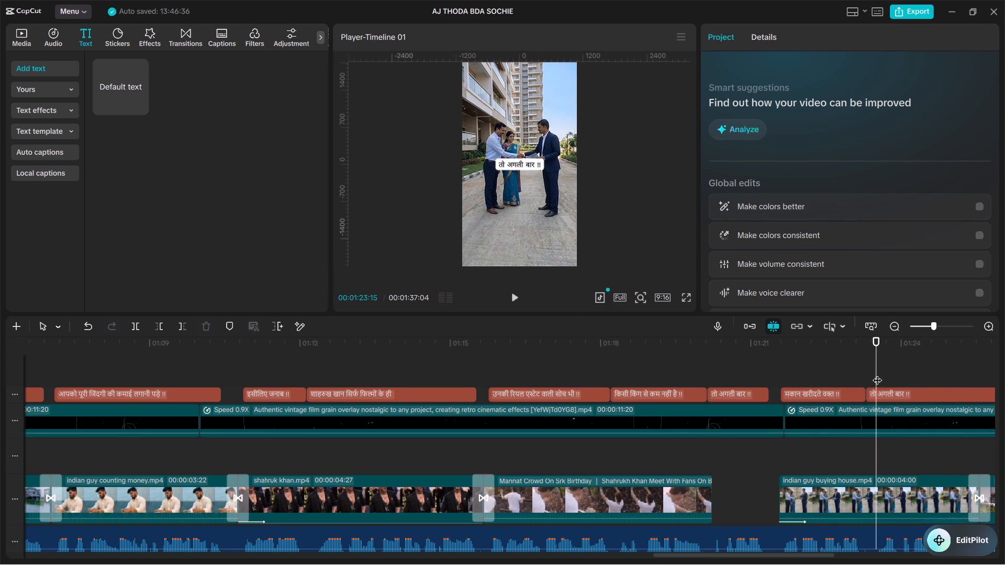
ctrl+scroll(891, 378, up, 19)
ctrl+click(874, 392)
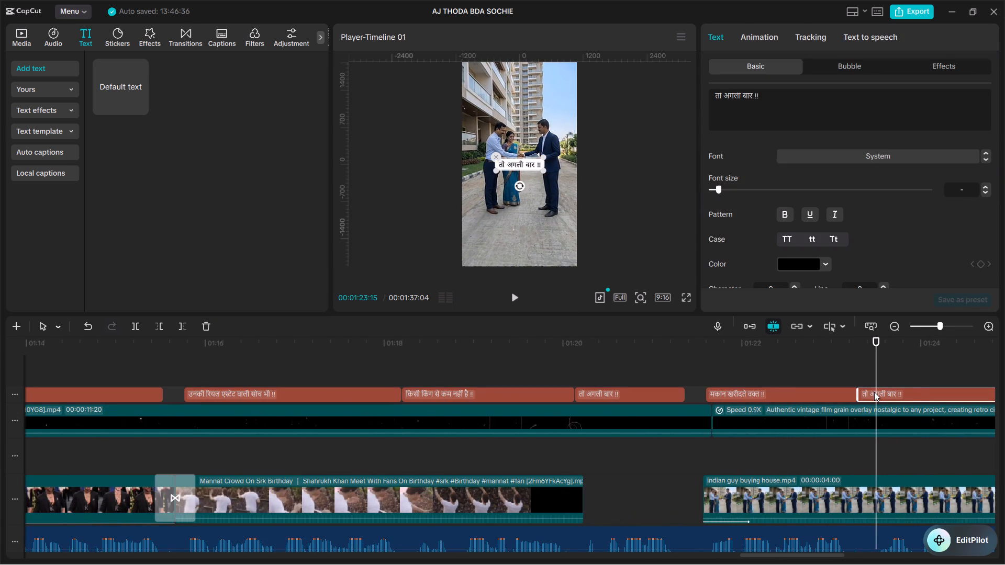
key(ctrl+b)
click(869, 394)
key(BackSpace)
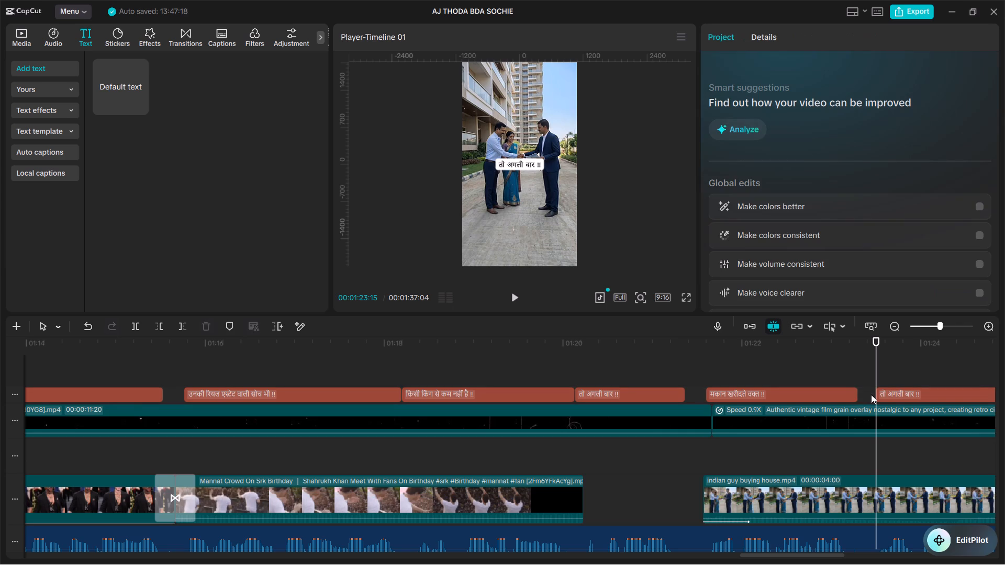
Play the remaining "तो अगली बार !!" caption from 00:01:23:15 against the voiceover to find where the phrase ends.
ctrl+scroll(871, 394, down, 8)
alt+scroll(872, 399, down, 4)
key(space)
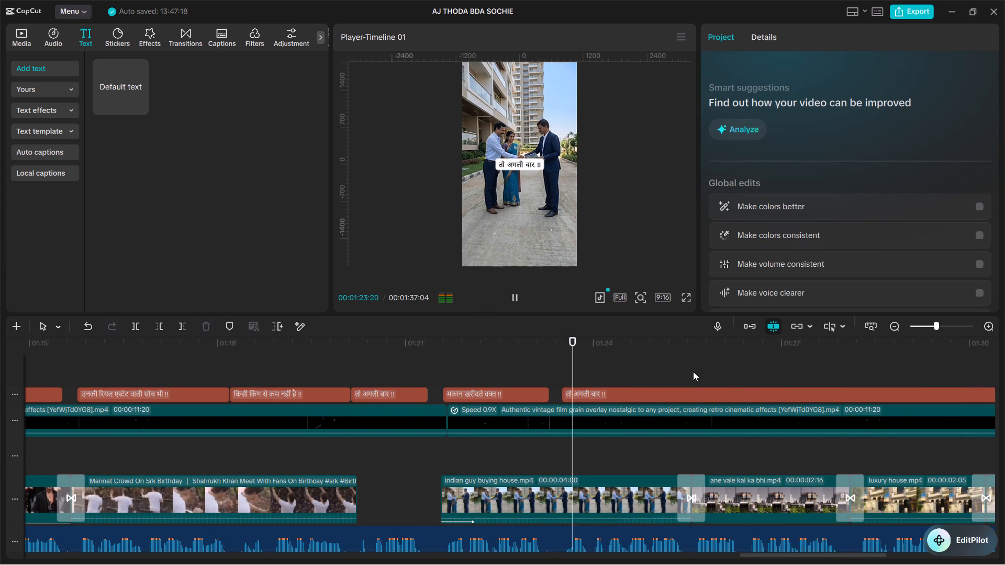
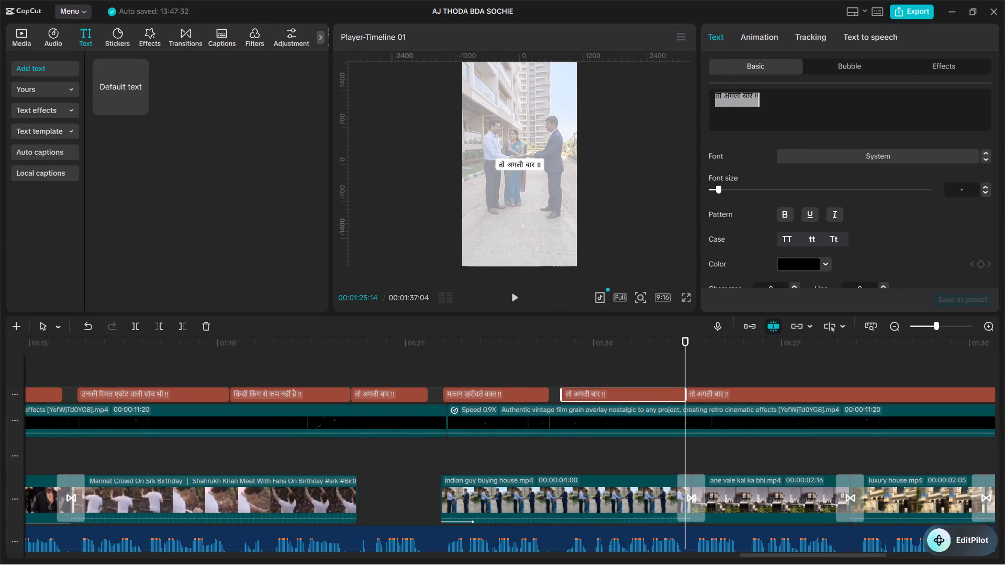
Replace the selected caption's text with "सिर्फ अपनी जेब का नहीं !!" and shrink its "!!" to match the earlier captions.
key(ctrl+v)
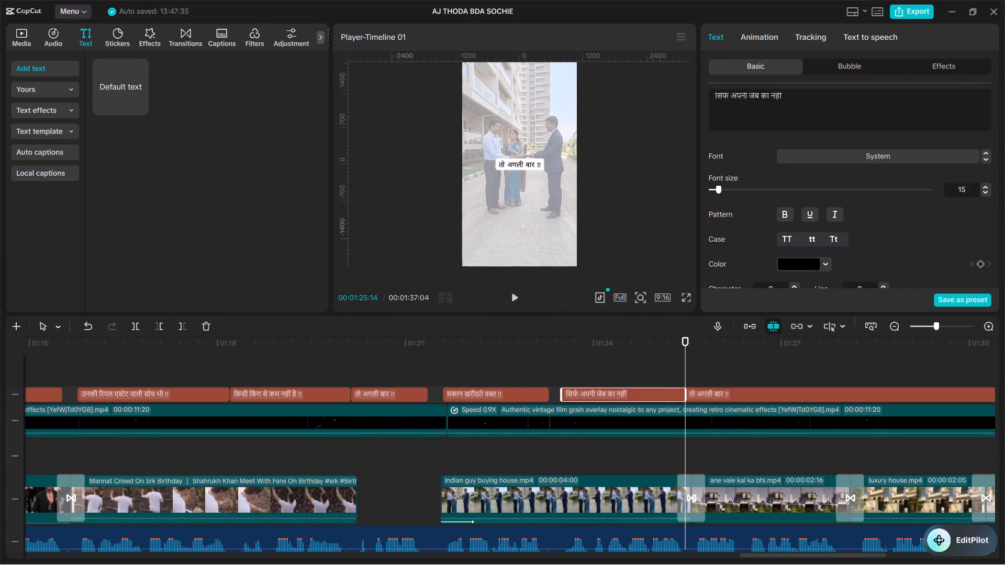
key(space)
text(!!)
double_click(785, 96)
triple_click(984, 194)
double_click(984, 191)
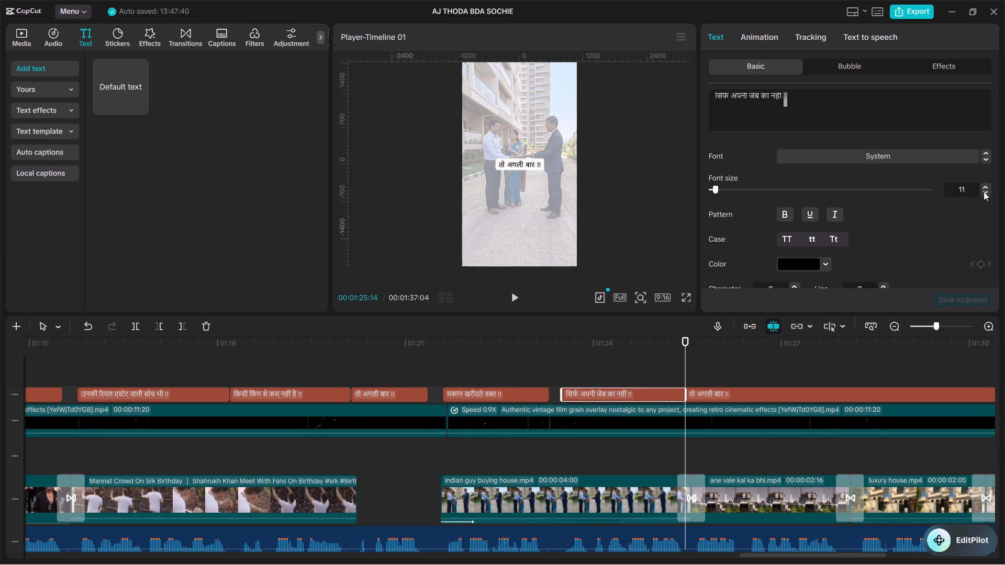
Split the remaining "तो अगली बार !!" caption where the next voiceover phrase starts, at 00:01:25:19, and delete the short piece before it.
click(550, 377)
key(space)
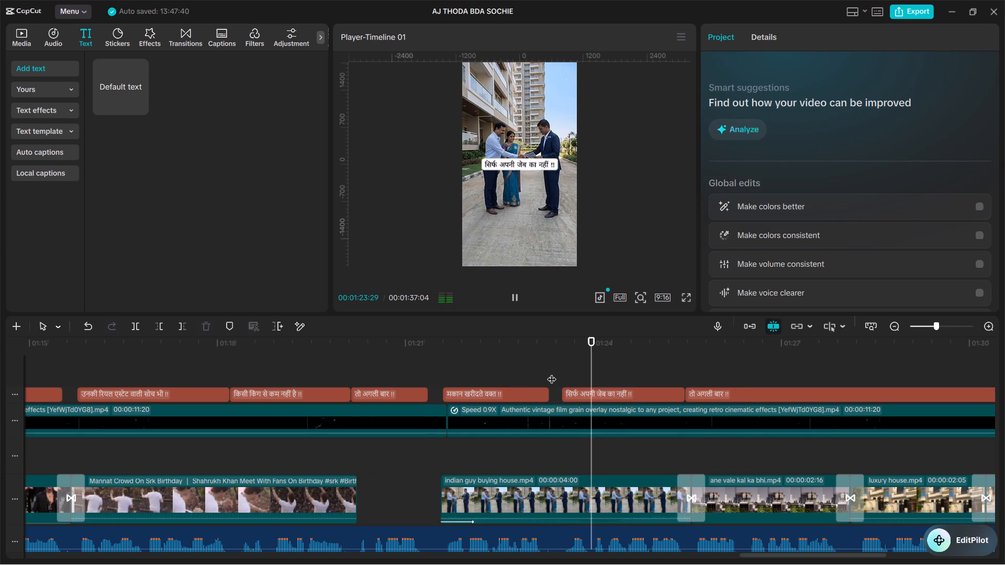
key(space)
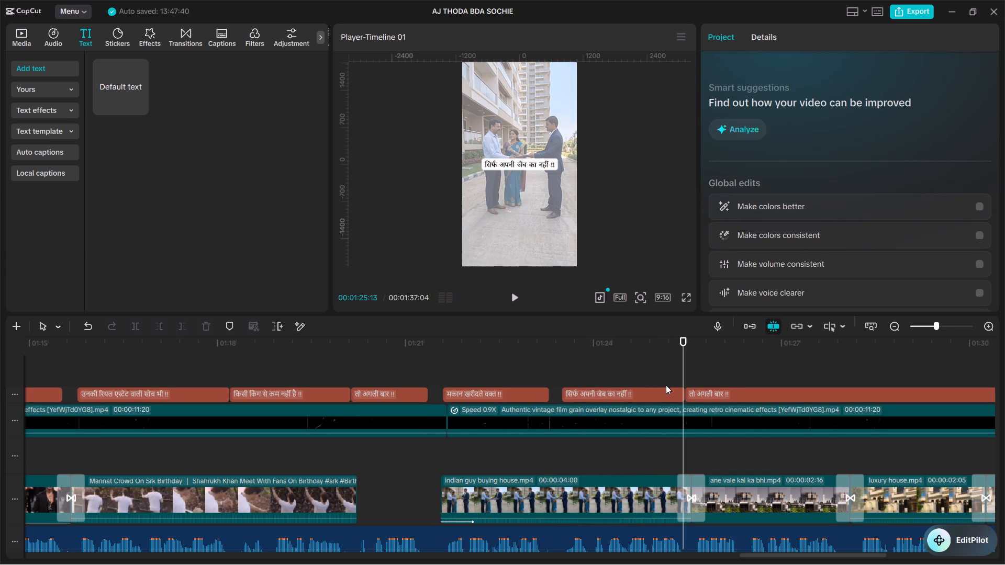
drag(685, 371, 695, 379)
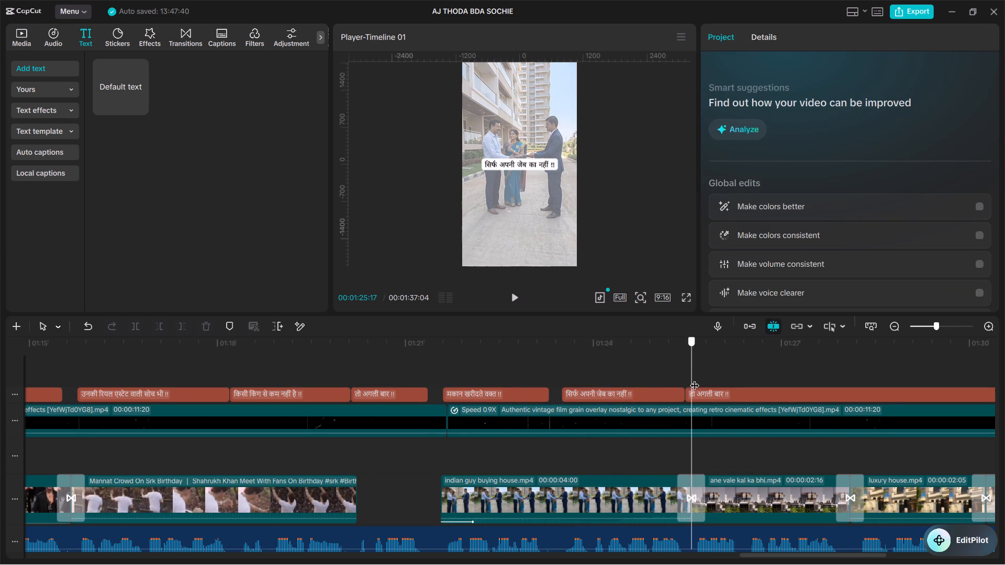
drag(695, 379, 696, 380)
click(693, 393)
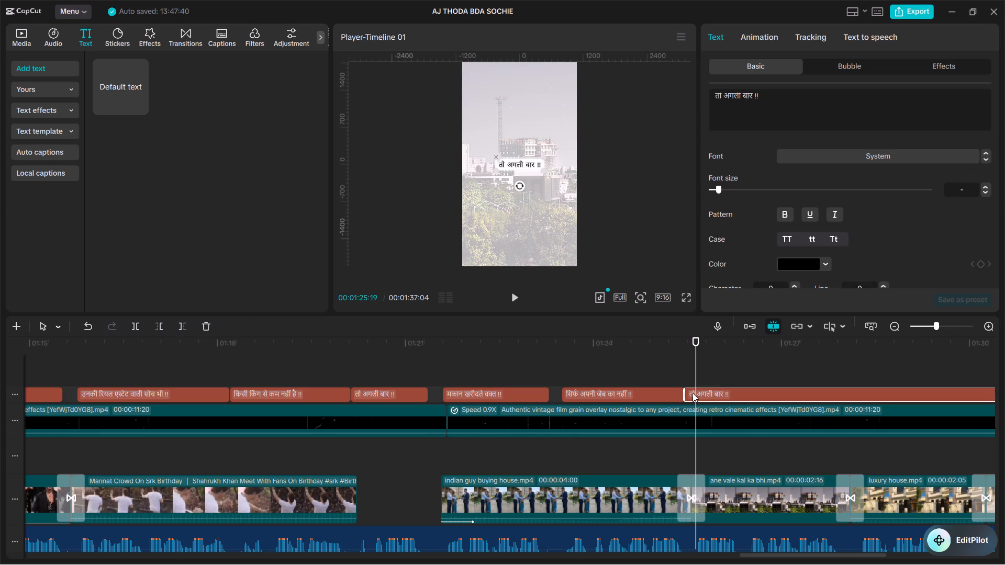
key(ctrl+b)
click(685, 392)
key(BackSpace)
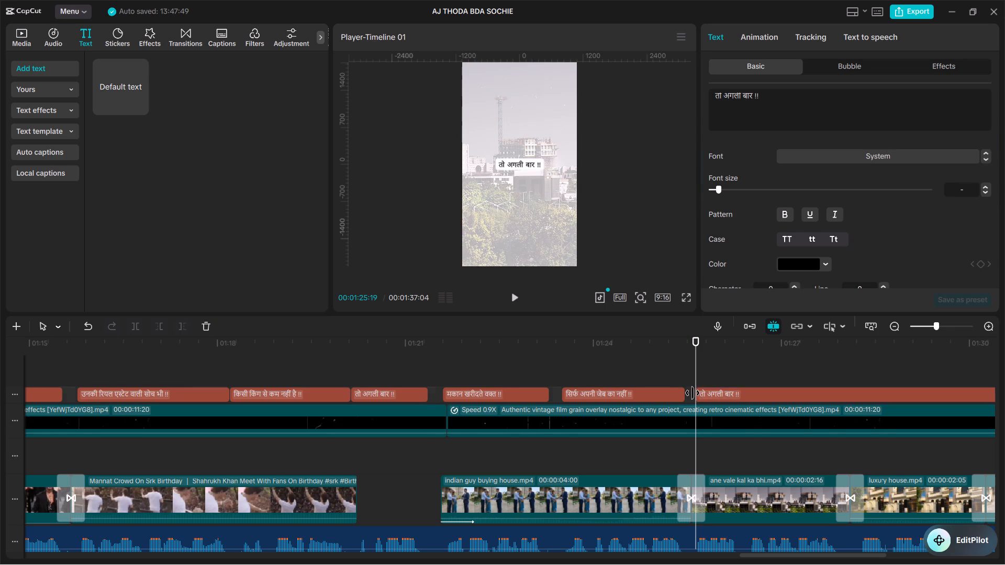
Play the remaining "तो अगली बार !!" caption from 00:01:25:19 against the voiceover to find where the phrase ends, and return to its start.
key(space)
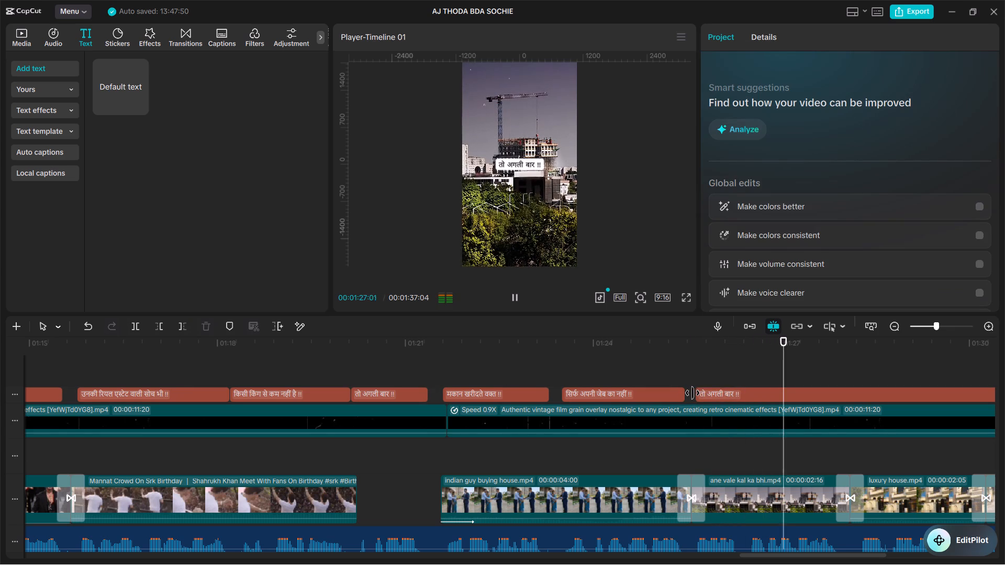
key(space)
click(692, 371)
drag(692, 371, 696, 373)
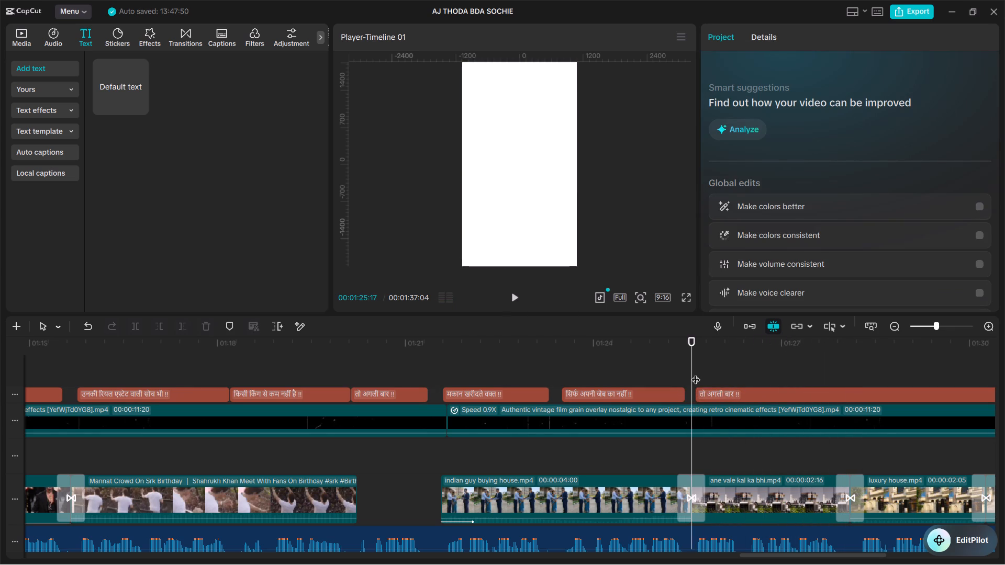
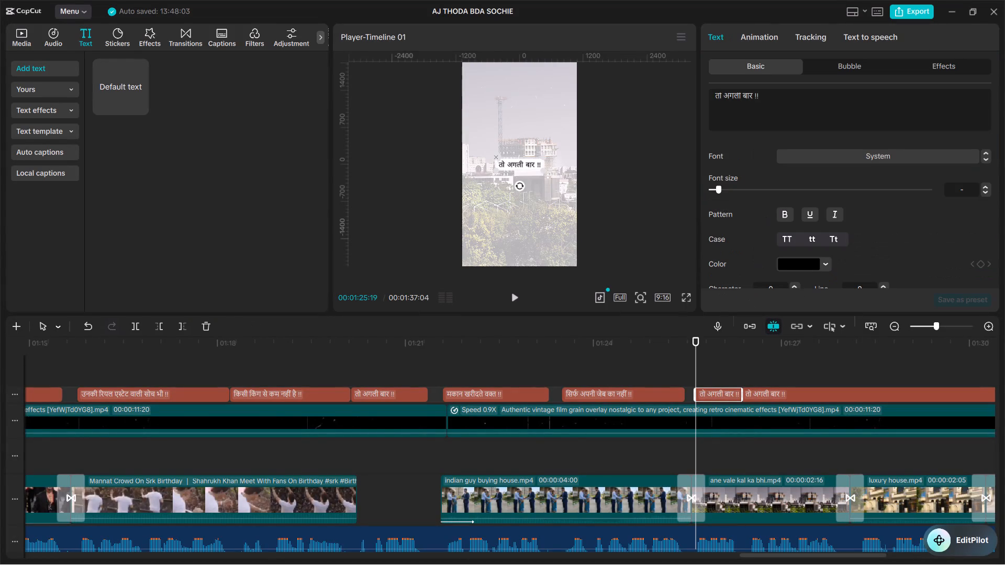
Replace the selected caption's text with "आने वाले !!" and shrink its "!!" to match the earlier captions.
key(ctrl+a)
key(ctrl+v)
key(space)
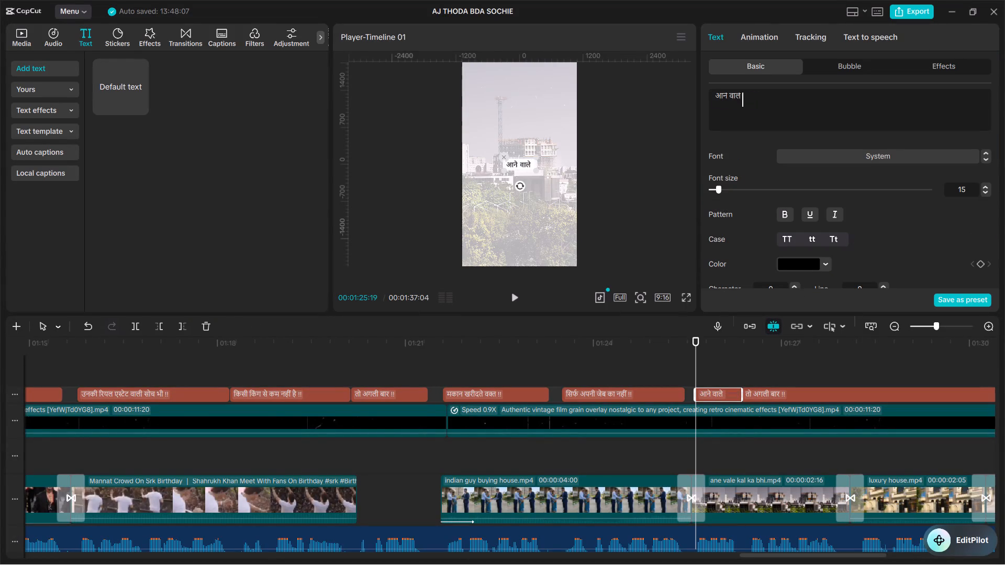
text(!!)
double_click(745, 97)
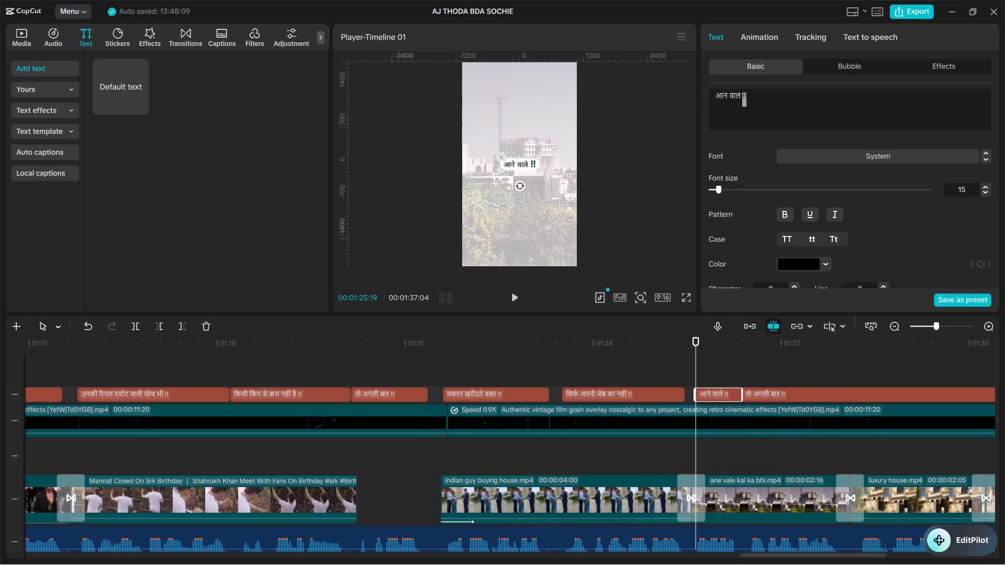
triple_click(986, 193)
double_click(986, 193)
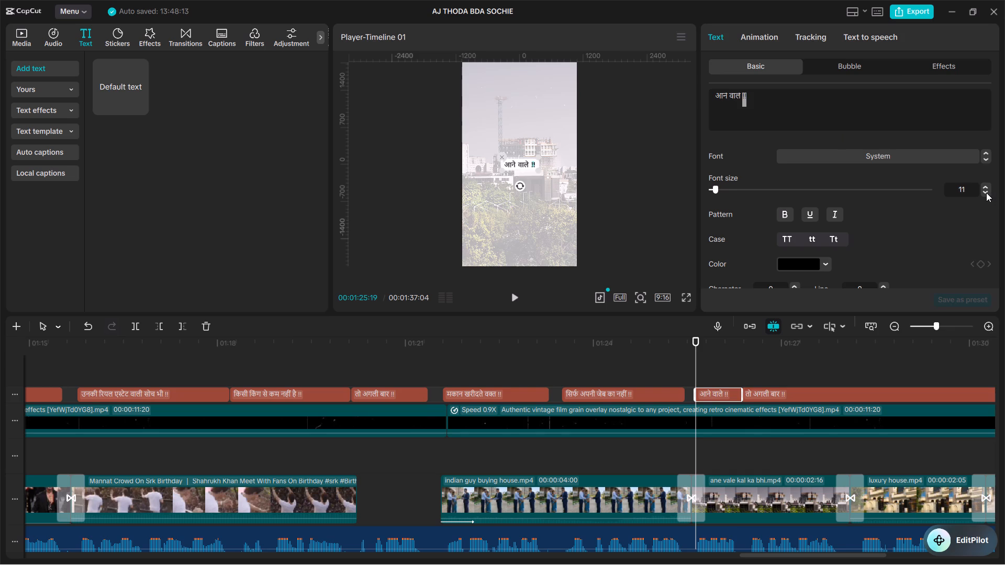
Play the "आने वाले !!" caption and the remaining "तो अगली बार !!" caption against the voiceover to check the next phrase's wording and timing.
click(693, 375)
key(space)
click(691, 373)
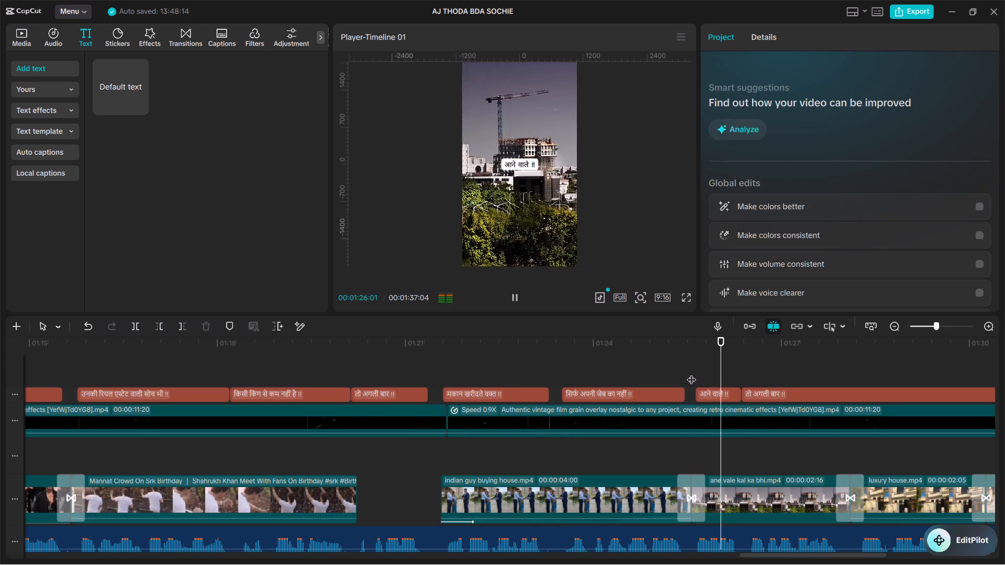
key(space)
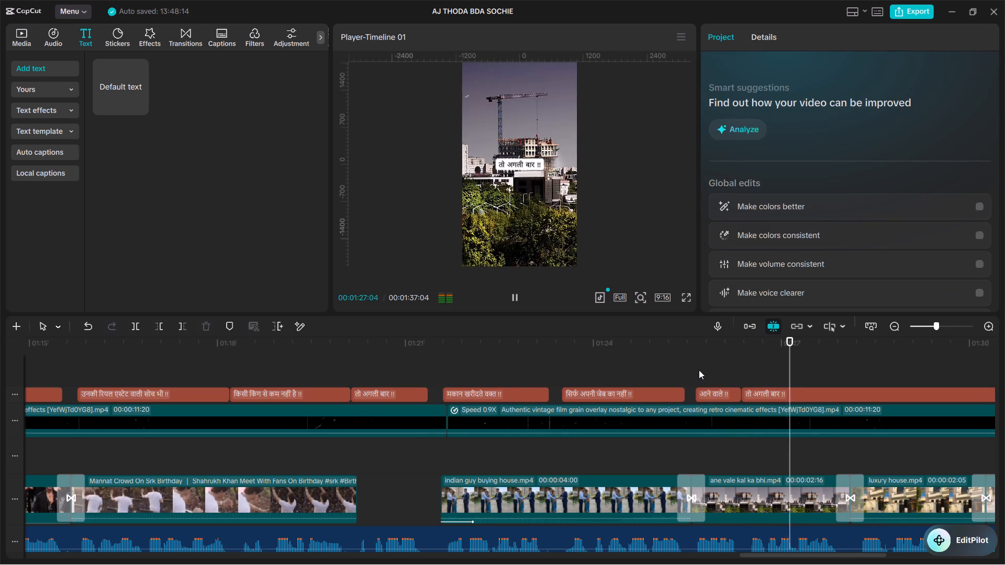
click(741, 369)
key(space)
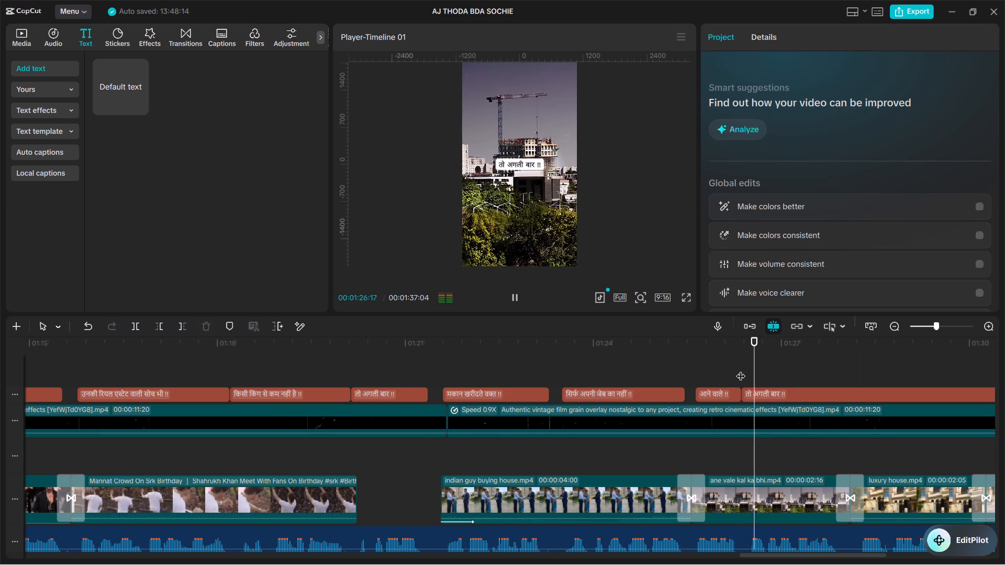
key(space)
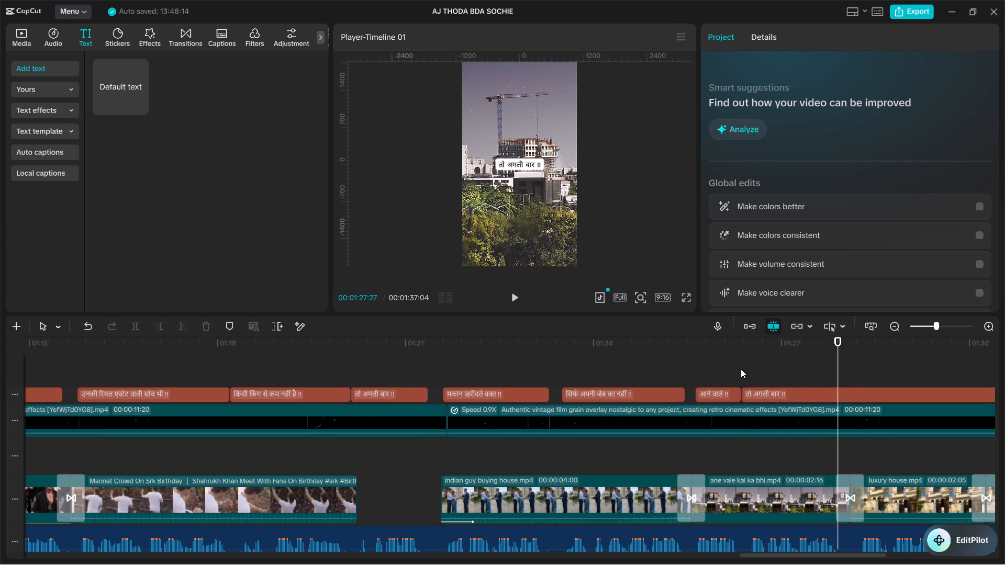
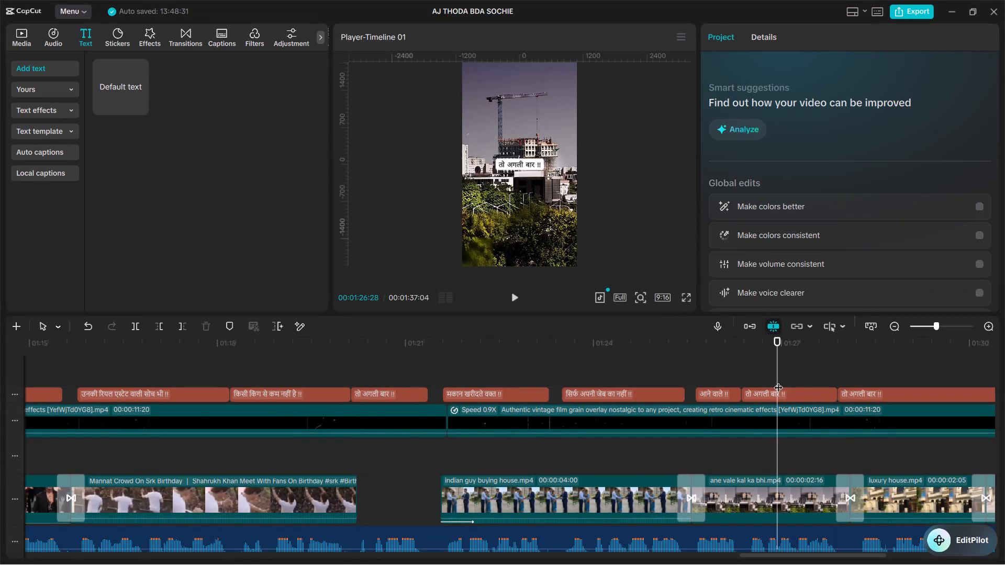
Replace the text of the caption following "आने वाले !!" with "कल का भी हिसाब लगाइए !!" and set its "!!" to font size 10.
click(789, 393)
click(792, 115)
key(ctrl+a)
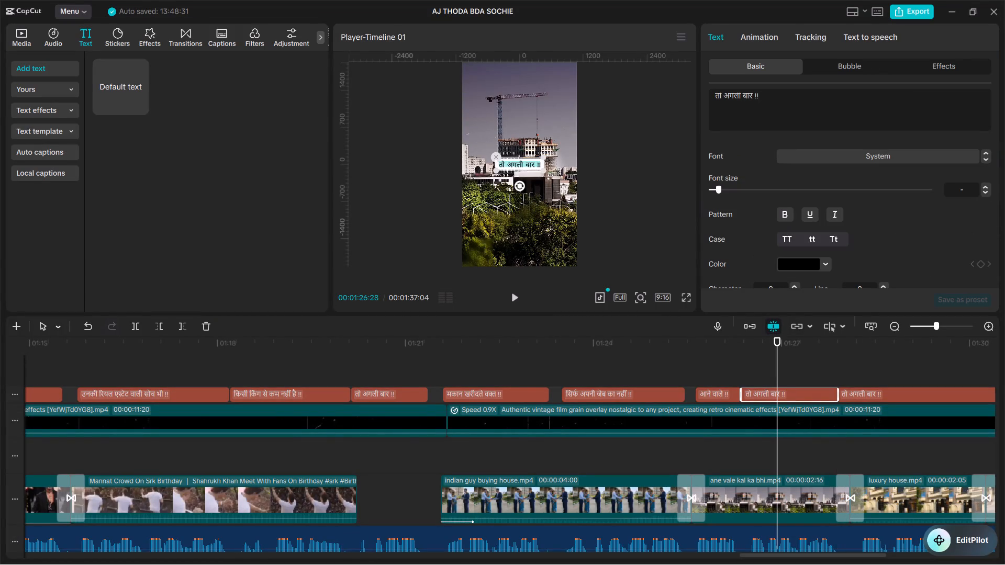
key(ctrl+v)
key(space)
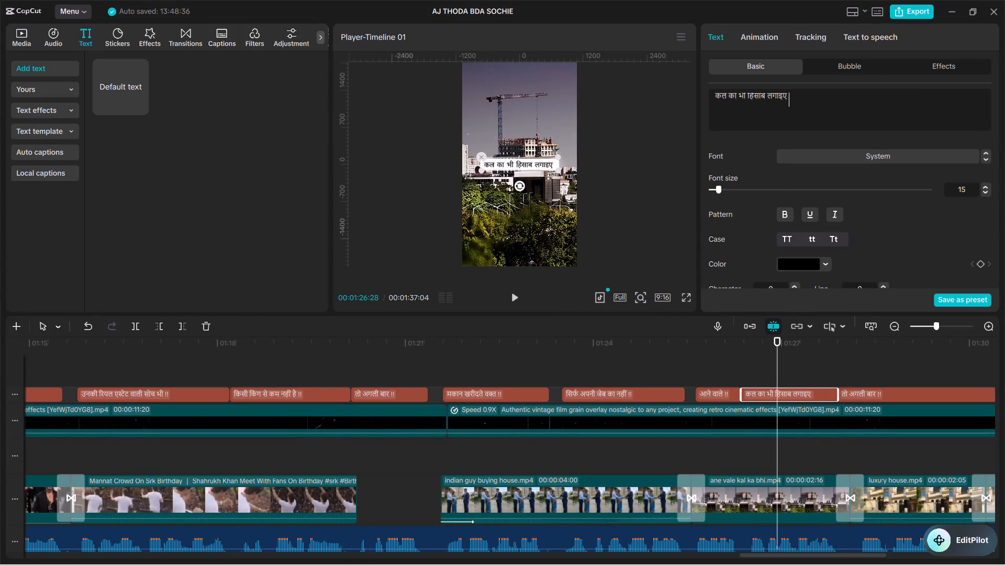
key(shift+exclam)
key(shift+exclam)
double_click(789, 94)
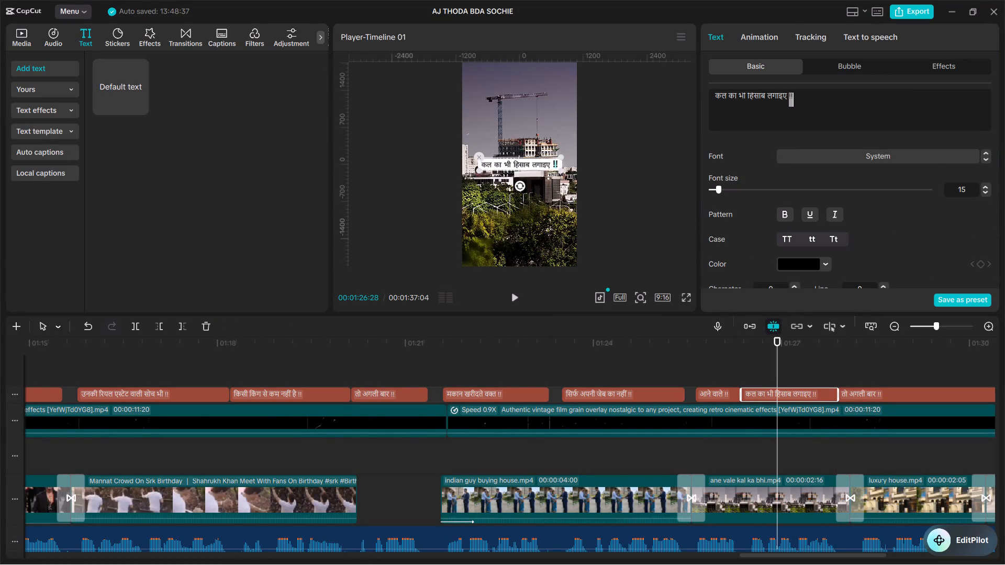
triple_click(986, 193)
double_click(986, 193)
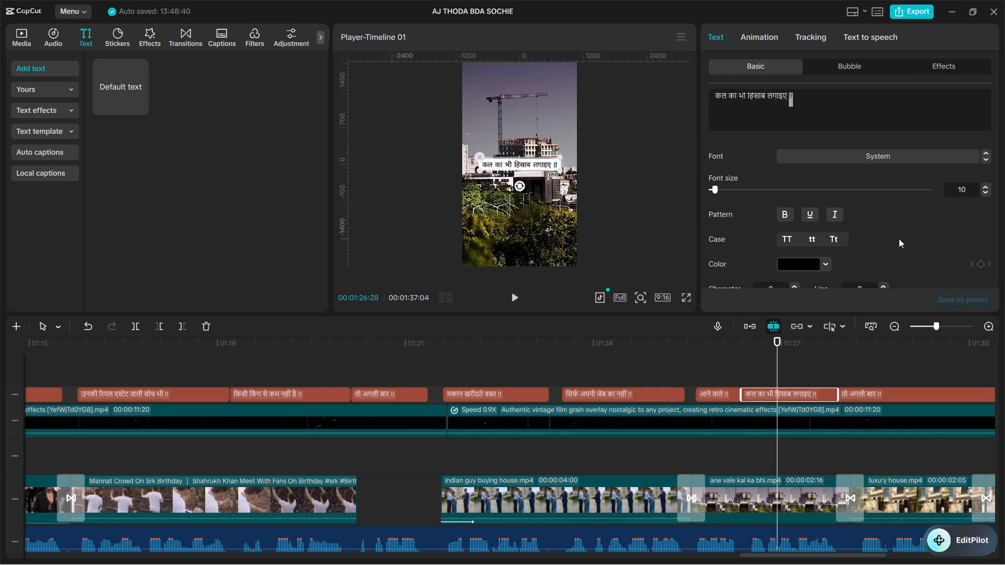
Check the voiceover pause, split the remaining "तो अगली बार !!" caption at 00:01:28:07, and delete the short piece before the cut.
click(733, 363)
key(space)
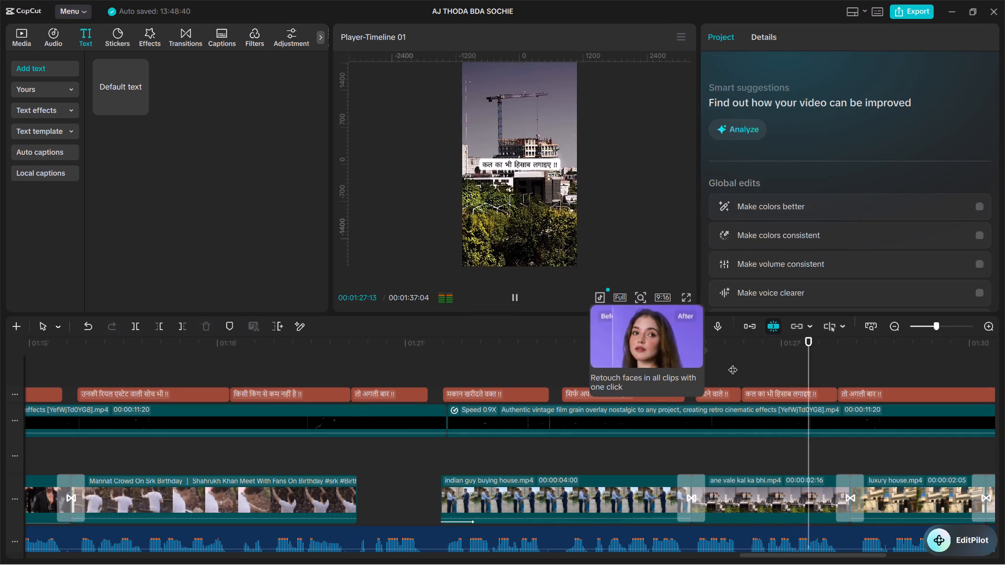
key(space)
drag(847, 365, 839, 363)
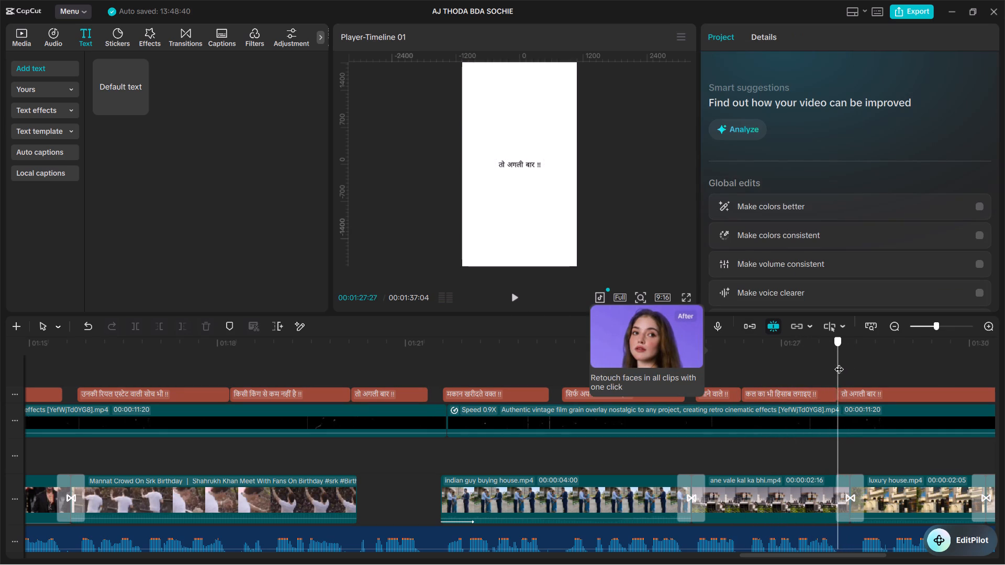
drag(839, 363, 858, 376)
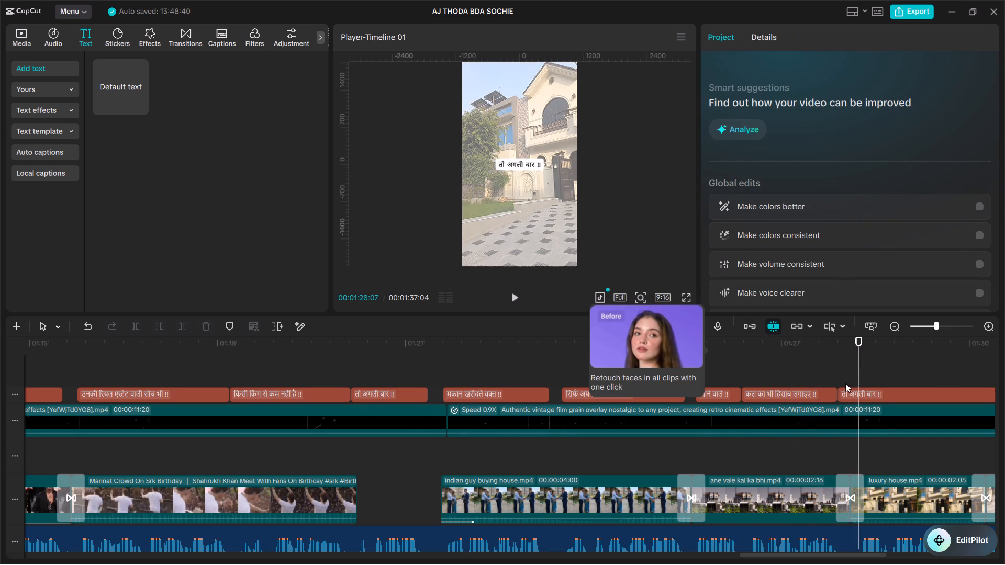
click(846, 388)
key(ctrl+b)
click(846, 392)
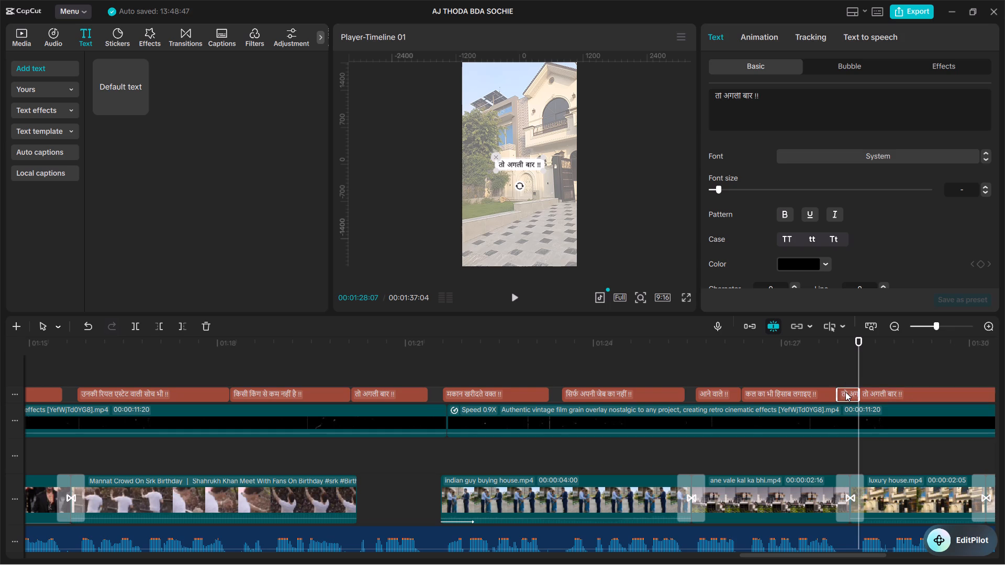
key(BackSpace)
Play the remaining "तो अगली बार !!" caption over the luxury house clip to check the next phrase's wording and timing.
alt+scroll(870, 381, down, 5)
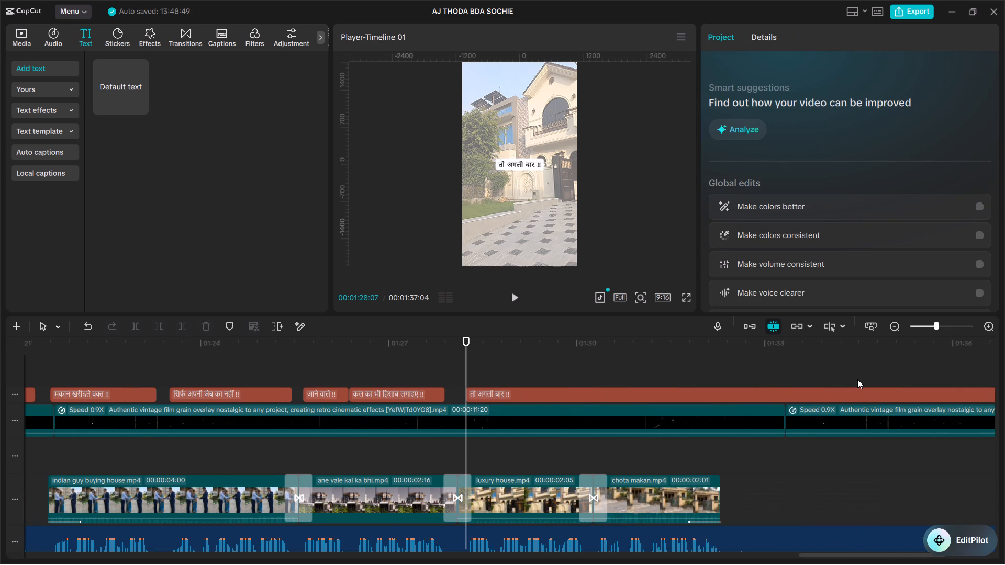
key(space)
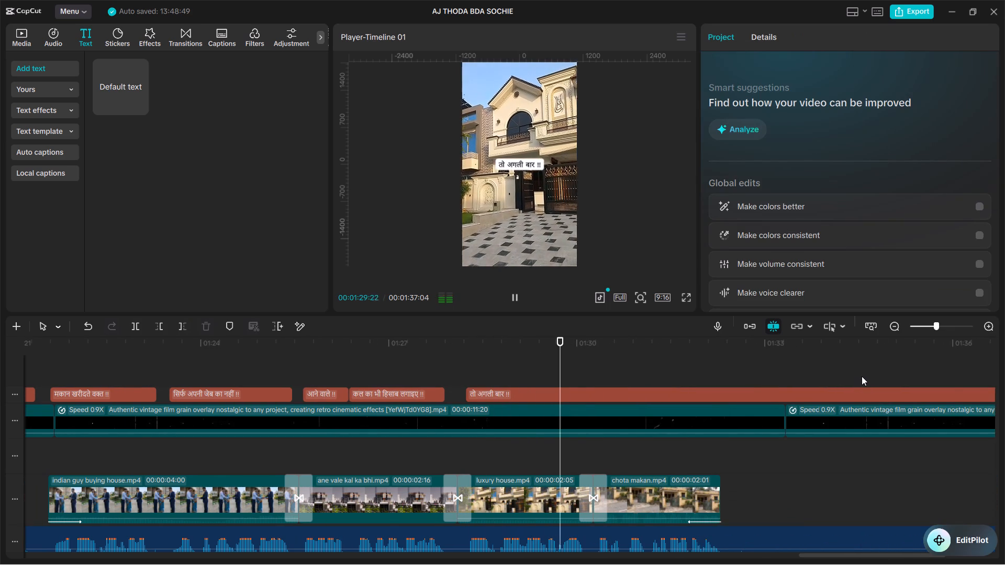
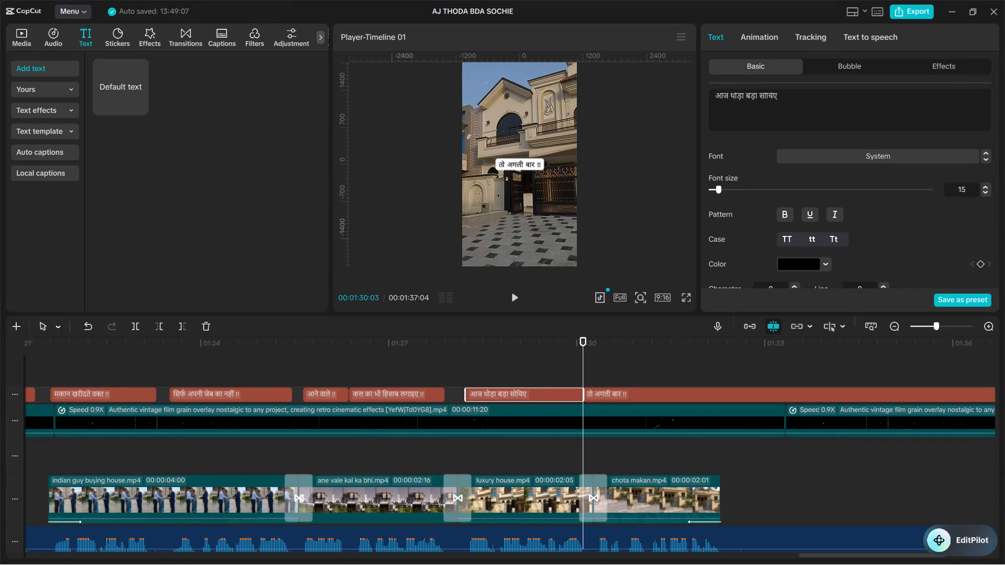
Append "!!" to the "आज थोड़ा बड़ा सोचिए" caption, set the "!!" to font size 10, and play the caption back.
text(!!)
double_click(781, 95)
triple_click(987, 193)
double_click(987, 193)
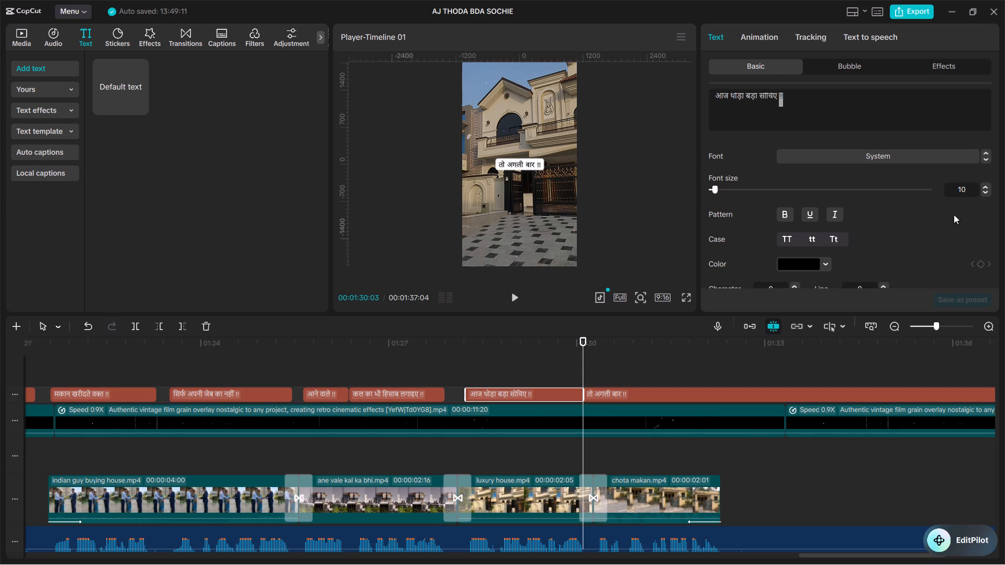
double_click(471, 364)
key(space)
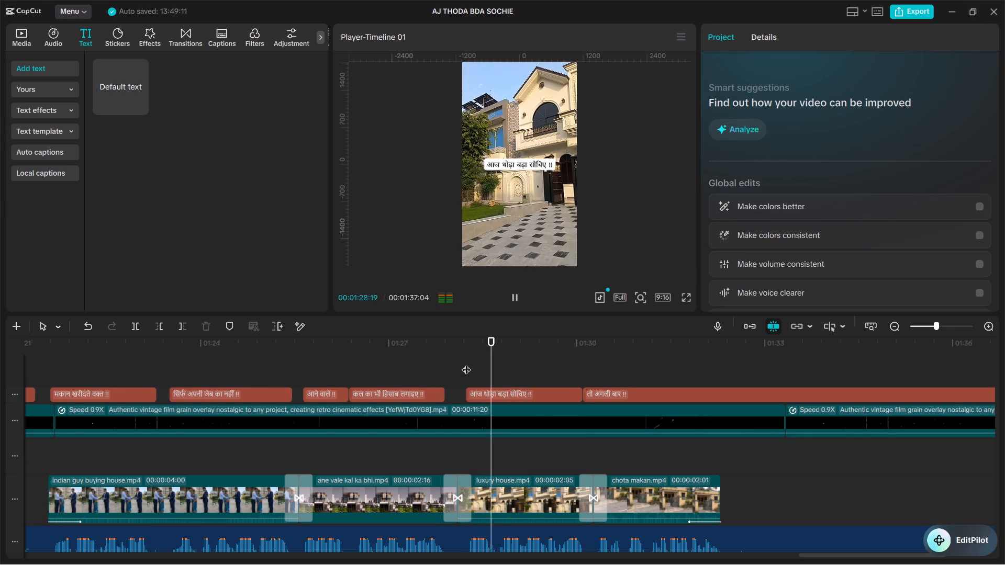
key(space)
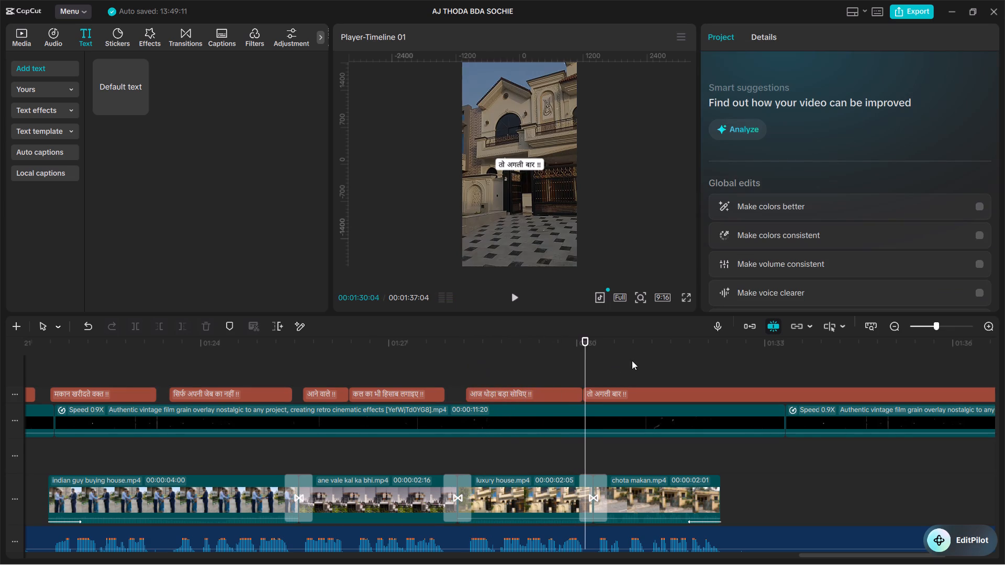
Find where the voiceover resumes, split the remaining "तो अगली बार !!" caption at 00:01:30:10, and delete the short piece before the cut.
key(space)
key(space)
click(610, 365)
drag(610, 365, 607, 359)
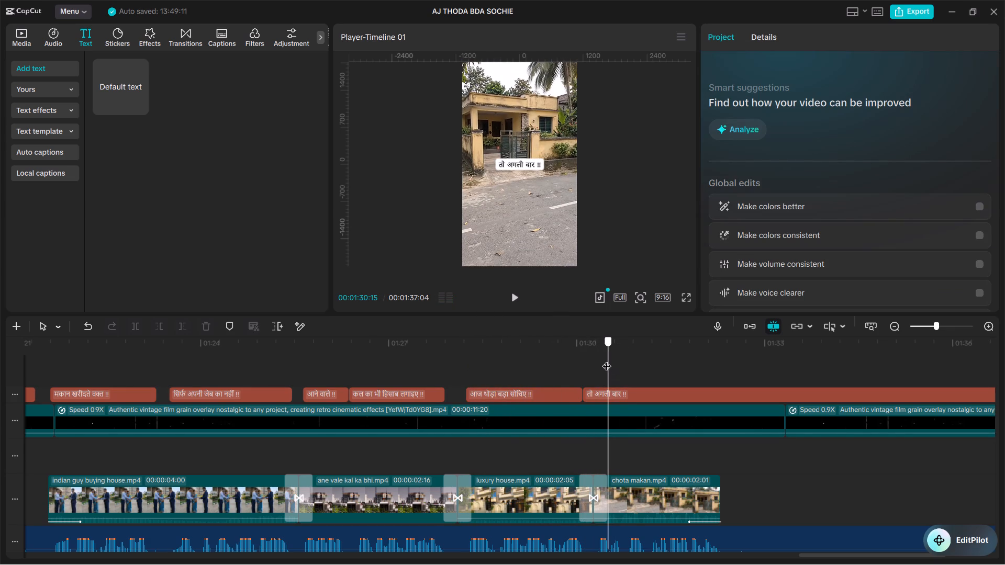
drag(607, 359, 598, 356)
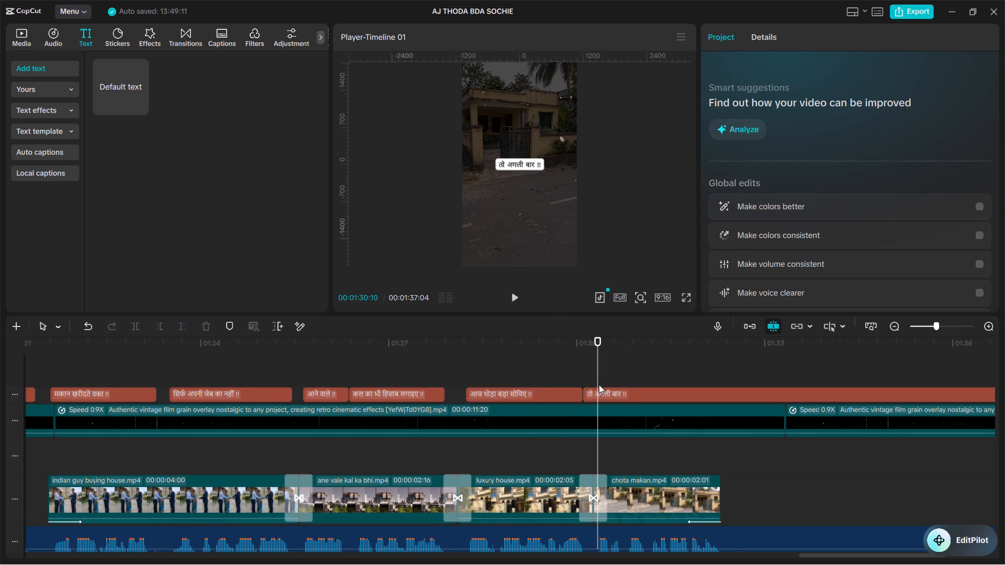
click(599, 392)
key(ctrl+b)
click(592, 394)
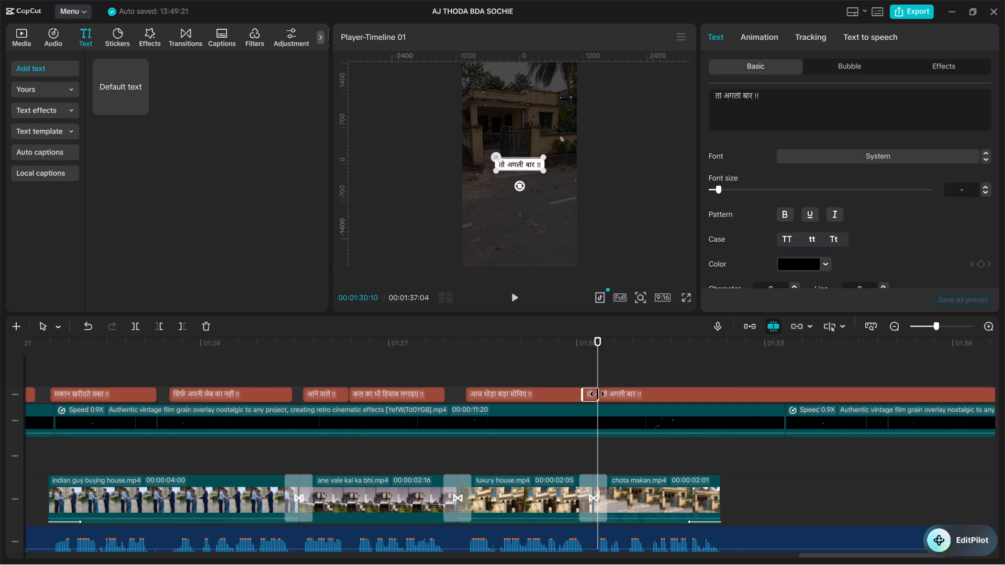
key(BackSpace)
Play the remaining "तो अगली बार !!" caption over the chota makan clip to check the next phrase's wording and timing.
key(space)
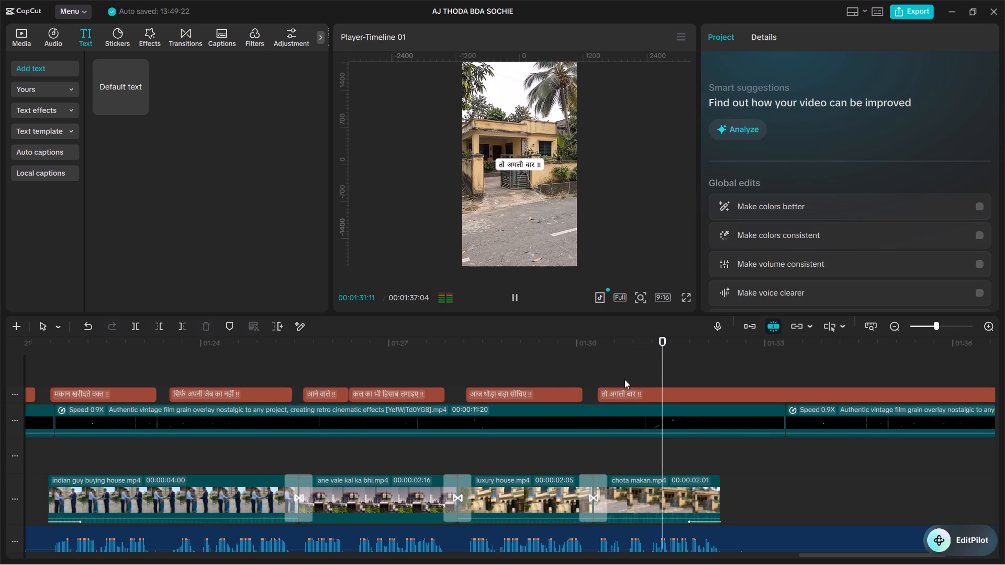
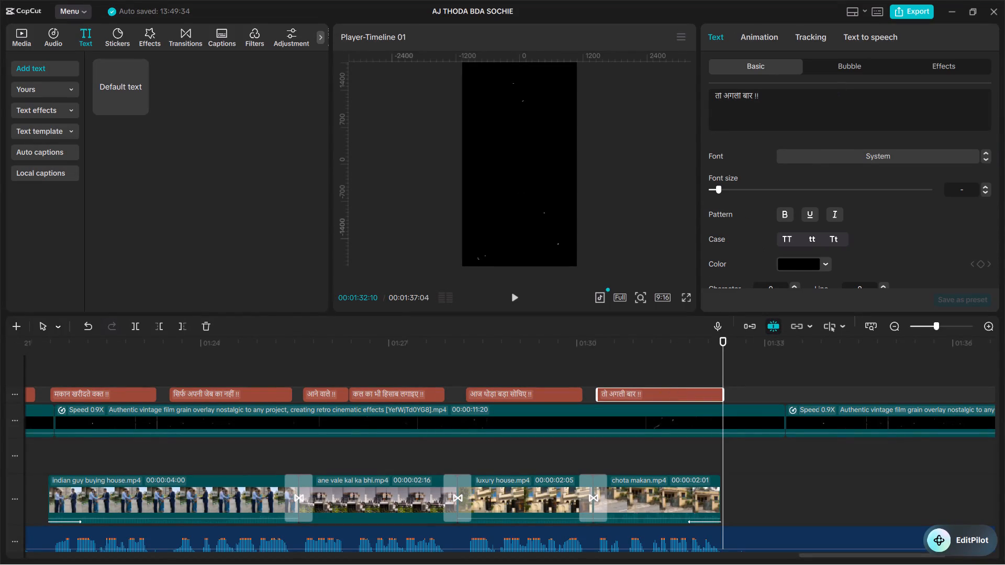
Replace the text of the final "तो अगली बार !!" caption over the chota makan clip with "ताकि कल छोटा न पड़ जाए !!".
key(ctrl+a)
key(ctrl+b)
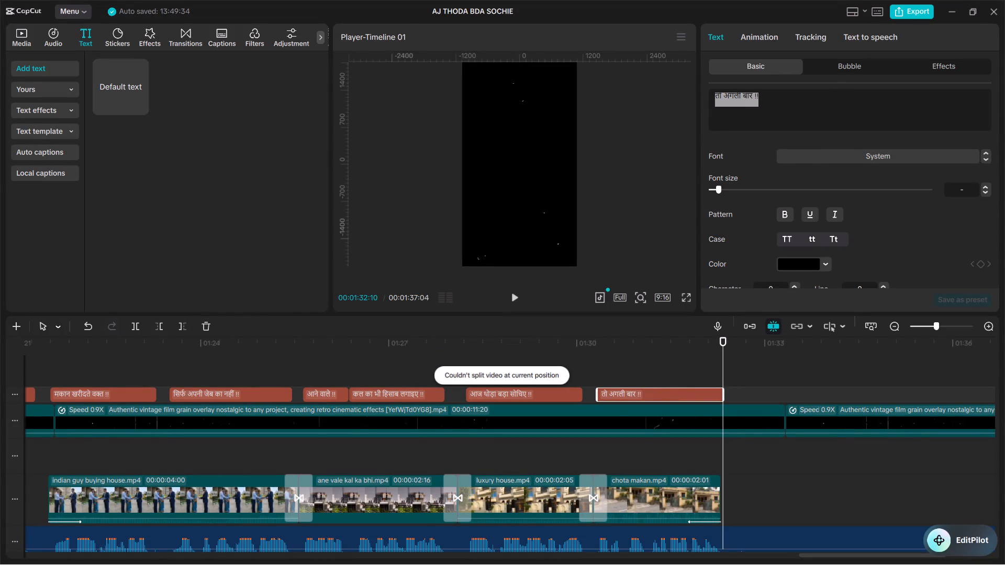
key(ctrl+v)
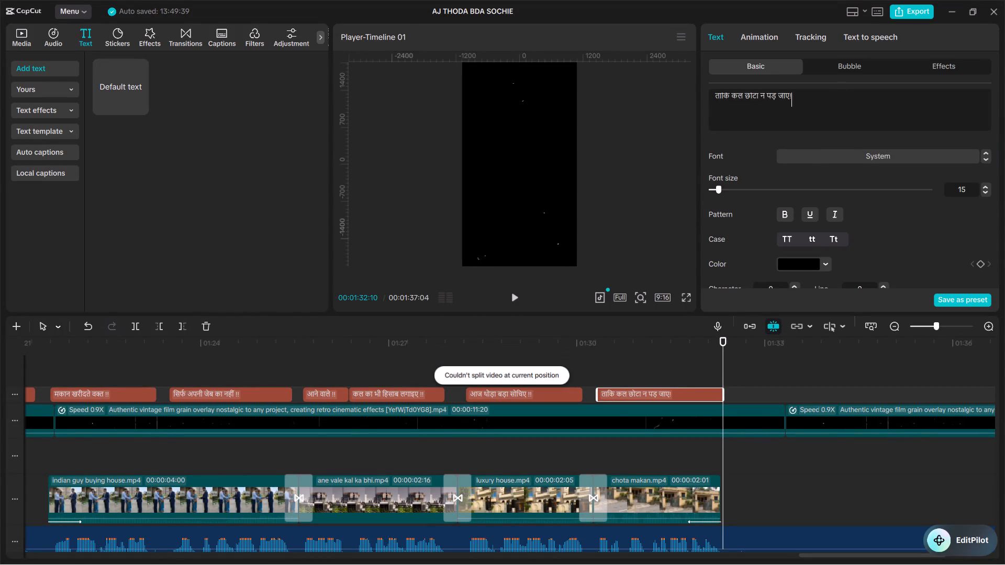
key(space)
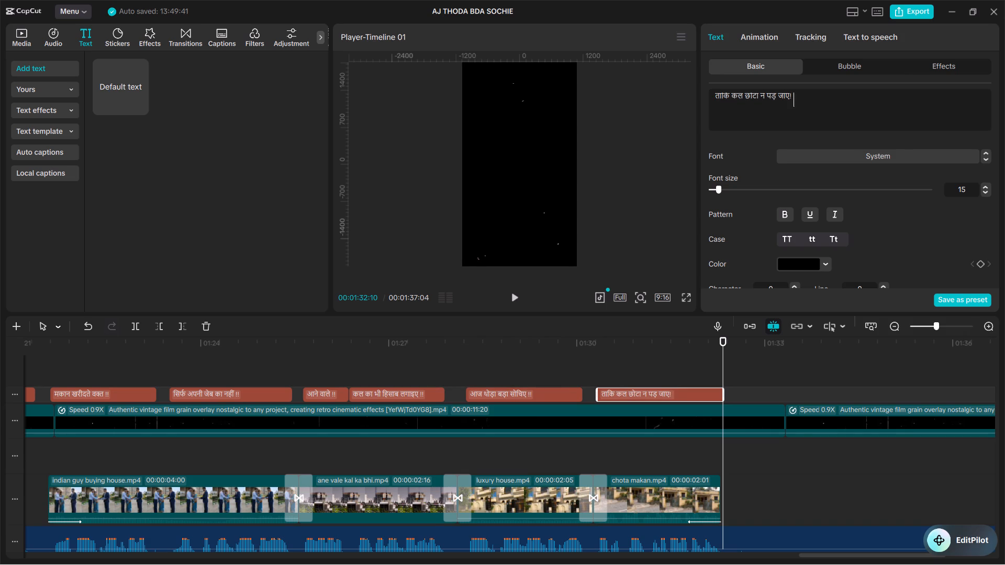
key(BackSpace)
key(BackSpace)
key(BackSpace)
key(ctrl+z)
key(space)
text(!!)
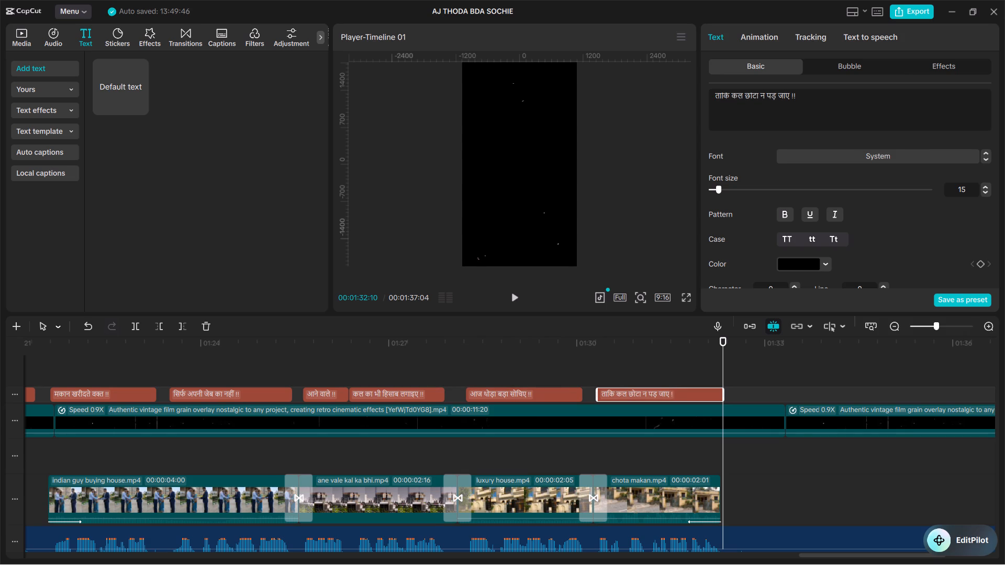
Set the "!!" ending of the final "ताकि कल छोटा न पड़ जाए !!" caption to font size 10.
click(796, 98)
double_click(792, 96)
triple_click(987, 193)
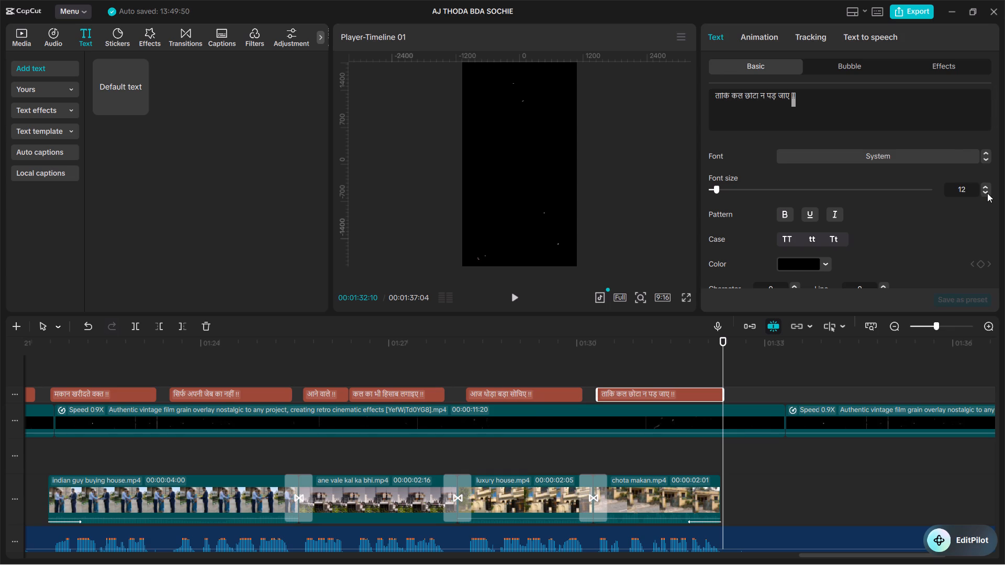
double_click(987, 193)
click(587, 364)
key(space)
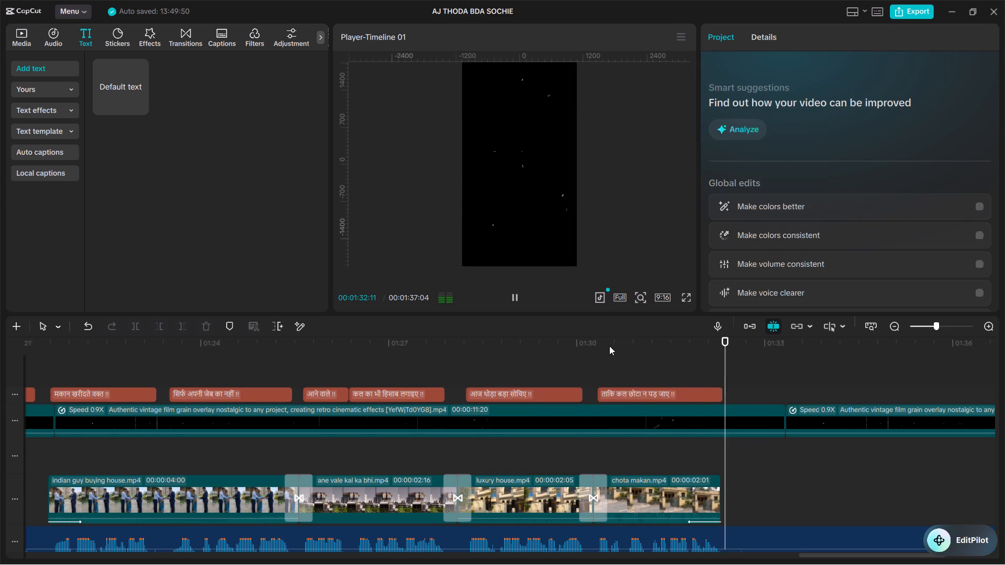
Split the final caption at 00:01:32:09, where the chota makan clip ends, and delete the sliver after the cut.
click(713, 370)
drag(713, 370, 723, 370)
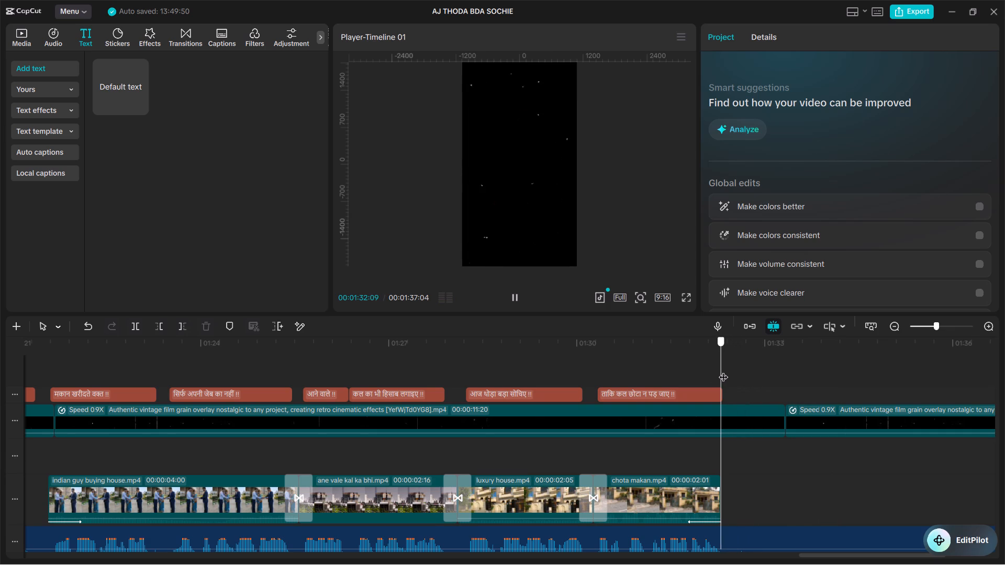
drag(723, 370, 722, 370)
ctrl+scroll(731, 377, up, 17)
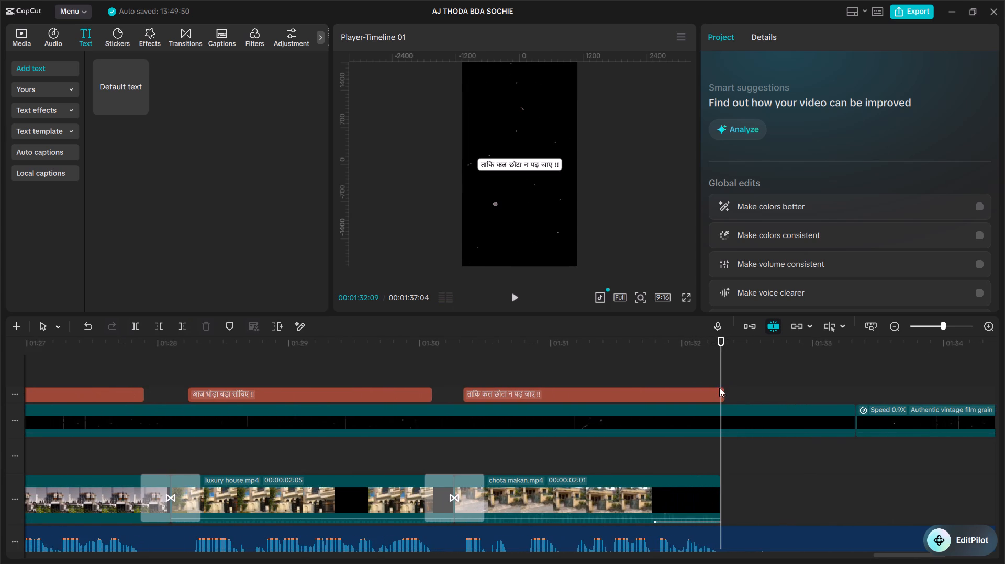
ctrl+click(721, 392)
key(ctrl+b)
key(BackSpace)
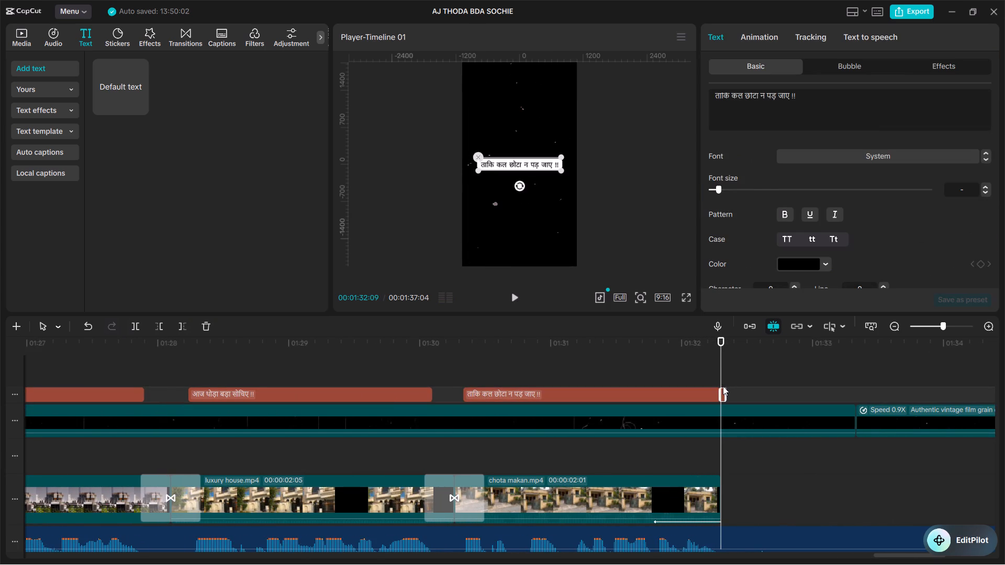
Return to the video's start, look up "TYPEWRITTERfade" animations, and apply the Type 2 In animation to the opening "आज !!" caption.
ctrl+scroll(718, 380, down, 19)
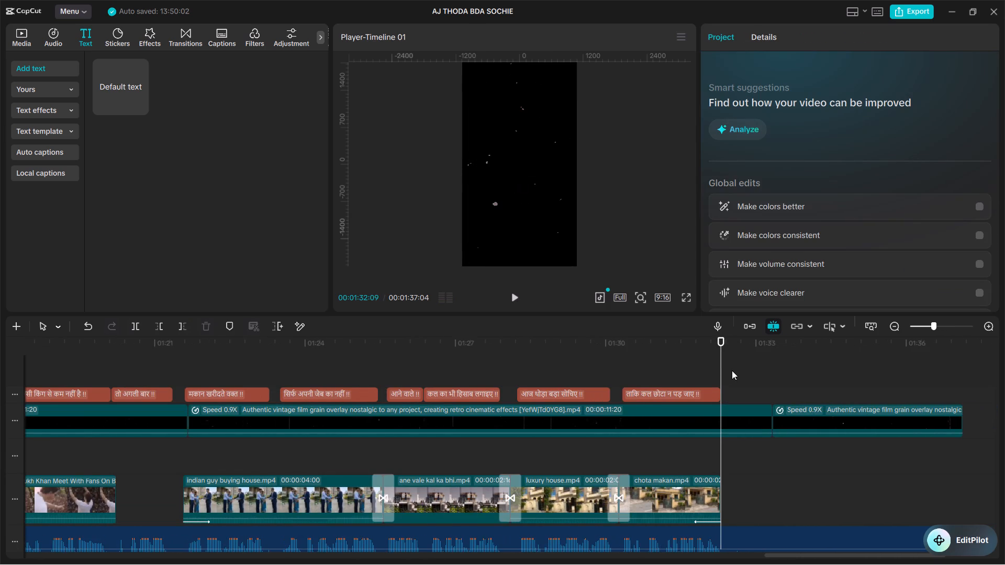
ctrl+scroll(730, 381, down, 20)
ctrl+scroll(730, 381, down, 7)
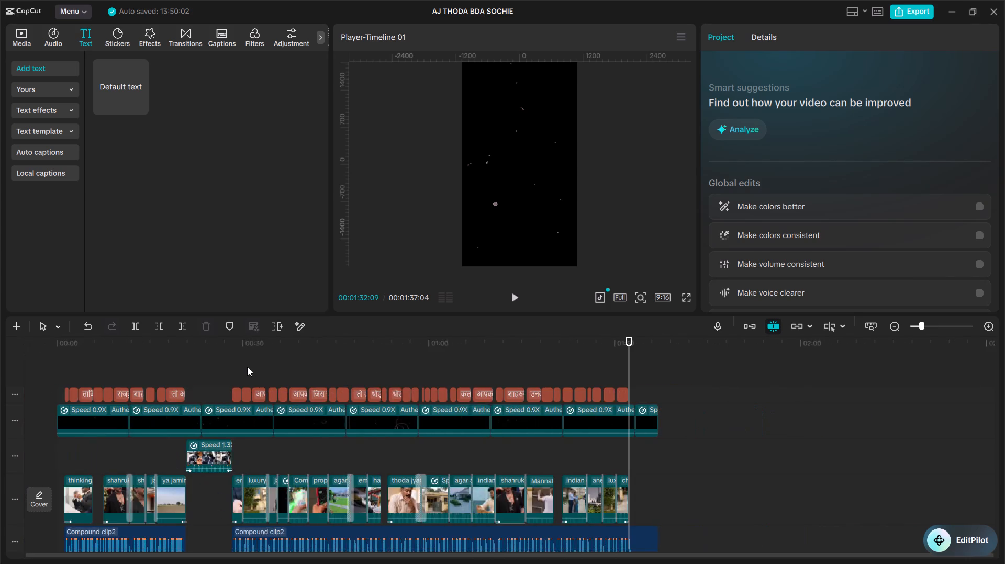
ctrl+scroll(247, 367, down, 5)
ctrl+scroll(214, 371, up, 14)
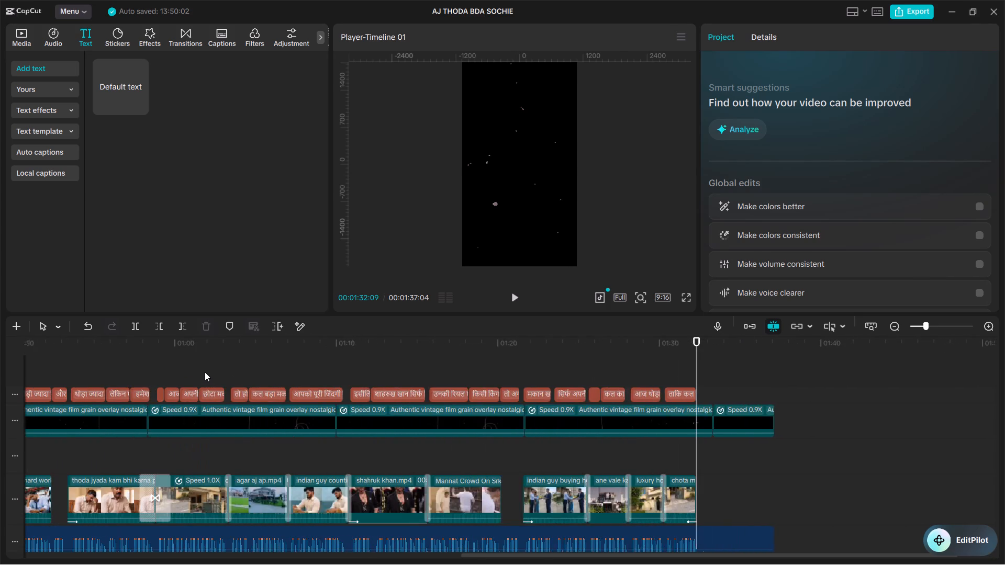
ctrl+scroll(205, 372, up, 6)
ctrl+scroll(204, 380, down, 20)
ctrl+scroll(204, 380, down, 1)
alt+scroll(205, 383, up, 8)
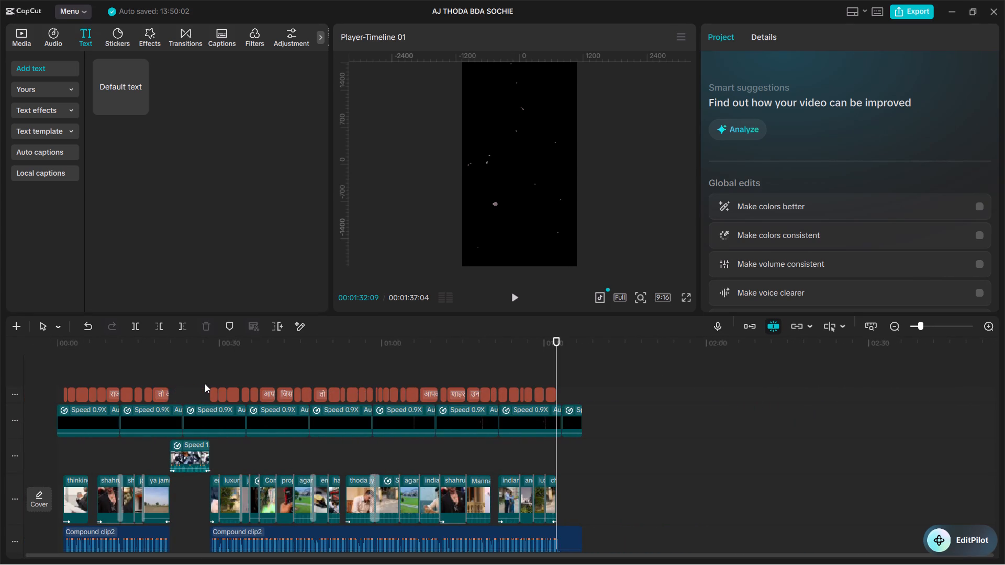
alt+click(193, 371)
drag(193, 371, 66, 368)
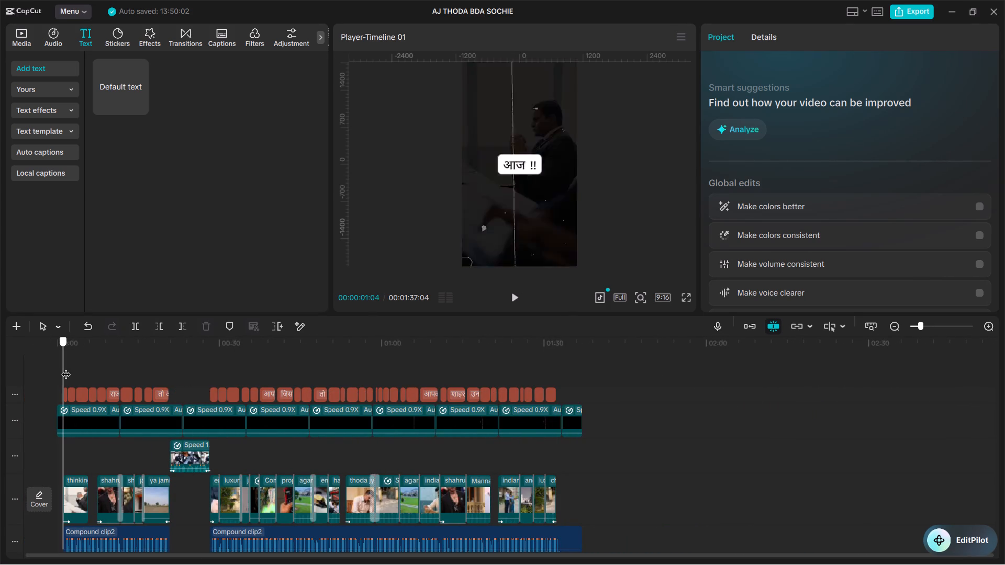
drag(66, 368, 65, 367)
ctrl+scroll(89, 398, up, 20)
ctrl+scroll(89, 398, up, 5)
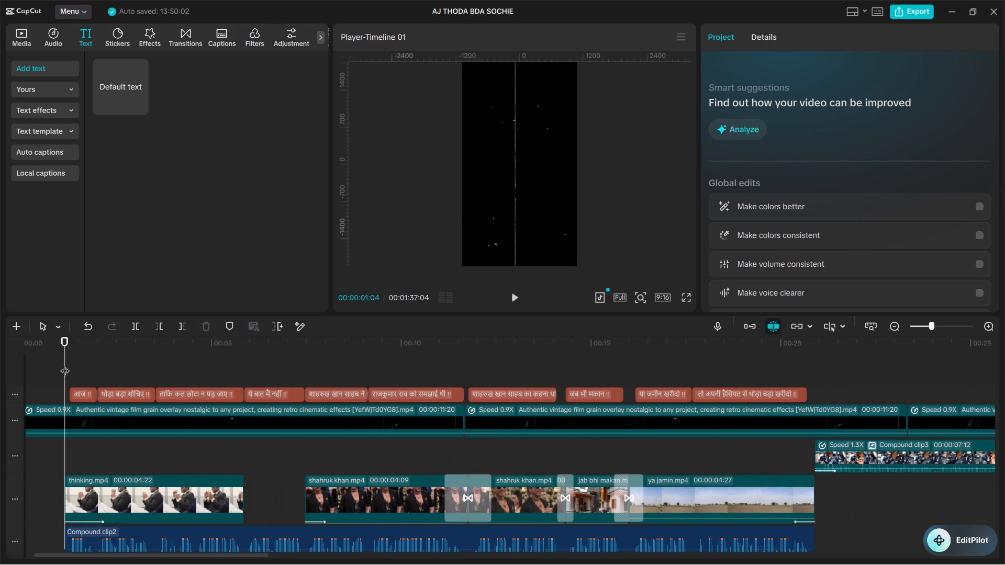
drag(62, 364, 107, 370)
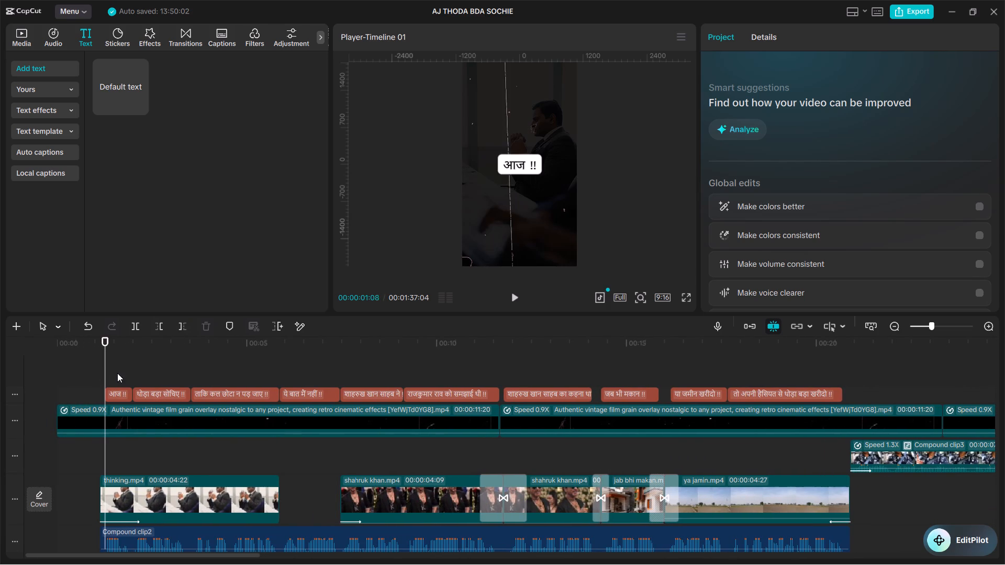
key(space)
key(space)
click(120, 392)
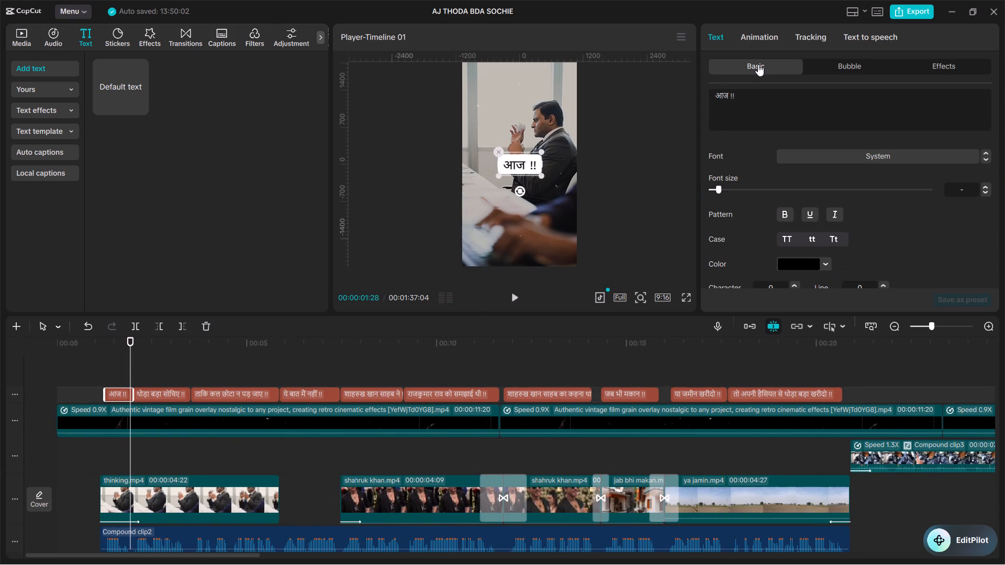
click(754, 39)
click(755, 89)
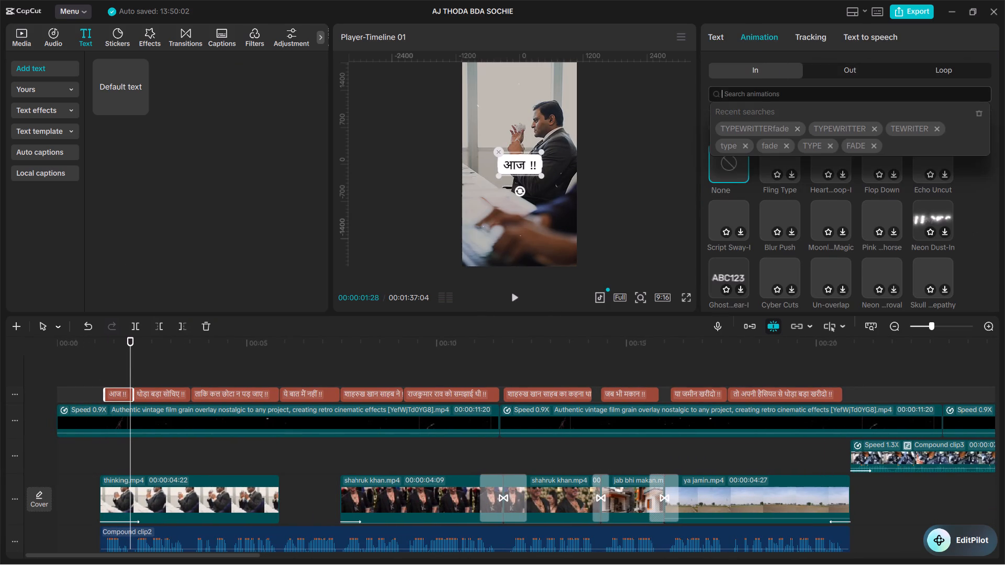
click(749, 131)
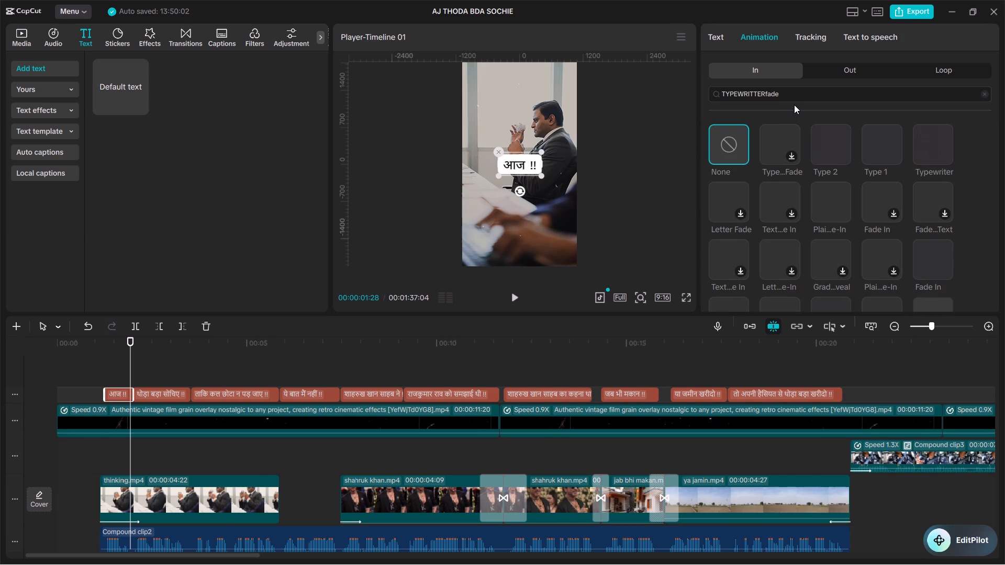
click(775, 139)
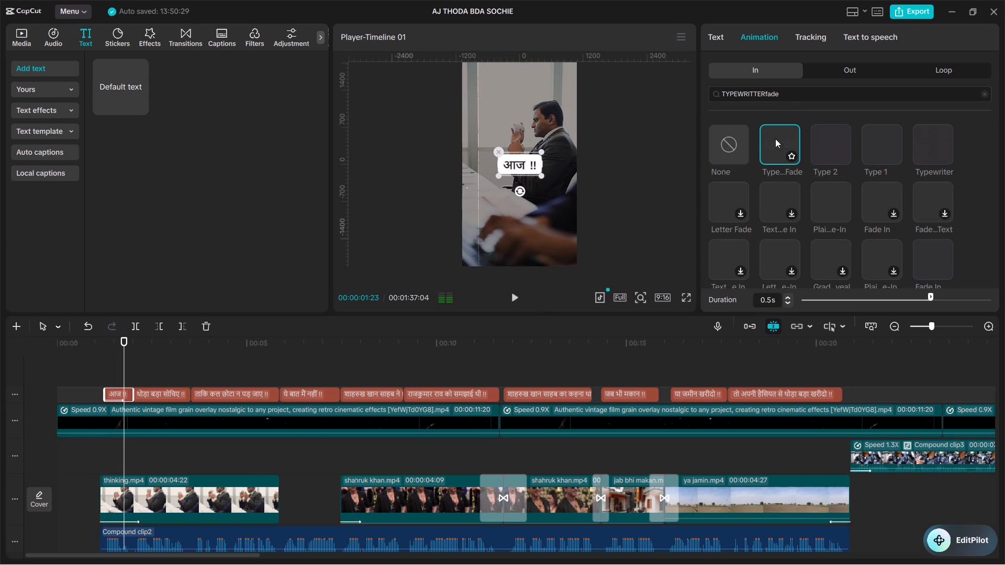
click(822, 143)
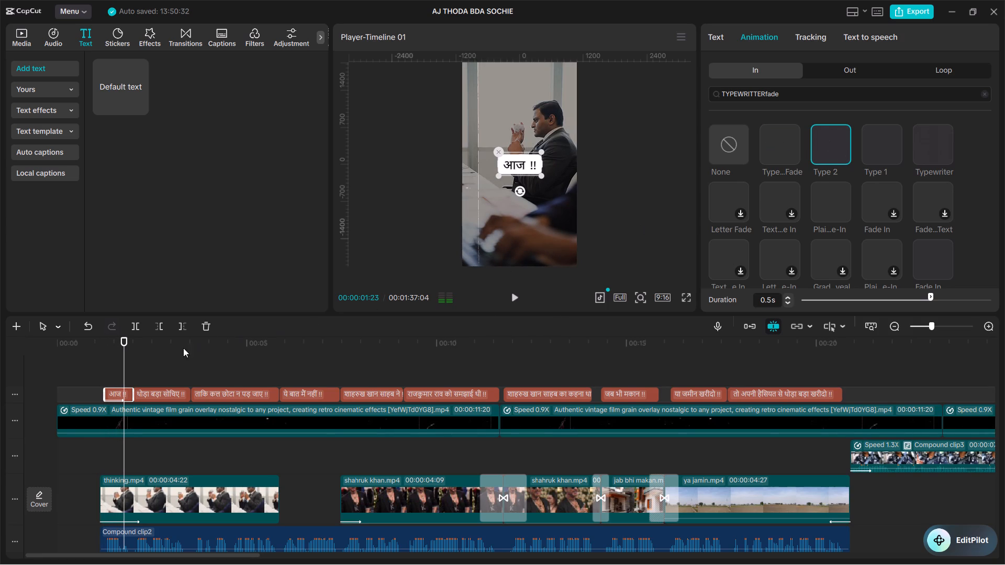
Apply the Type 2 In animation to the "थोड़ा बड़ा सोचिए !!" caption with a 0.8 s duration and play it back.
click(150, 394)
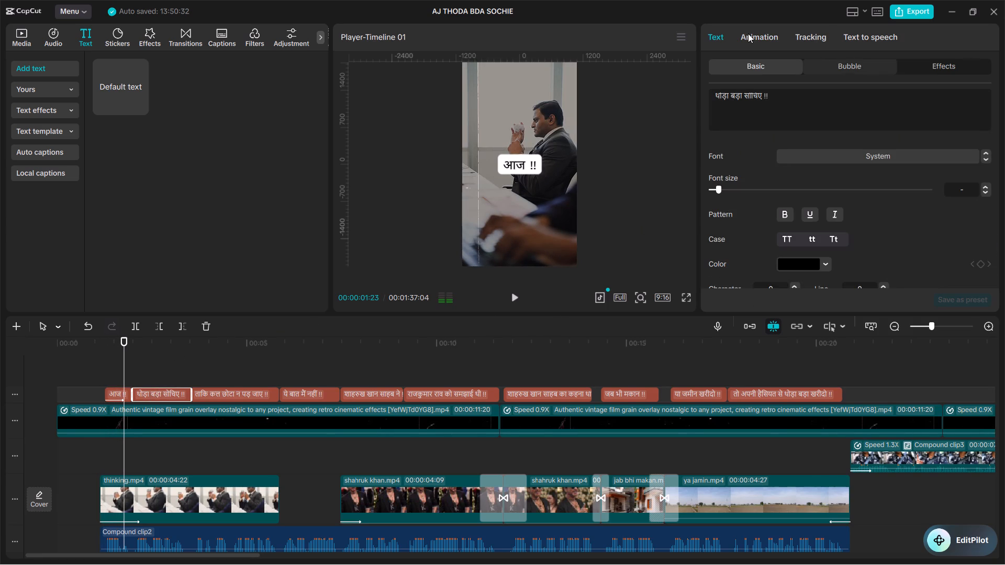
click(748, 33)
click(825, 142)
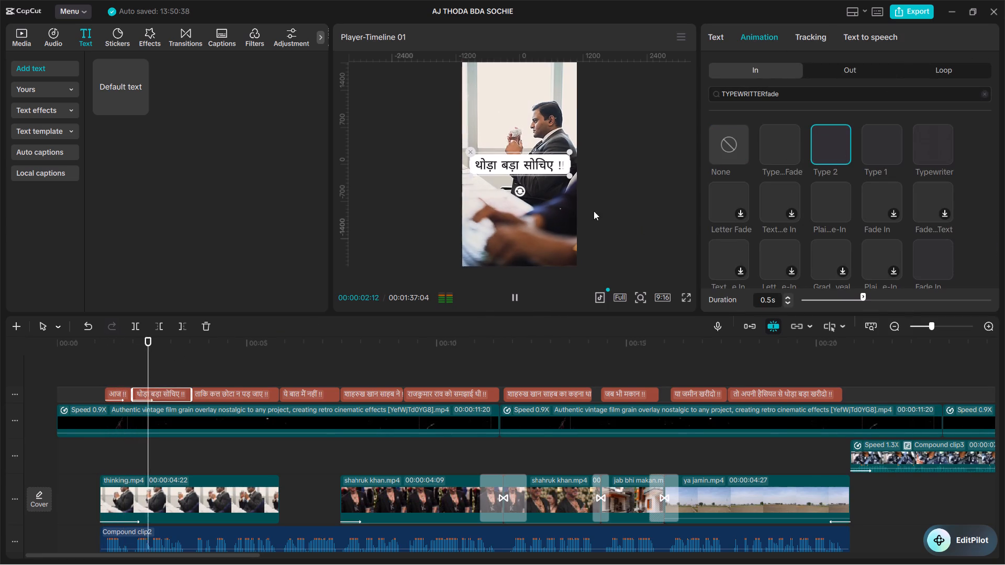
triple_click(786, 298)
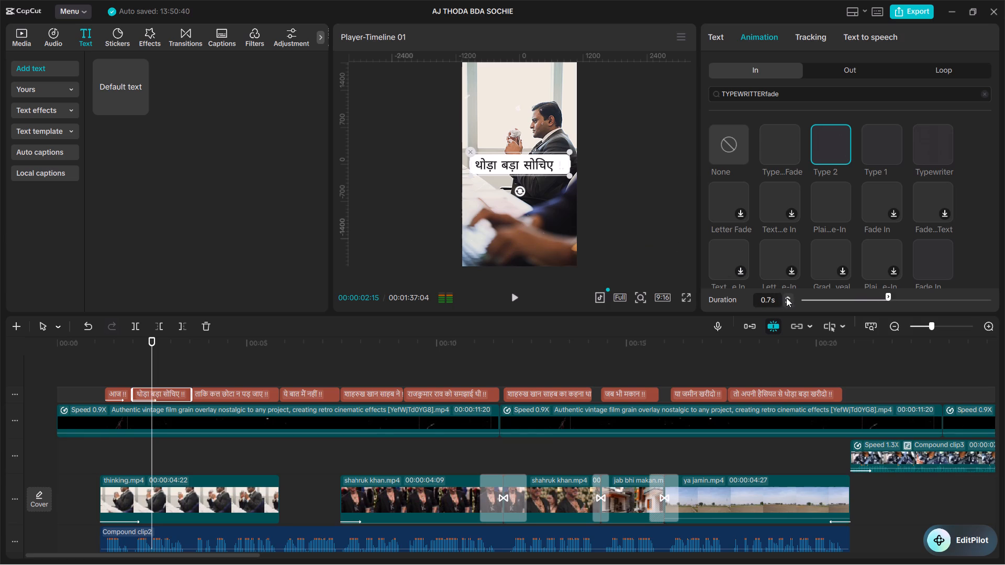
key(space)
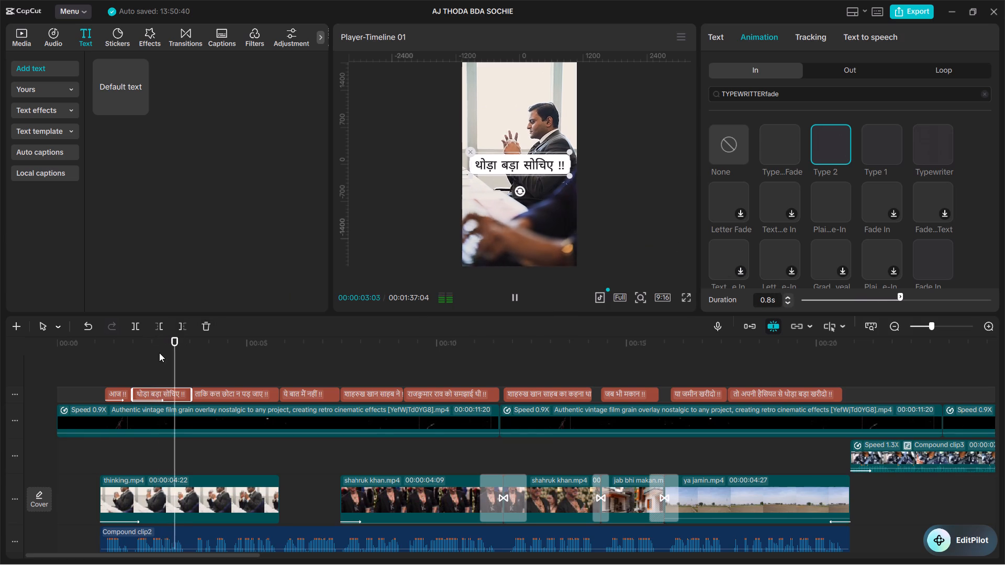
key(space)
click(139, 362)
drag(139, 362, 132, 357)
key(space)
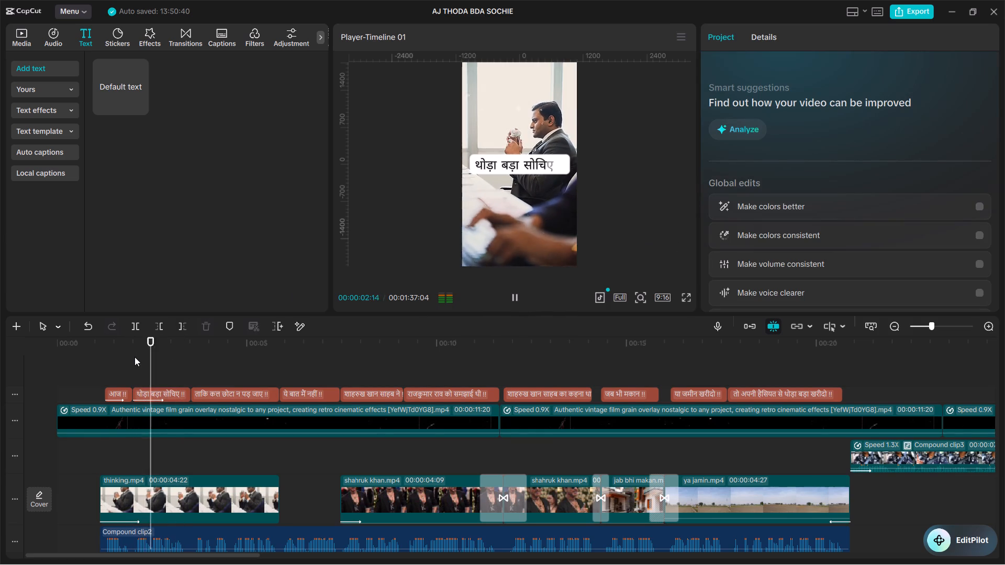
key(space)
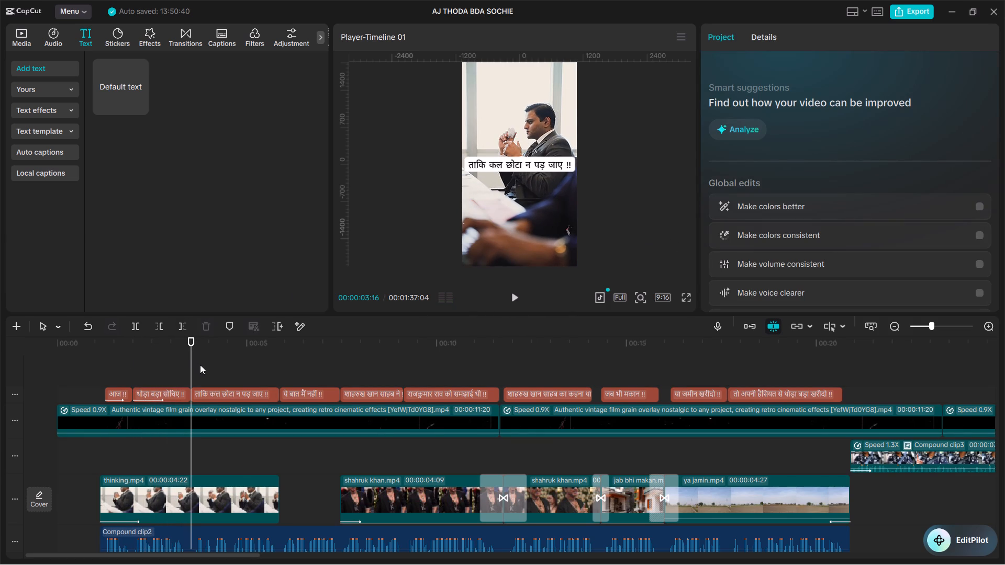
Apply the Type 2 In animation to the opening "ताकि कल छोटा न पड़ जाए !!" caption with a 1.0 s duration and play it back.
click(204, 390)
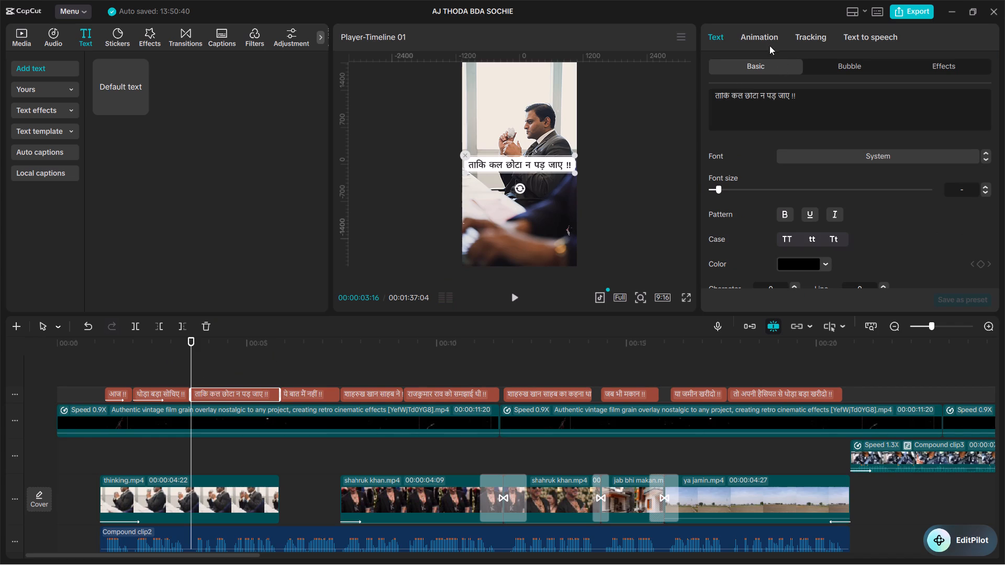
click(765, 37)
click(824, 143)
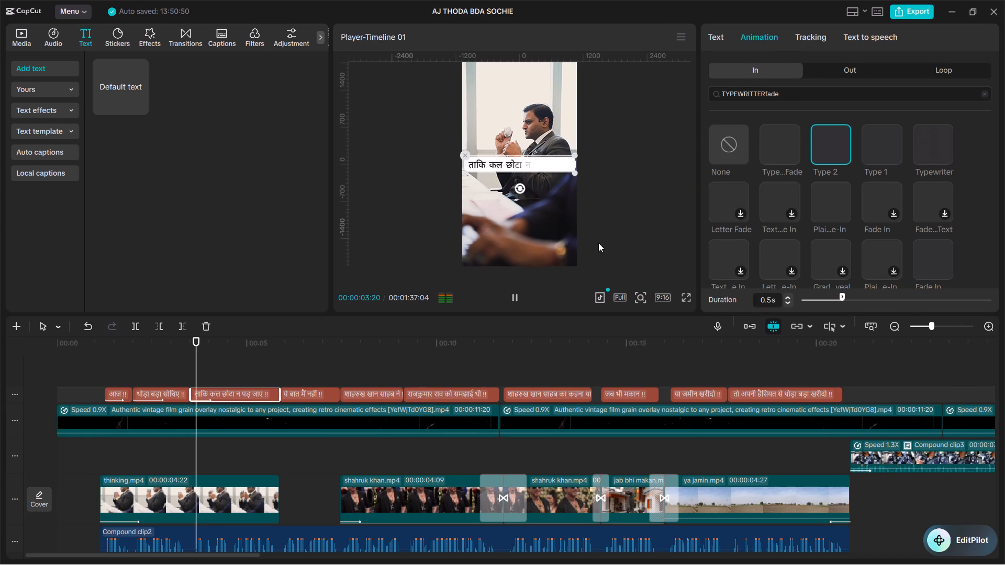
triple_click(787, 297)
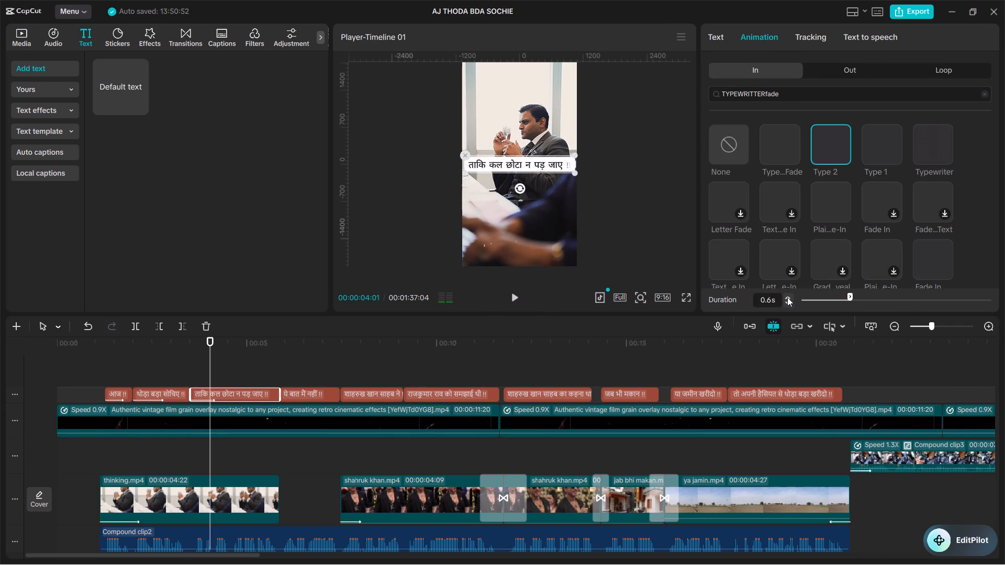
double_click(787, 297)
key(space)
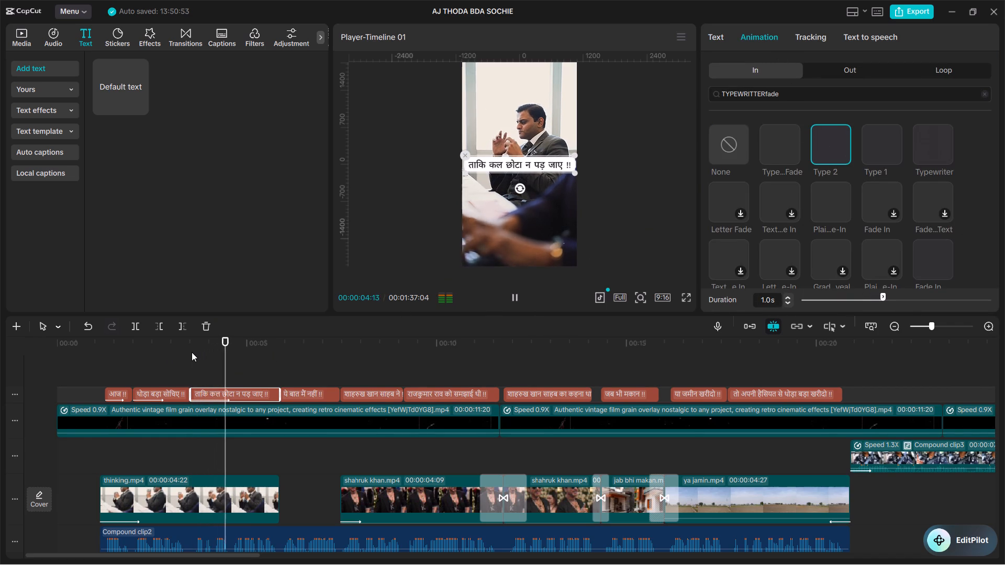
click(195, 354)
drag(195, 354, 191, 352)
key(space)
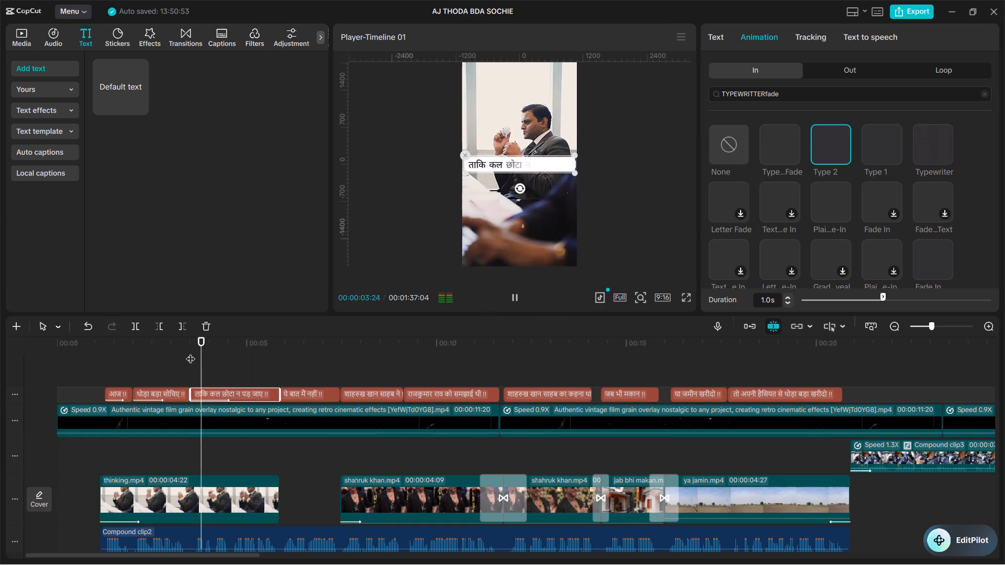
key(space)
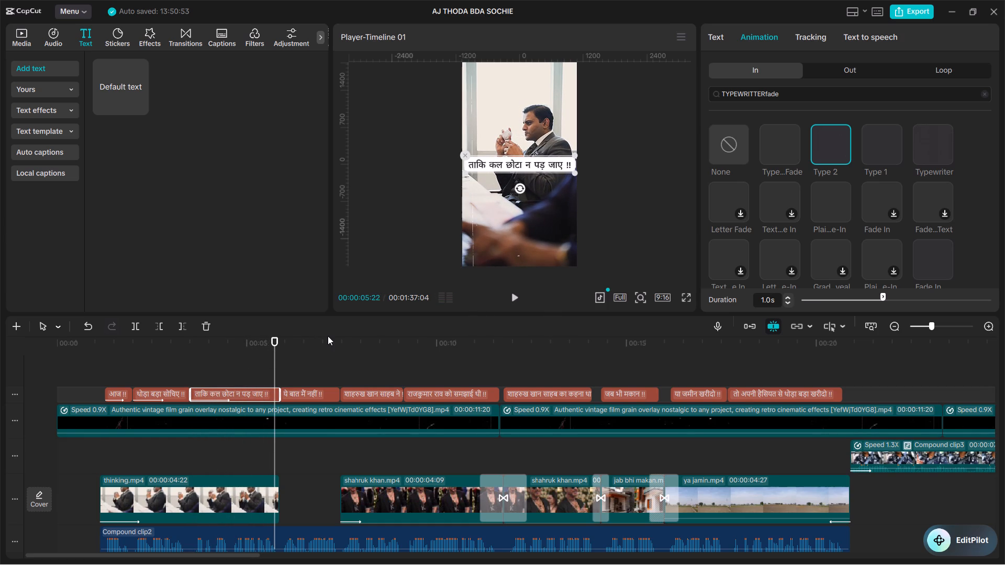
Apply the Type 2 In animation to the "ये बात मैं नहीं !!" caption with a 0.8 s duration and play it back.
key(space)
key(space)
click(301, 395)
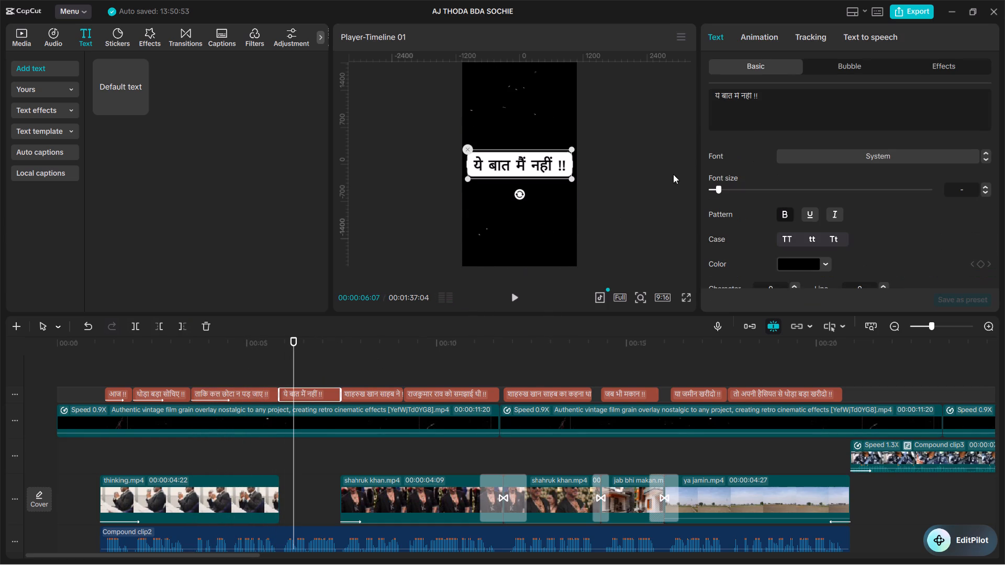
click(758, 37)
click(827, 139)
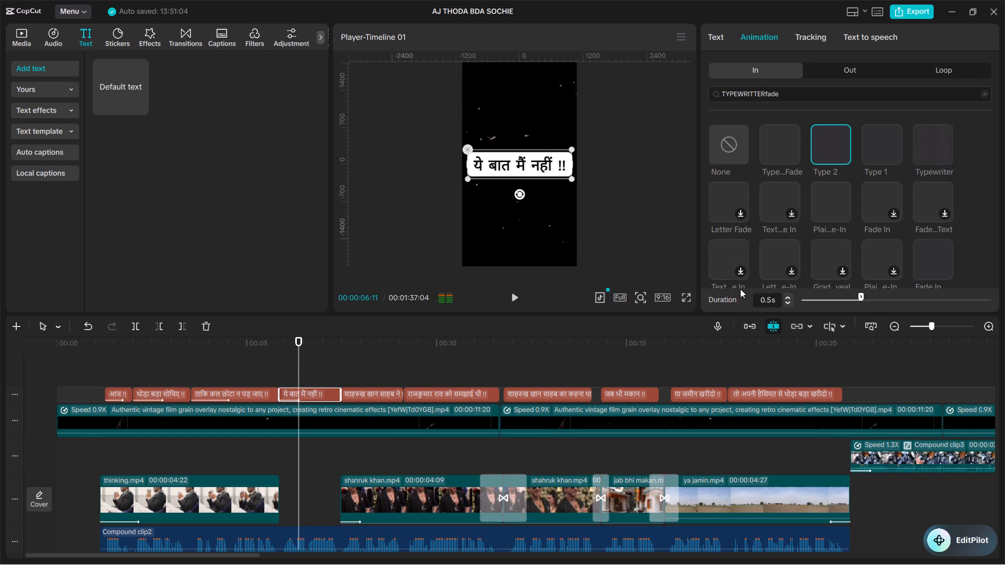
triple_click(786, 298)
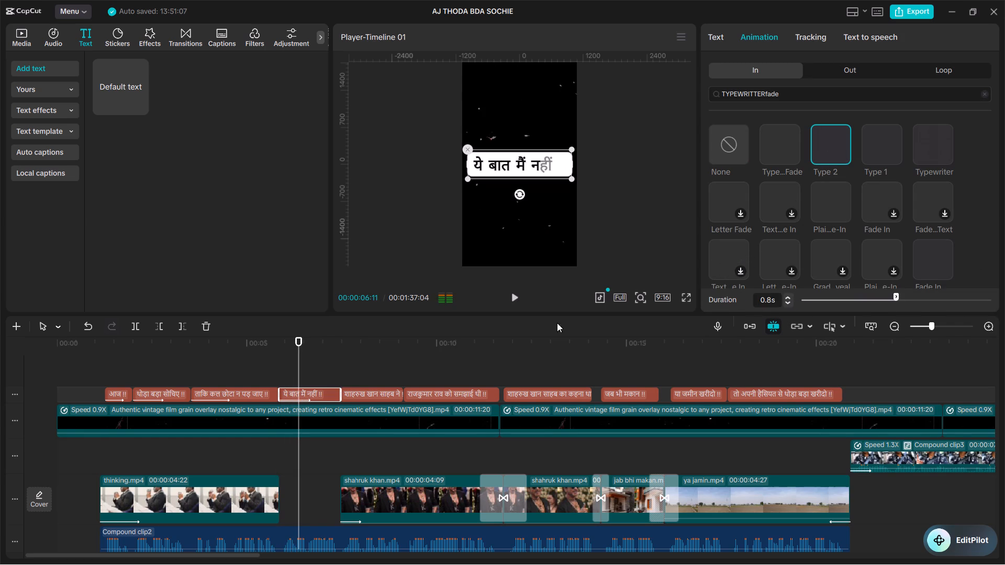
click(280, 373)
key(space)
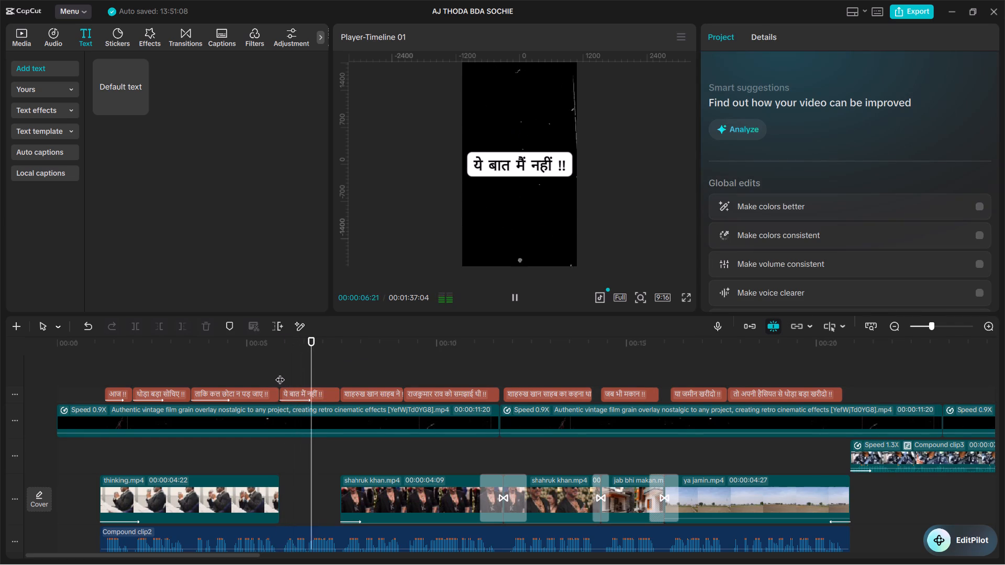
key(space)
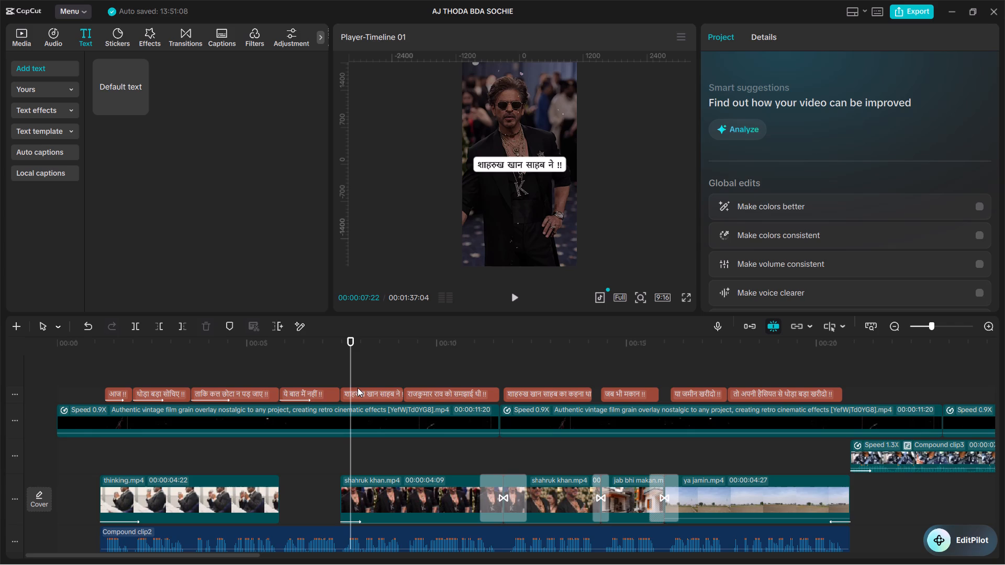
Apply the Type 2 In animation to the "शाहरुख खान साहब ने !!" caption with a 0.9 s duration and play it back.
click(358, 390)
click(757, 30)
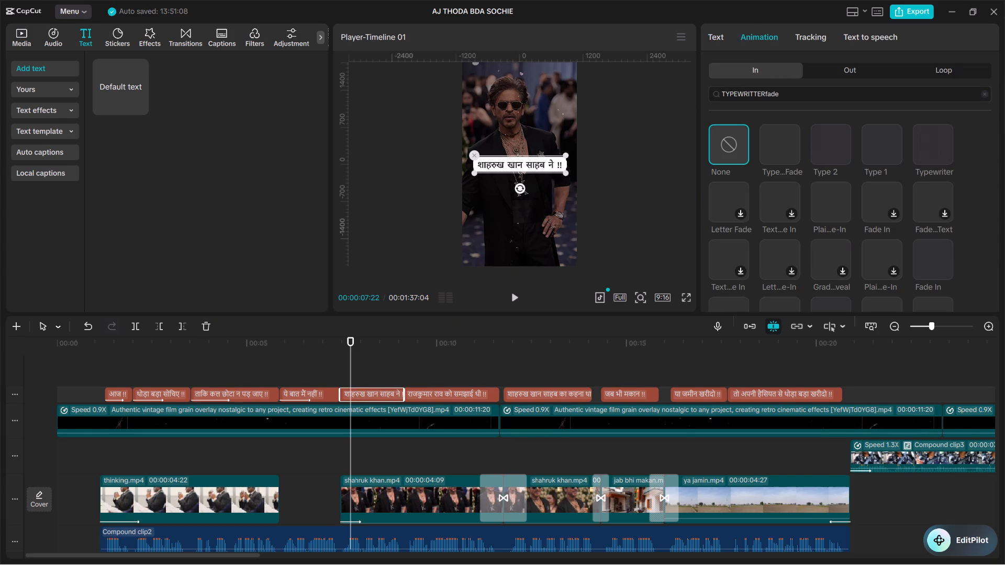
click(824, 143)
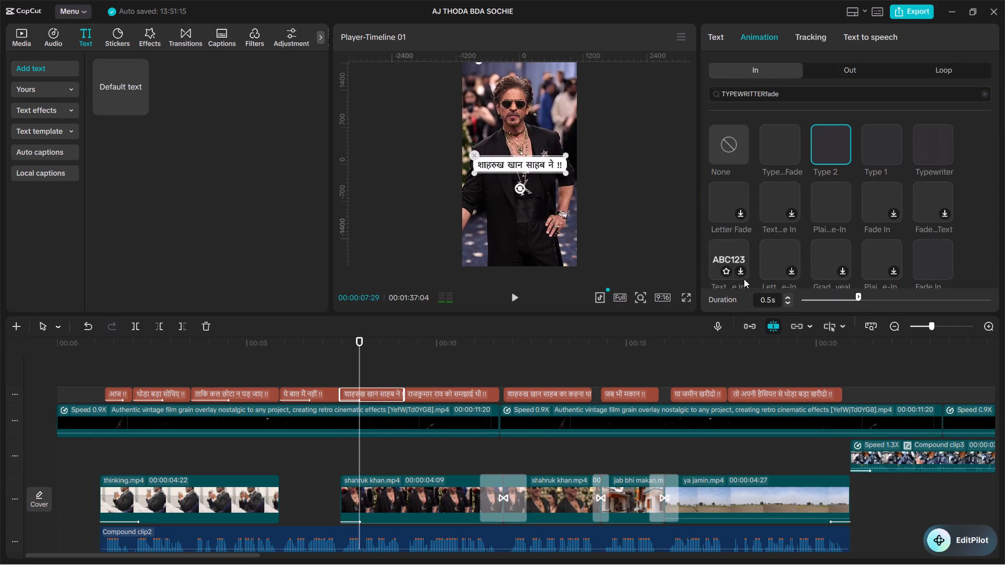
triple_click(784, 298)
click(785, 298)
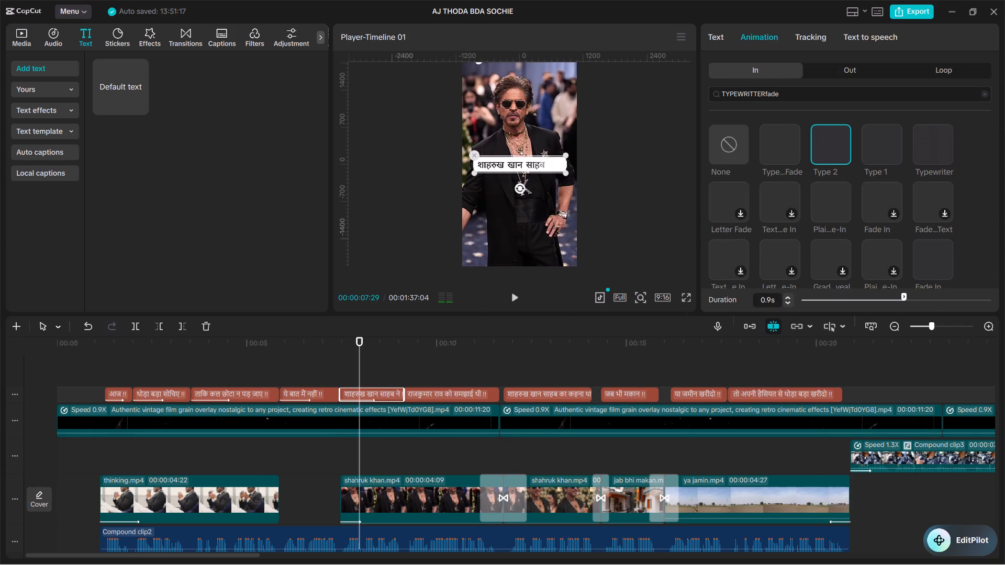
key(space)
key(space)
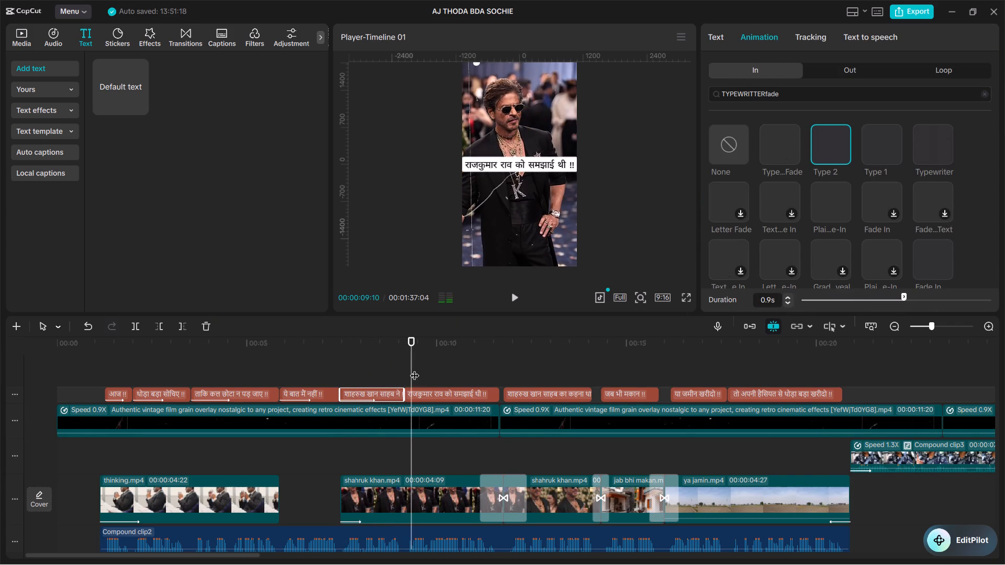
Apply the Type 2 In animation to the "राजकुमार राव को समझाई थी !!" caption with a 1.5 s duration and play it back.
click(417, 388)
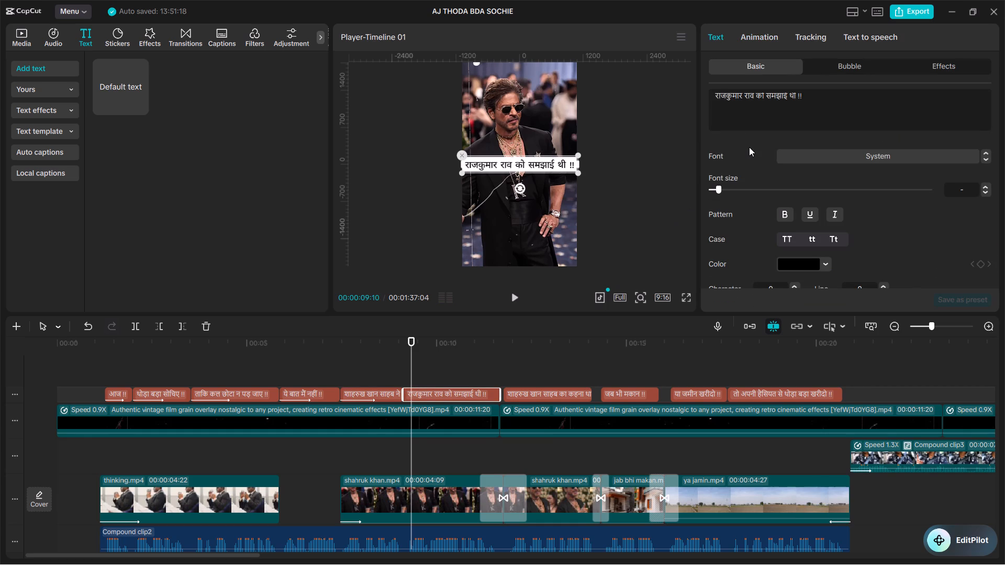
key(space)
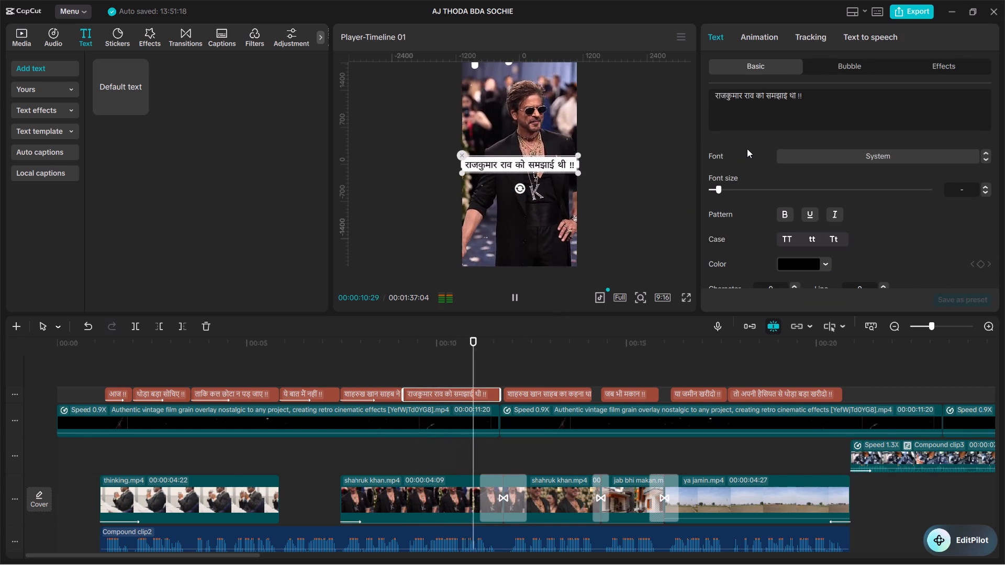
key(space)
key(space)
key(space)
click(761, 40)
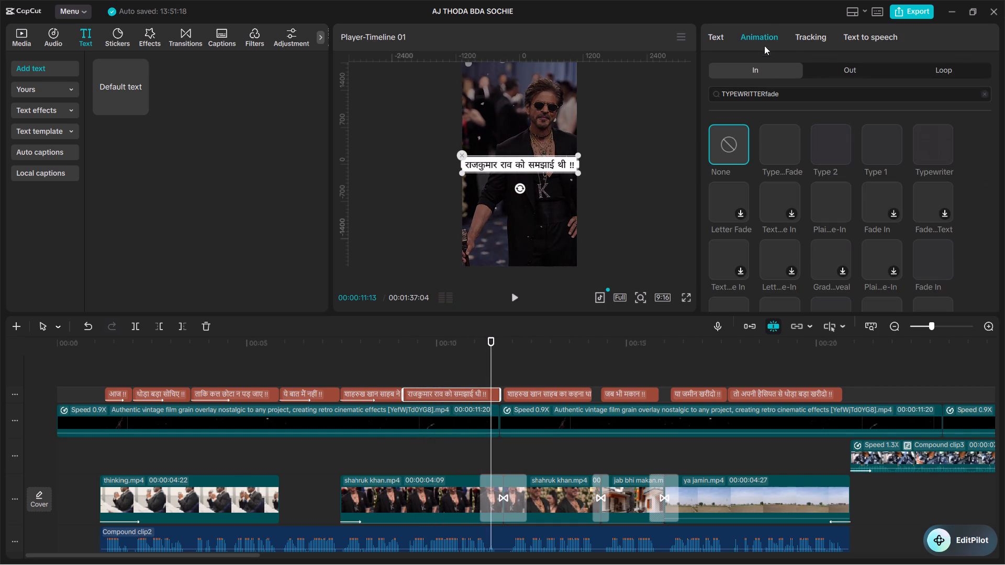
click(817, 141)
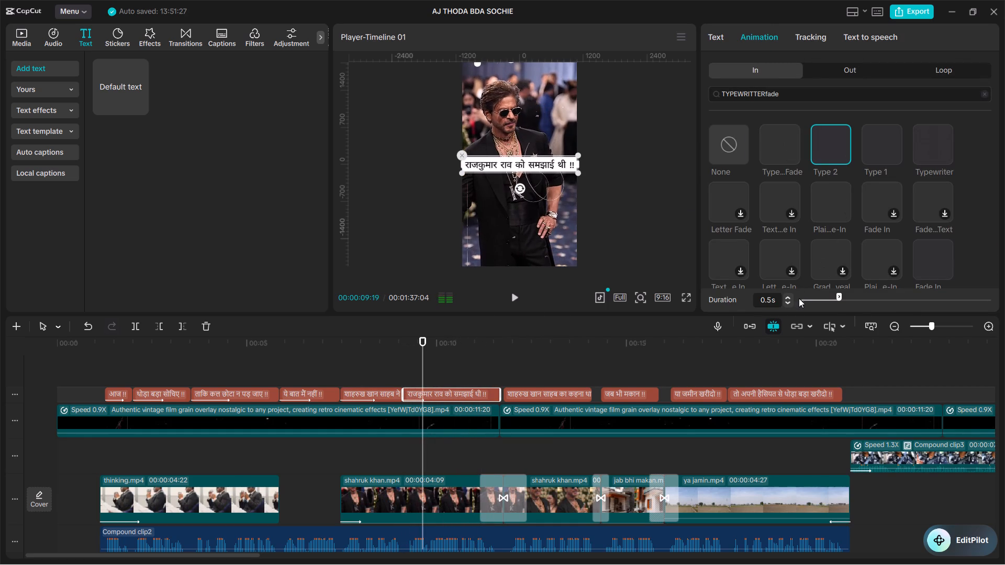
triple_click(784, 297)
triple_click(786, 297)
triple_click(786, 297)
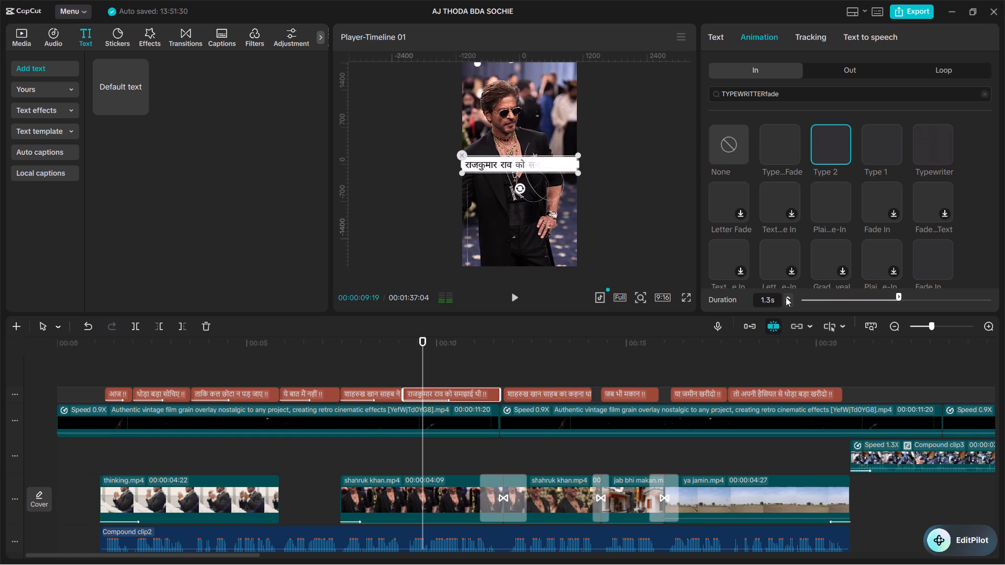
click(786, 297)
key(space)
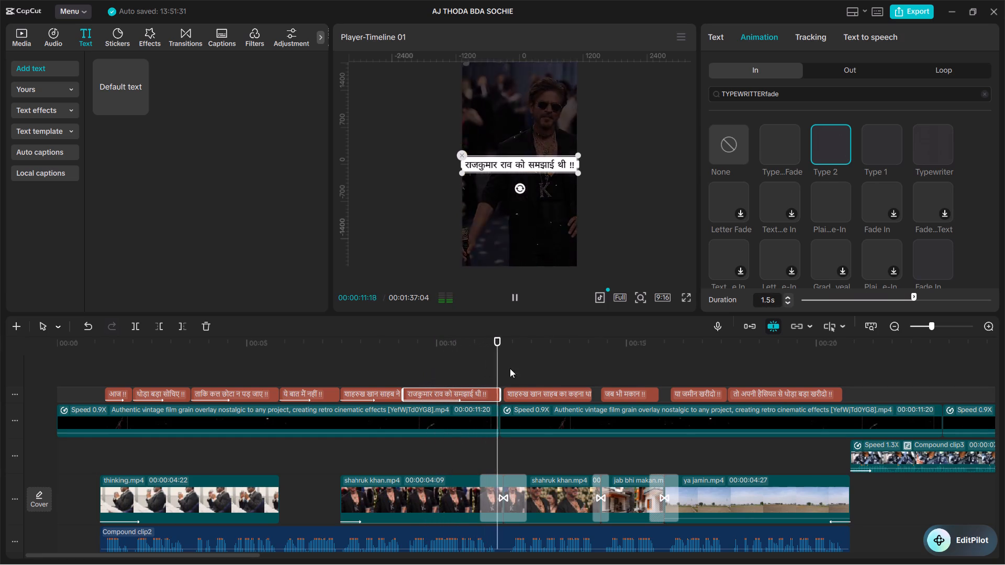
key(space)
Apply the Type 2 In animation to the "शाहरुख खान साहब का कहना था !!" caption with a 1.5 s duration and play it back.
click(517, 394)
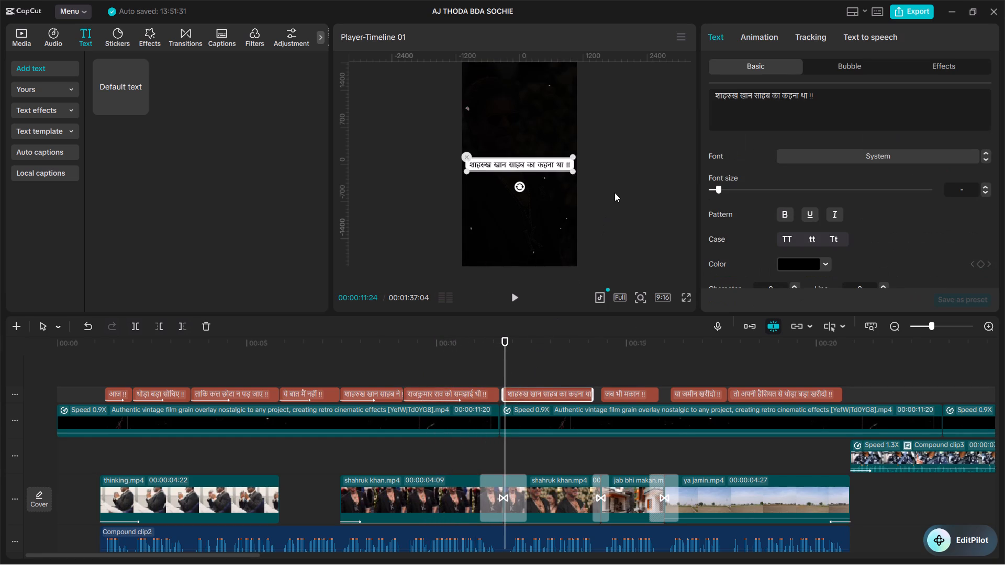
key(space)
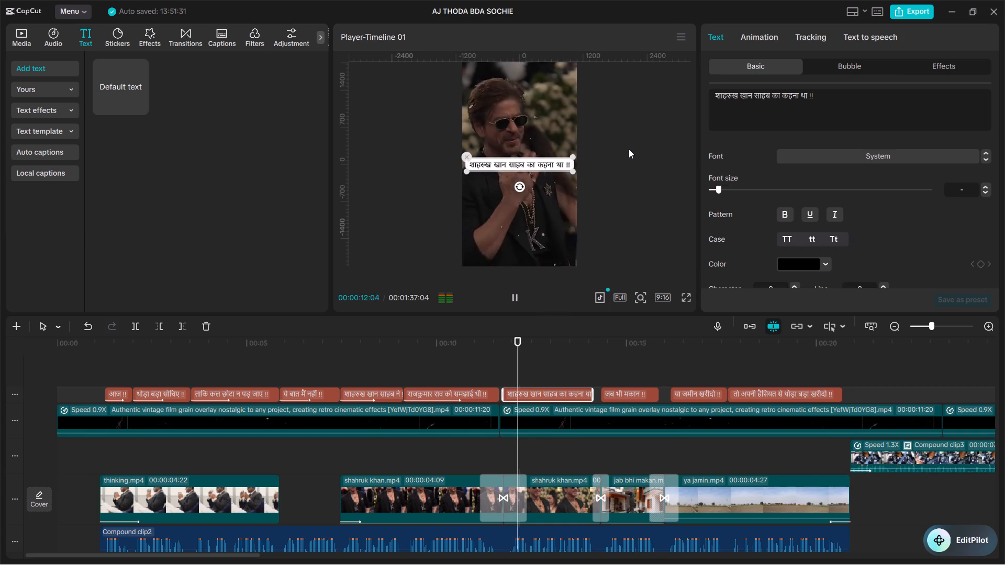
key(space)
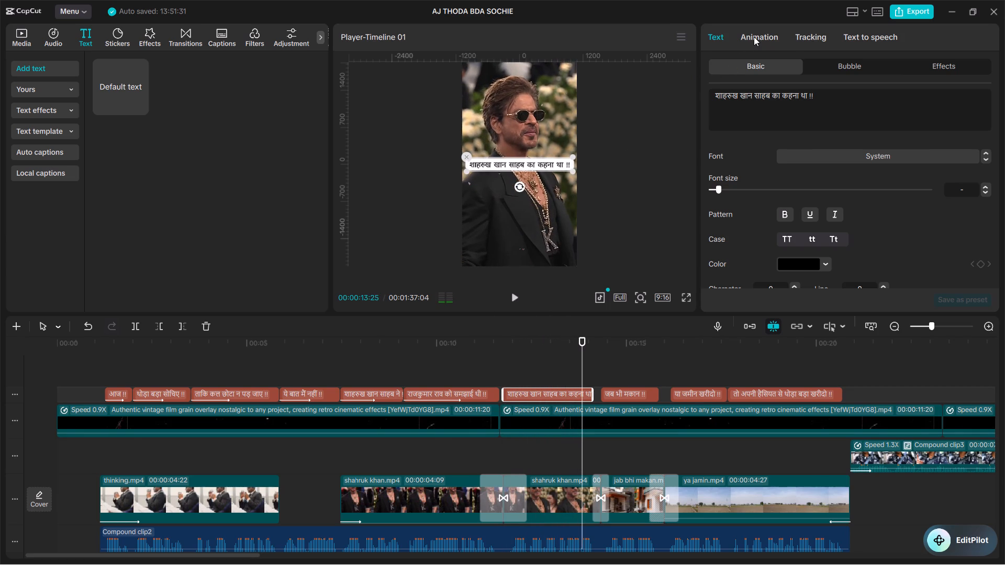
click(754, 37)
click(820, 142)
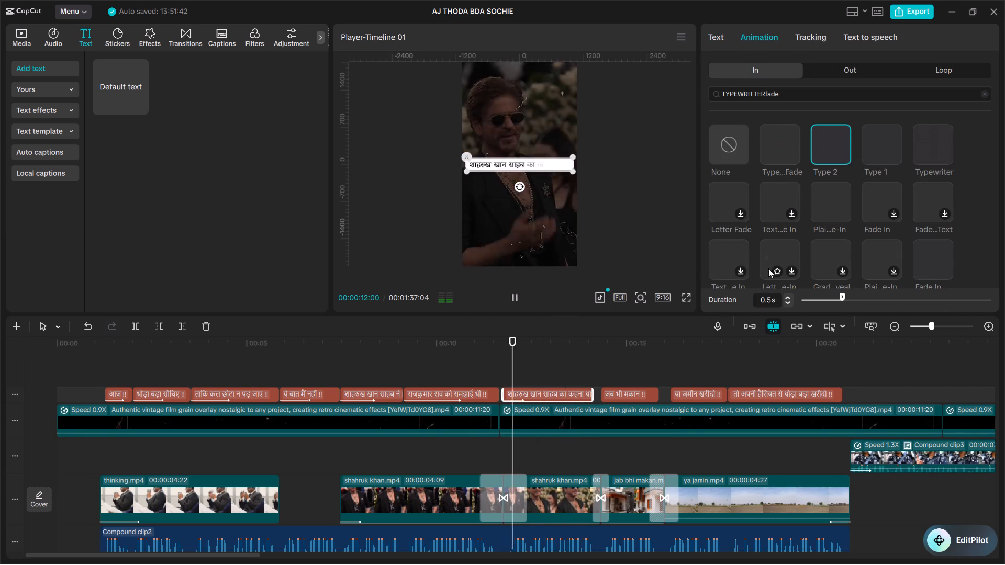
triple_click(789, 296)
triple_click(789, 296)
triple_click(789, 296)
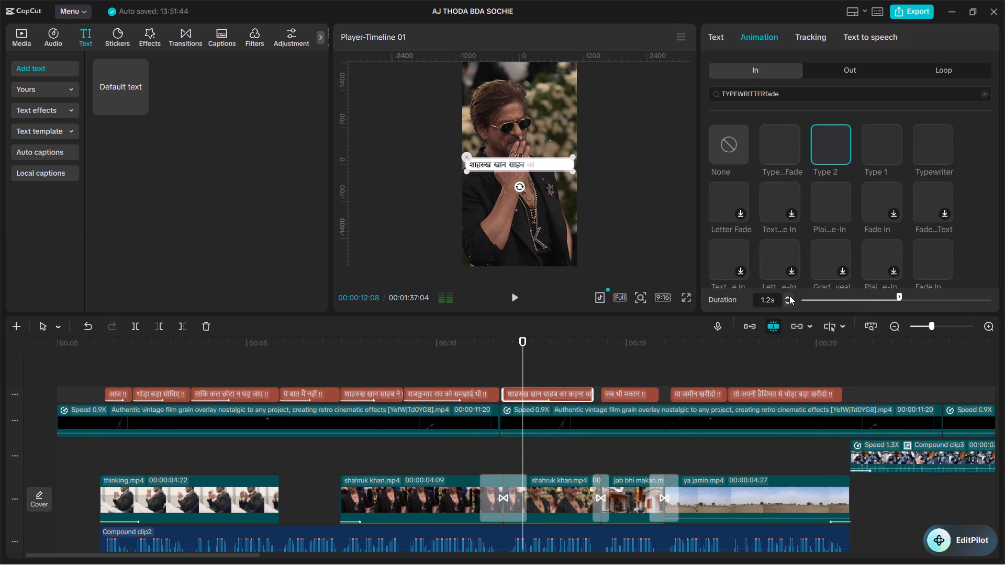
click(789, 296)
key(space)
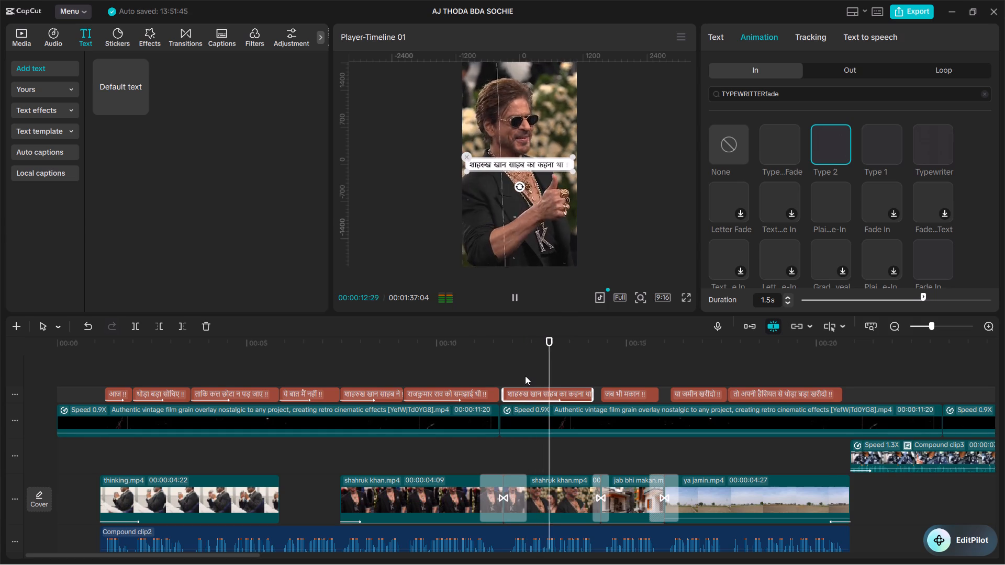
key(space)
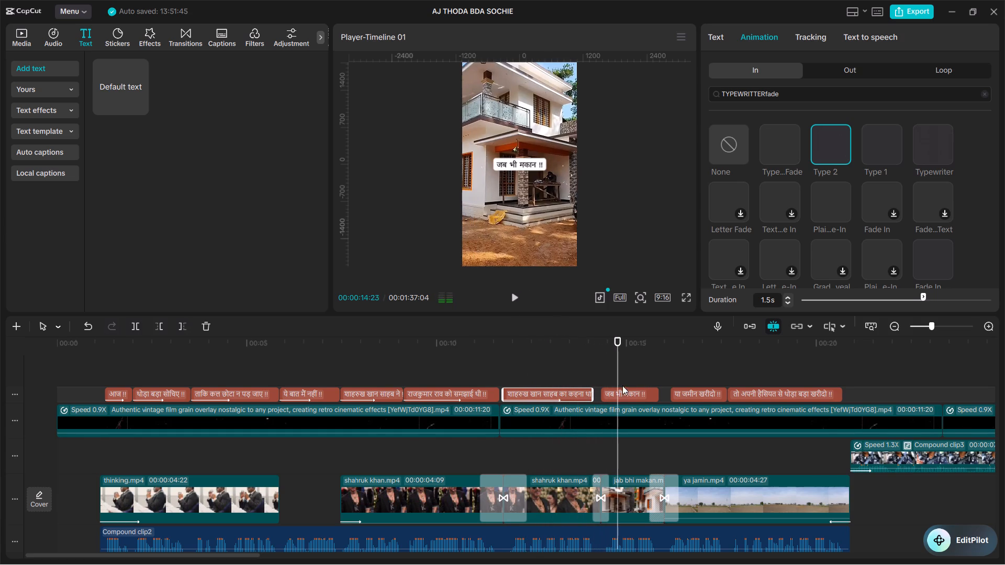
Apply the Type 2 In animation to the "जब भी मकान !!" caption and play it back against the voiceover.
click(621, 392)
click(760, 40)
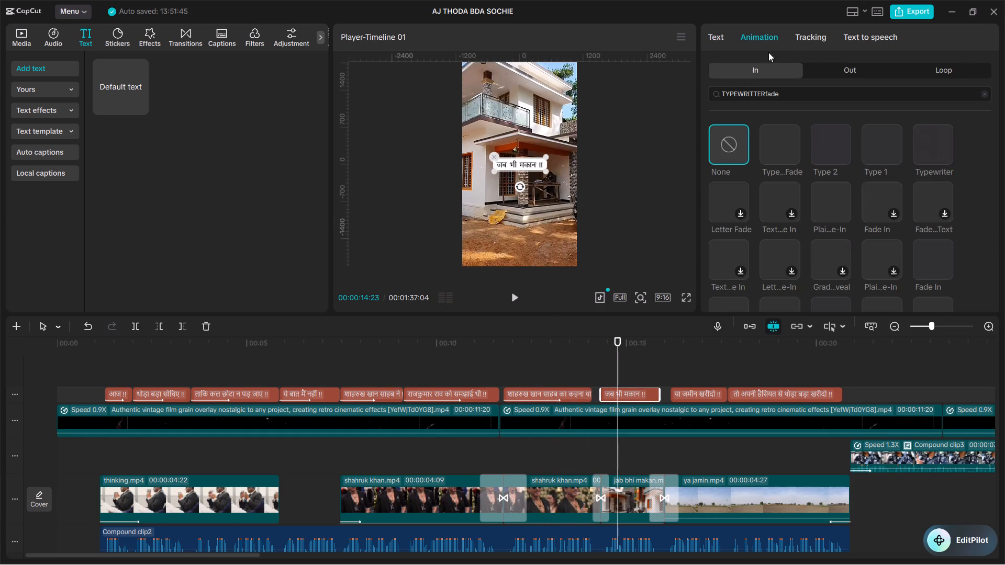
click(828, 152)
key(space)
key(space)
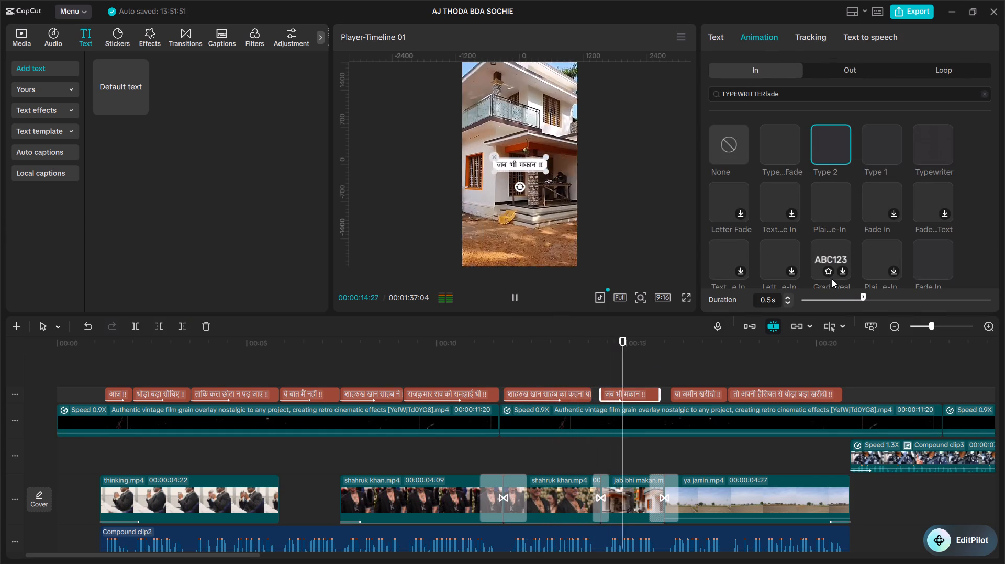
key(space)
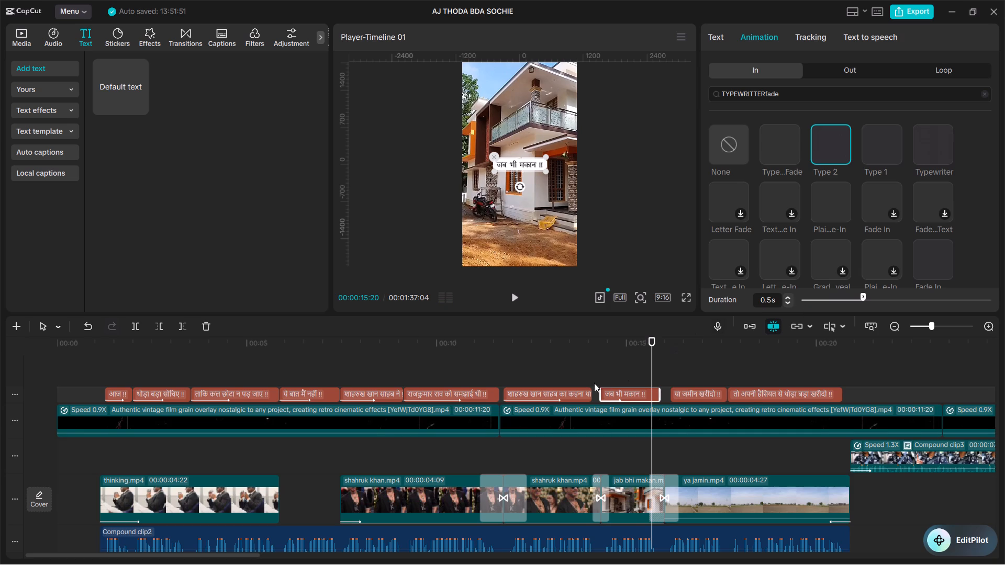
click(600, 369)
key(space)
key(space)
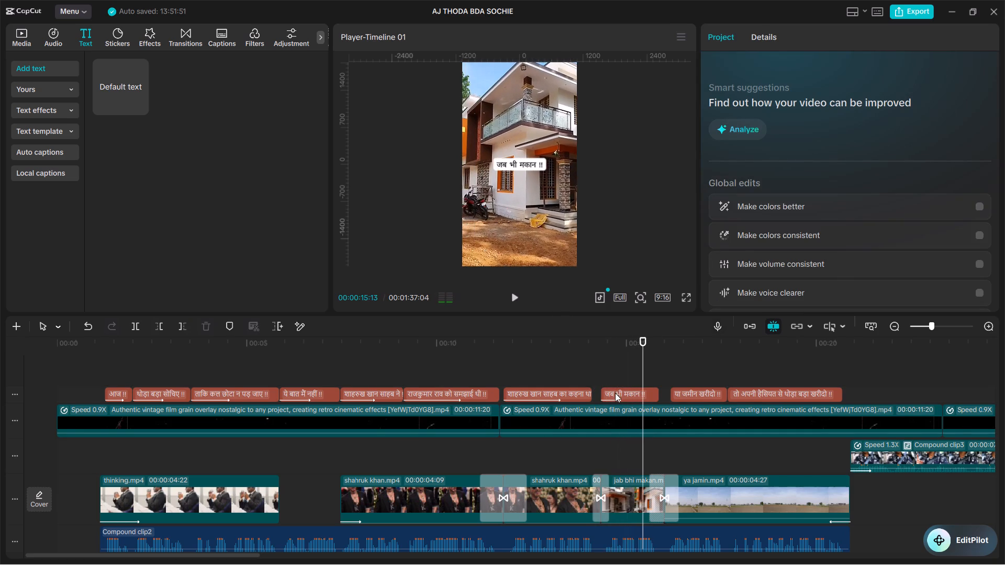
Set the "जब भी मकान !!" caption's In animation duration to 0.8 s and play on into the following caption.
click(615, 393)
click(763, 31)
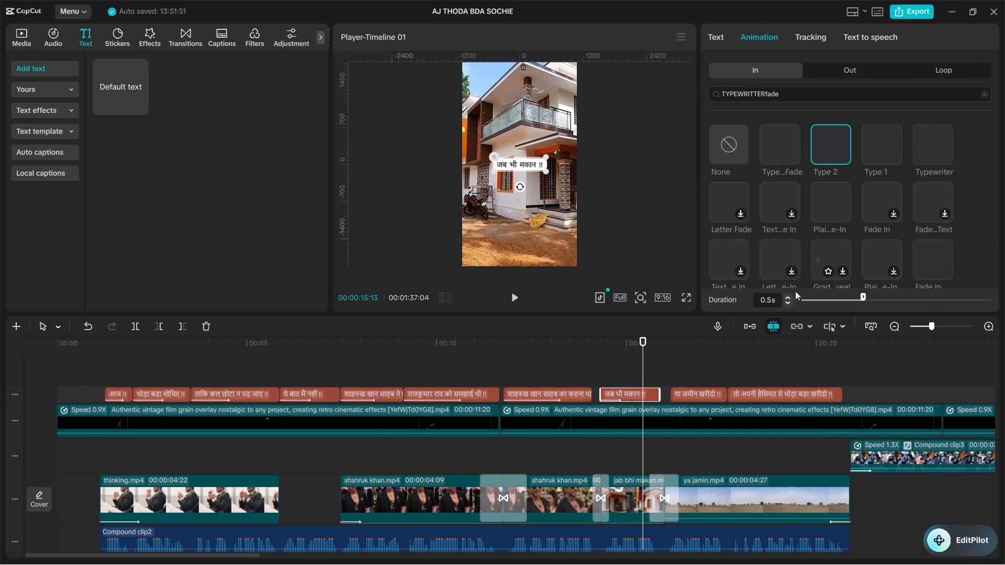
triple_click(786, 297)
click(597, 374)
key(space)
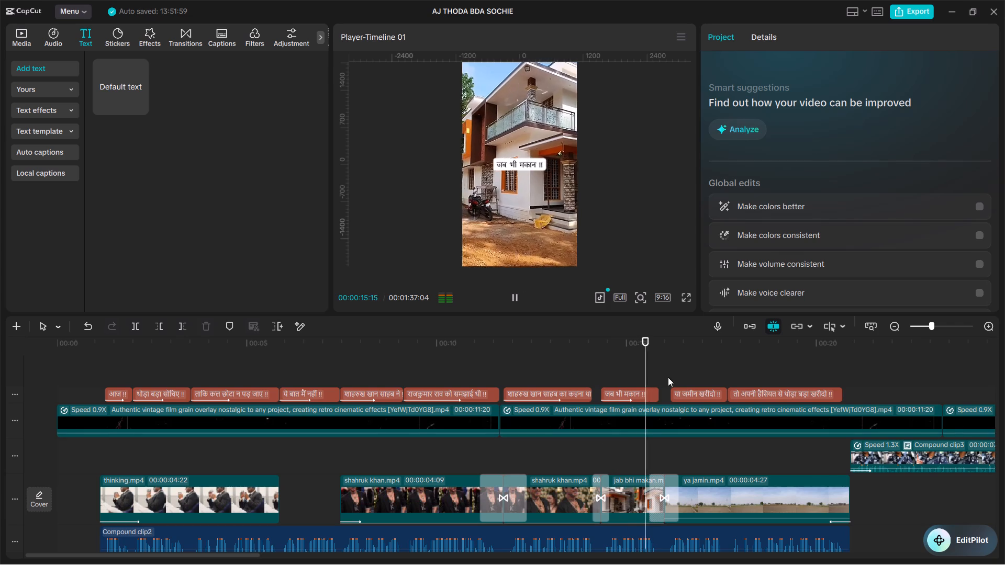
key(space)
key(space)
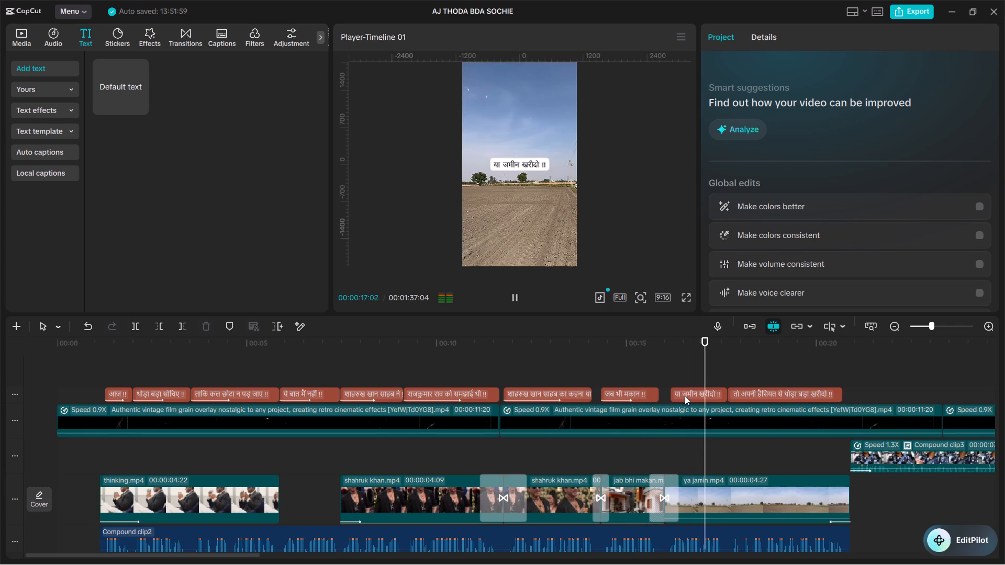
key(space)
Apply the Type 2 In animation to the "या जमीन खरीदो !!" caption with a 0.7 s duration and play it back.
click(686, 395)
click(771, 38)
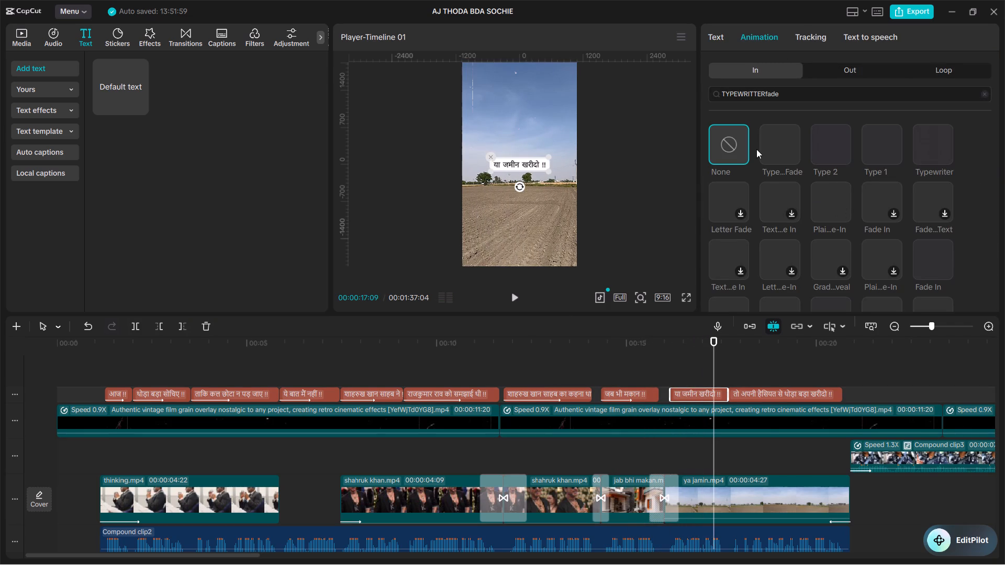
click(830, 140)
triple_click(789, 297)
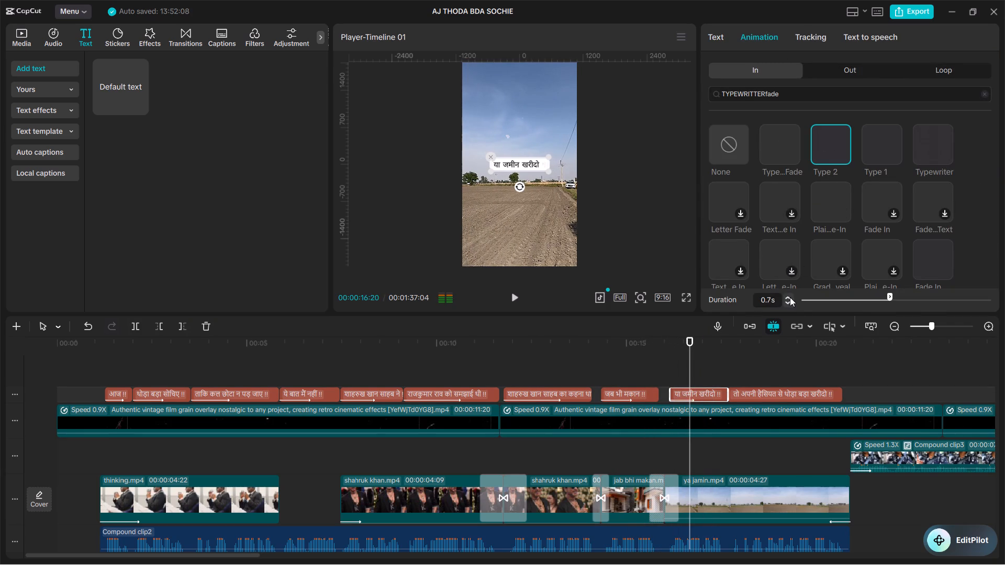
click(672, 370)
key(space)
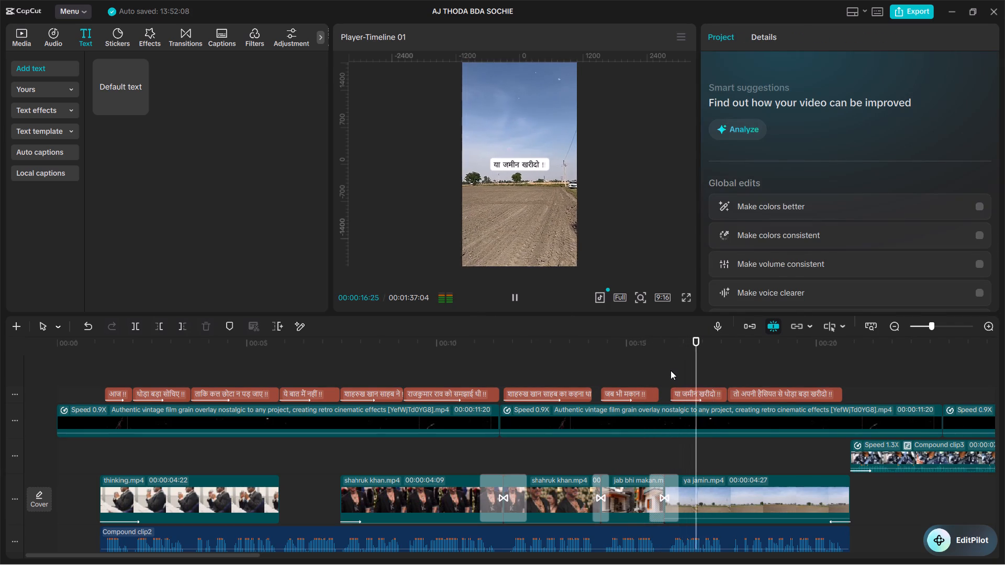
key(space)
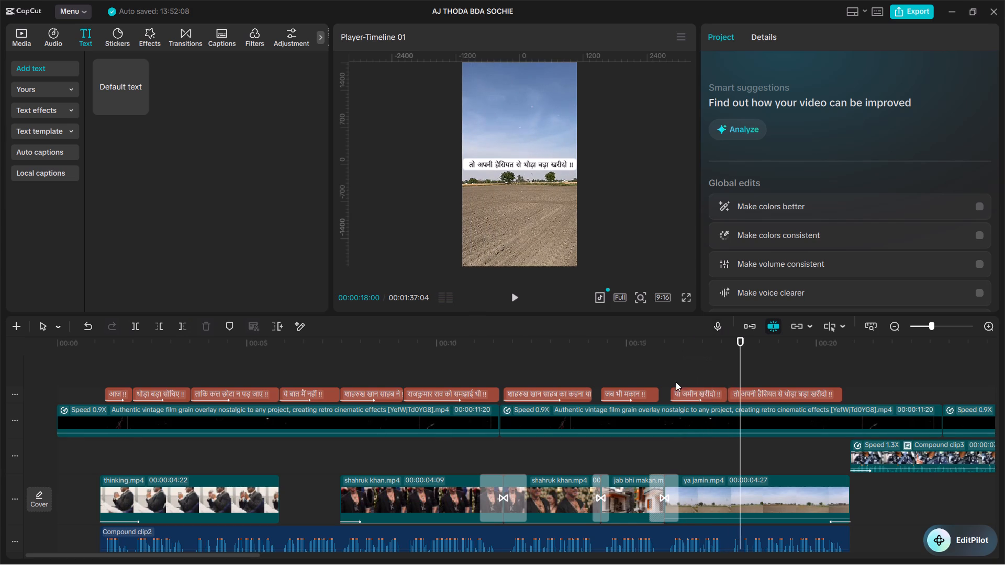
click(675, 377)
key(space)
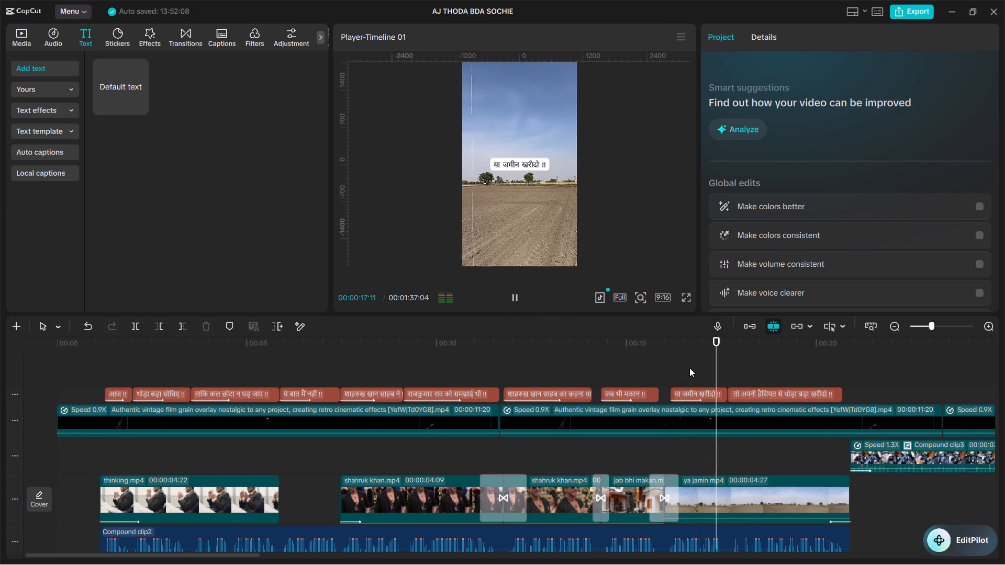
Apply the Type 2 In animation to the "तो अपनी हैसियत से थोड़ा बड़ा खरीदो !!" caption with a 1.7 s duration and play it back.
key(space)
key(space)
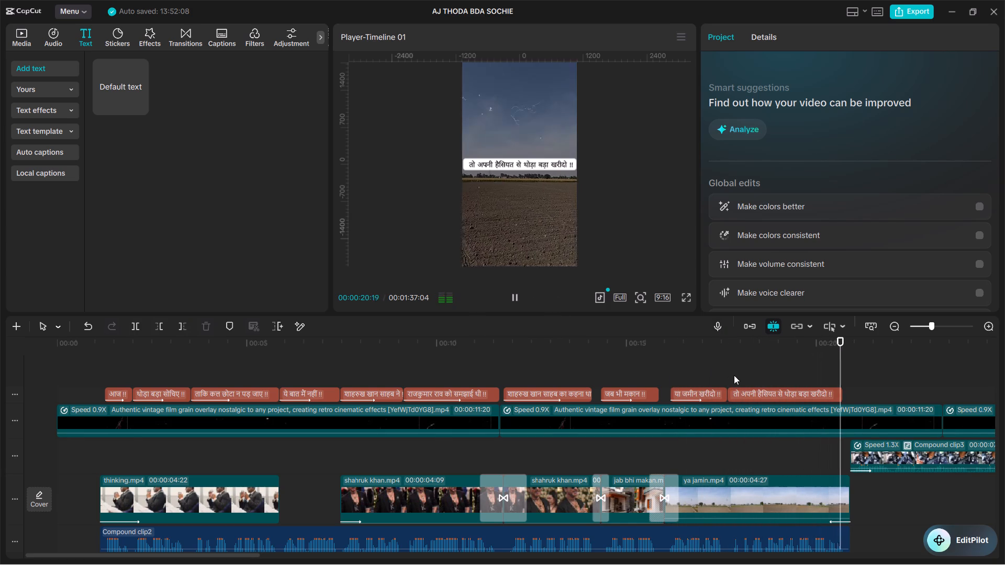
key(space)
click(747, 399)
click(764, 38)
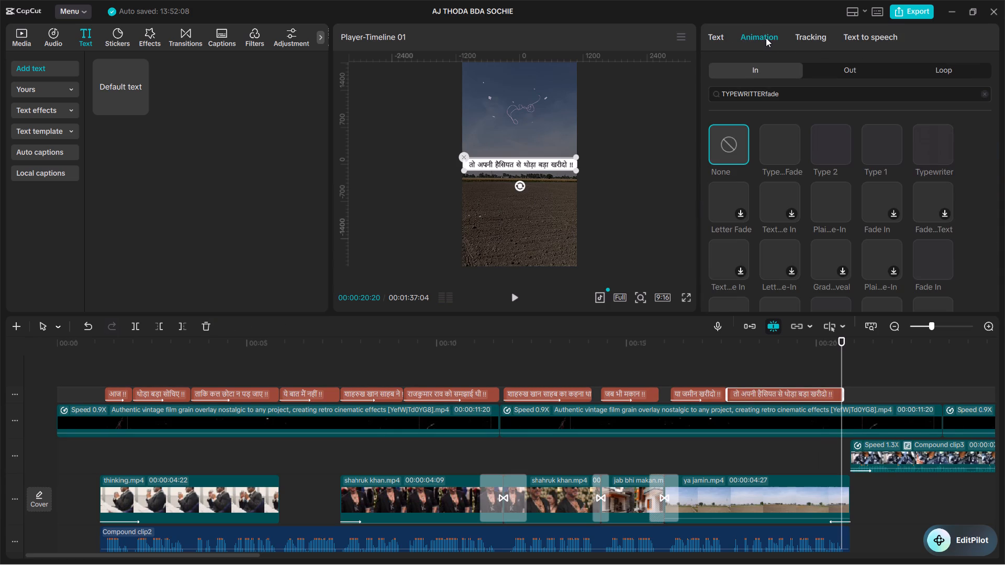
click(825, 146)
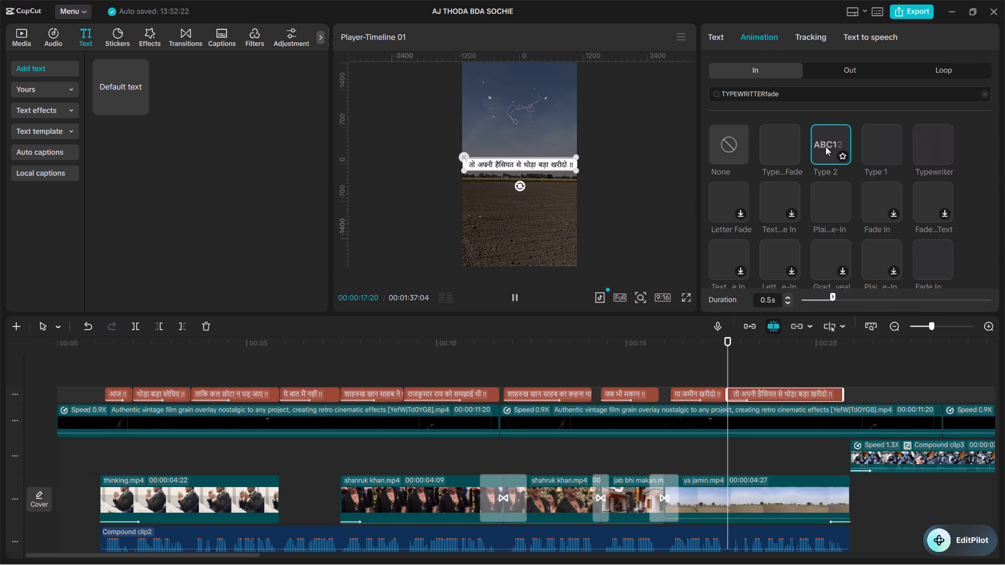
click(783, 138)
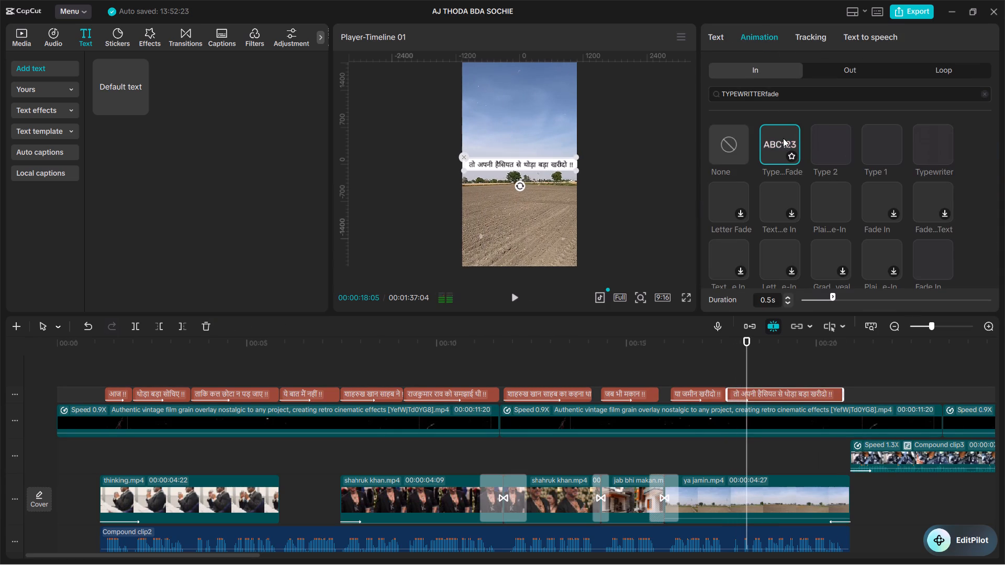
click(816, 138)
triple_click(787, 296)
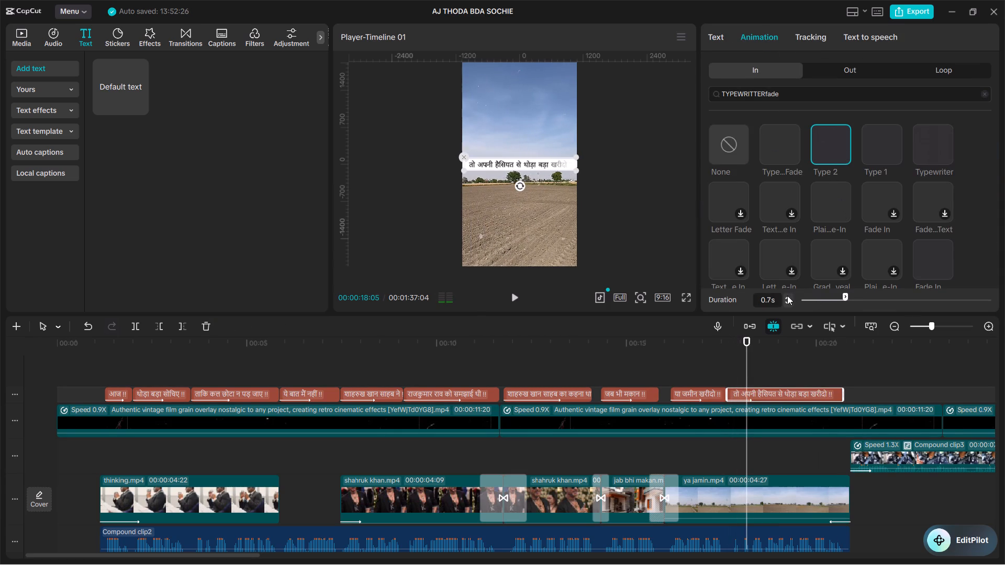
triple_click(787, 296)
triple_click(787, 296)
triple_click(787, 296)
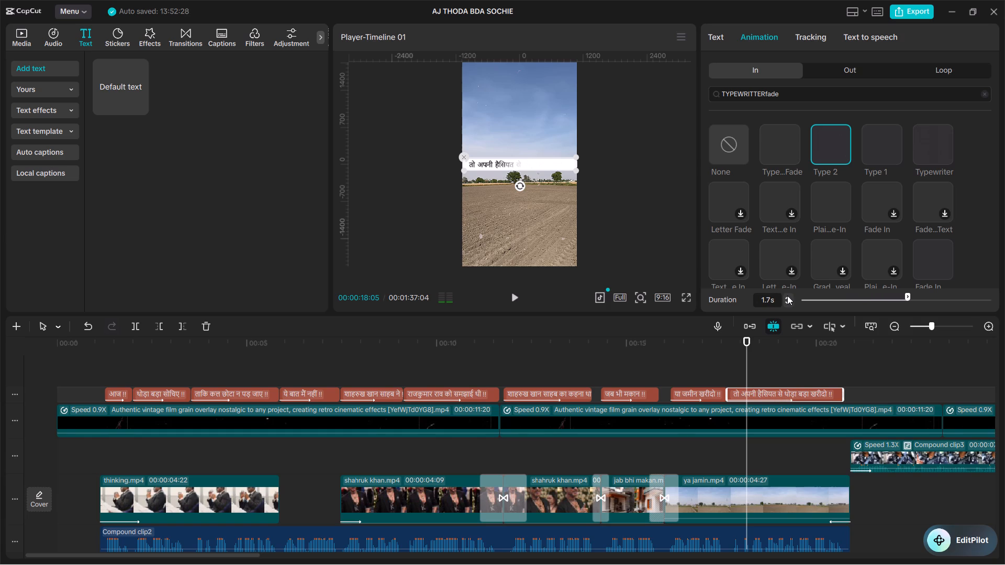
double_click(730, 365)
key(space)
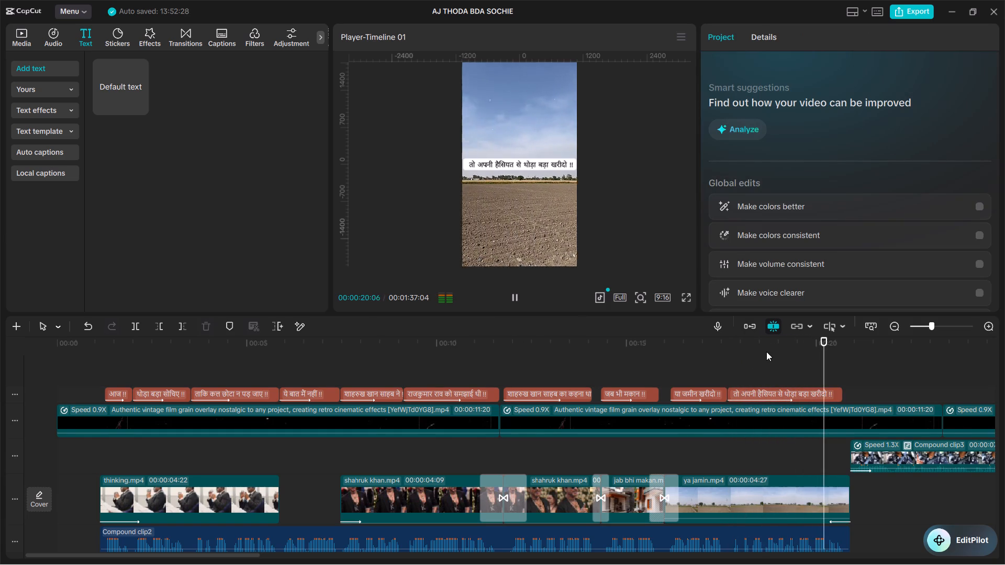
key(space)
Play through the uncaptioned Compound clip3 section up to the start of the "आज हो सकता है !!" caption.
key(space)
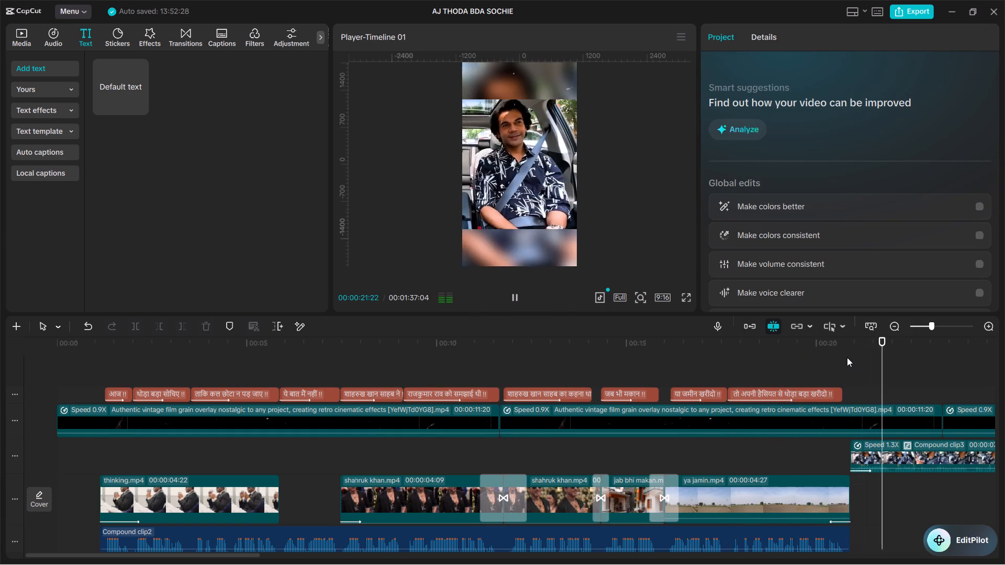
key(space)
double_click(845, 359)
key(space)
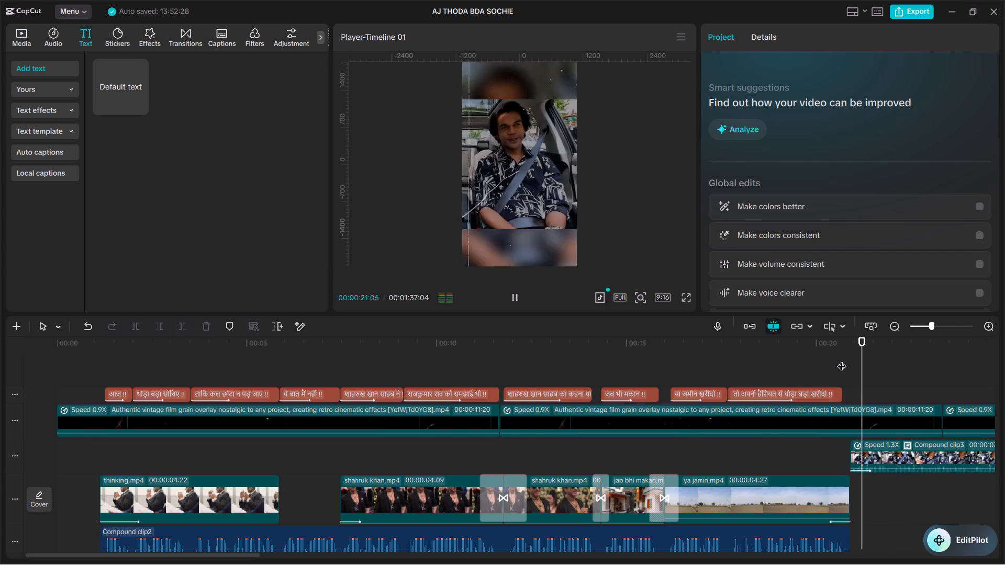
alt+scroll(847, 356, down, 5)
alt+scroll(769, 366, down, 2)
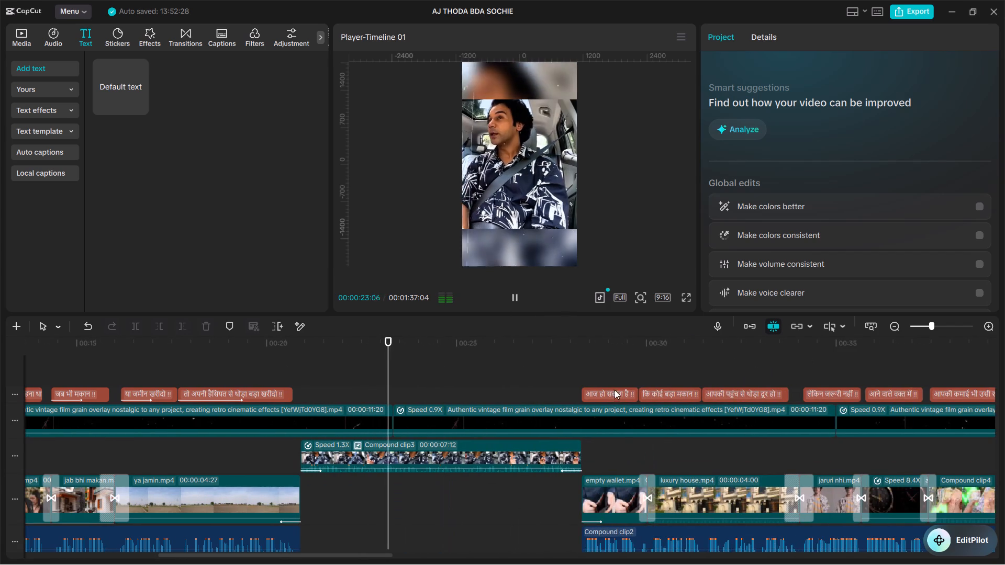
click(317, 369)
drag(317, 369, 304, 361)
key(space)
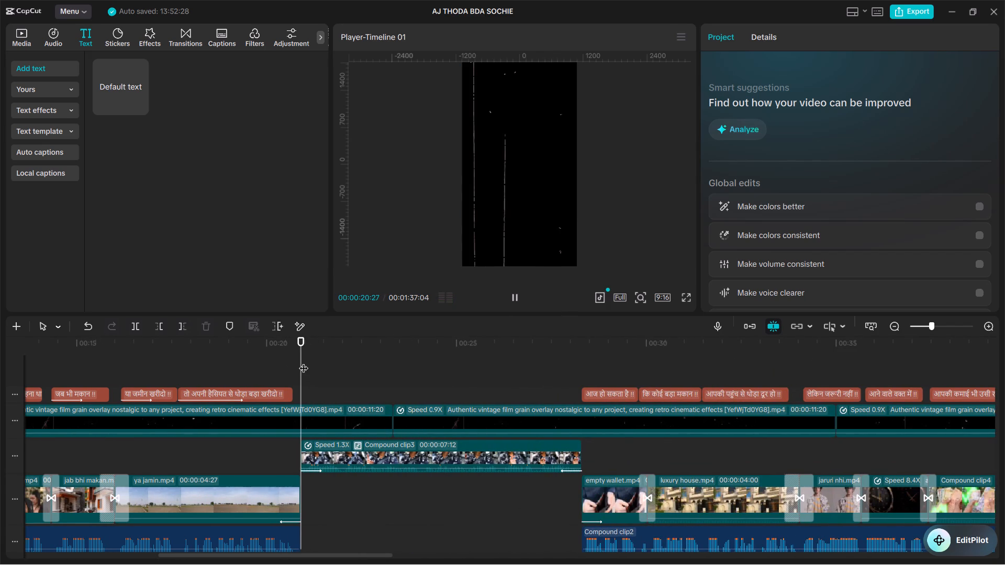
key(space)
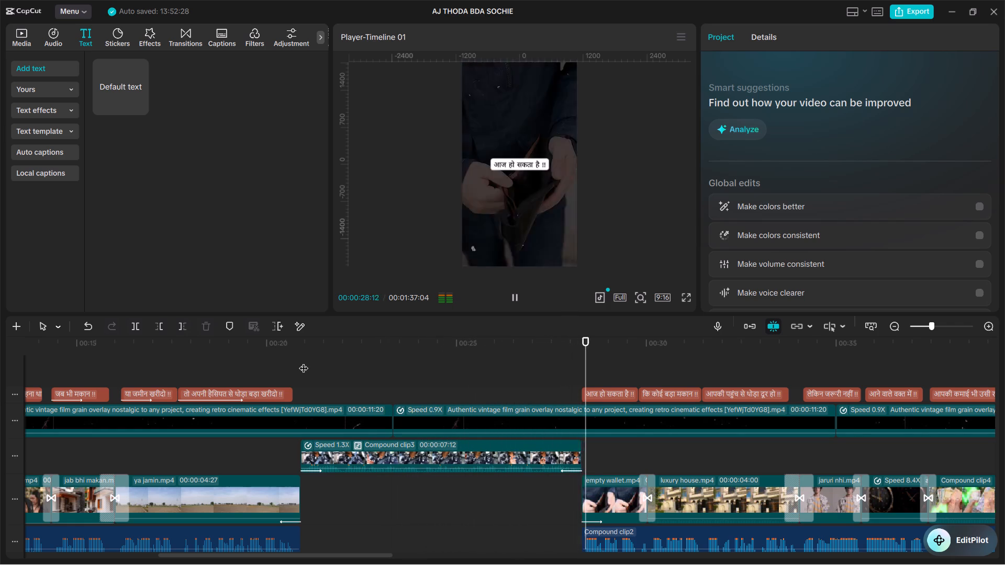
Apply the Type 2 In animation to the "आज हो सकता है !!" caption with a 0.8 s duration and play it back.
click(581, 361)
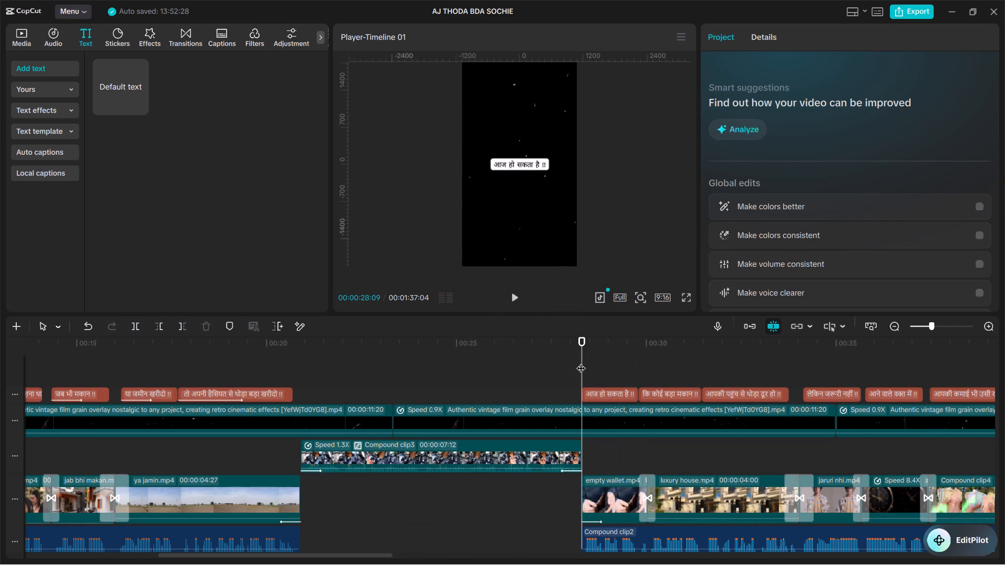
key(space)
click(599, 391)
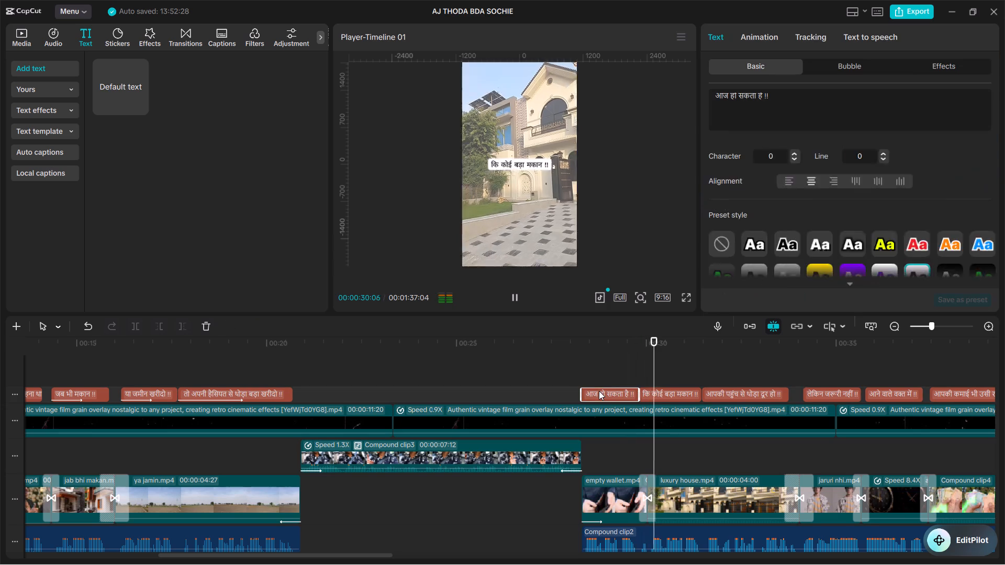
key(space)
click(741, 29)
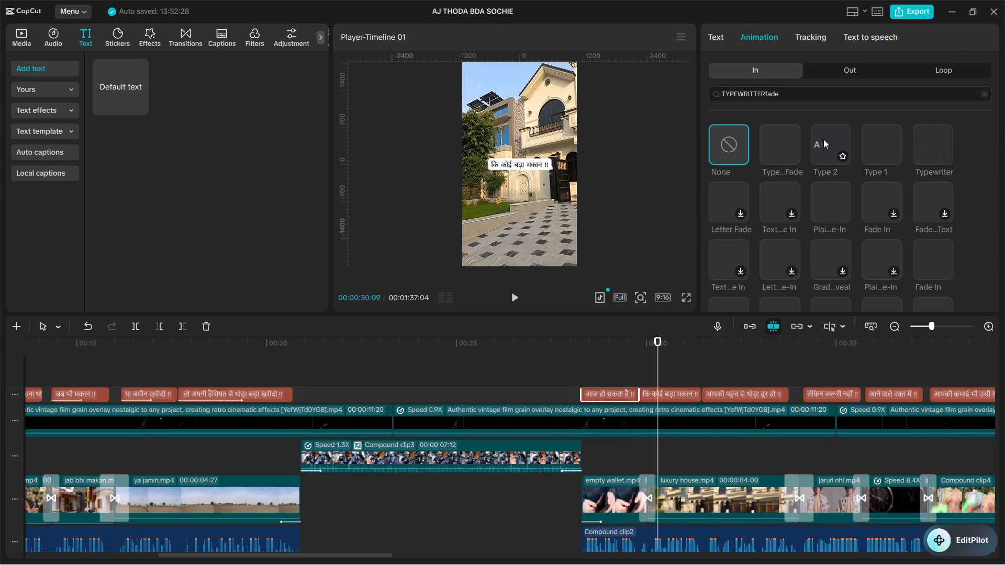
click(834, 140)
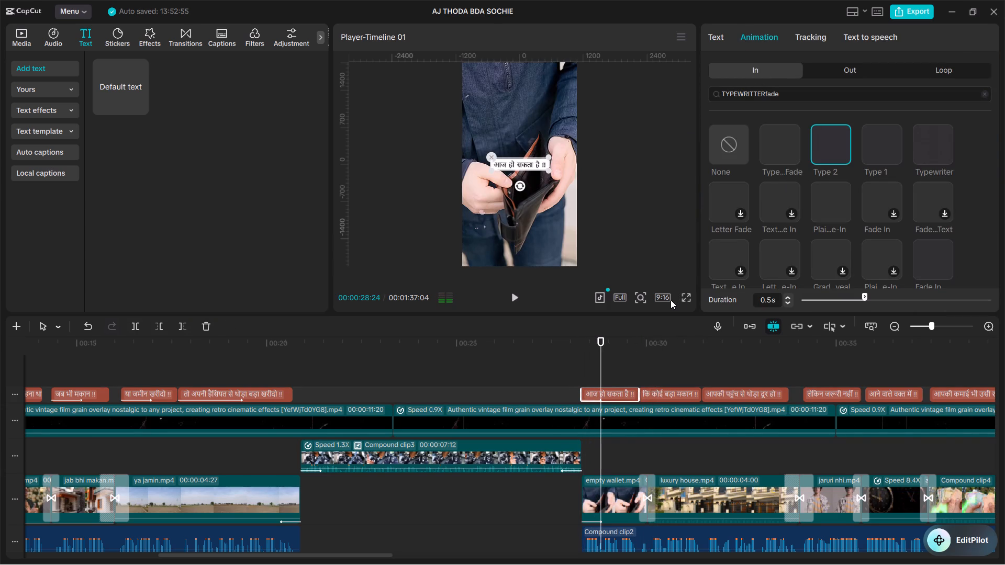
triple_click(788, 297)
click(578, 363)
key(space)
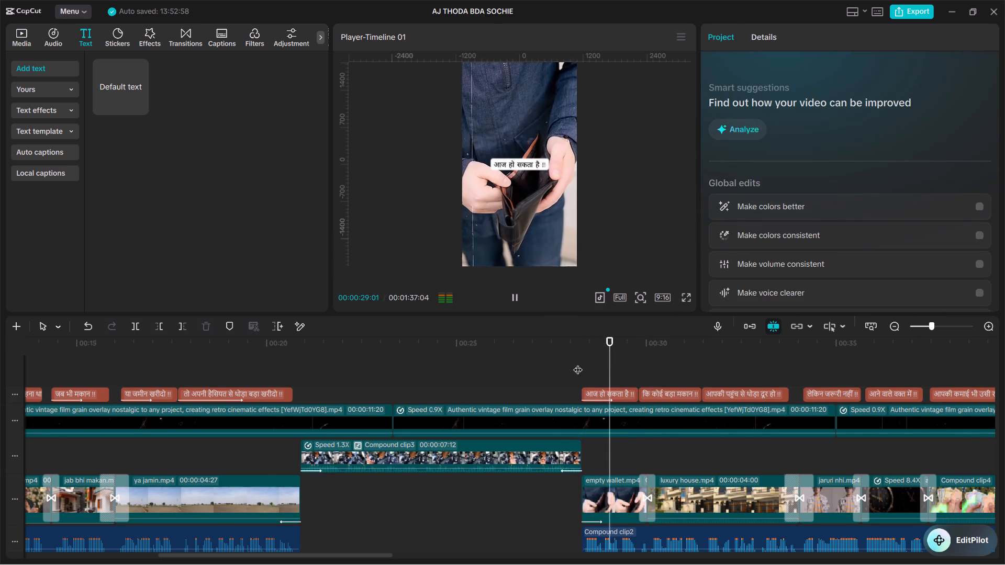
key(space)
Select the "कि कोई बड़ा मकान !!" caption for animating.
click(656, 393)
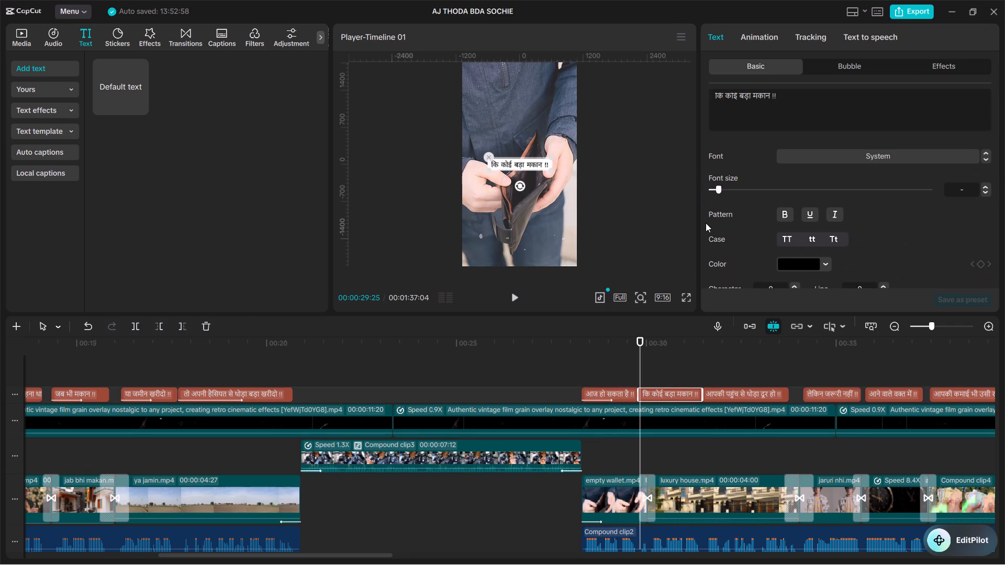
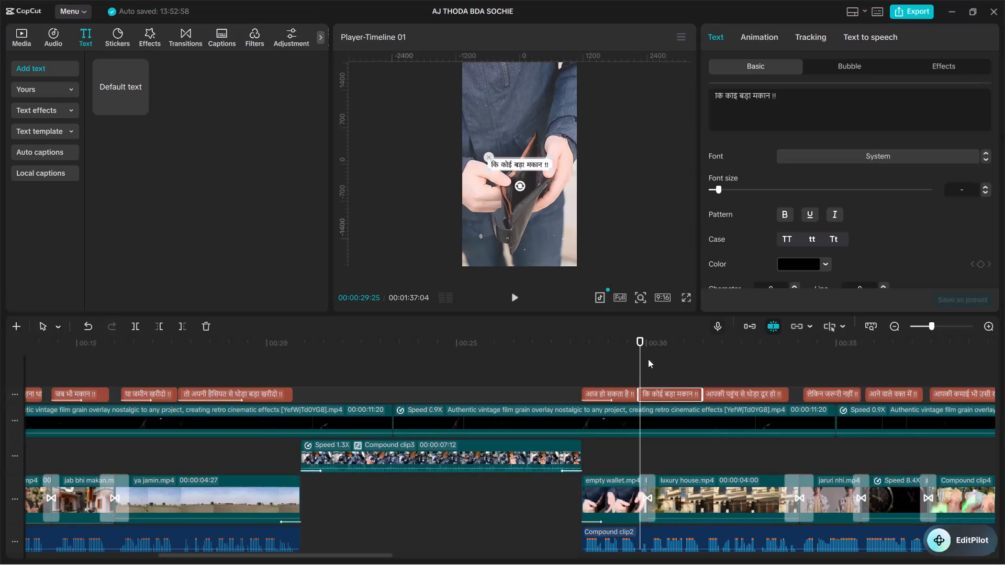
Apply the Type 2 In animation to the "कि कोई बड़ा मकान !!" caption with a 0.9 s duration and play it back.
key(space)
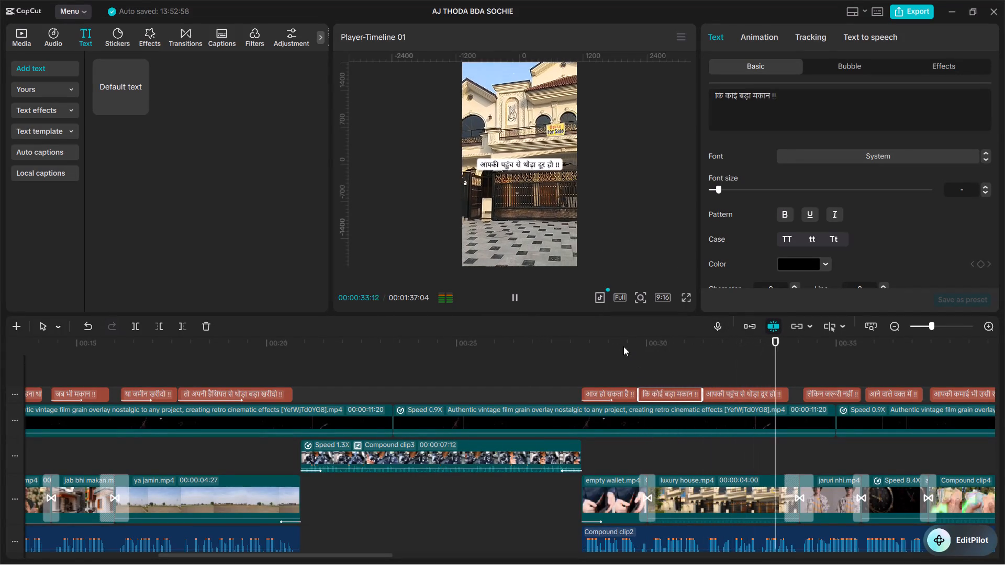
double_click(642, 362)
key(space)
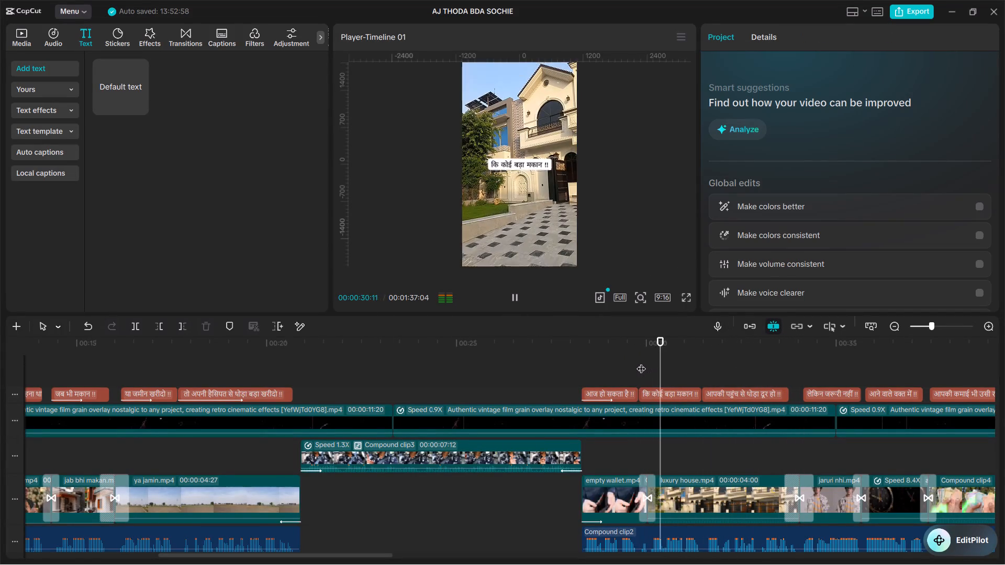
click(664, 392)
key(space)
click(756, 38)
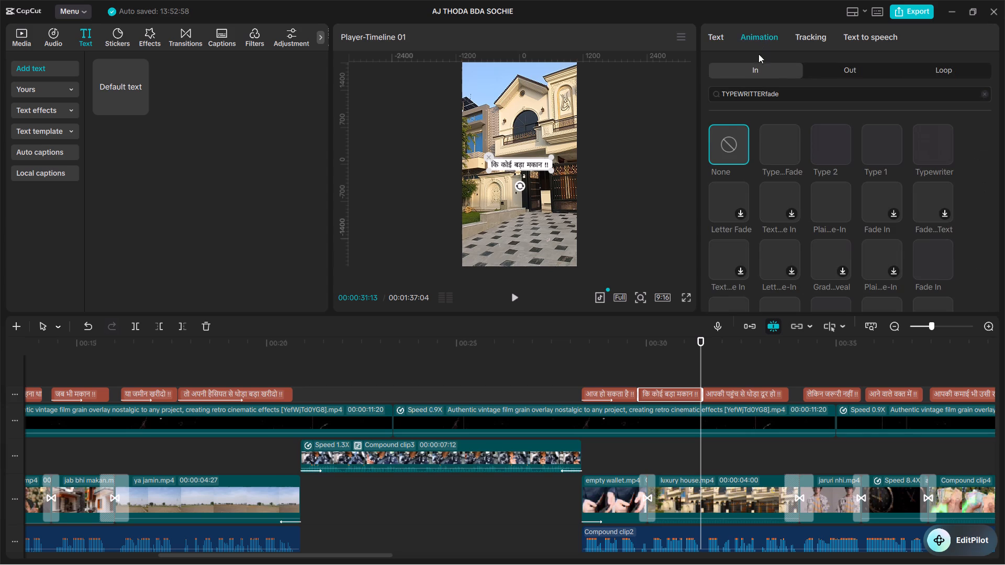
click(821, 142)
click(882, 150)
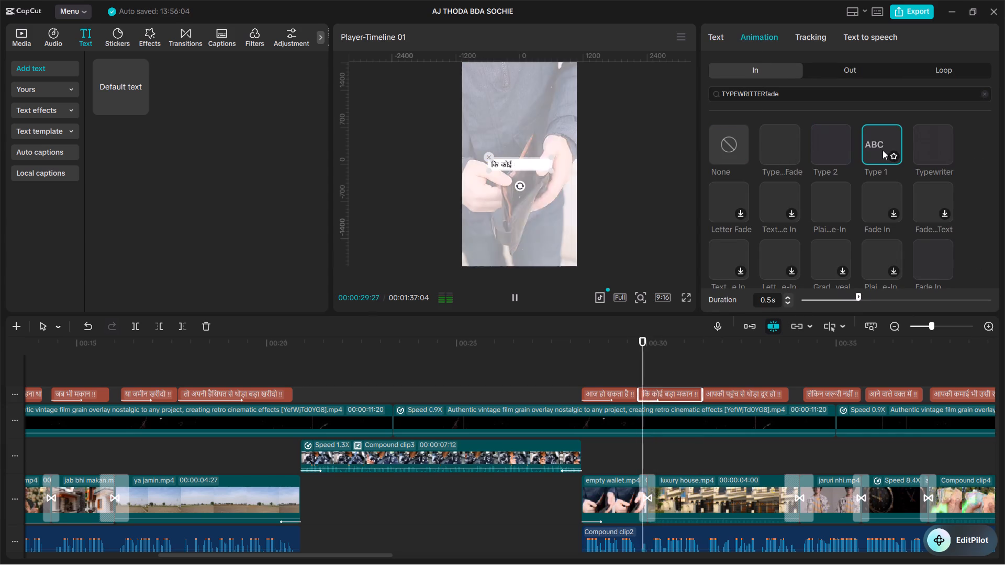
click(833, 143)
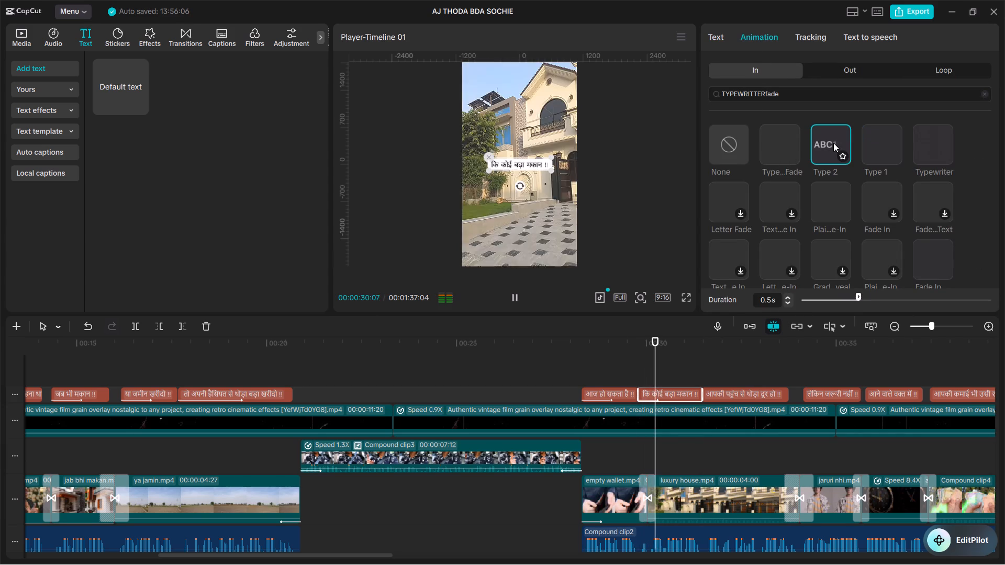
double_click(788, 295)
click(787, 298)
click(787, 298)
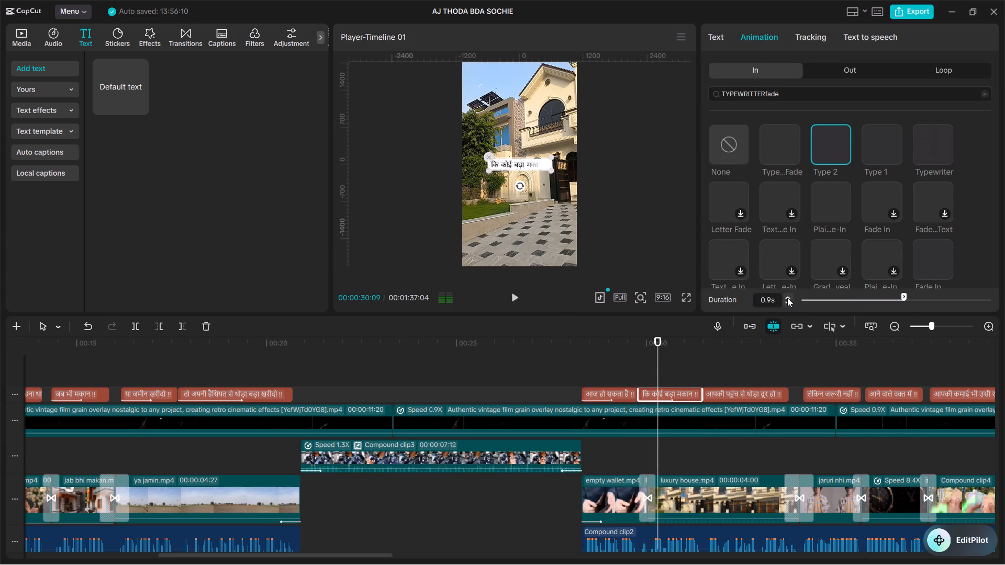
click(636, 373)
key(space)
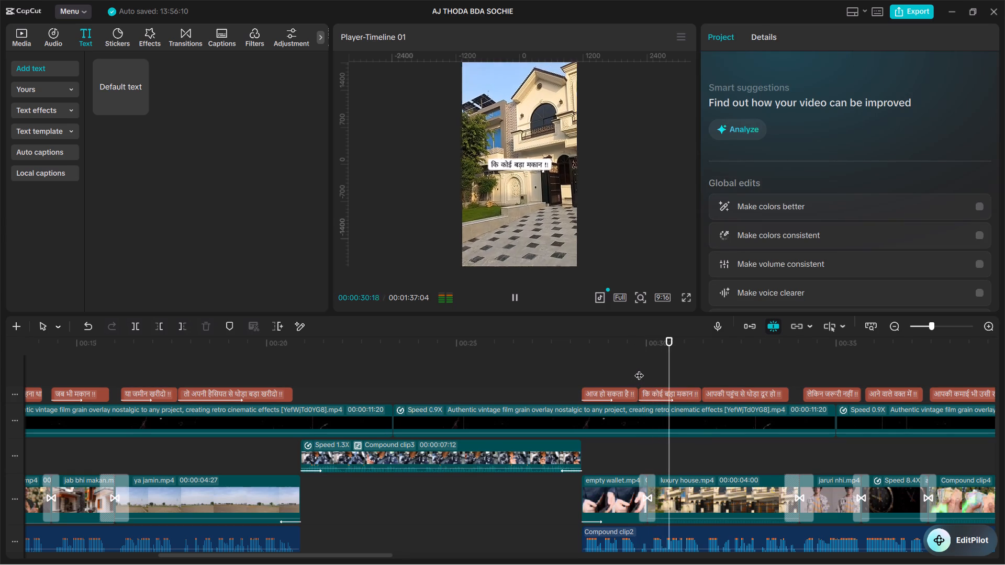
key(space)
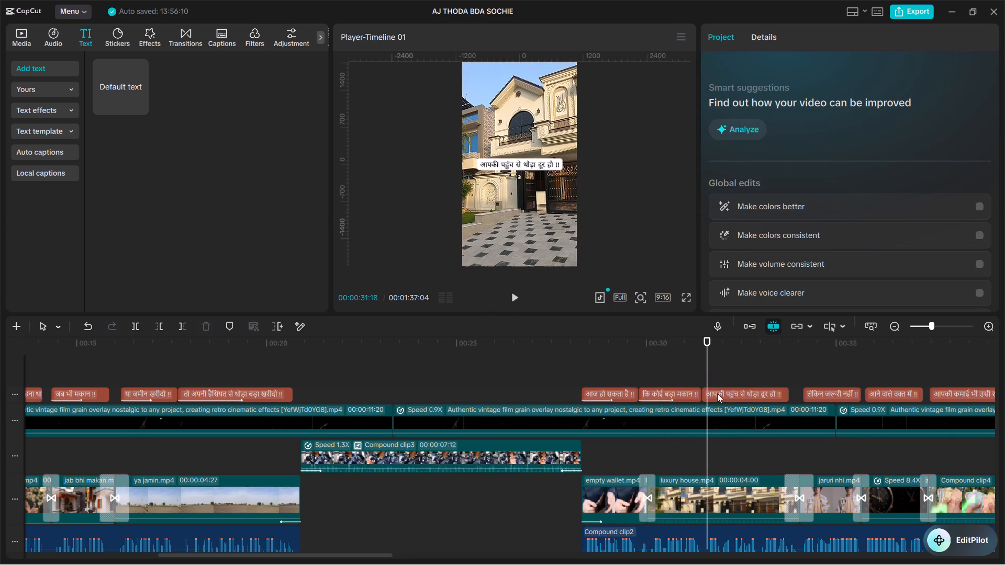
Apply the Type 2 In animation to the "आपकी पहुंच से थोड़ा दूर हो !!" caption with a 1.2 s duration and play it back.
key(space)
key(space)
click(723, 393)
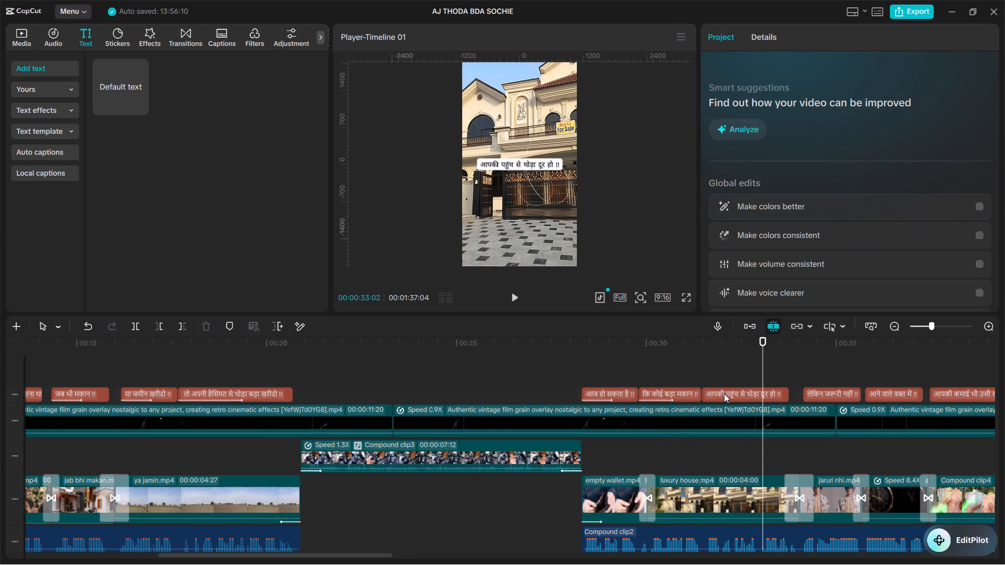
click(743, 39)
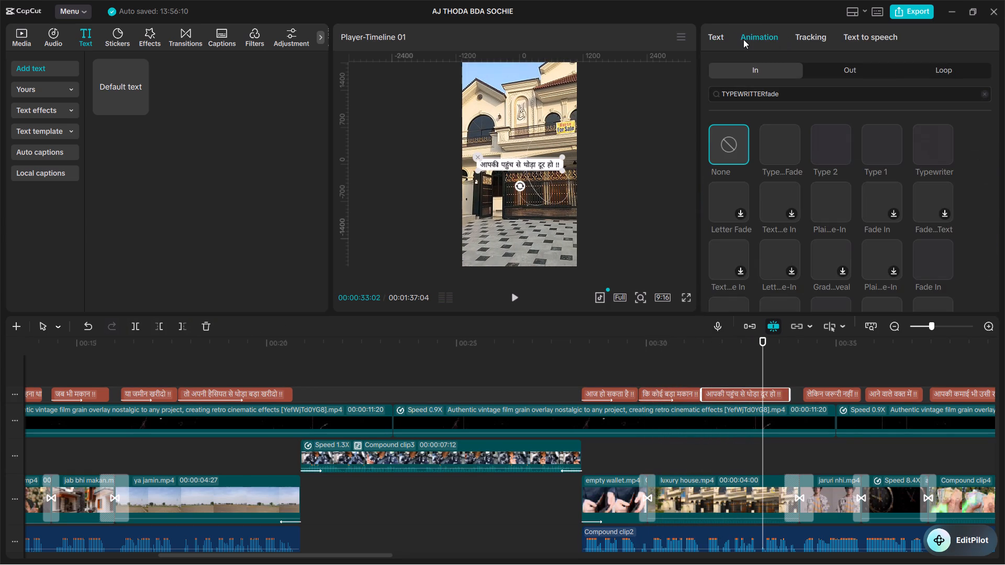
click(822, 152)
triple_click(788, 296)
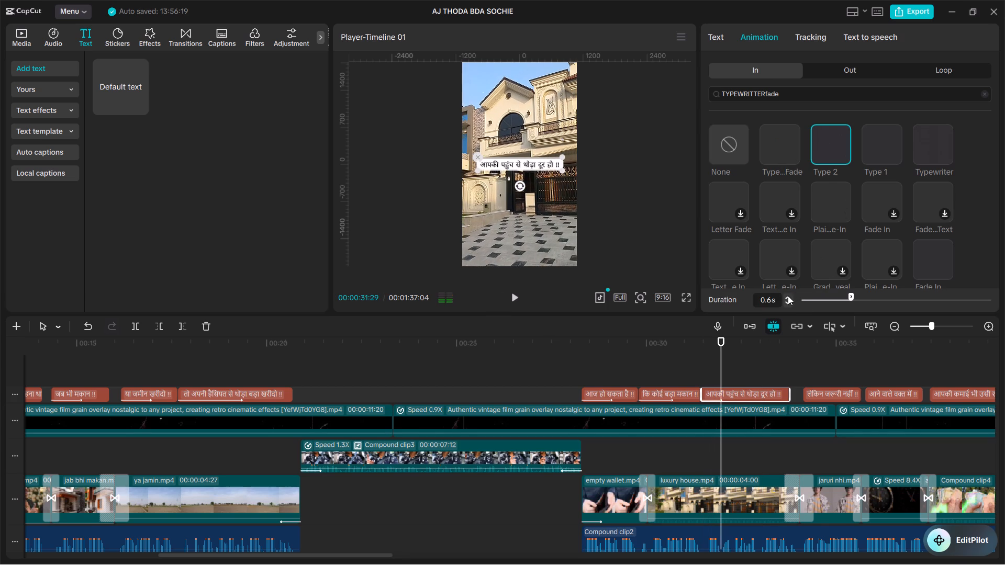
triple_click(788, 296)
click(789, 296)
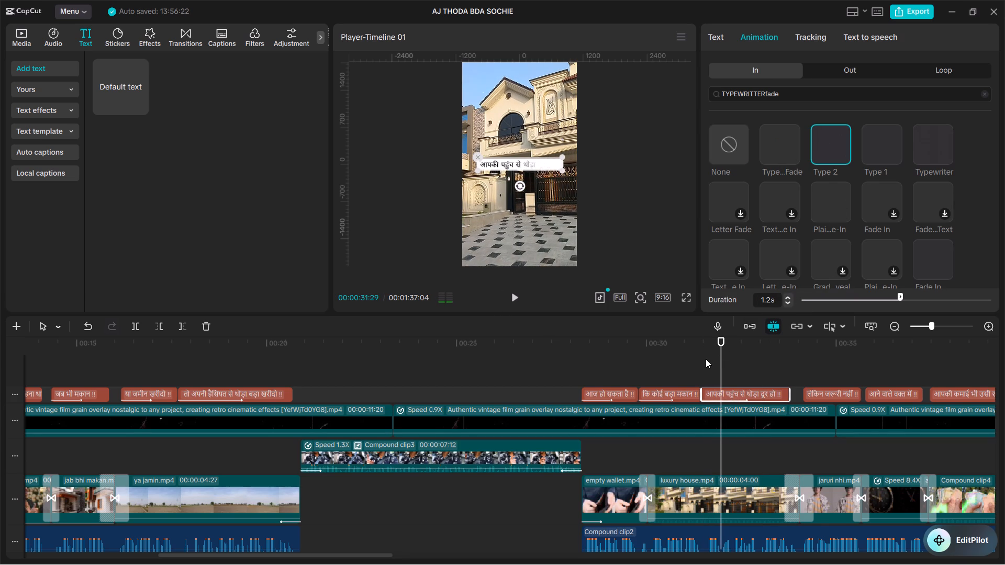
click(702, 361)
key(space)
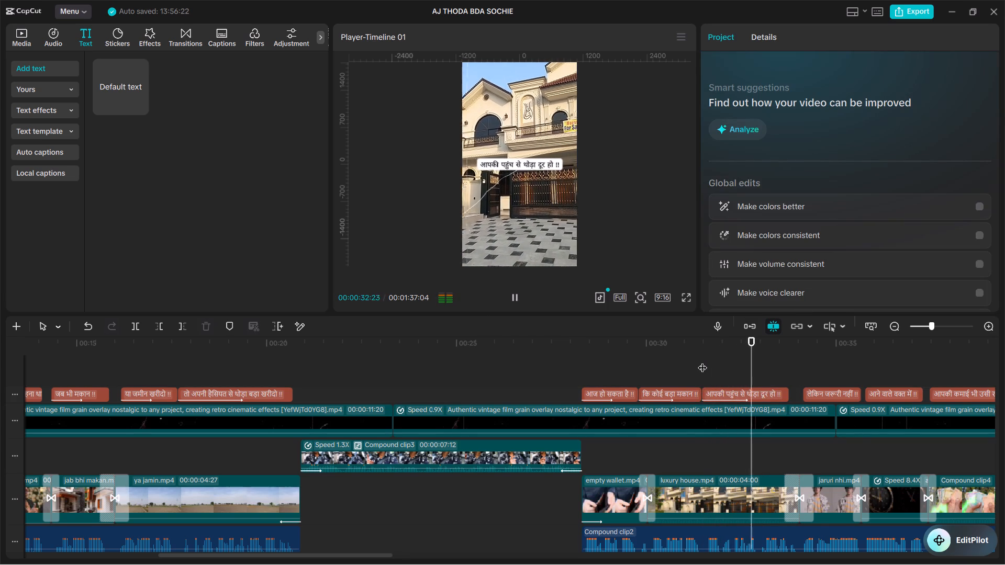
key(space)
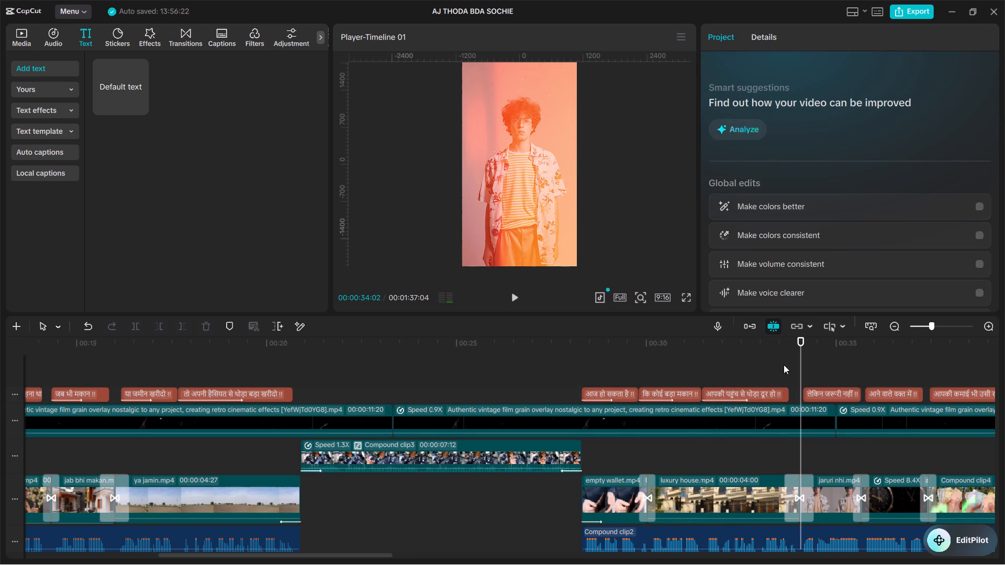
Apply the Type 2 In animation to the "लेकिन जरूरी नहीं !!" caption, lengthen its duration to match the speech and play it back.
key(space)
key(space)
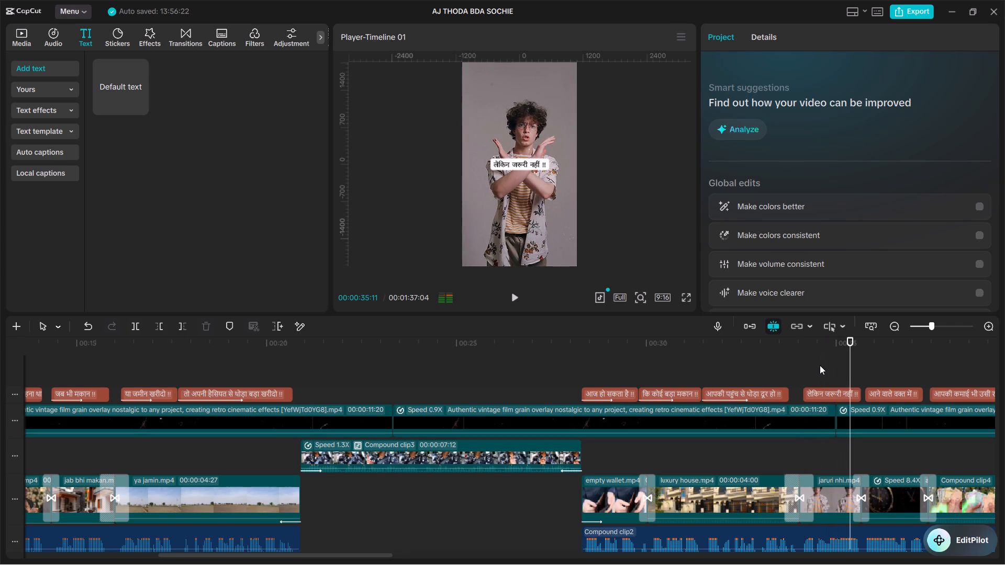
alt+scroll(823, 369, down, 4)
click(507, 393)
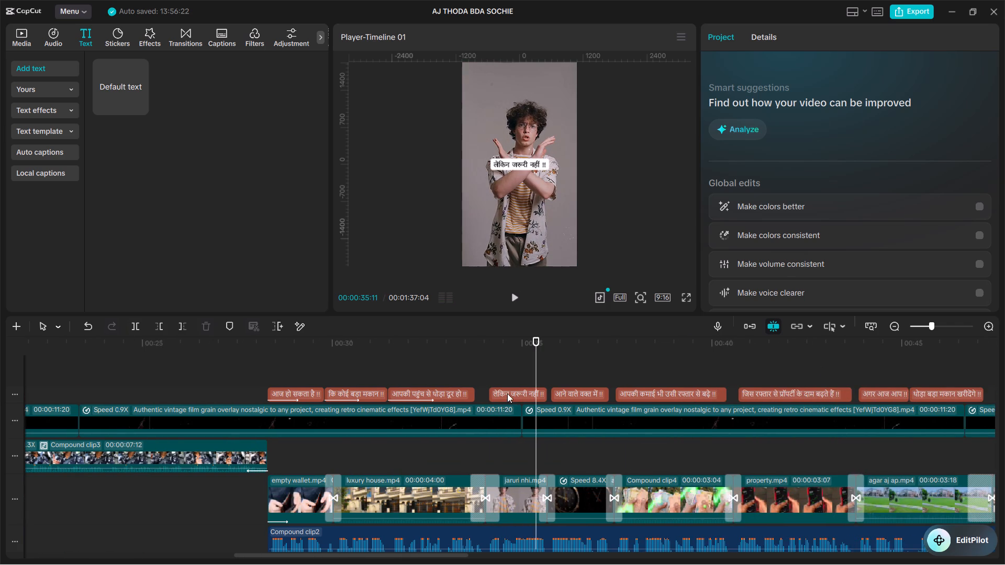
click(749, 38)
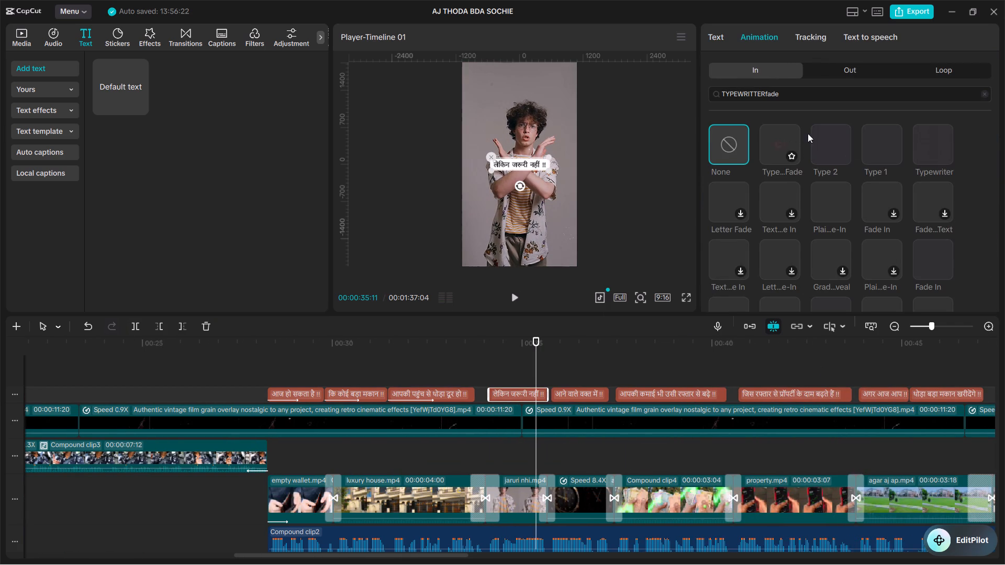
click(823, 132)
triple_click(788, 296)
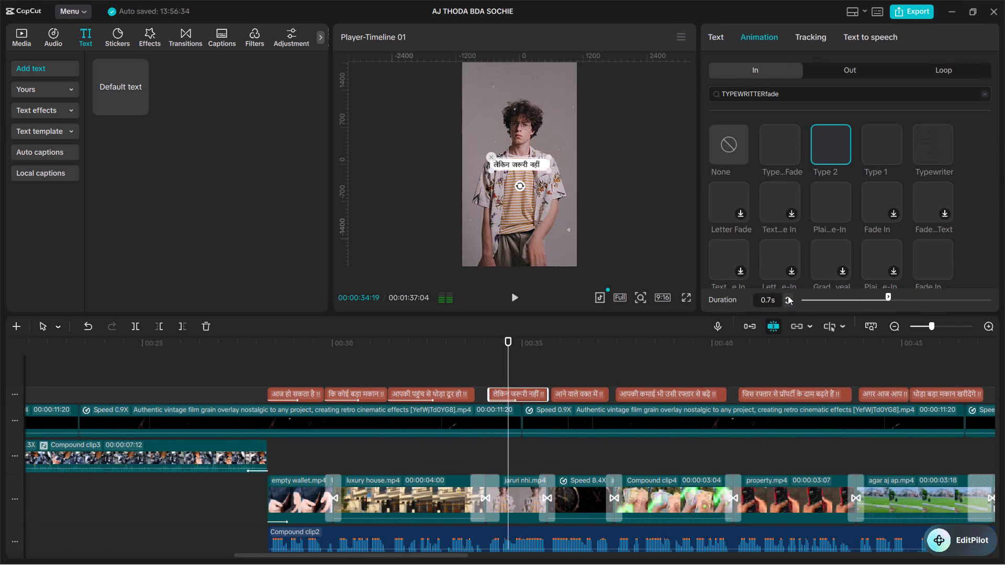
click(788, 296)
click(486, 366)
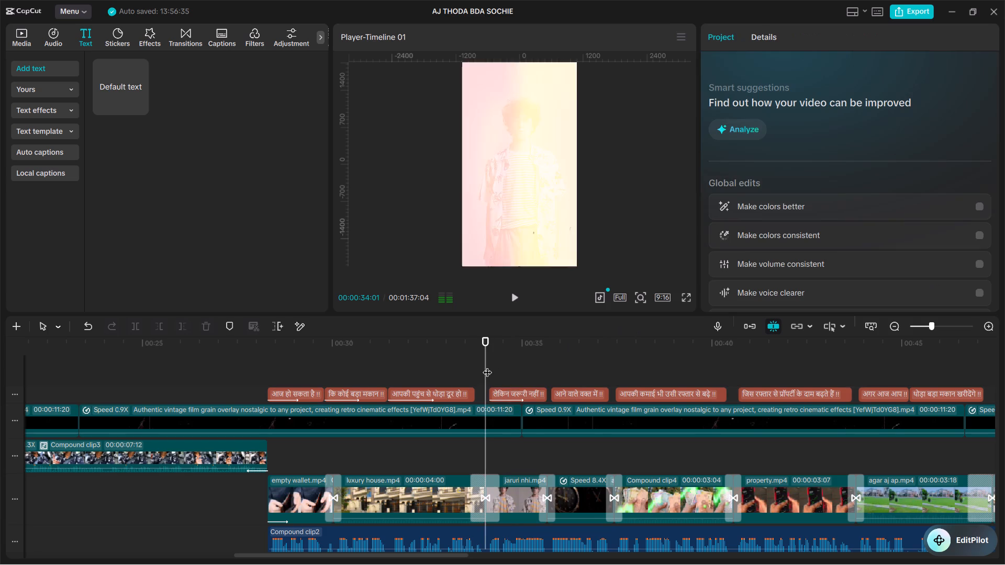
key(space)
key(space)
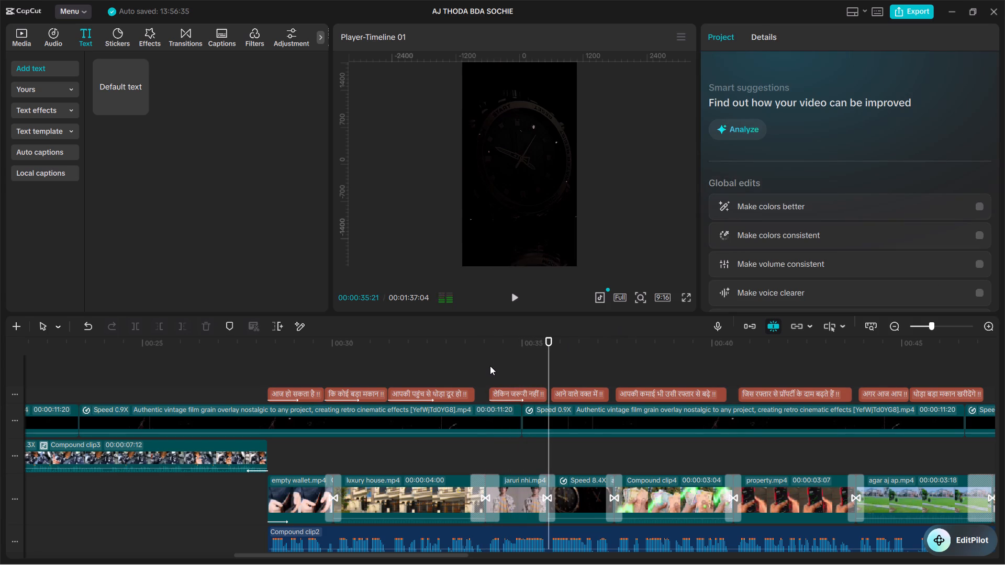